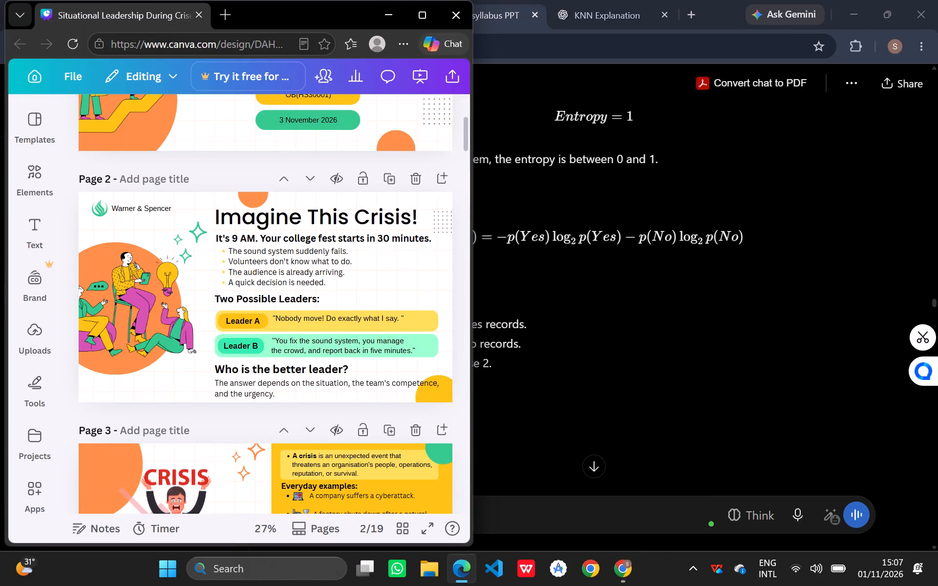
Maximize the browser window showing the Situational Leadership During Crises presentation.
click(421, 6)
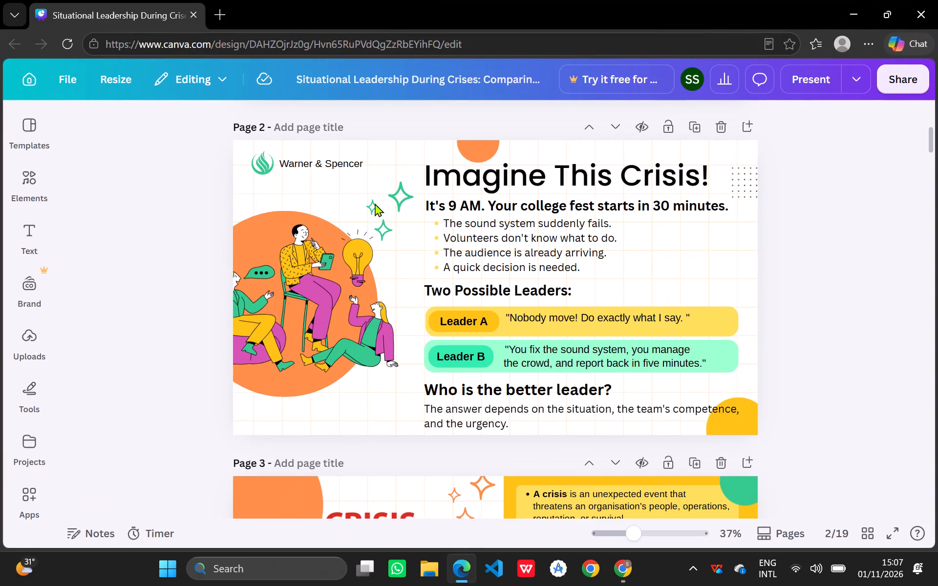
Launch the Kuro app from the recent entries in Windows Search.
click(236, 564)
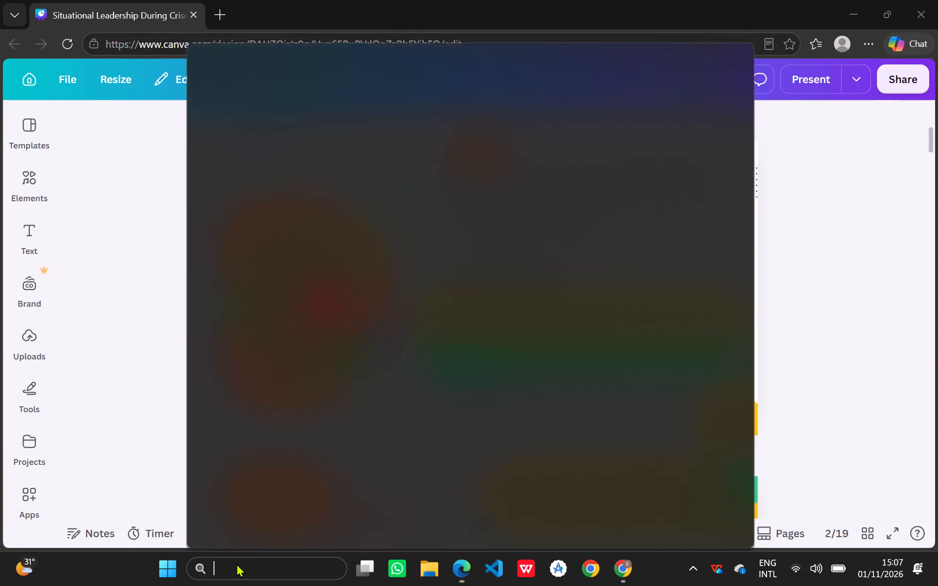
click(263, 134)
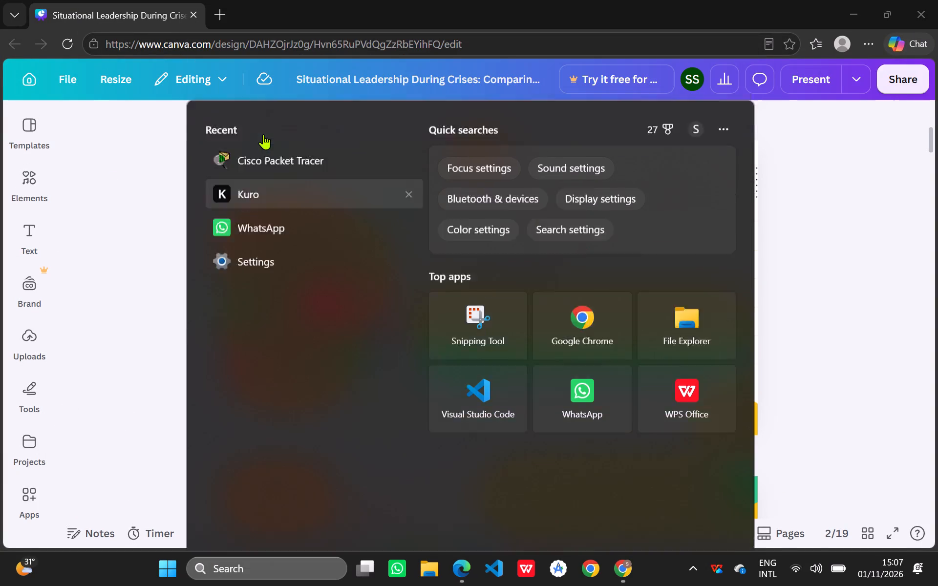
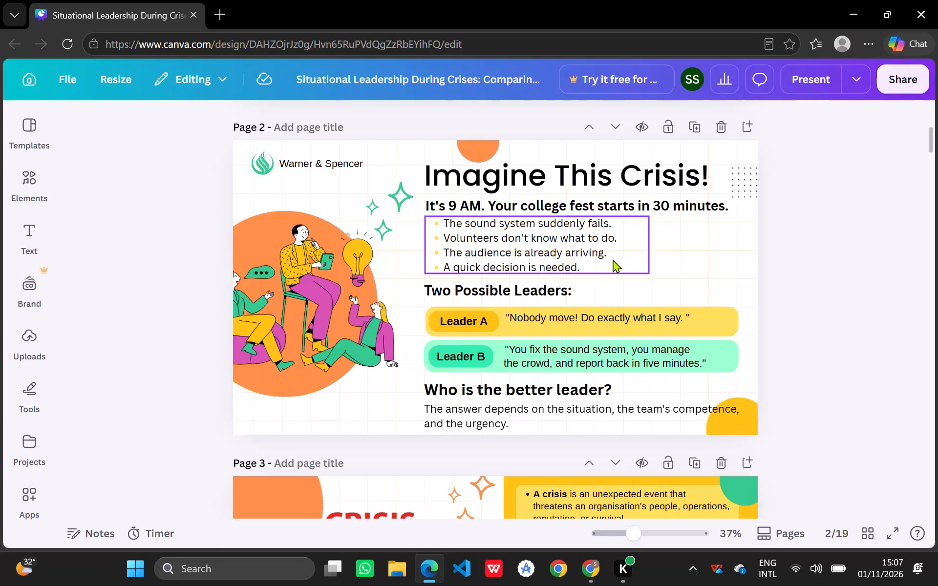
Skim the slides of the situational leadership presentation from page 2 onward, and return to the title slide on page 1.
key(Right)
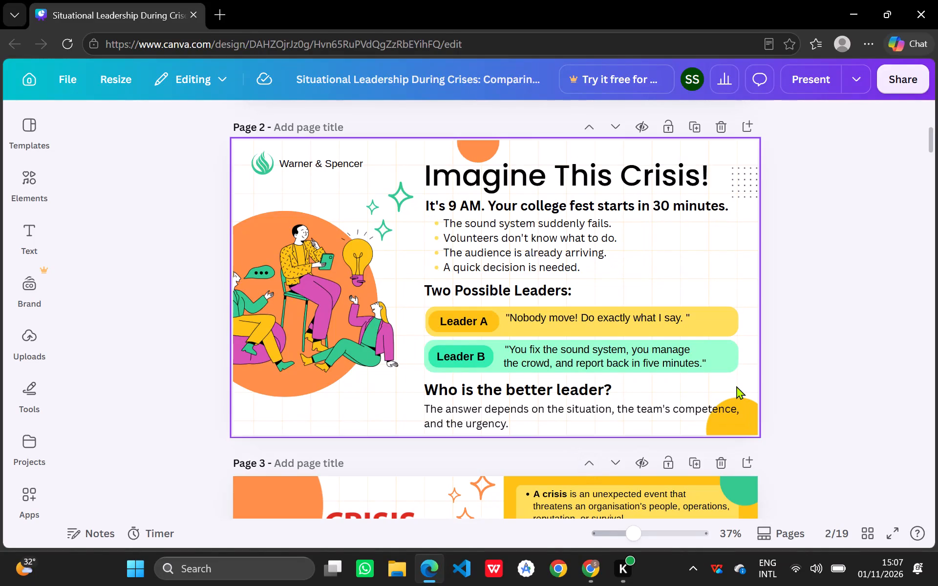
key(Right)
scroll(465, 467, down, 9)
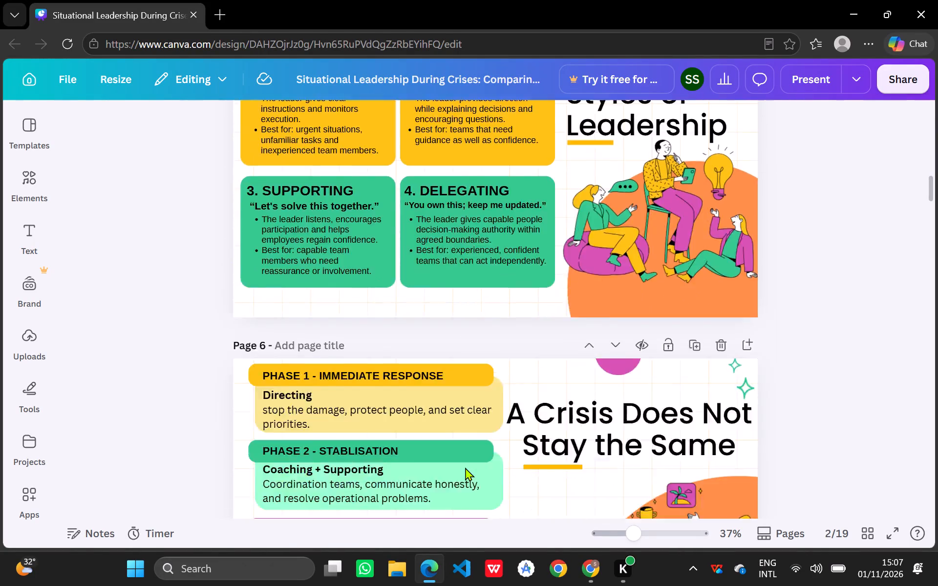
scroll(465, 467, down, 11)
scroll(465, 467, up, 6)
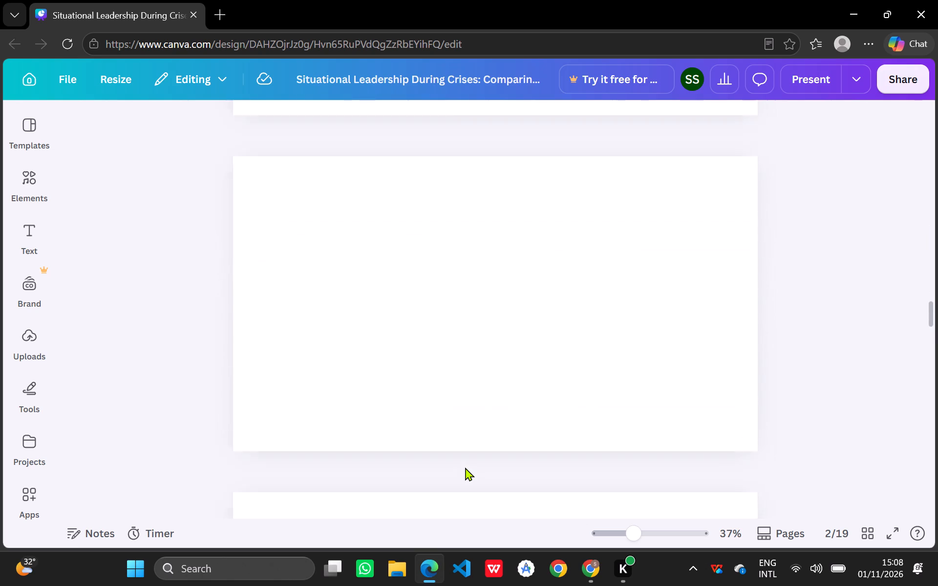
scroll(465, 467, up, 12)
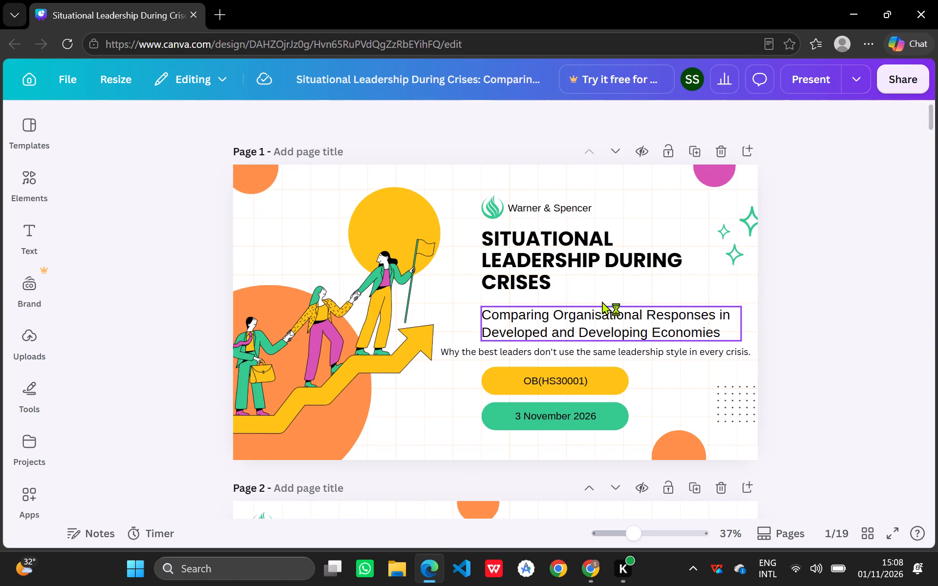
Skim the presentation's slides from the title slide through the case studies and beyond page 15, and go back to pages 12 and 13.
click(605, 299)
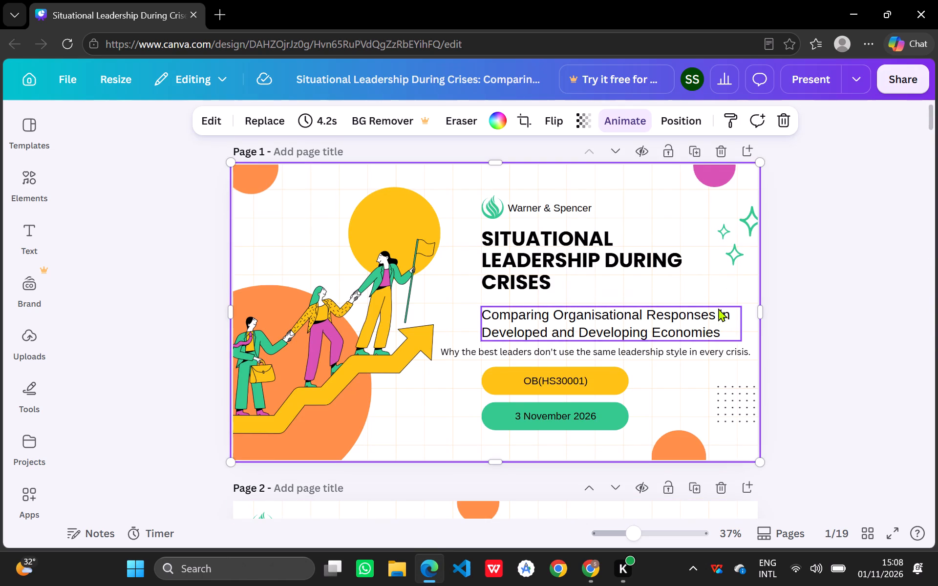
scroll(718, 308, down, 12)
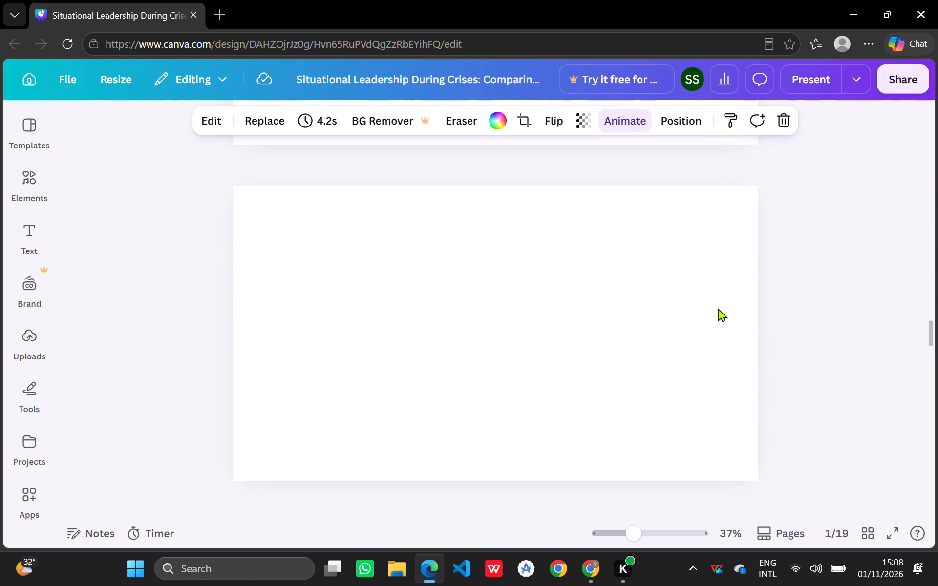
scroll(718, 308, down, 6)
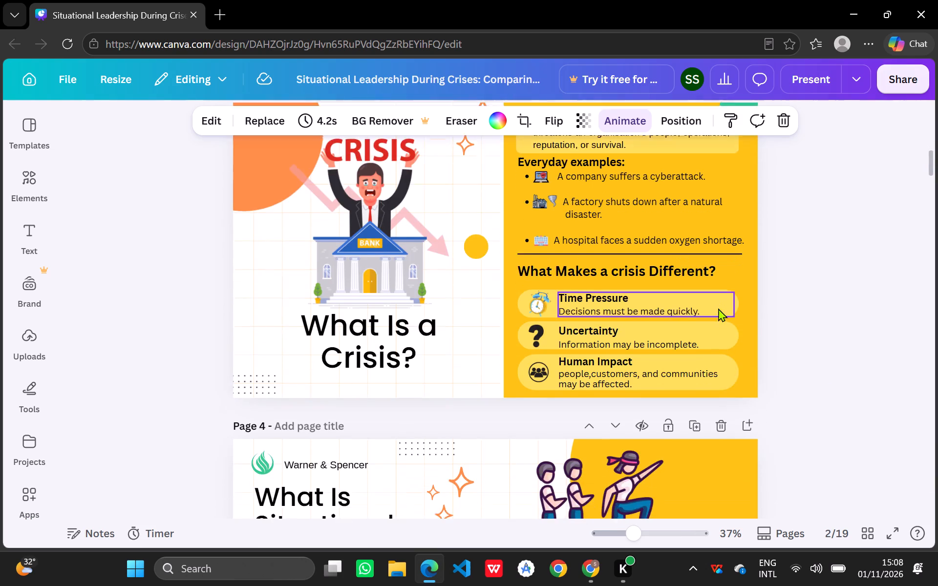
scroll(718, 308, down, 9)
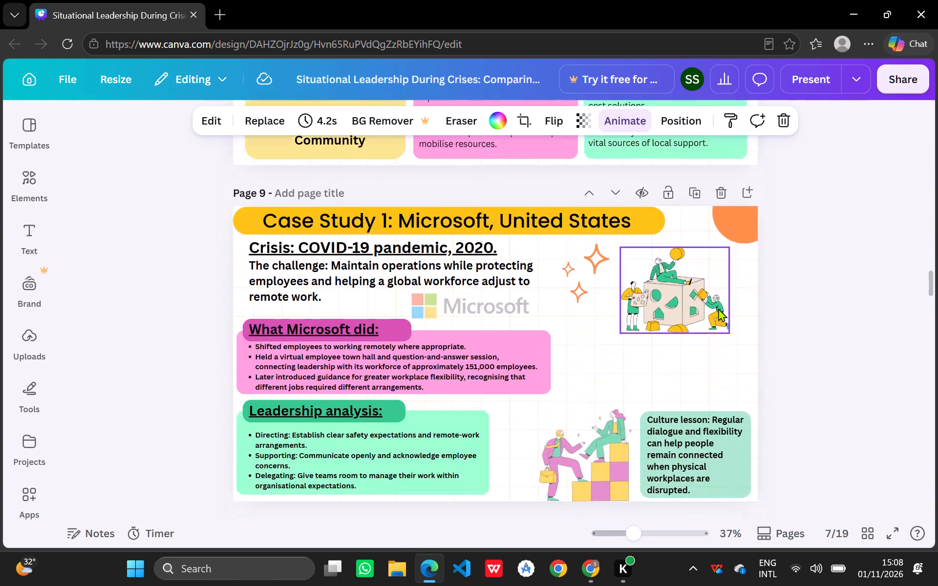
scroll(718, 308, down, 5)
scroll(718, 308, up, 3)
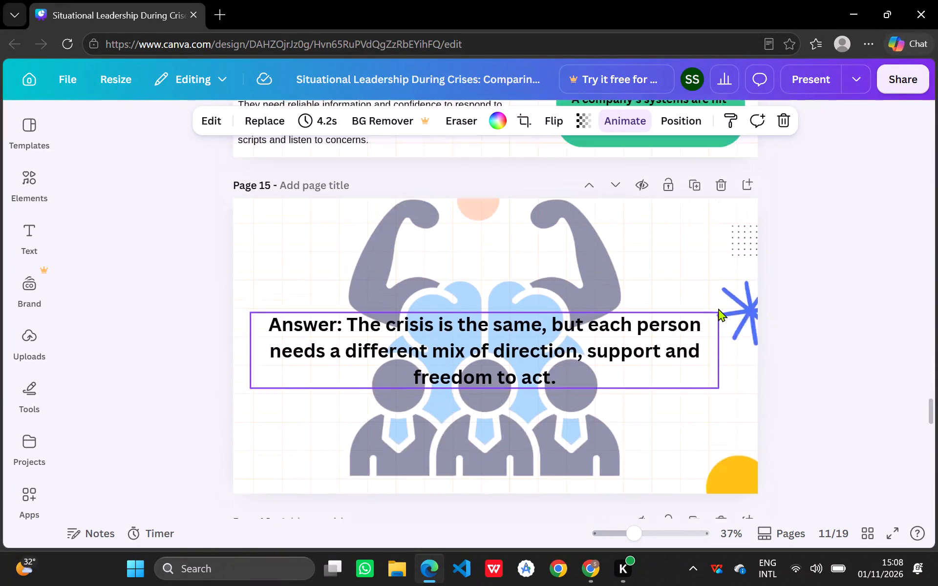
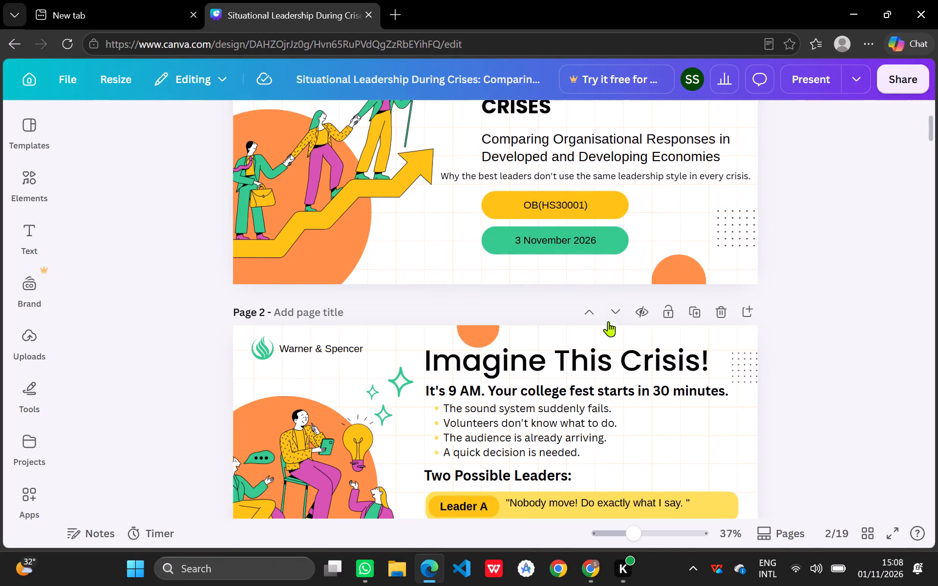
Skim the presentation slides from page 2 down to the Microsoft vs Tata Group comparison on page 11.
scroll(593, 329, down, 11)
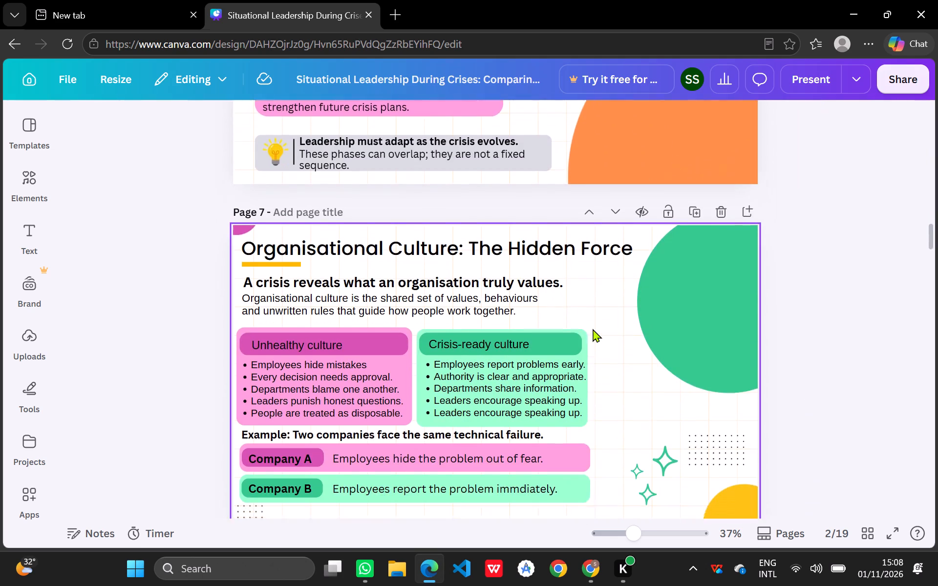
scroll(594, 306, down, 6)
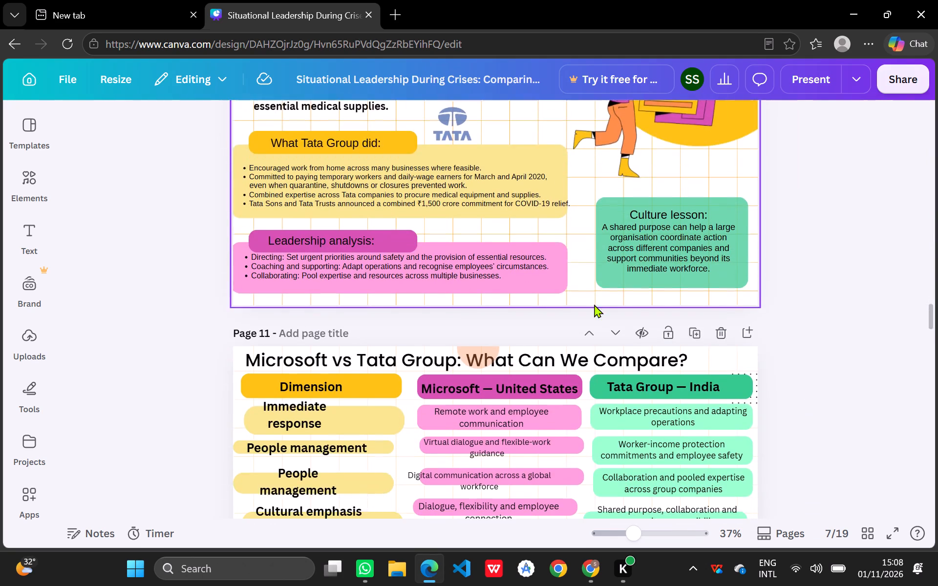
scroll(594, 304, down, 1)
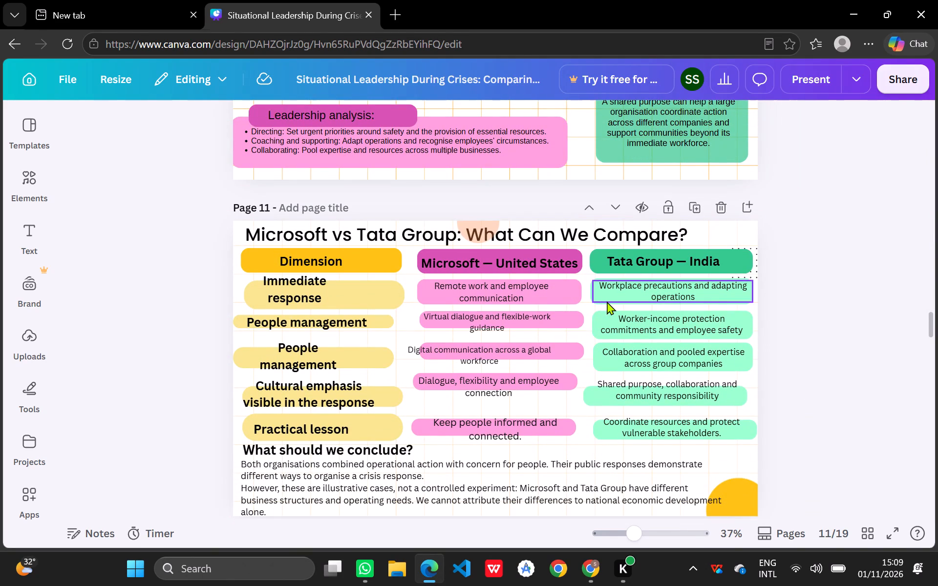
Check the corner rounding of the pink box behind "Remote work and employee communication" on page 11.
click(376, 293)
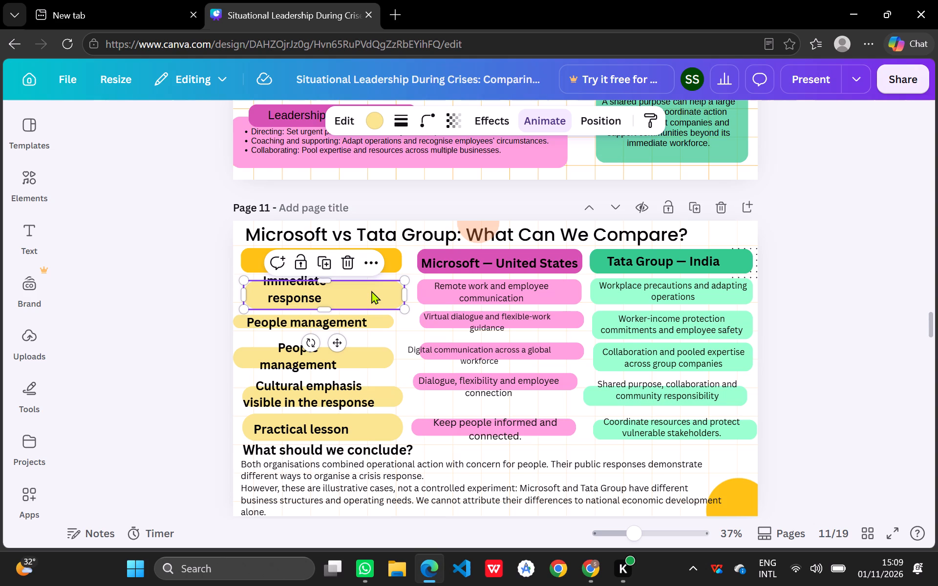
click(371, 291)
click(429, 345)
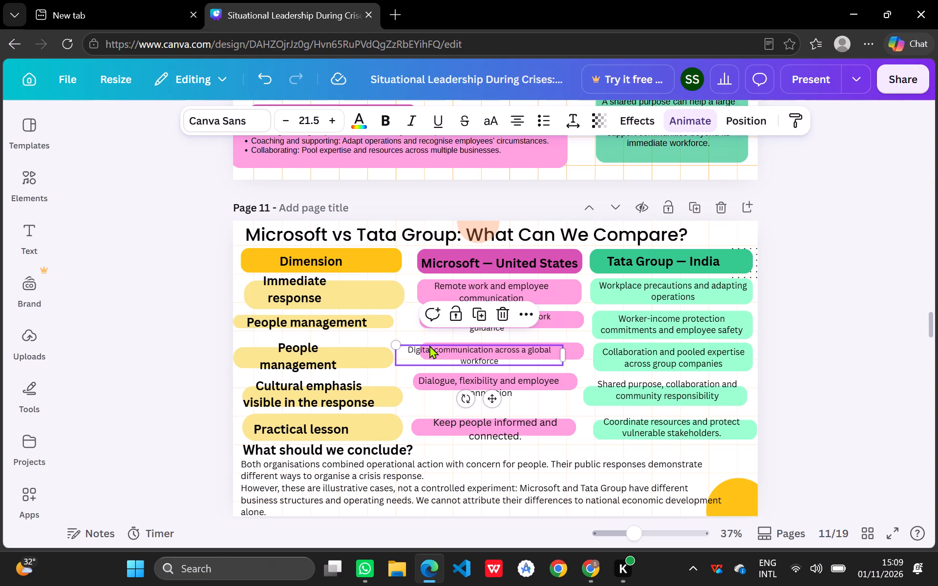
click(574, 289)
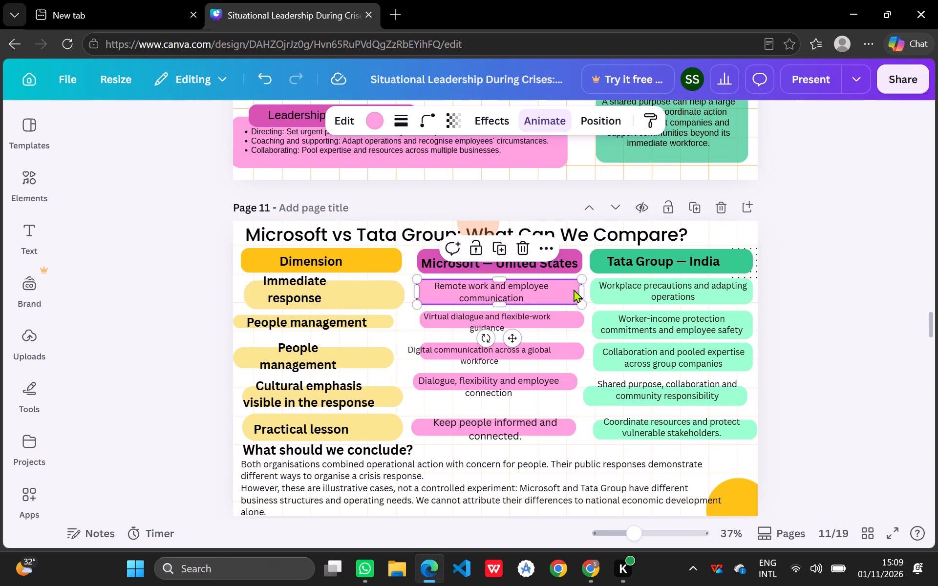
click(427, 122)
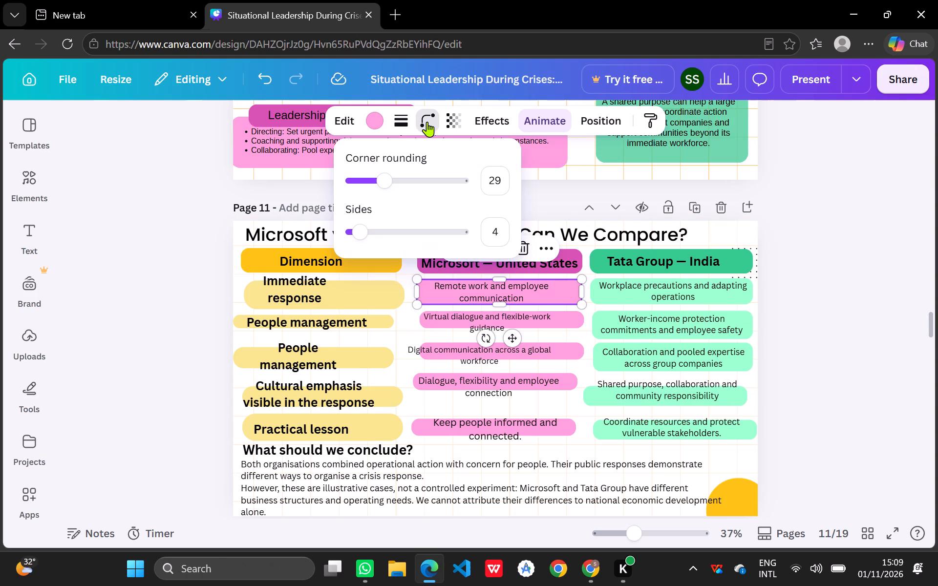
click(431, 314)
Set the corner rounding of the yellow box behind "Immediate response" to 29.
click(369, 291)
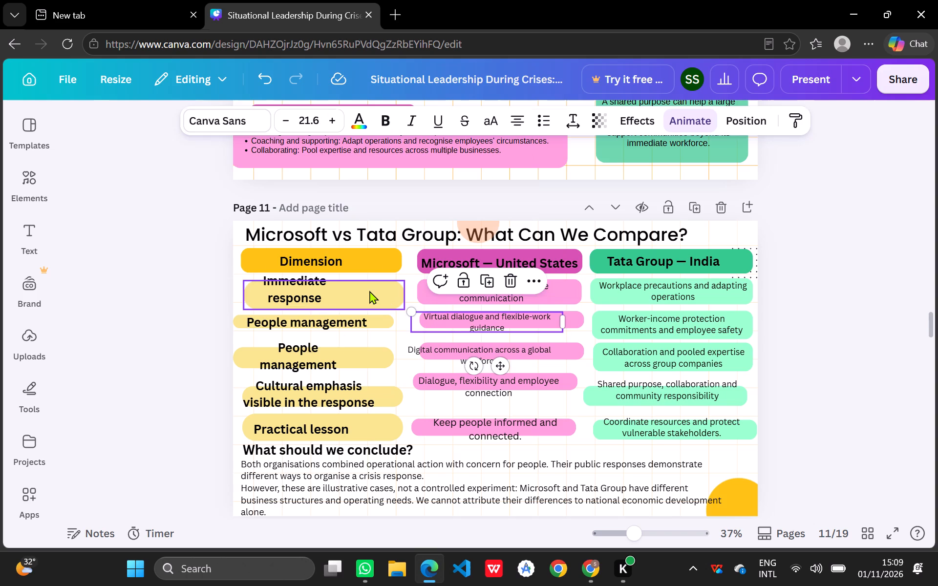
drag(423, 107, 424, 118)
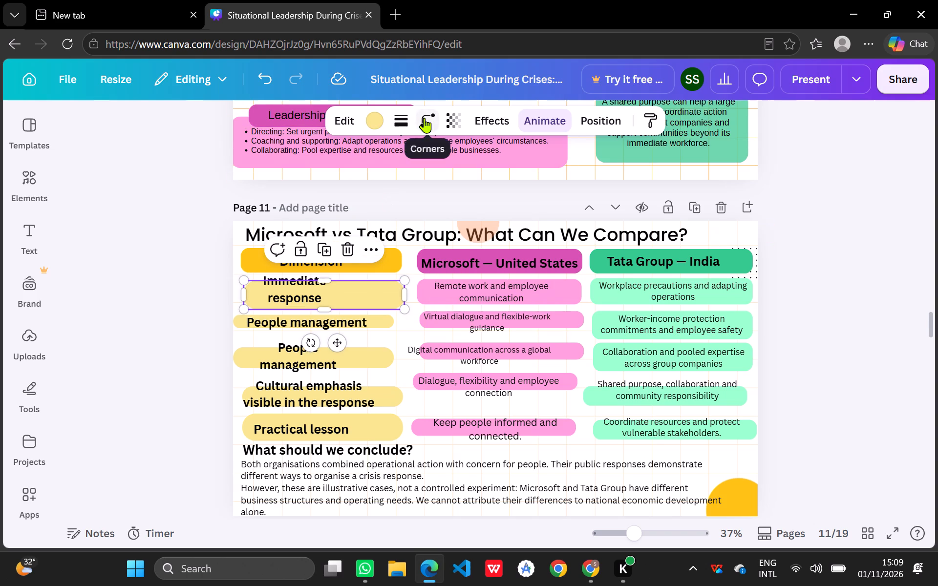
click(424, 118)
click(495, 180)
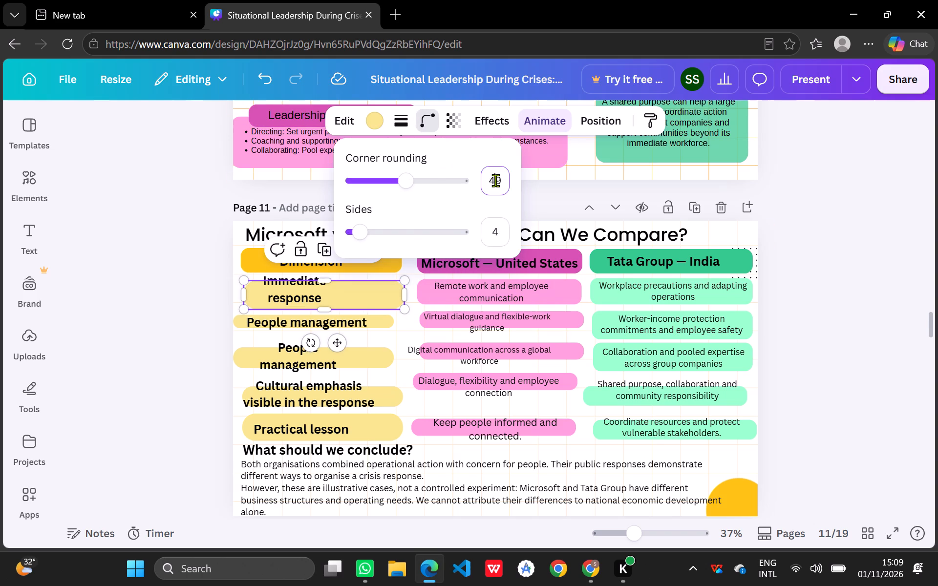
text(29)
key(Return)
Set the corner rounding of the thin yellow box behind the first, single-line "People management" label to 29.
click(368, 322)
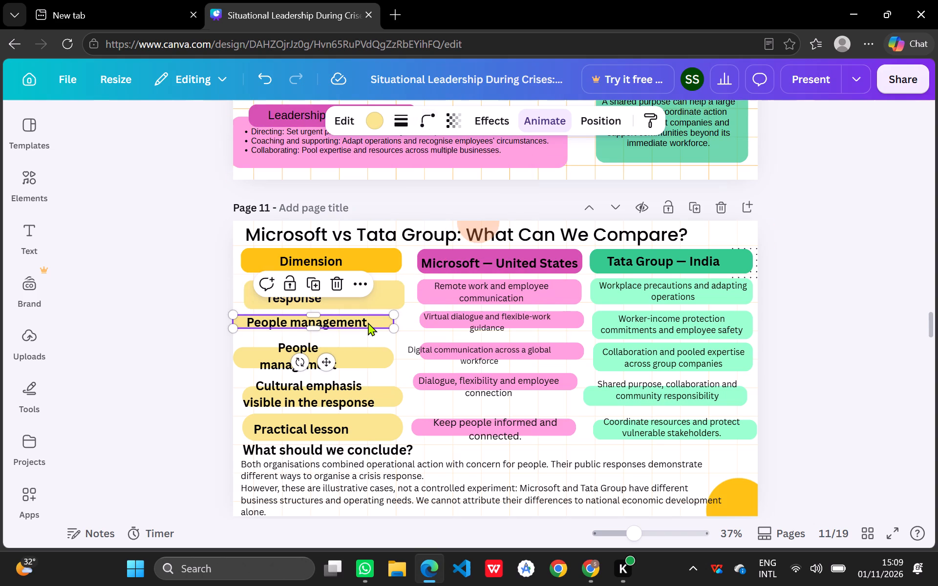
click(427, 126)
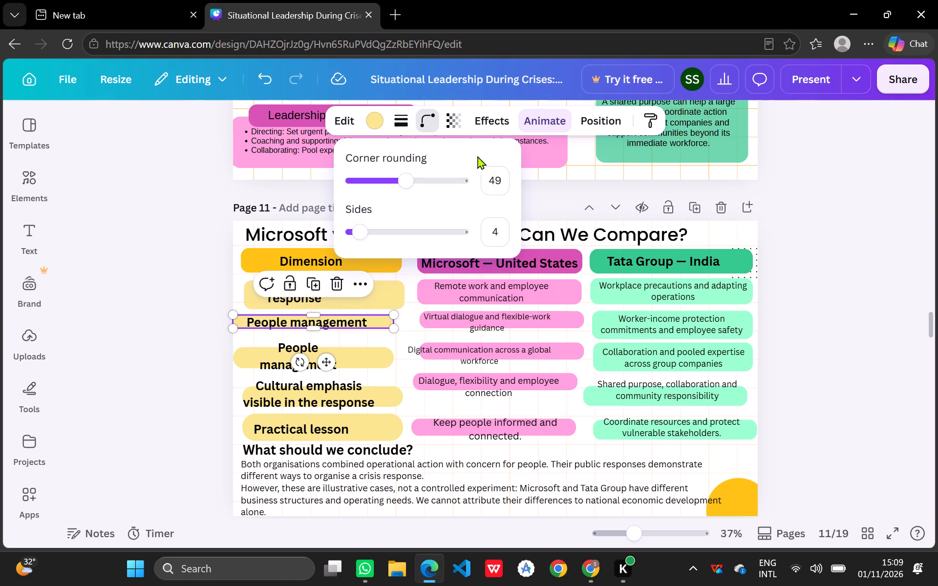
click(494, 182)
text(29)
key(Return)
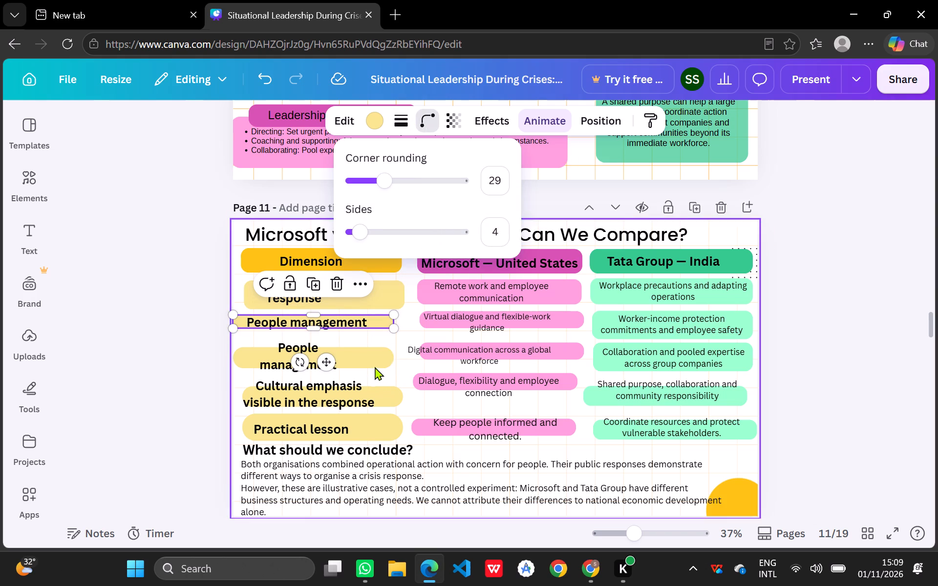
Set the corner rounding of the yellow box behind the second, two-line "People management" label to 29.
click(375, 364)
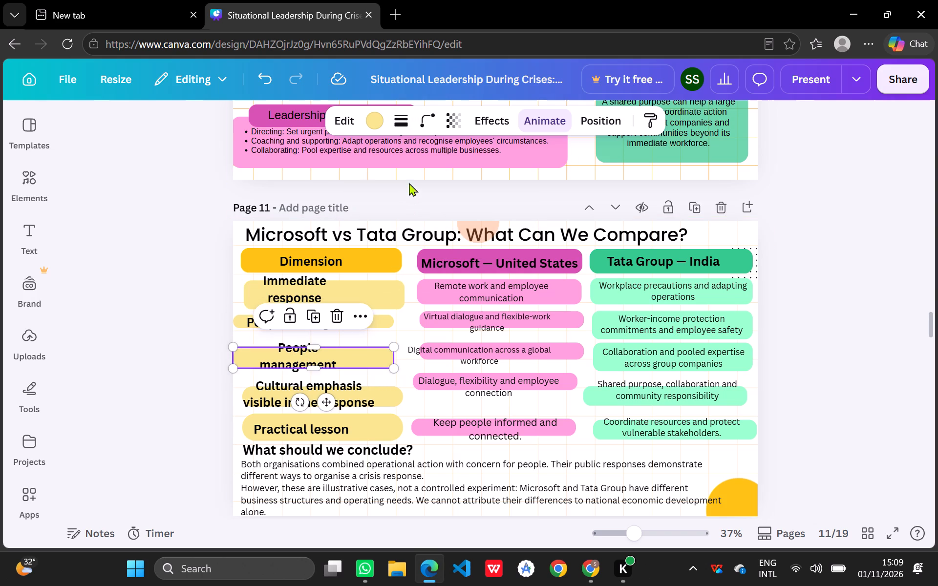
click(428, 121)
key(2)
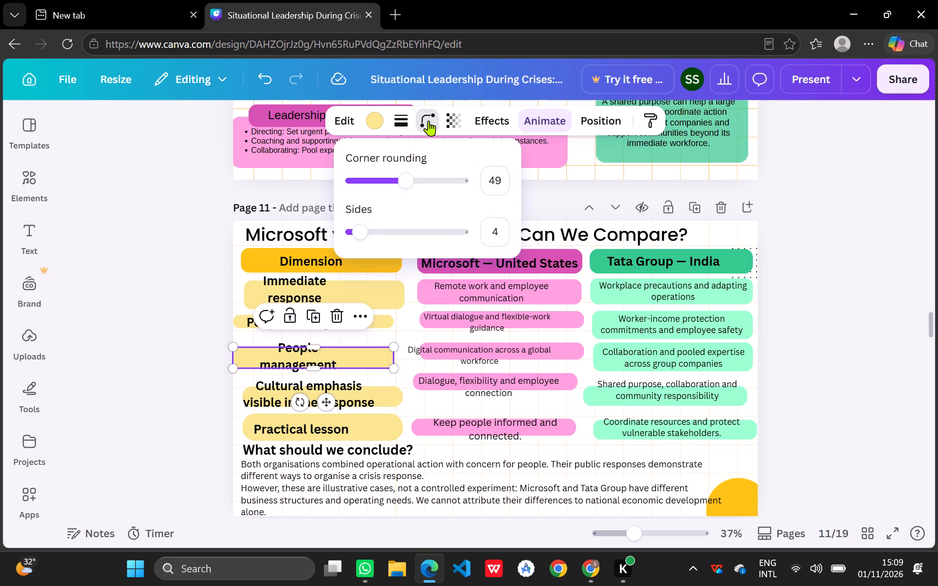
key(9)
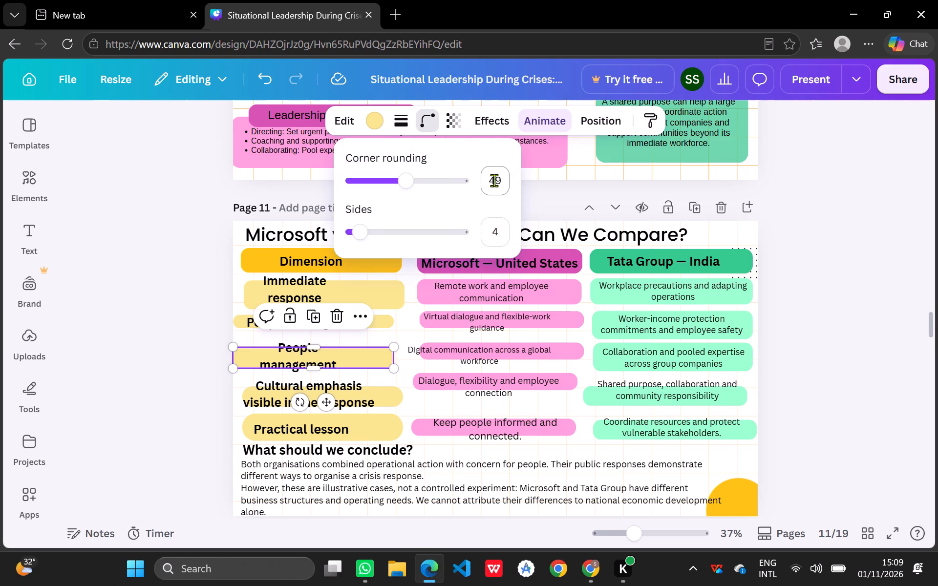
click(494, 180)
text(29)
key(Return)
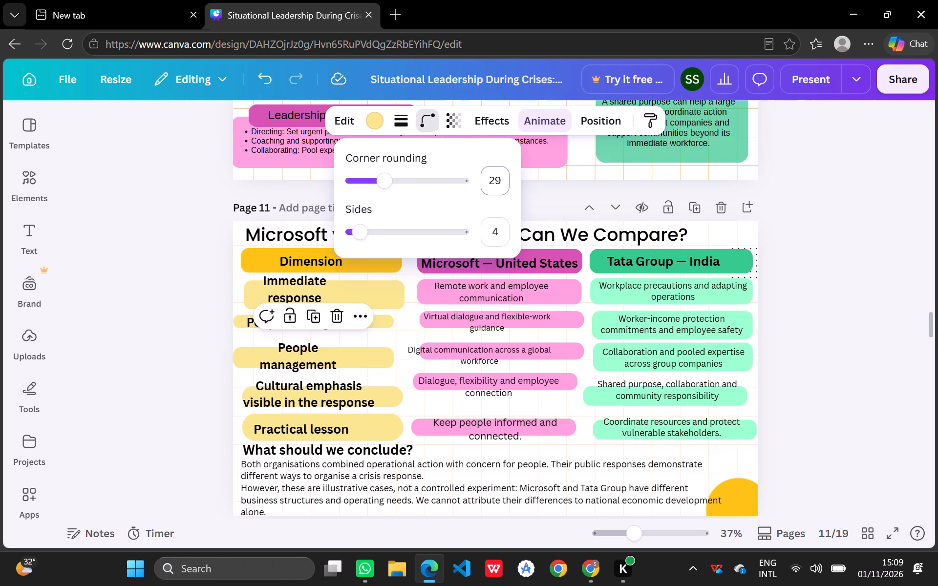
Set the corner rounding of the yellow box behind "Cultural emphasis visible in the response" to 29.
click(385, 395)
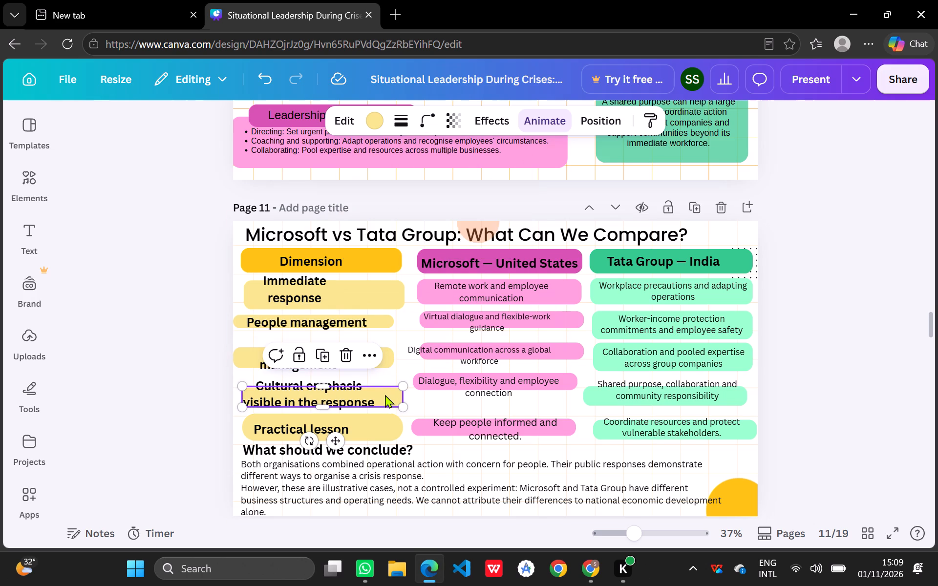
click(433, 117)
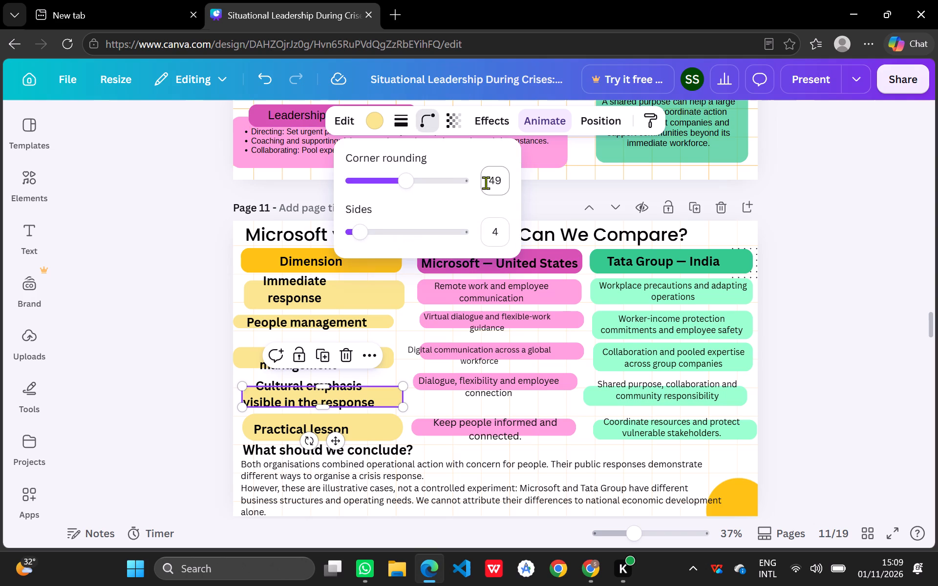
click(486, 183)
text(29)
key(Return)
Set the corner rounding of the yellow box behind "Practical lesson" to 29.
click(393, 436)
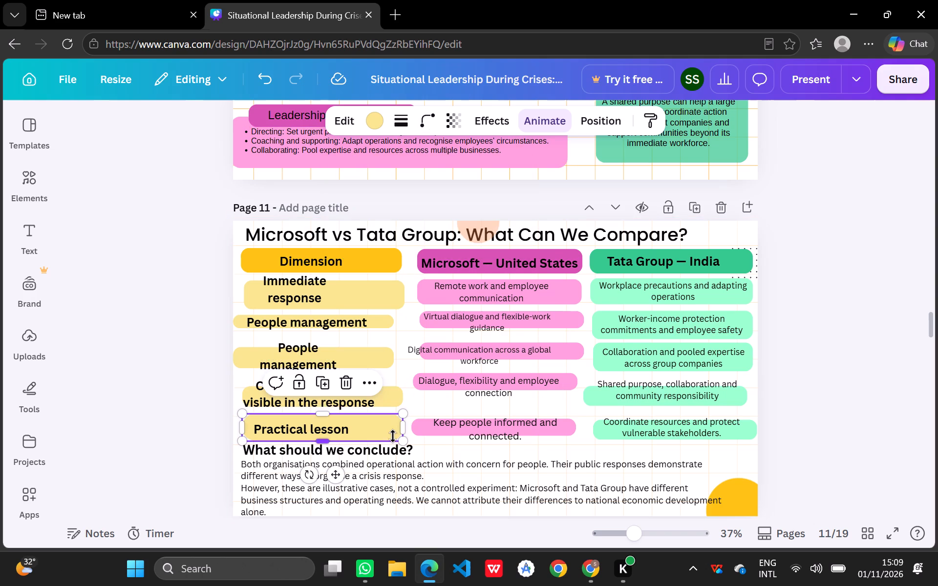
click(424, 117)
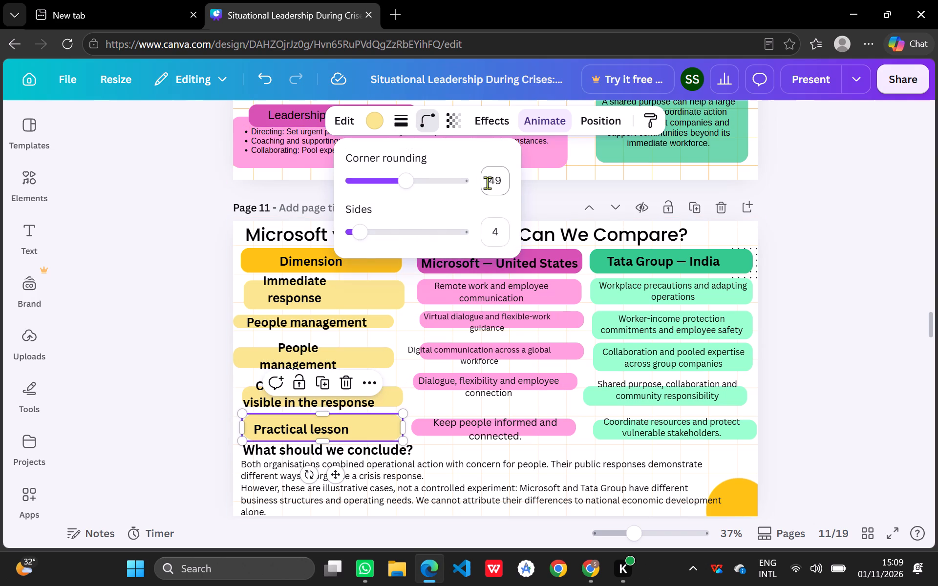
click(491, 187)
text(29)
key(Return)
click(876, 321)
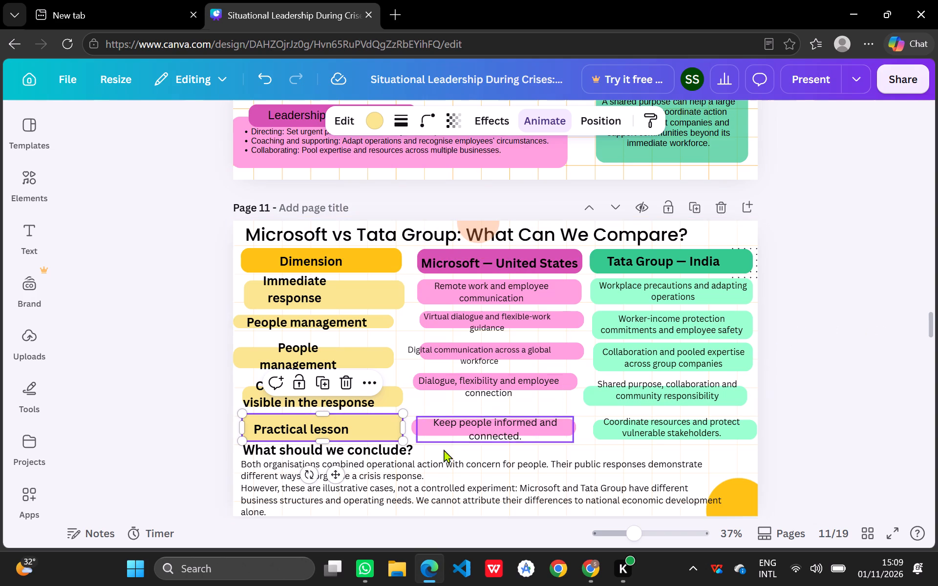
click(440, 477)
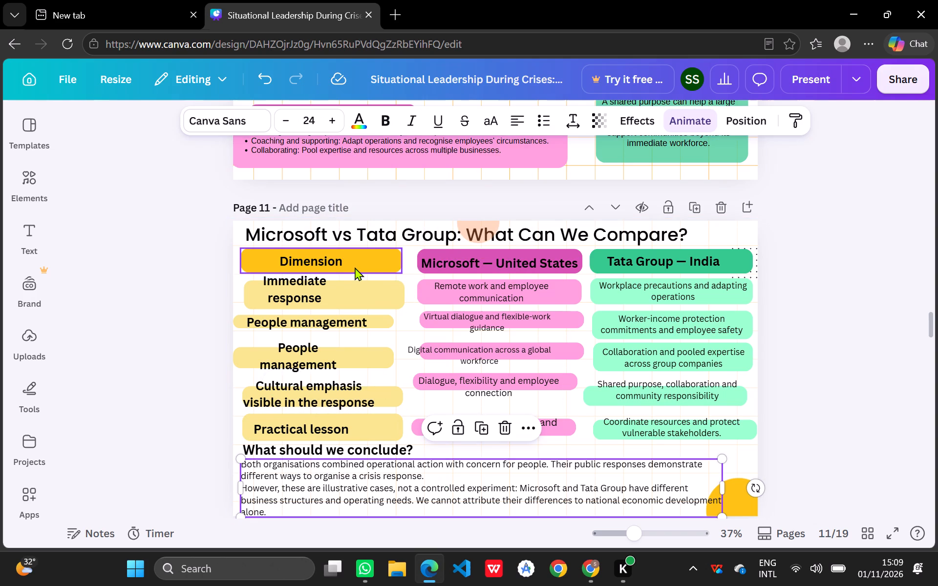
click(355, 267)
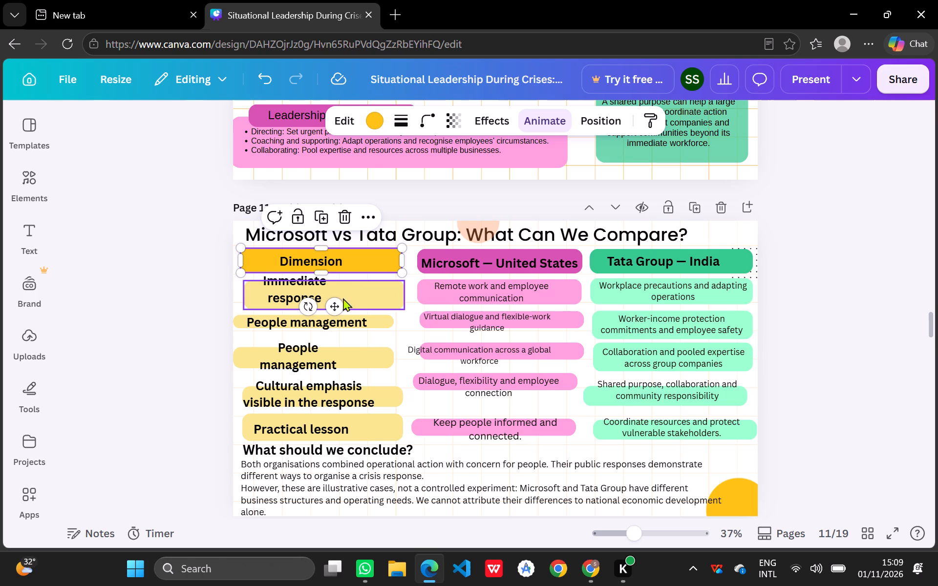
Move the two-line "Immediate response" label slightly down and right so it sits within its yellow box.
drag(300, 285, 304, 287)
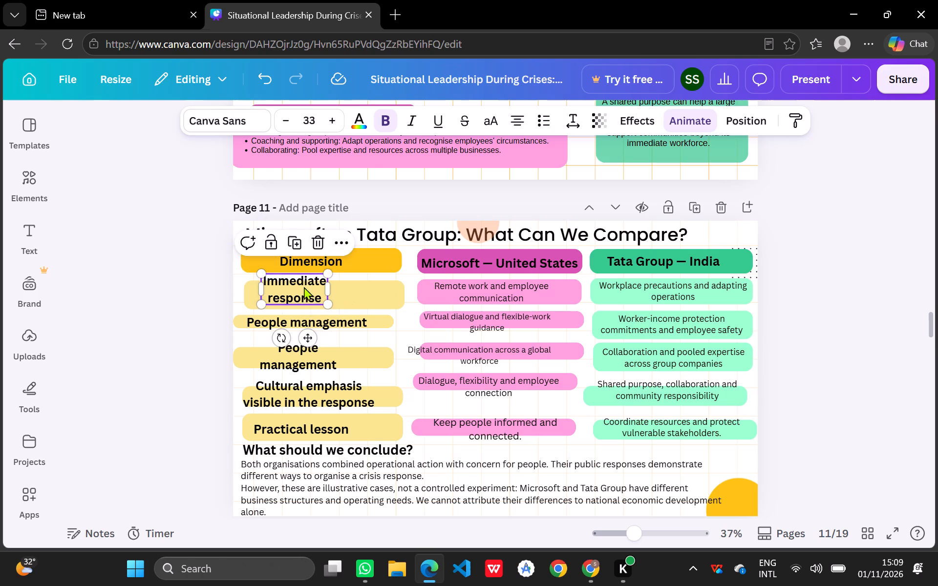
drag(304, 287, 309, 288)
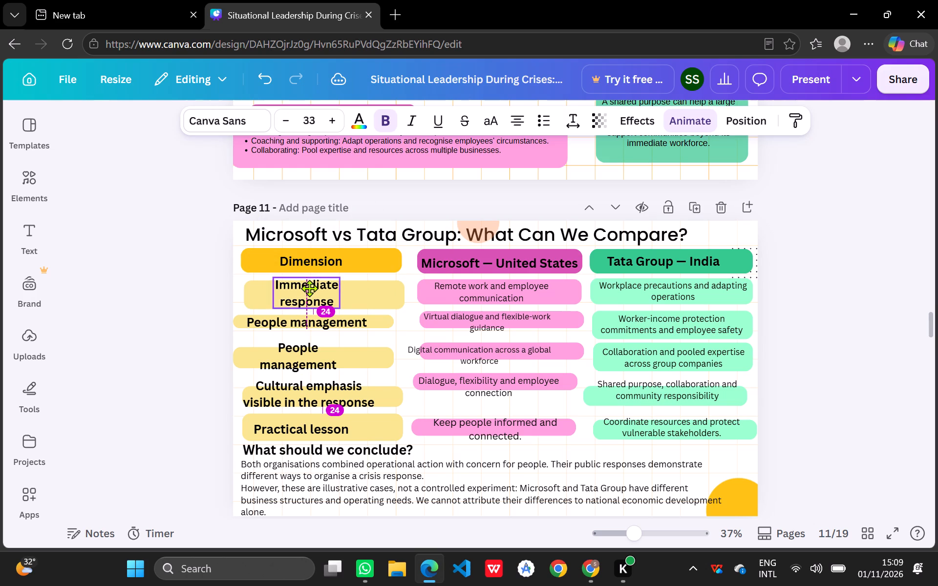
drag(309, 288, 309, 288)
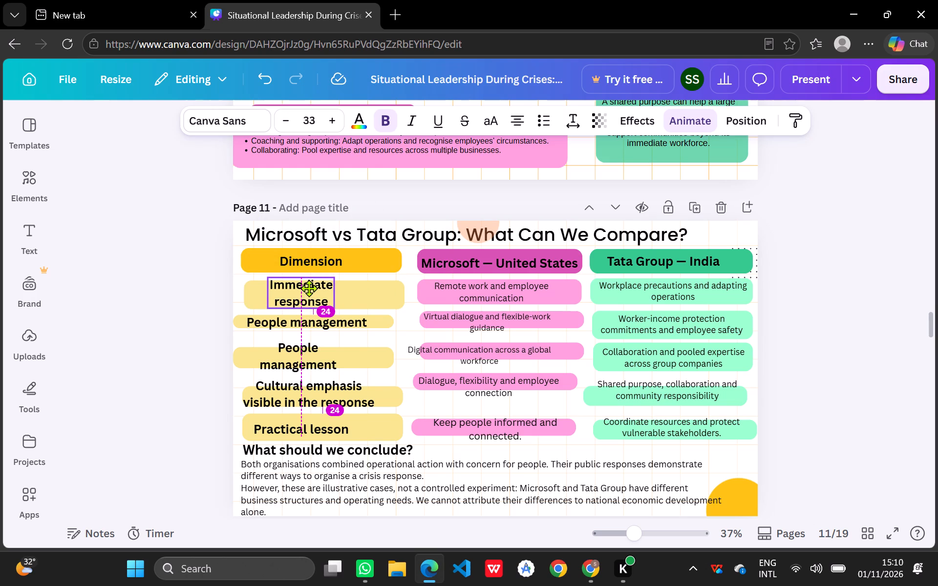
drag(309, 288, 309, 289)
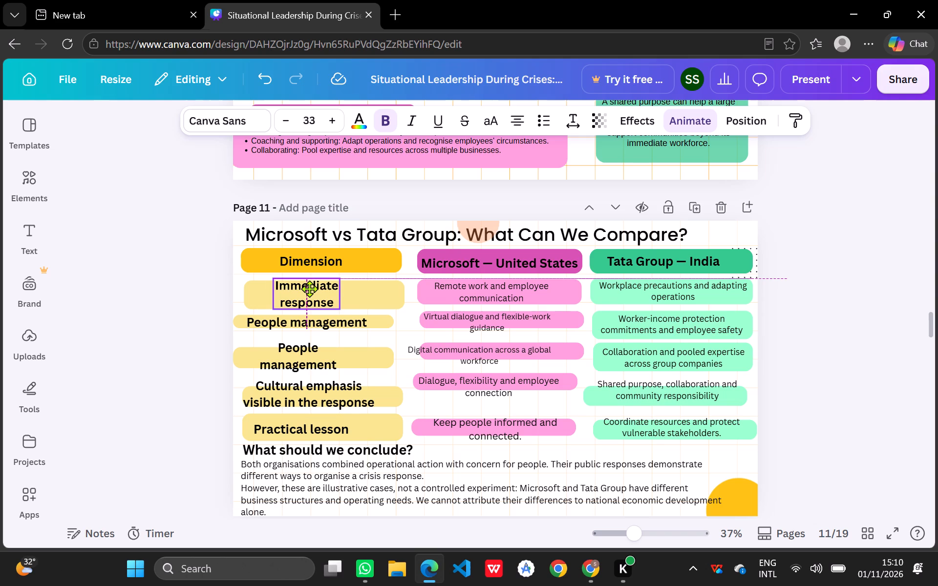
drag(309, 289, 308, 291)
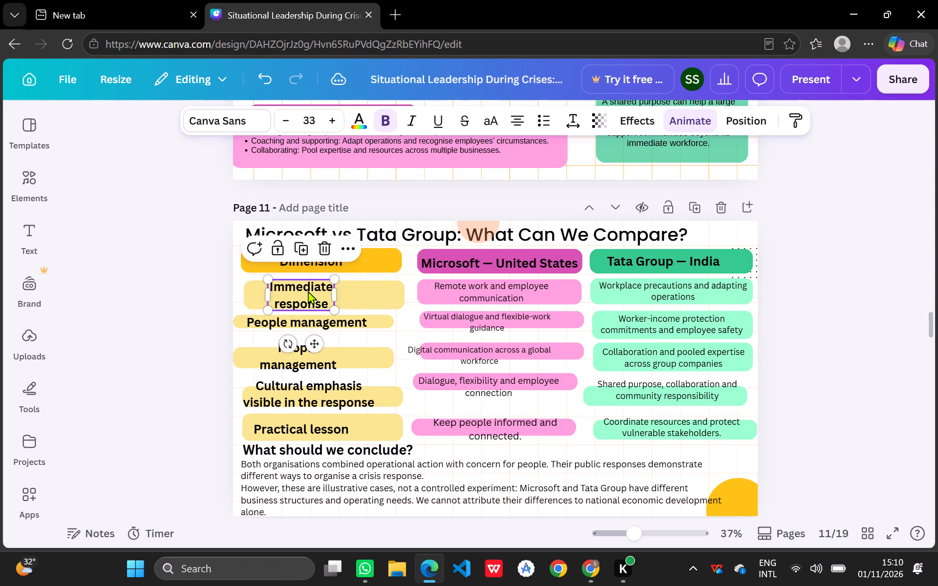
Widen the "Immediate response" text box to span its yellow box with the label on one line, and centre it vertically there.
drag(335, 295, 387, 300)
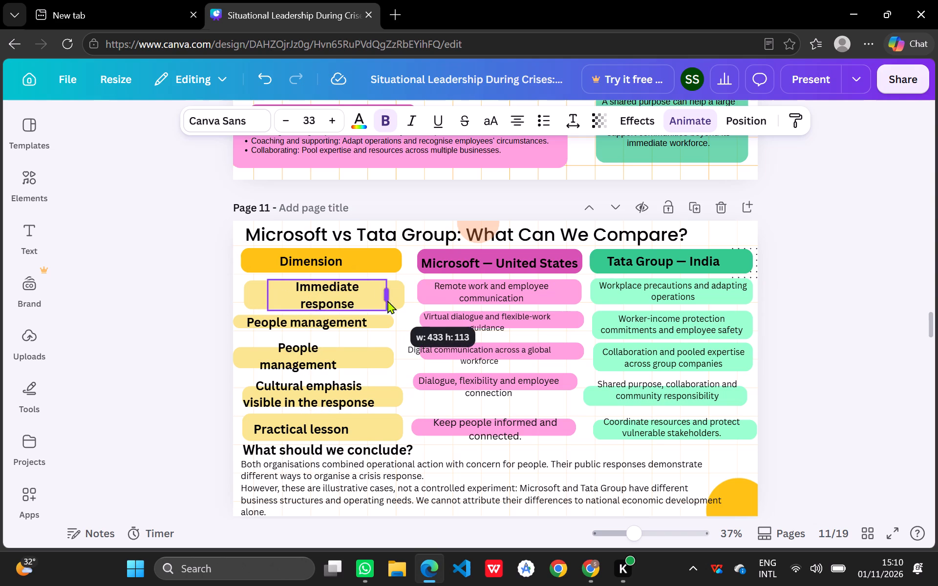
drag(387, 300, 403, 301)
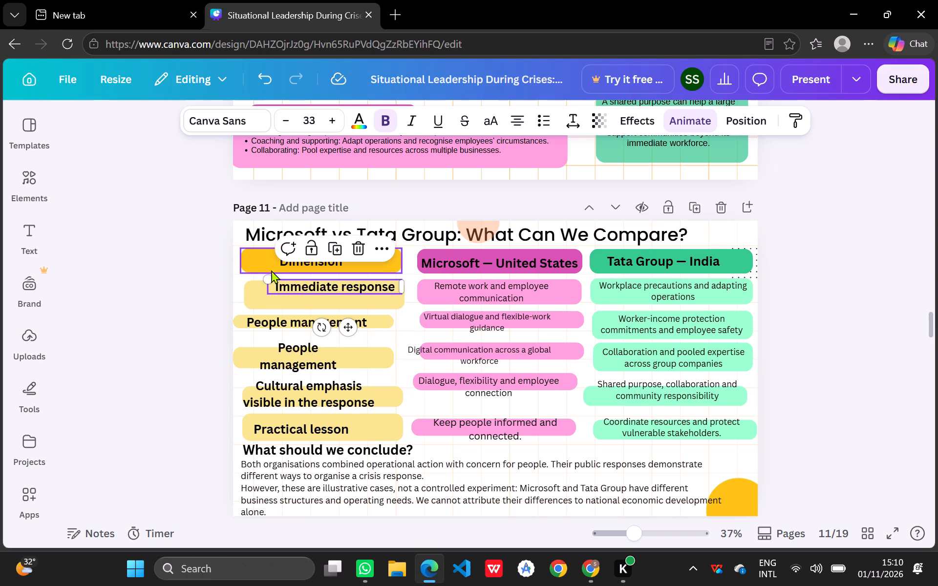
drag(267, 289, 253, 298)
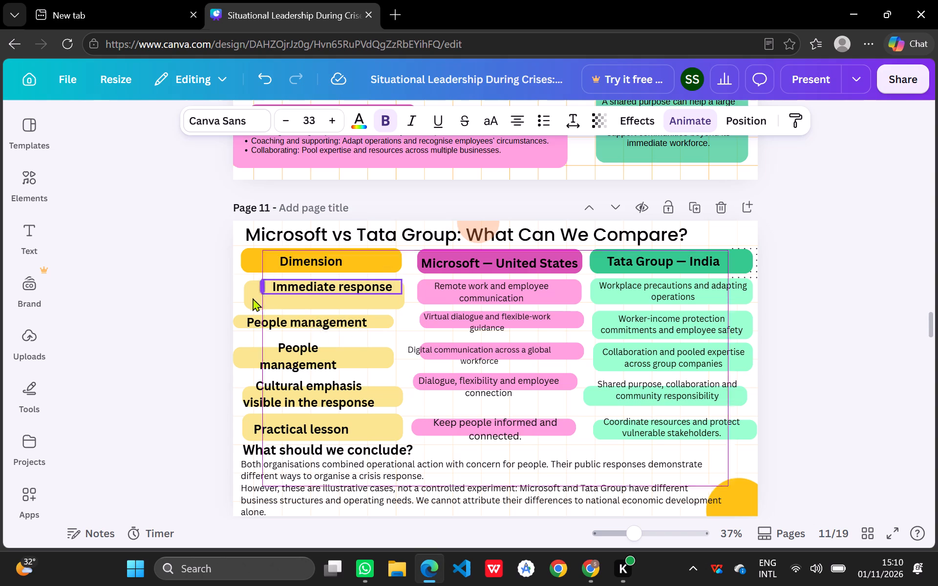
drag(253, 298, 247, 300)
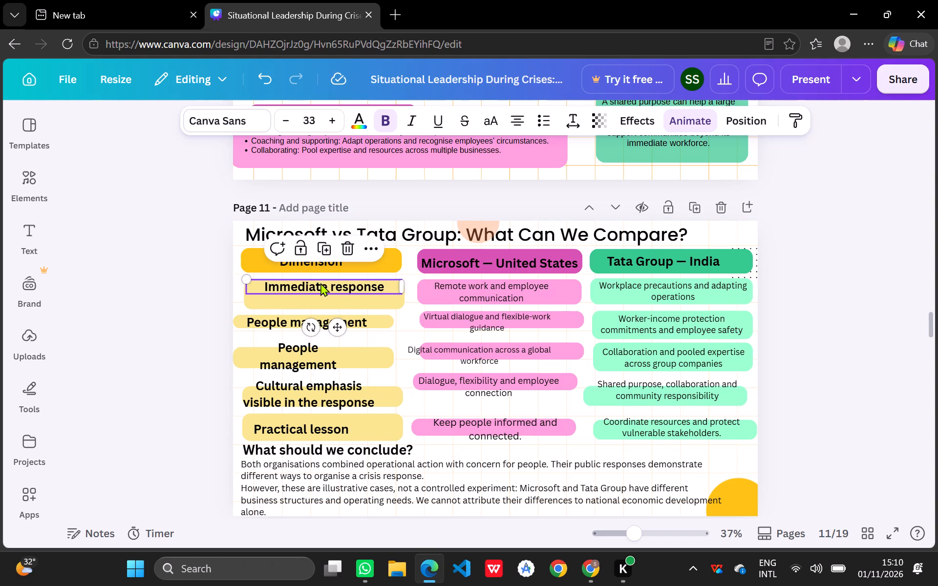
drag(320, 283, 320, 291)
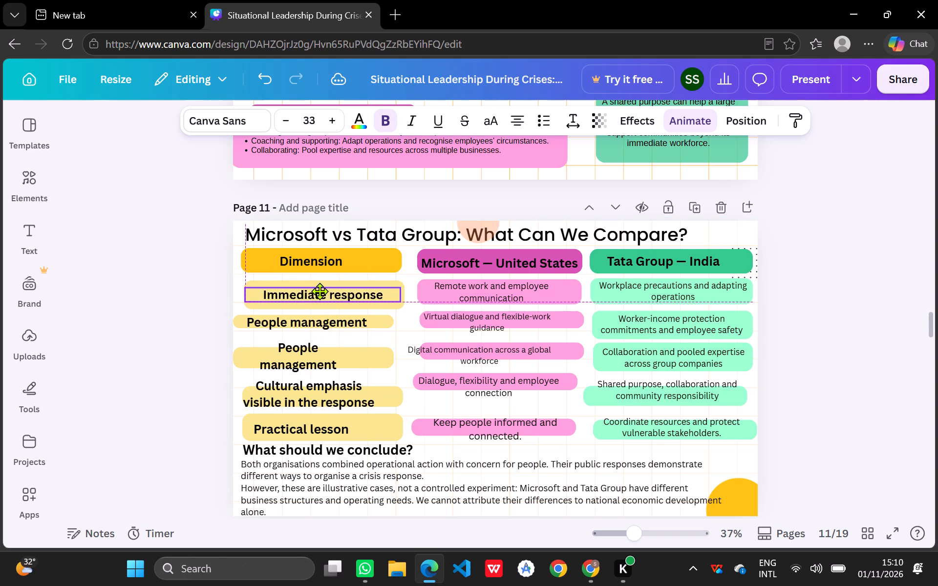
drag(320, 291, 319, 291)
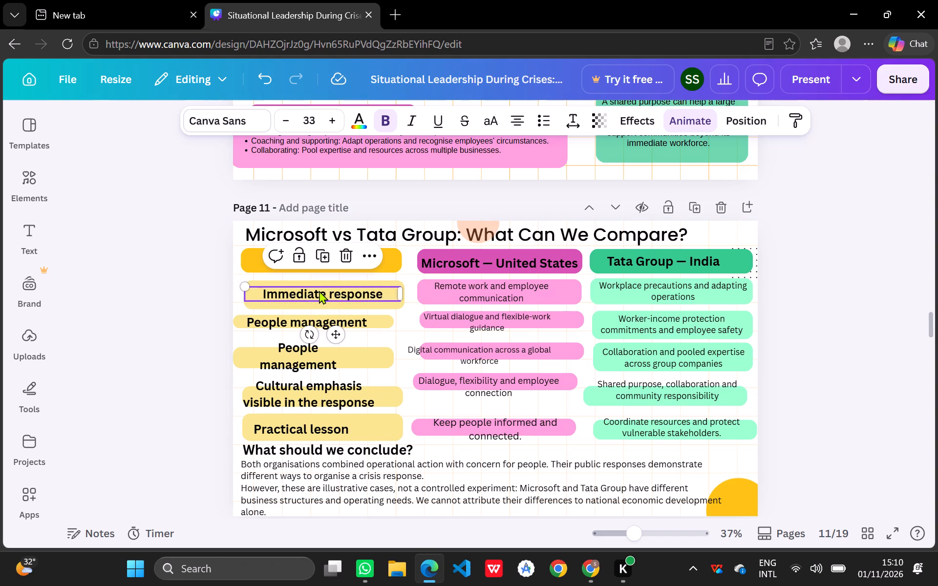
Widen the single-line "People management" text box rightward so its centred label roughly spans the column width.
click(322, 321)
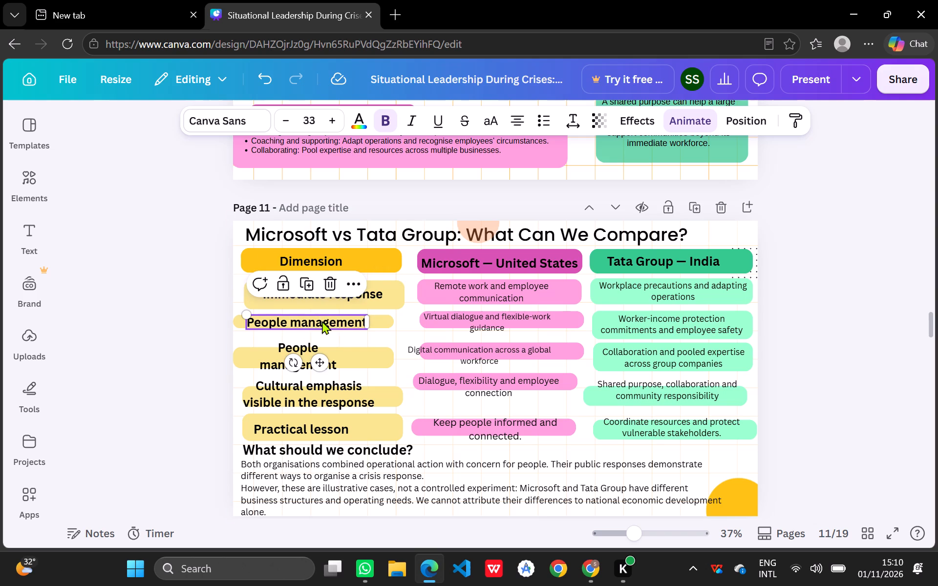
click(322, 321)
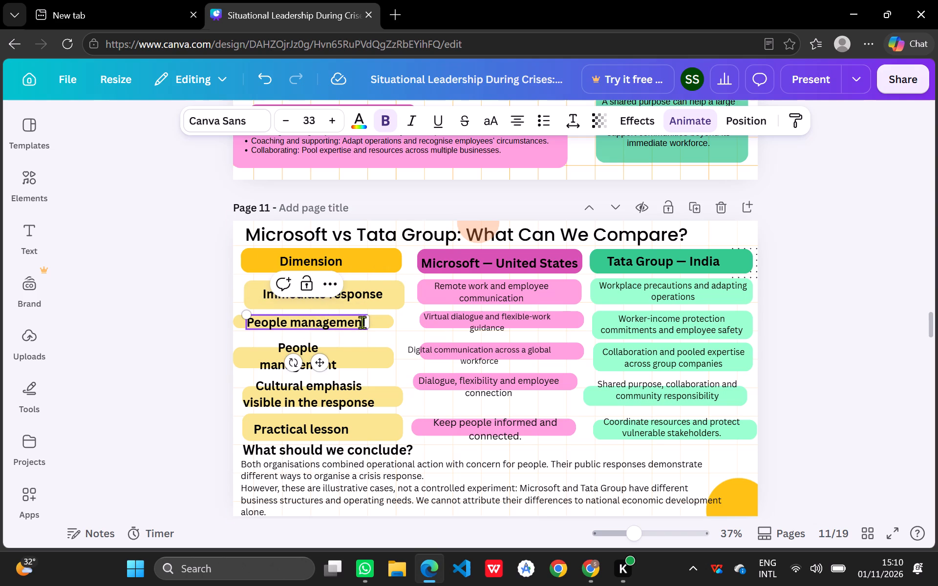
drag(368, 322, 401, 324)
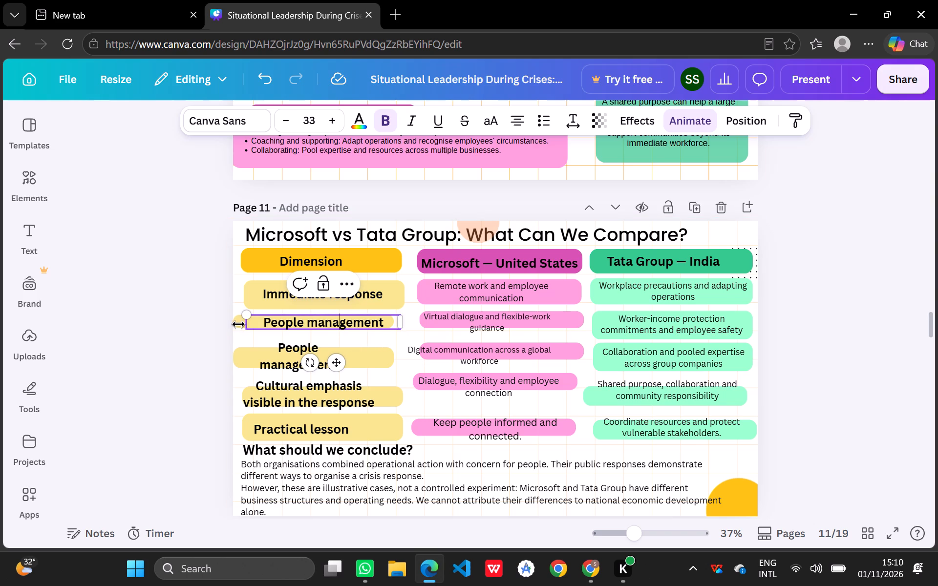
Increase the height of the thin yellow box behind the single-line "People management" label to about 85, extending it above and below the text.
click(248, 347)
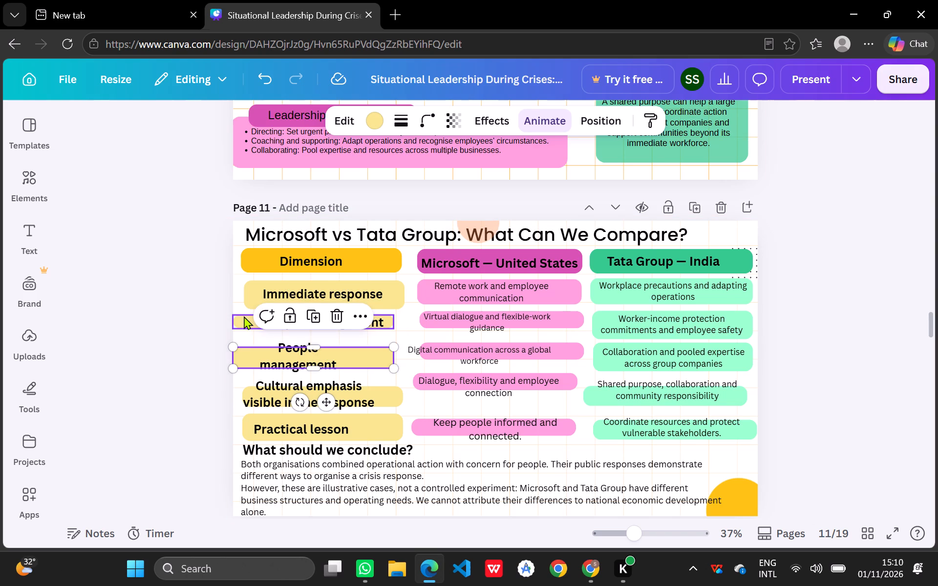
click(244, 316)
drag(244, 316, 255, 322)
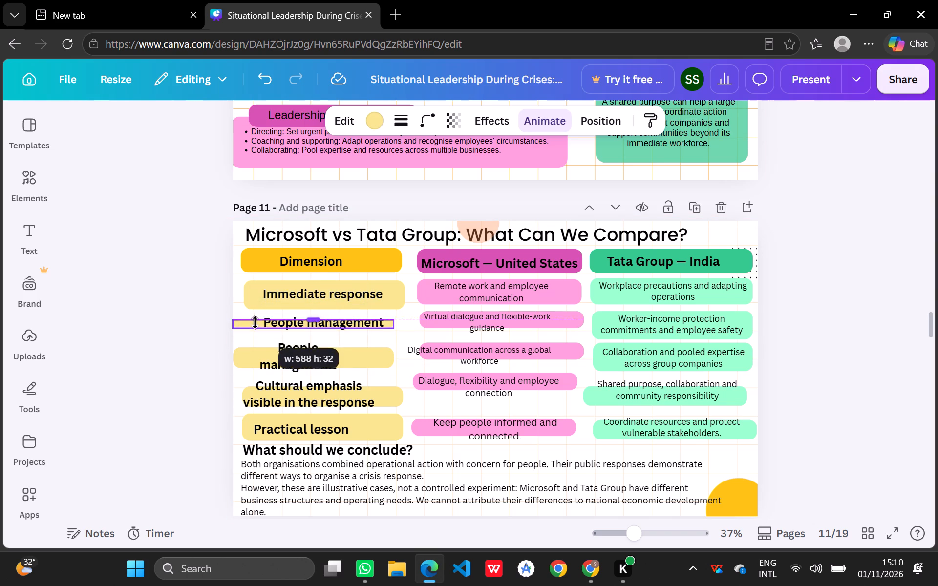
drag(255, 322, 257, 310)
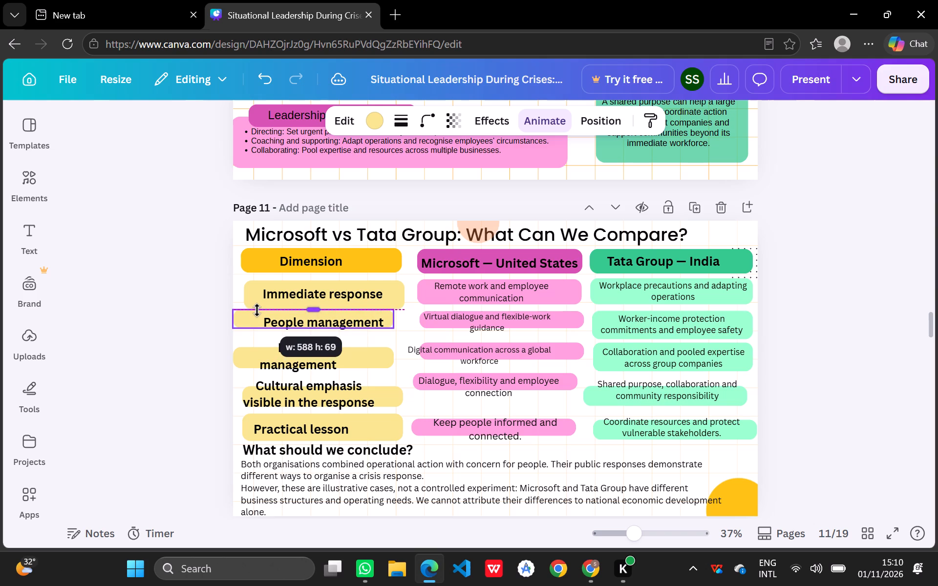
drag(257, 310, 257, 311)
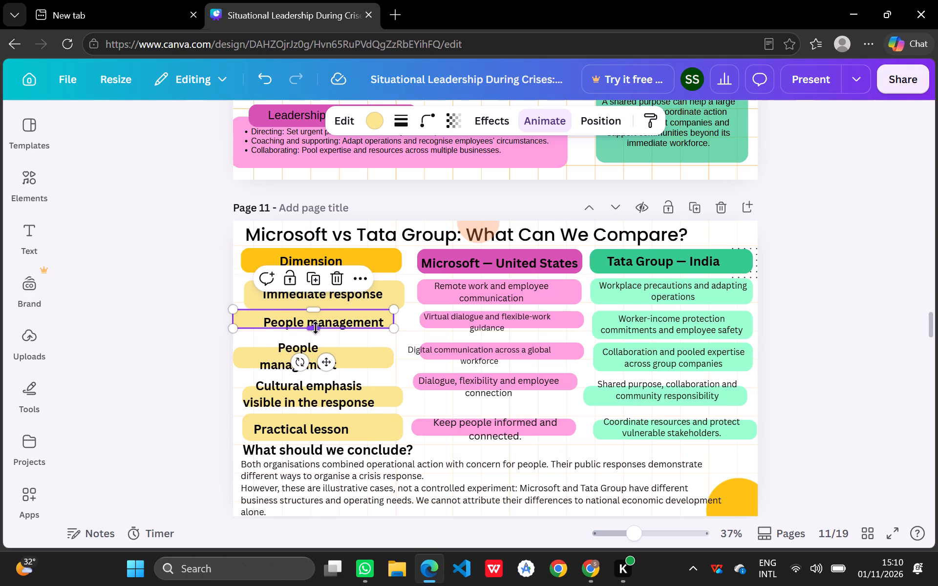
drag(314, 328, 314, 330)
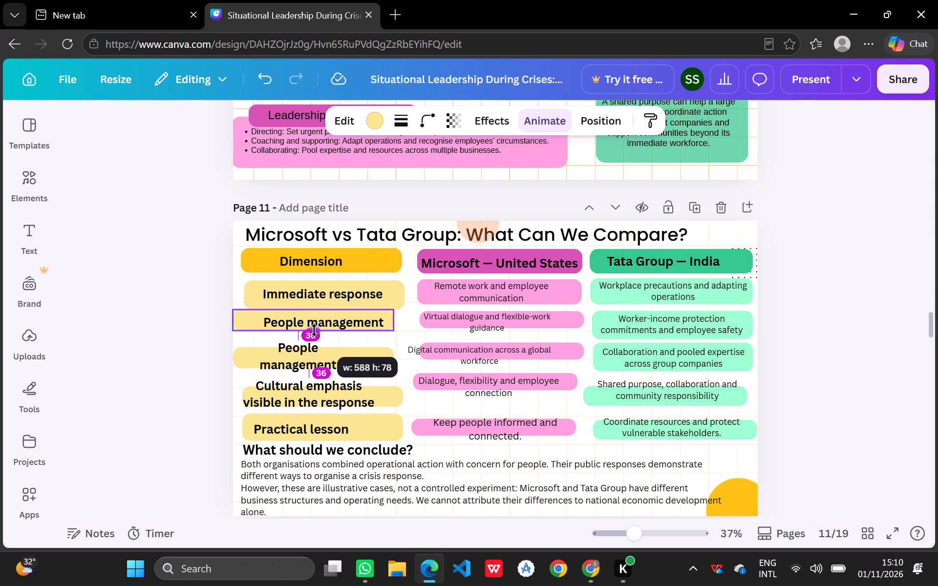
drag(314, 330, 314, 334)
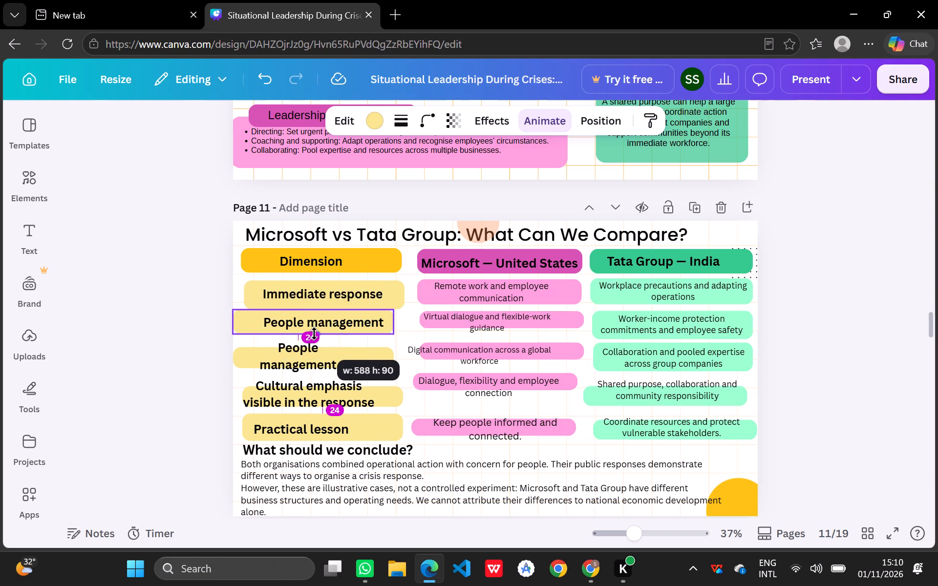
drag(314, 334, 315, 334)
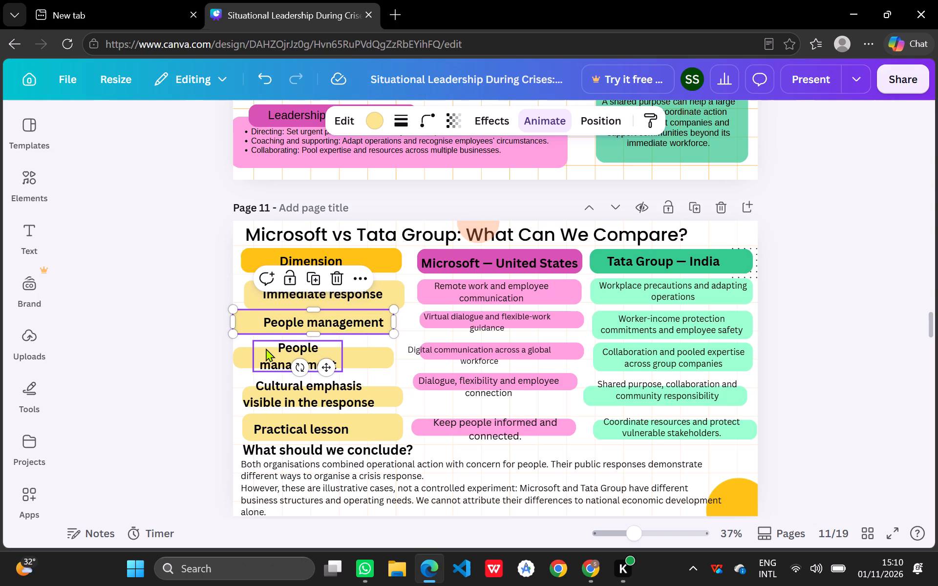
click(401, 369)
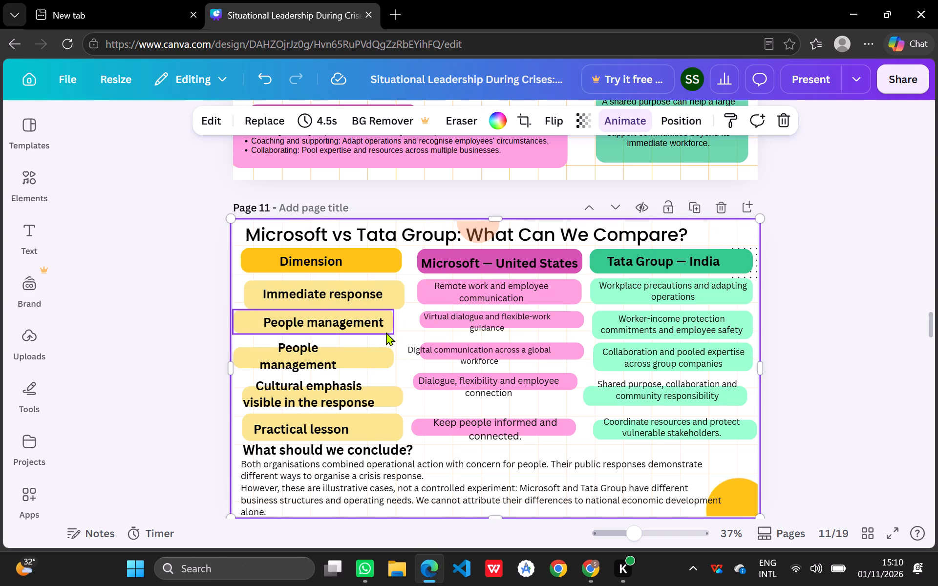
click(386, 332)
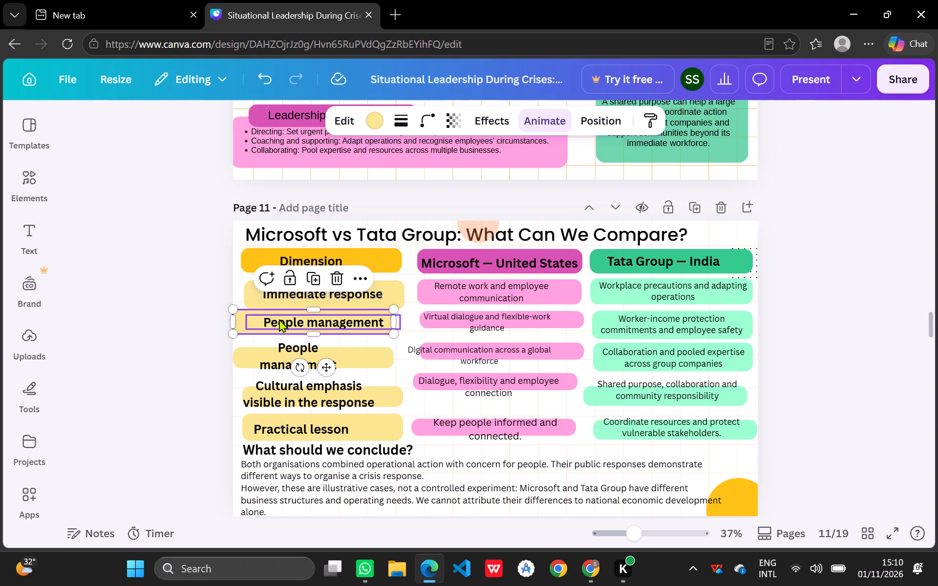
drag(279, 313, 301, 313)
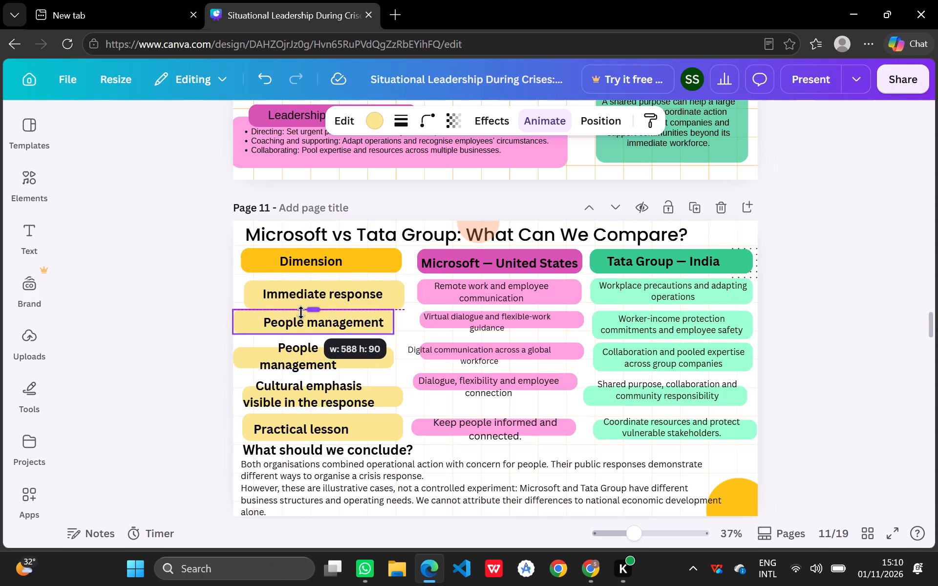
drag(301, 313, 301, 314)
Move the enlarged yellow "People management" box right and slightly down, aligning its sides with the yellow "Practical lesson" box.
drag(239, 323, 253, 326)
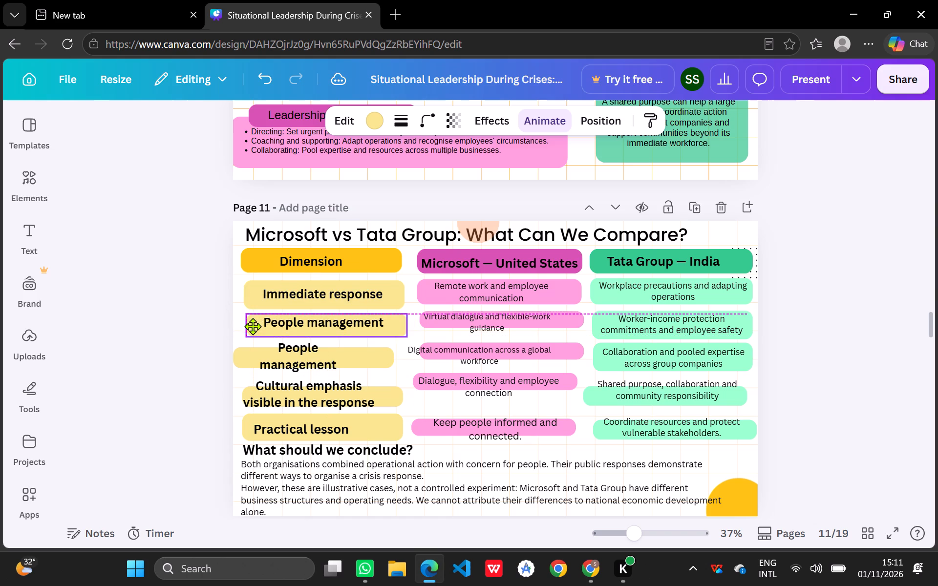
drag(253, 326, 250, 327)
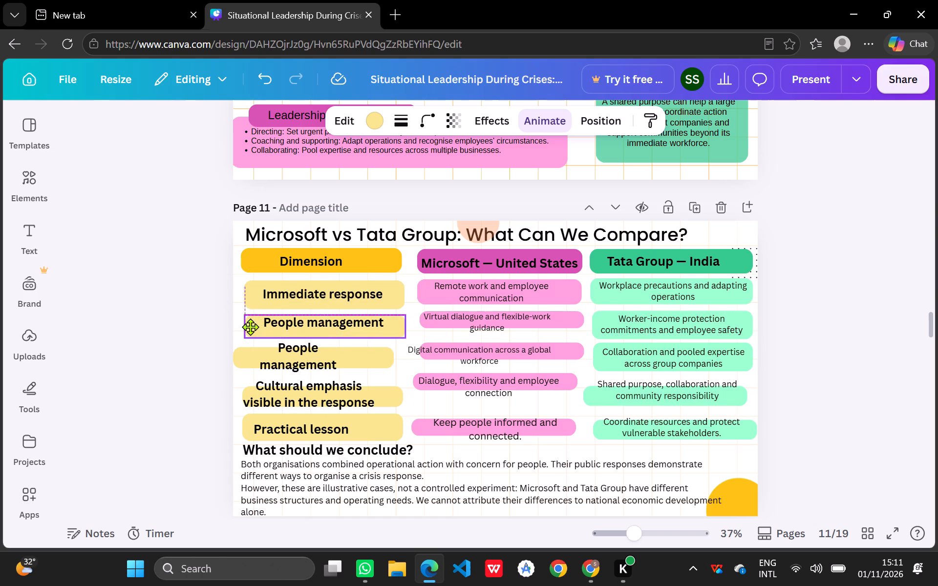
drag(250, 327, 248, 327)
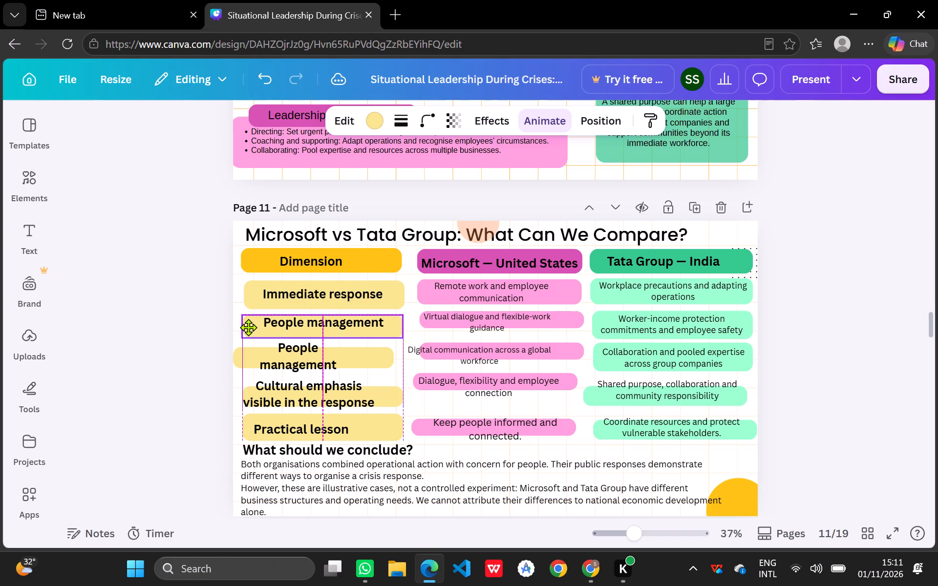
drag(248, 327, 248, 328)
drag(248, 328, 247, 328)
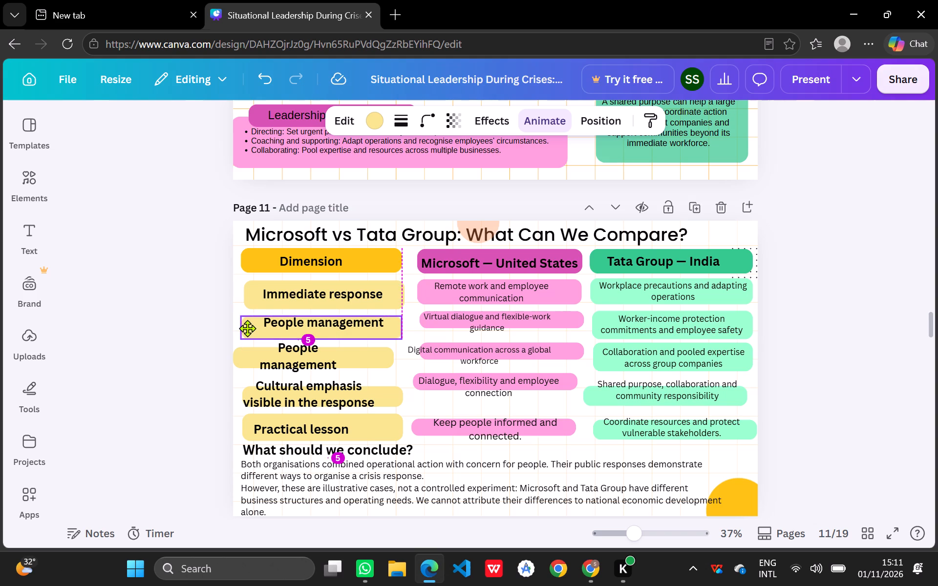
drag(247, 328, 248, 328)
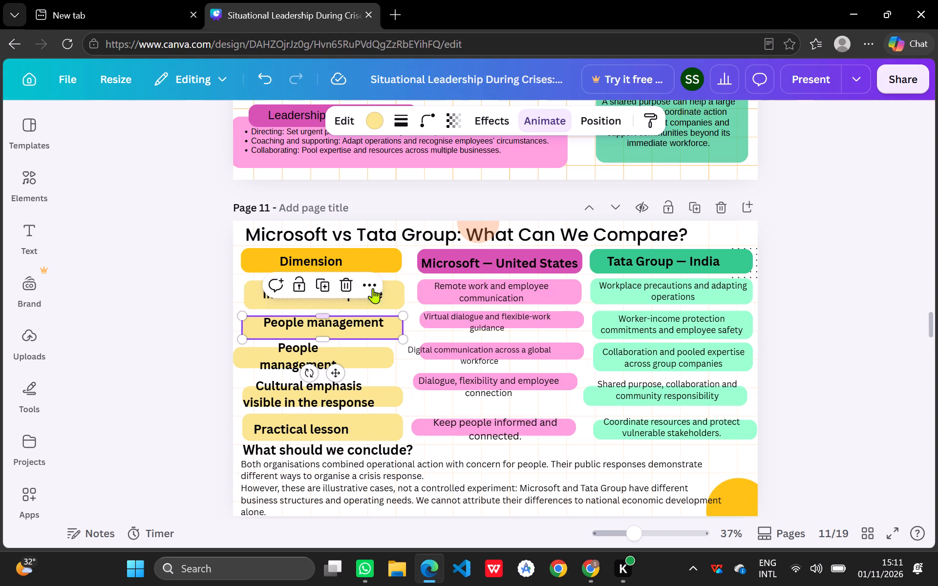
Move the yellow box behind "Immediate response" slightly left and up, nearer the "Dimension" header's alignment.
click(397, 306)
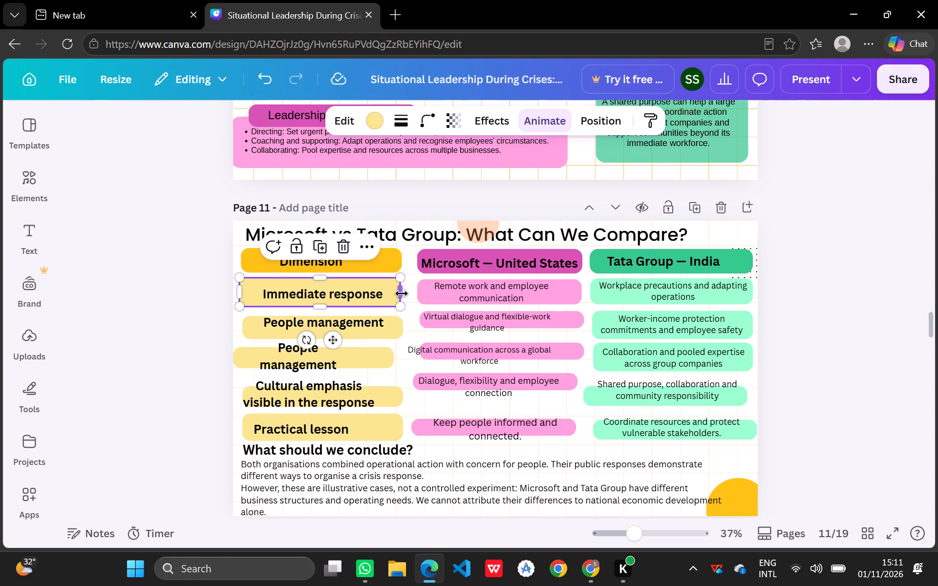
click(402, 293)
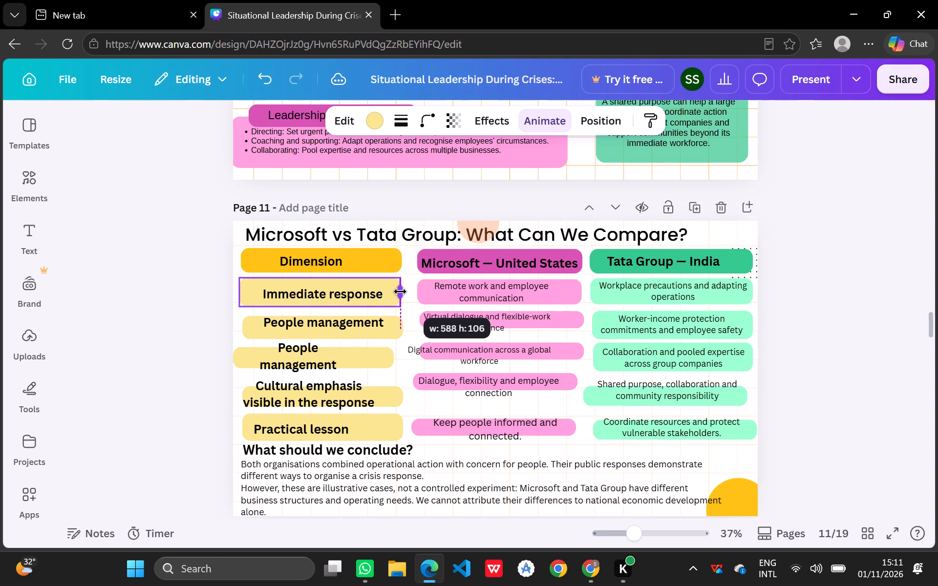
Shift the yellow box behind the single-line "People management" label slightly left and narrow it a little from its left edge.
drag(398, 335, 394, 336)
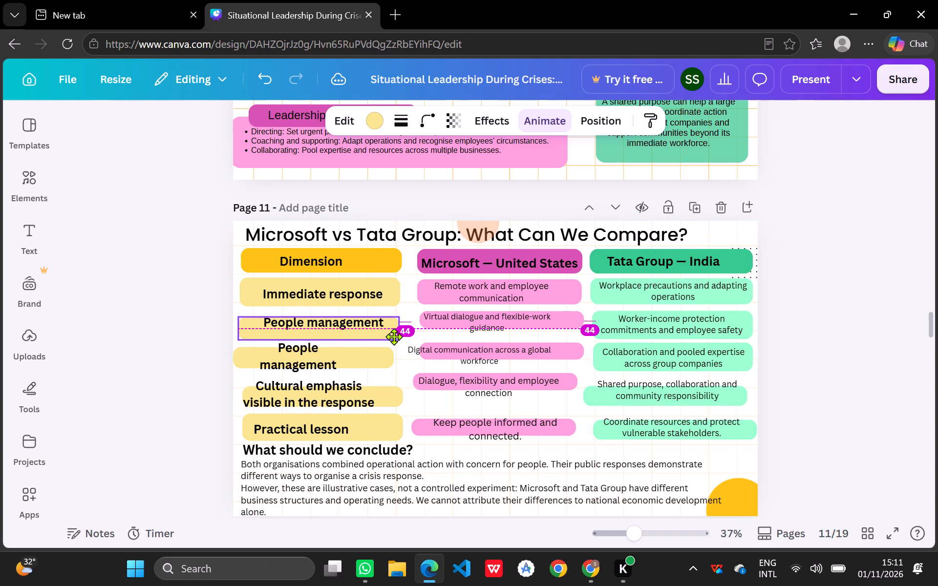
drag(394, 336, 390, 336)
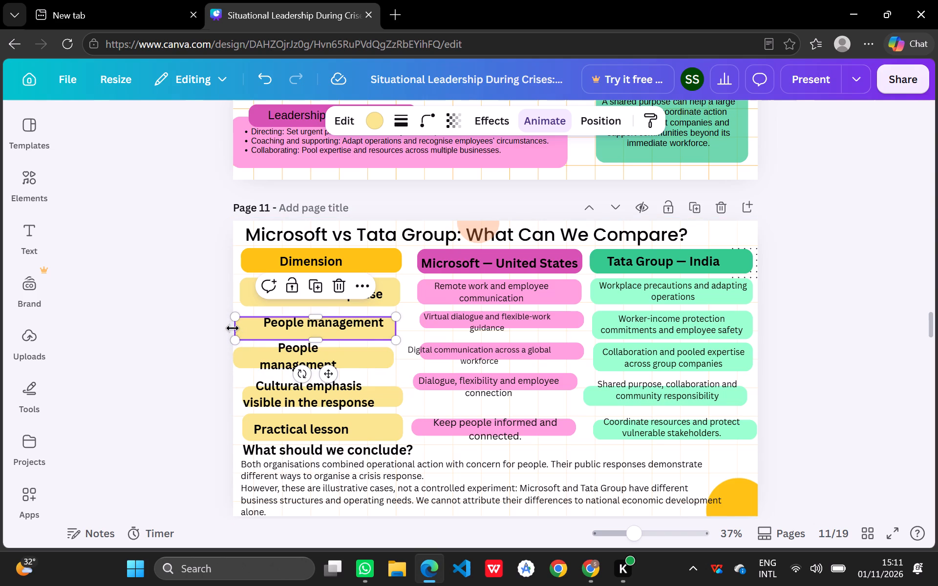
drag(233, 328, 239, 326)
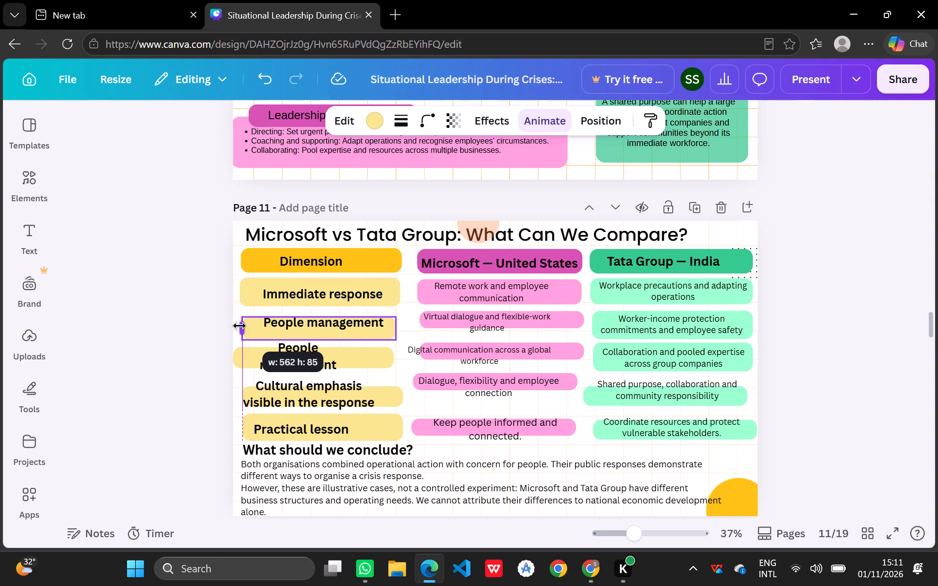
drag(239, 326, 239, 326)
drag(239, 326, 238, 327)
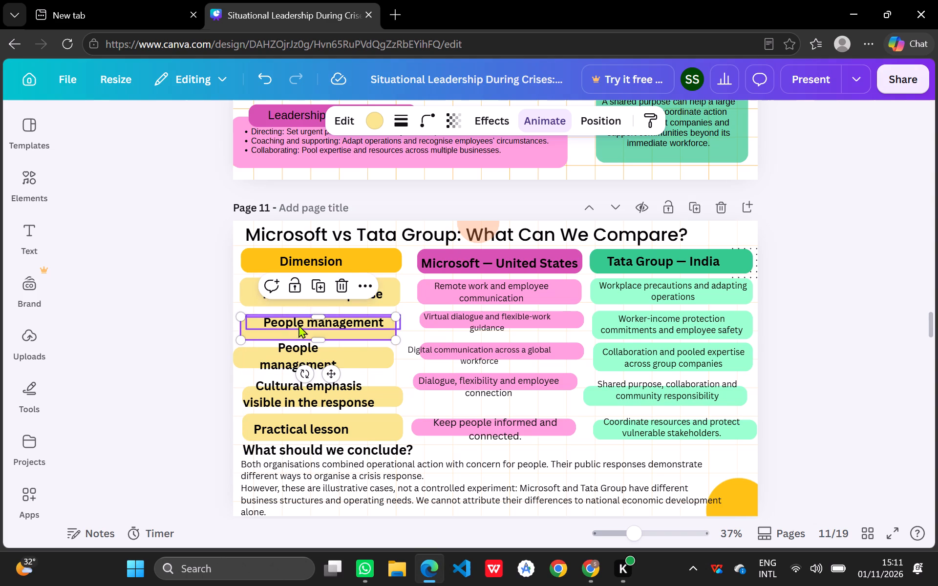
Reposition the yellow "People management" box so its right edge lines up with the "Immediate response" box, leaving a gap between the two.
click(298, 321)
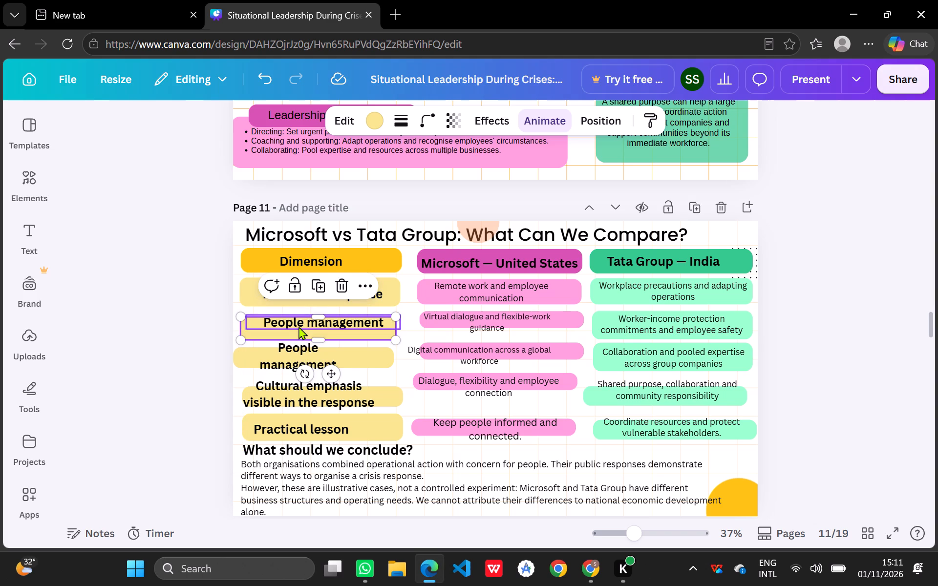
click(298, 326)
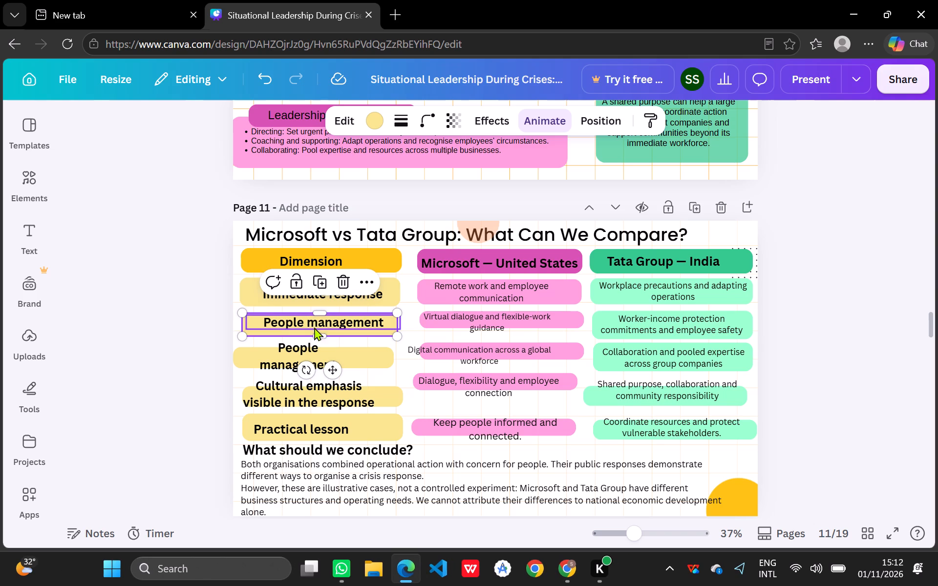
click(313, 323)
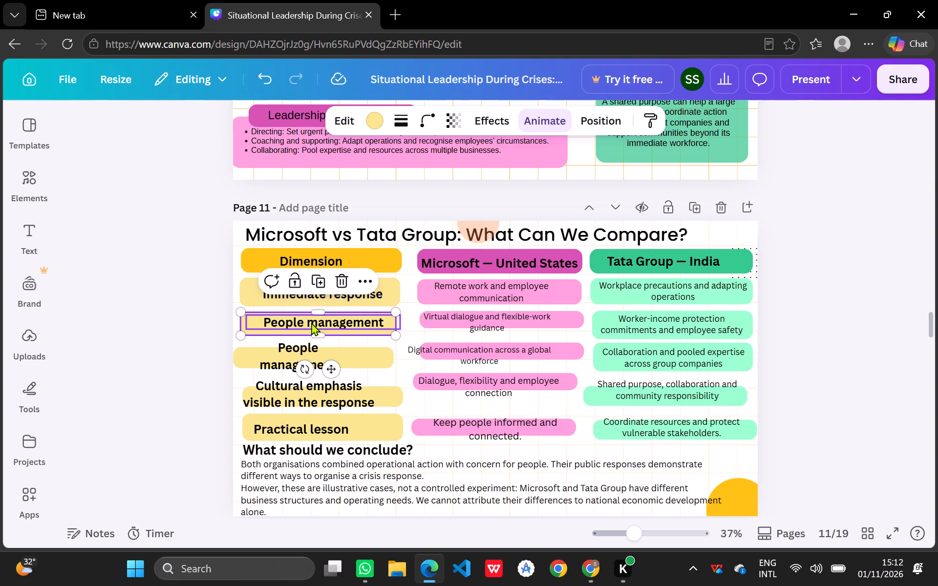
drag(336, 321, 332, 324)
drag(332, 324, 341, 327)
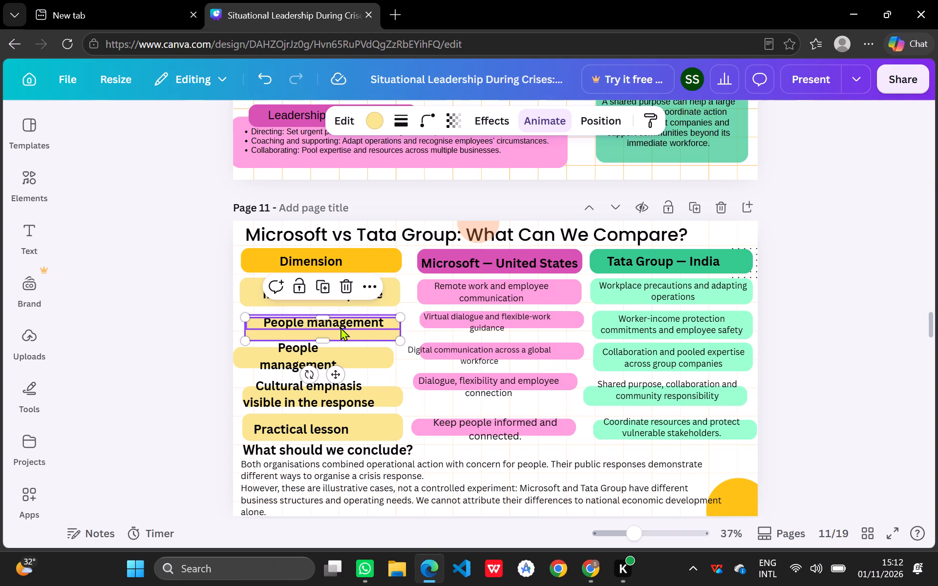
Move the single-line "People management" label down and slightly left so it is centred within its yellow box.
click(335, 326)
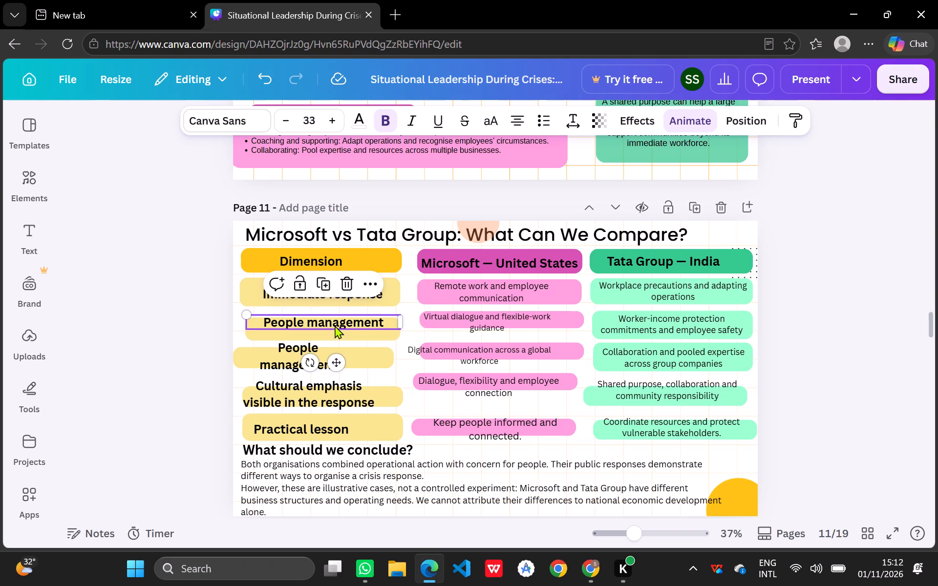
drag(335, 325, 334, 333)
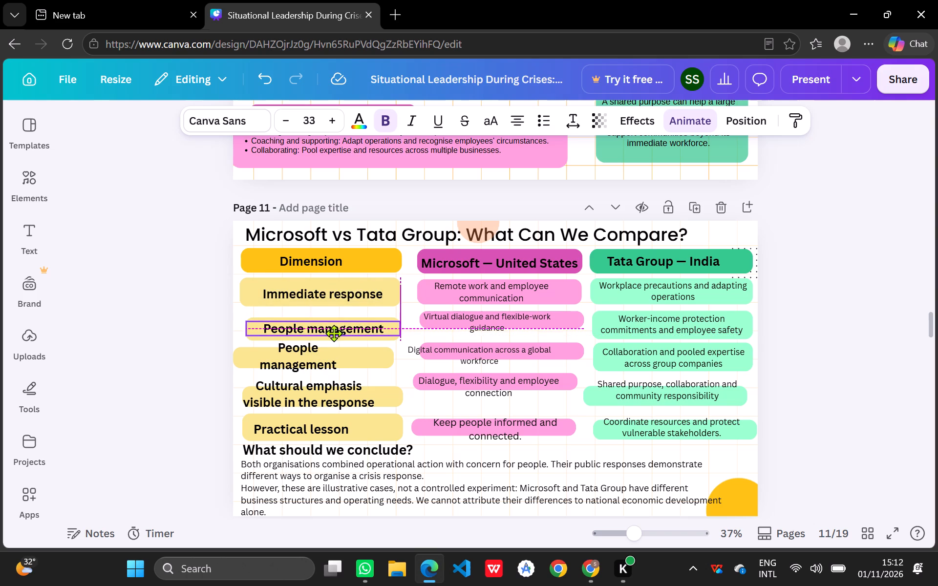
drag(334, 333, 333, 332)
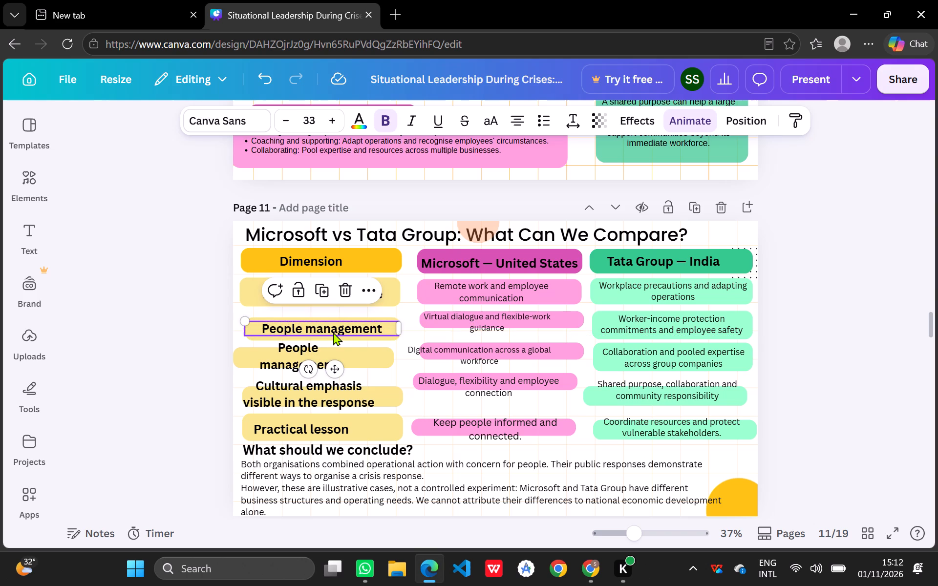
click(407, 304)
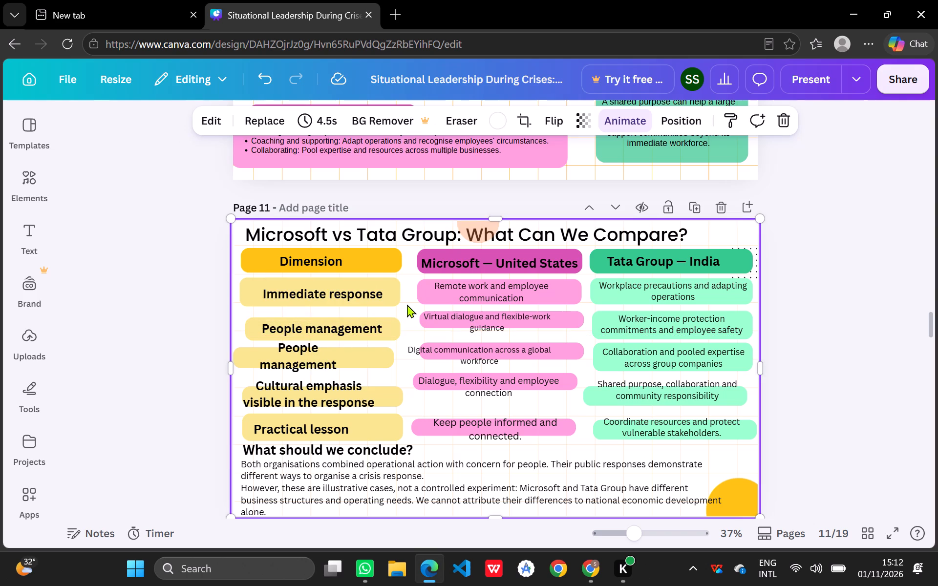
Widen the yellow box behind the upper "People management" label slightly from its left edge.
click(247, 337)
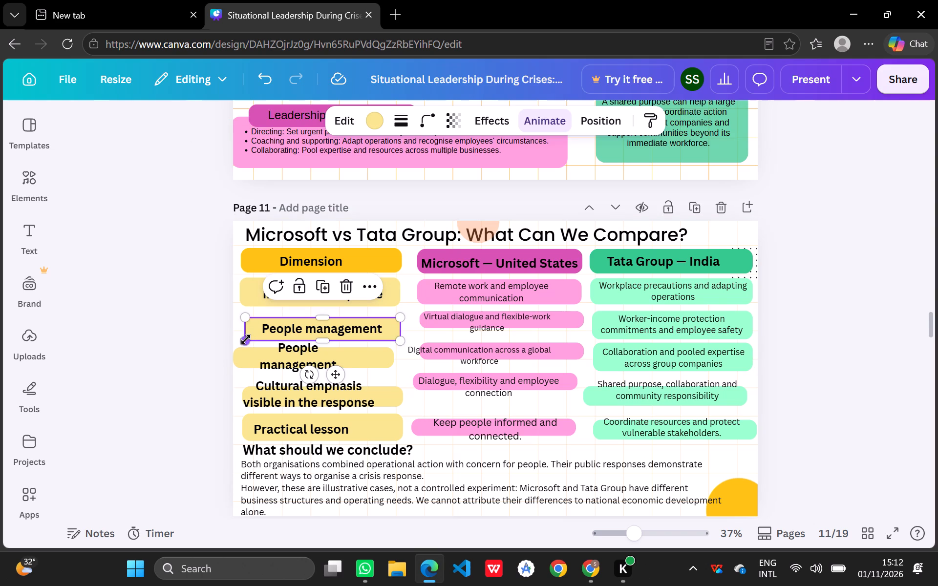
click(245, 331)
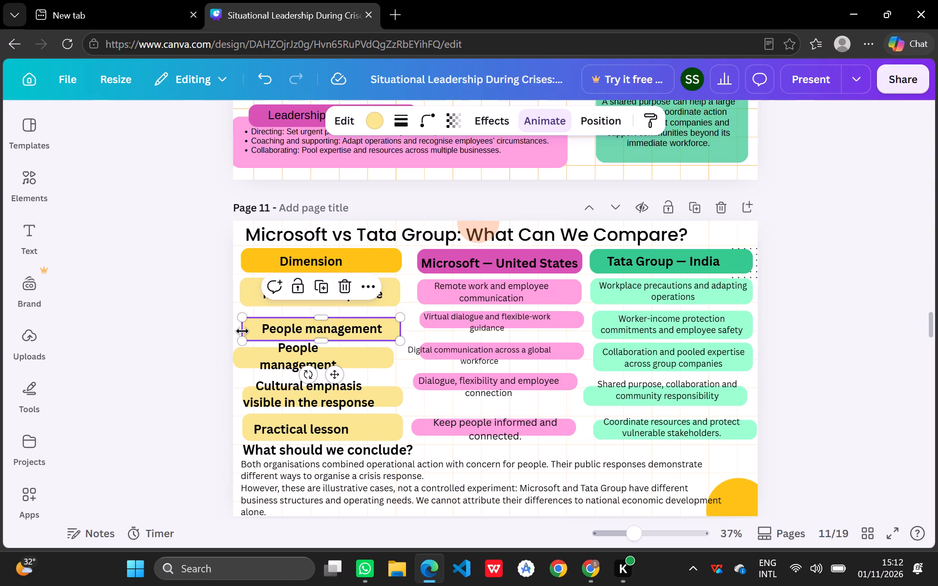
Widen the lower "People management" label to about 543 so it fits on one line, and move it down into its yellow box.
click(284, 357)
drag(343, 356, 388, 362)
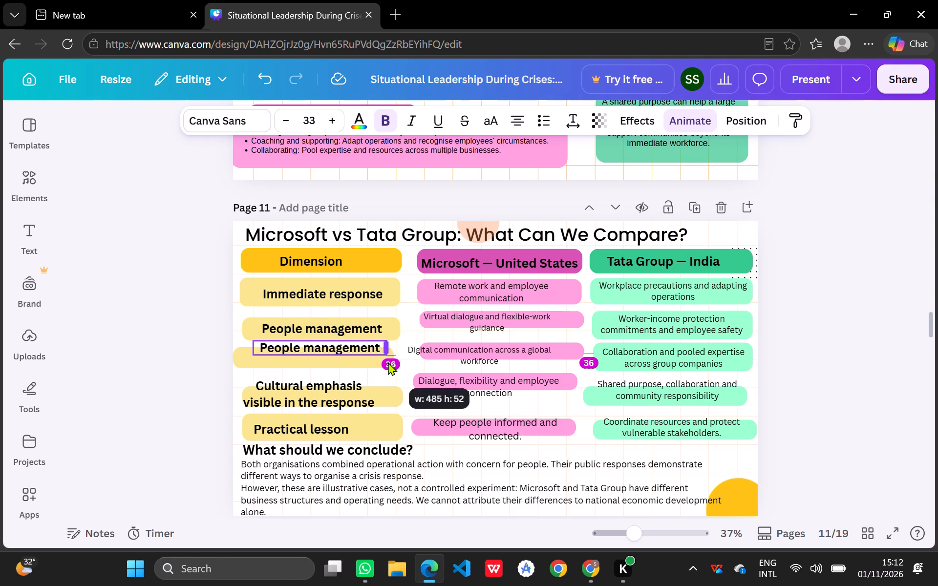
drag(388, 362, 392, 367)
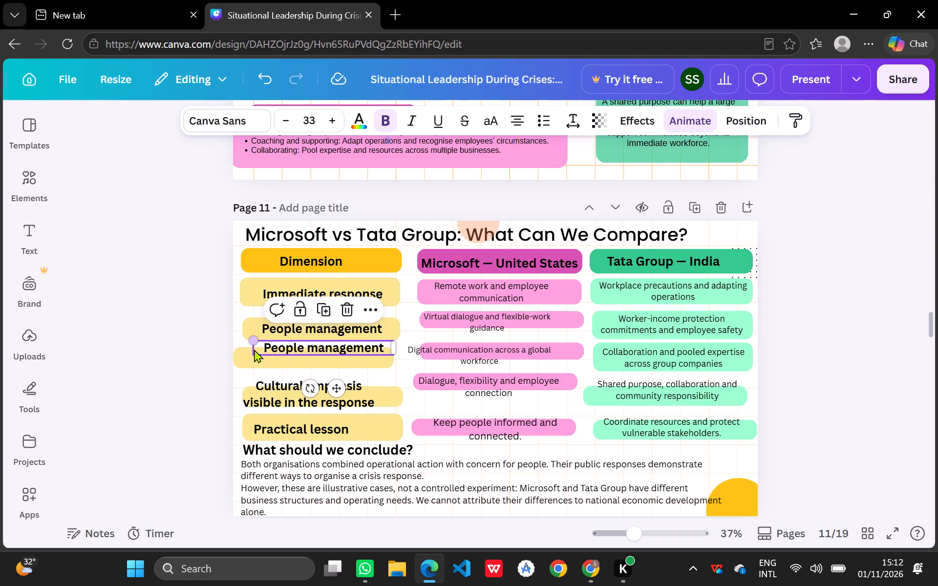
drag(253, 348, 246, 353)
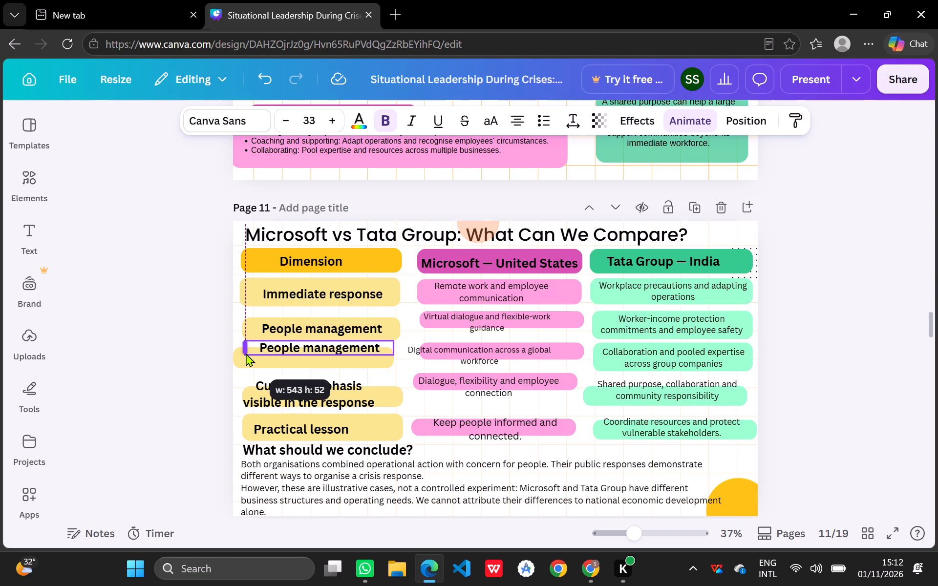
drag(246, 353, 247, 353)
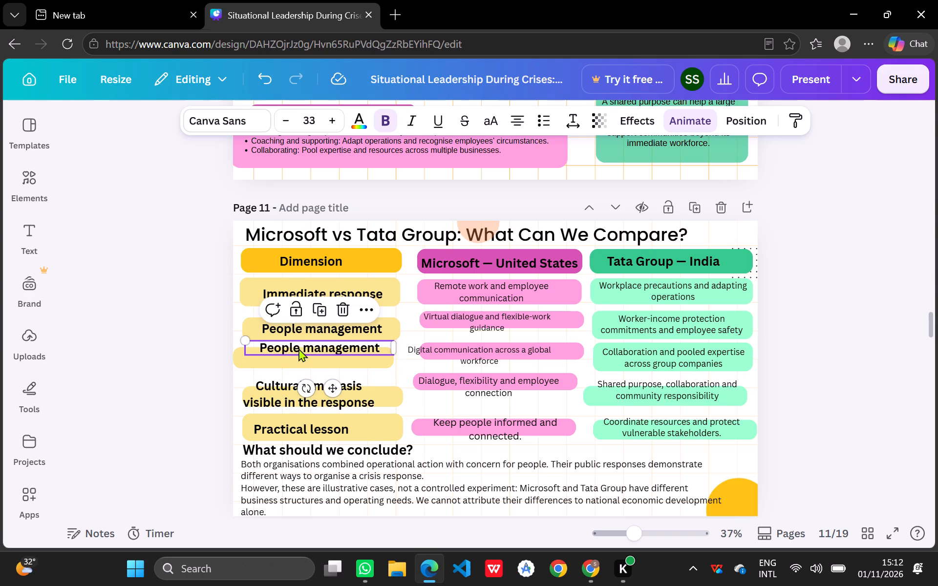
drag(298, 348, 295, 357)
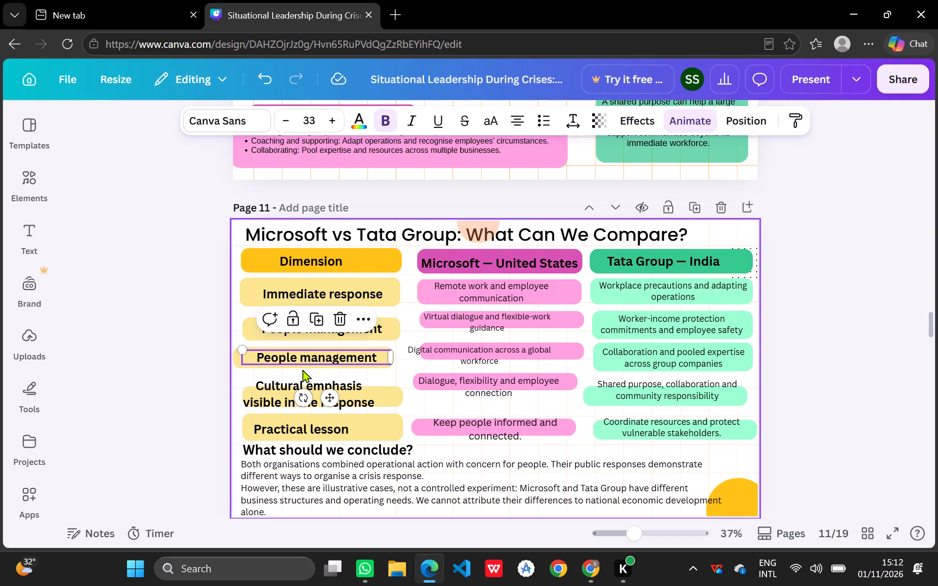
Shift the yellow box behind the lower "People management" label slightly right, in line with the boxes above.
drag(302, 367, 311, 367)
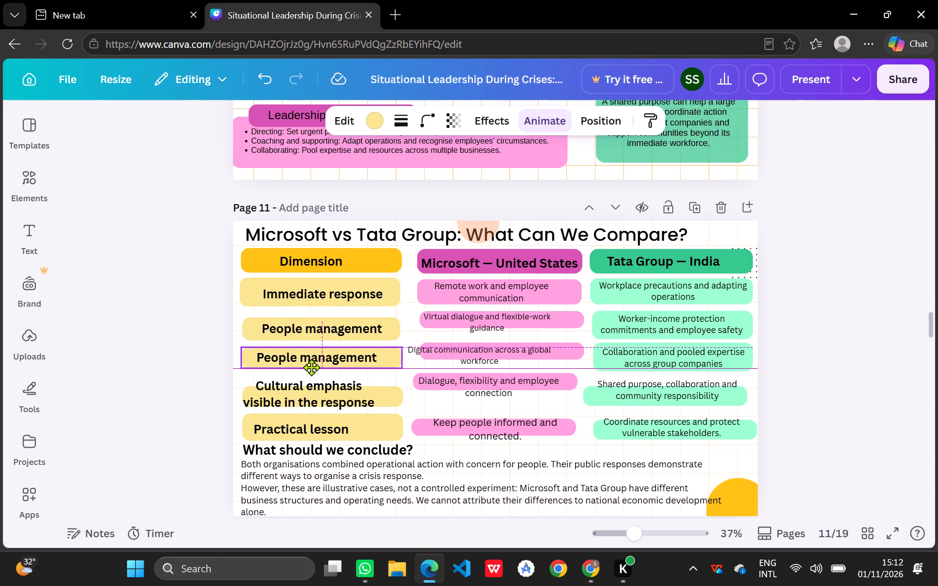
drag(311, 367, 311, 367)
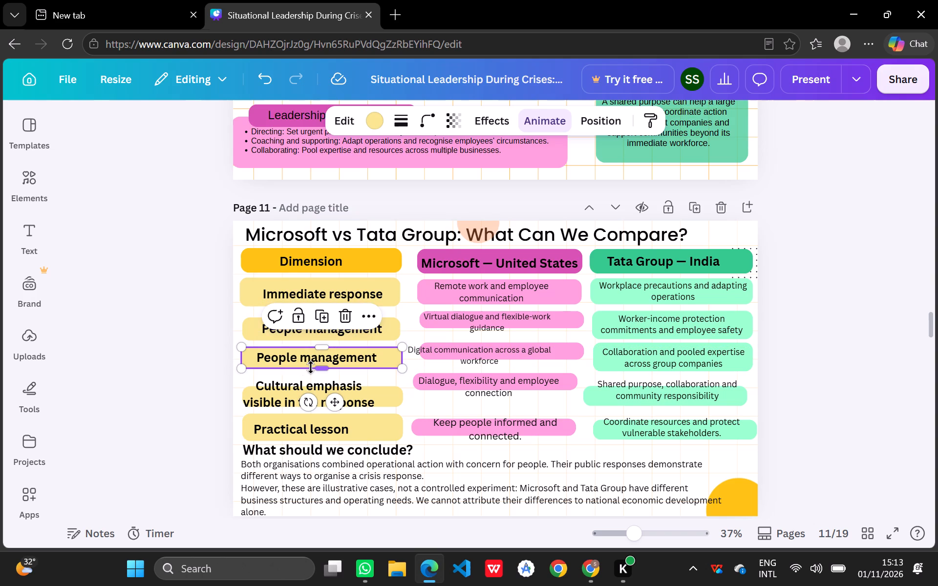
click(431, 402)
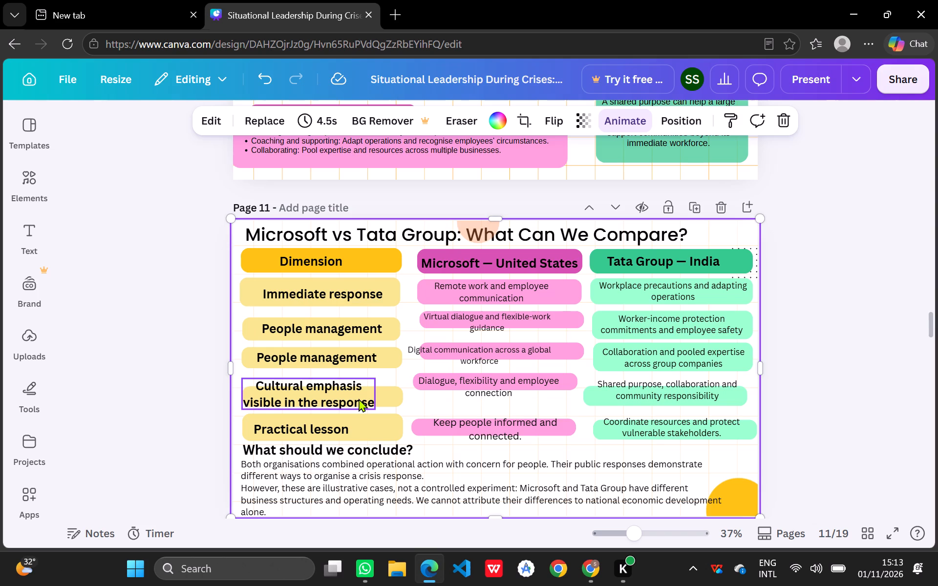
Replace the text of the lower "People management" label with "Communication".
click(379, 355)
double_click(379, 355)
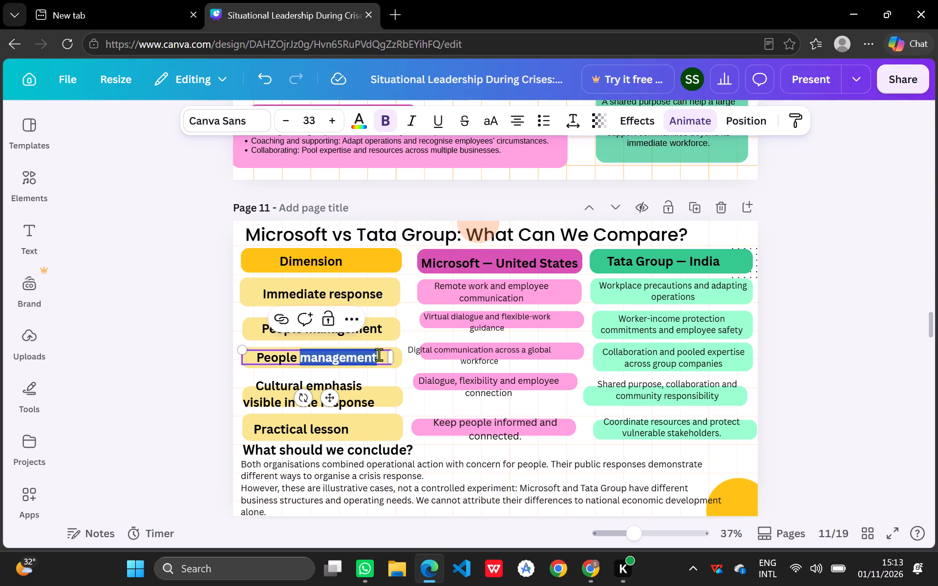
key(BackSpace)
key(BackSpace)
key(BackSpace)
key(BackSpace)
key(BackSpace)
key(BackSpace)
key(BackSpace)
key(BackSpace)
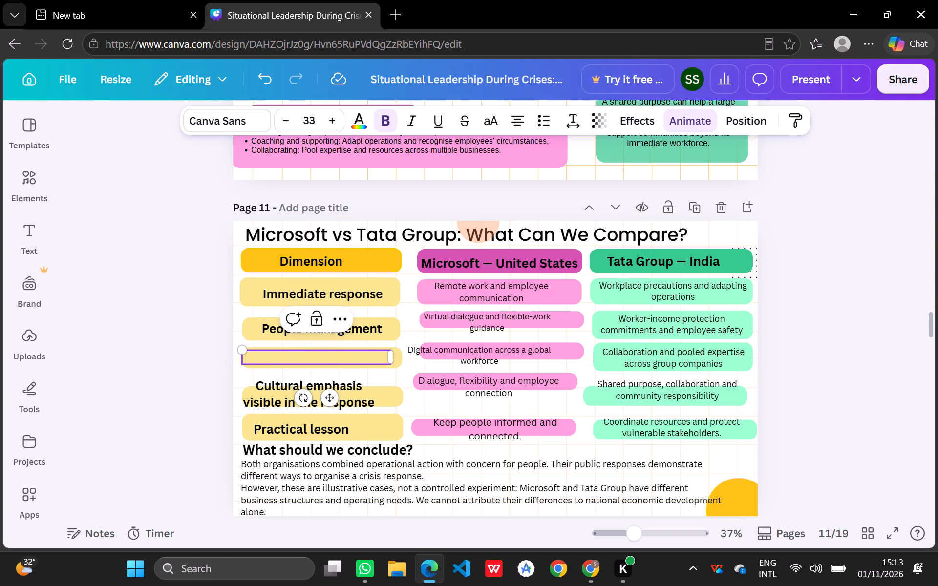
key(c)
text(ommunication)
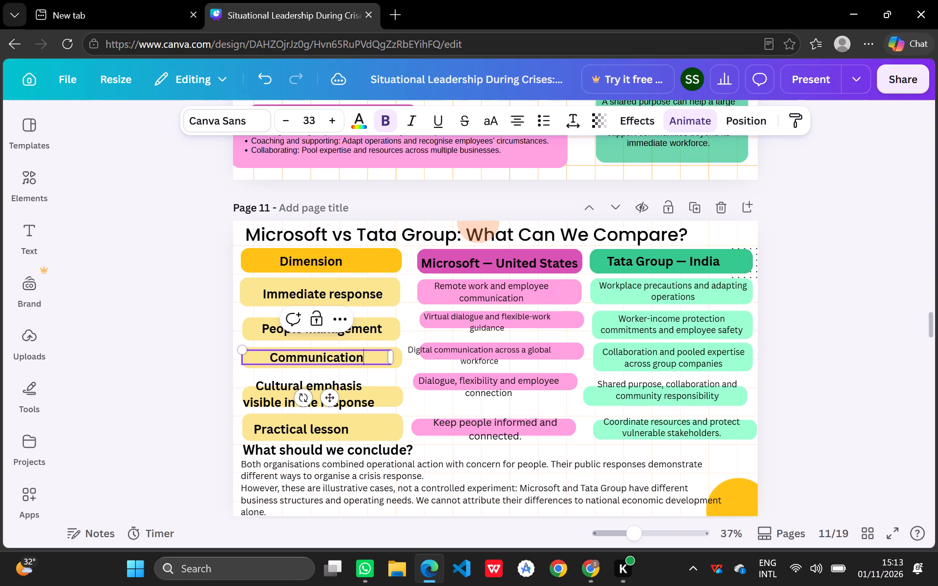
click(461, 403)
Move the "Communication" label slightly right and down so it is centred in its yellow box.
click(323, 354)
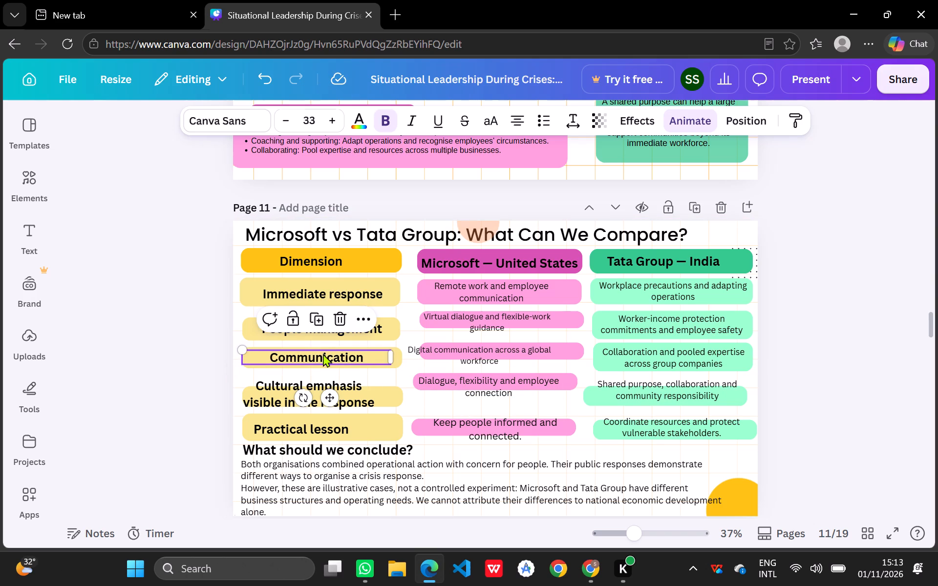
drag(325, 355, 331, 356)
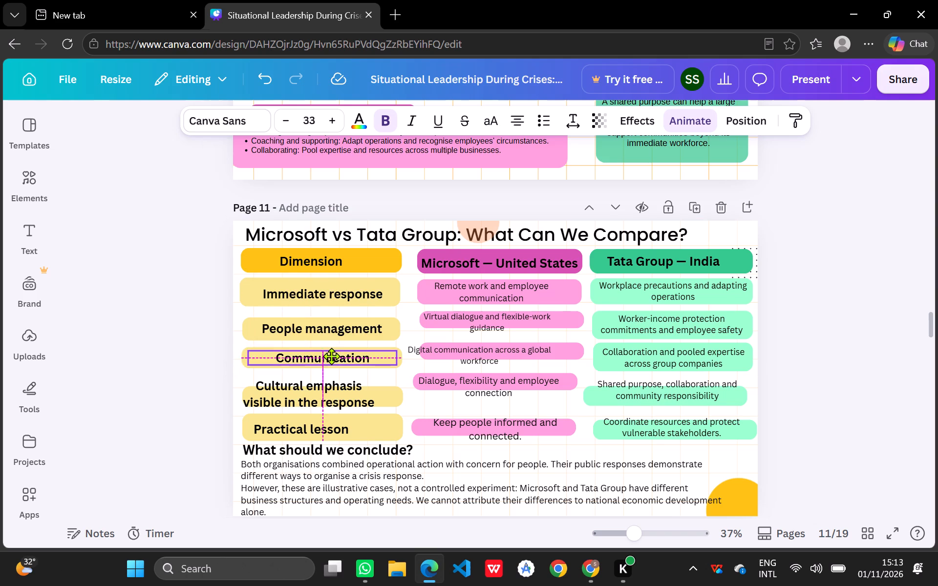
drag(331, 356, 331, 356)
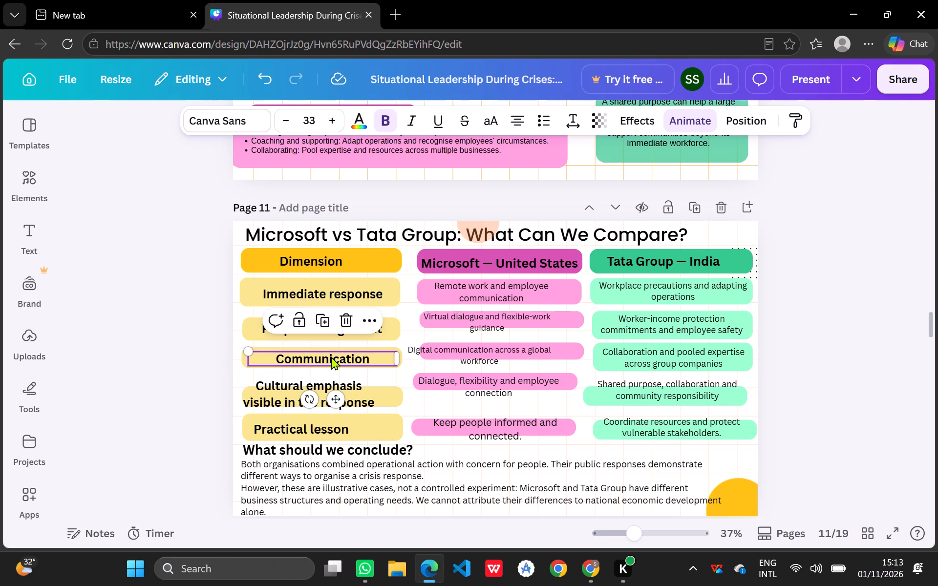
click(407, 377)
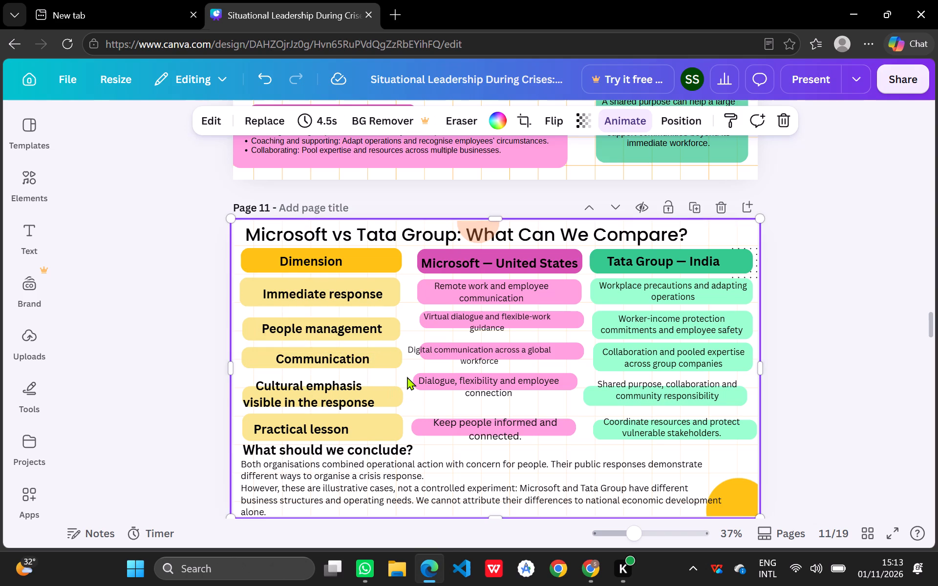
Narrow the yellow box behind "Communication" slightly from its right edge to match the "People management" box.
click(380, 368)
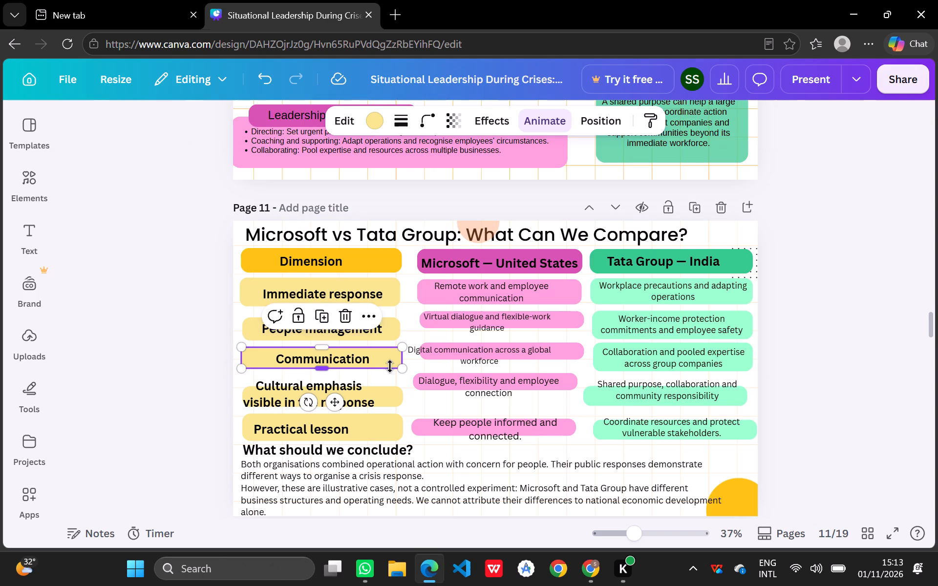
click(405, 358)
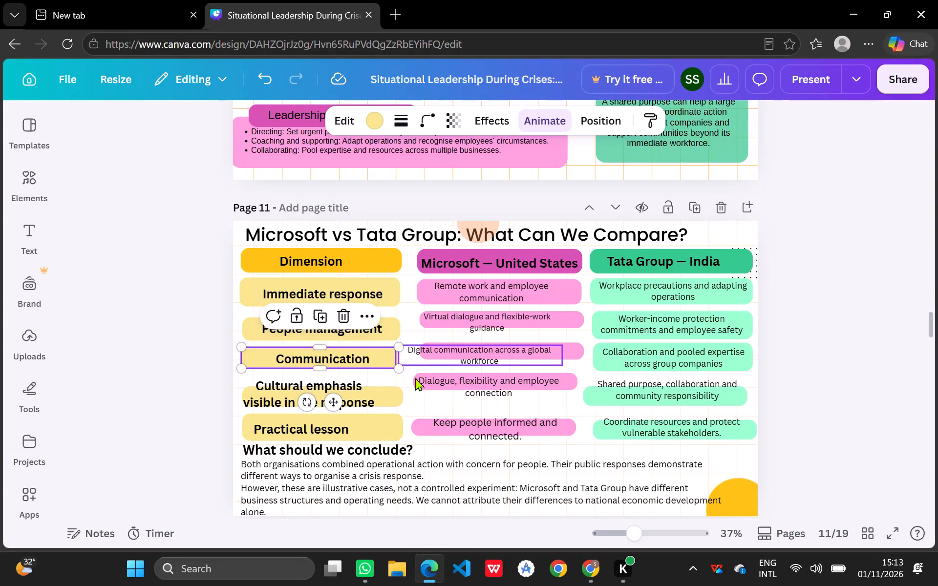
click(411, 409)
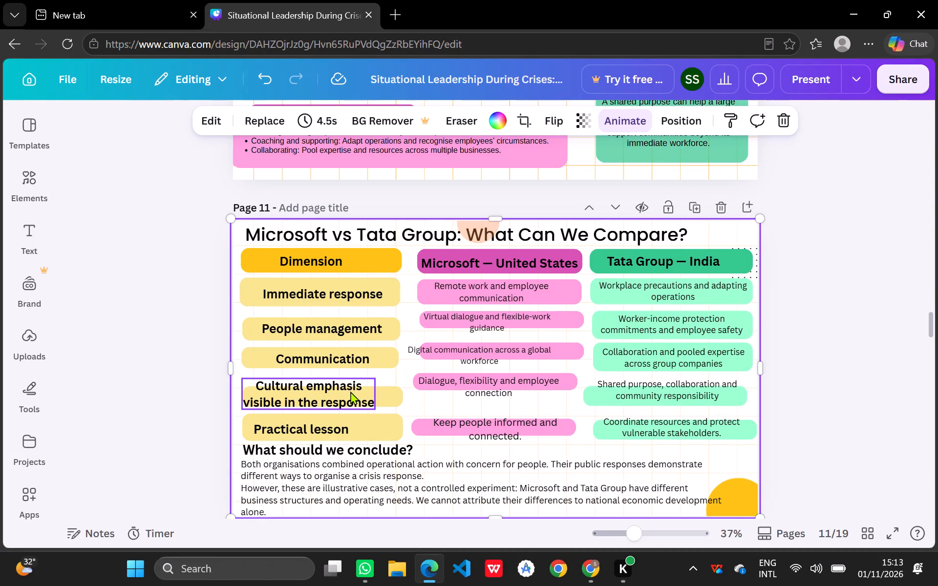
Set the "Immediate response", "People management", "Communication" and "Cultural emphasis visible in the response" labels to font size 30.
click(346, 291)
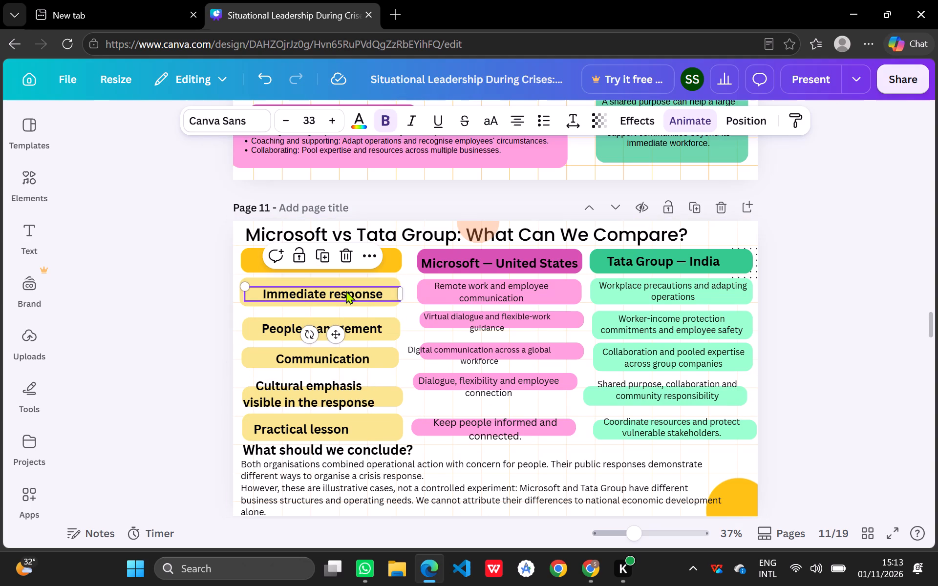
click(289, 121)
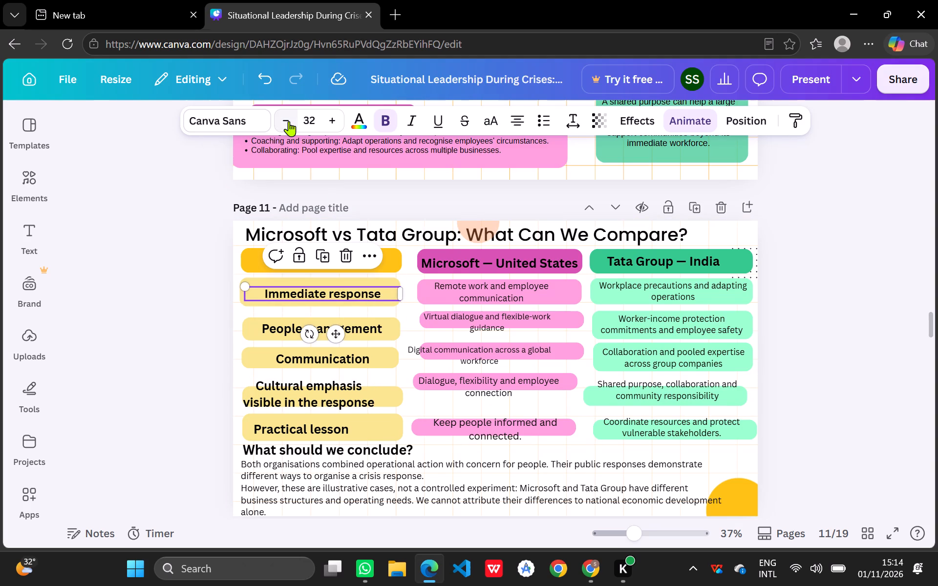
click(289, 121)
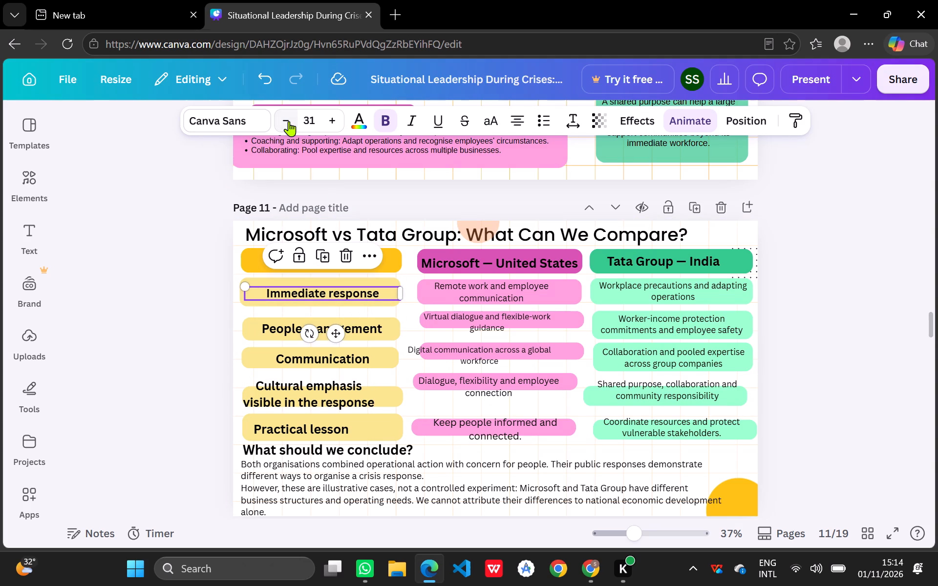
click(289, 121)
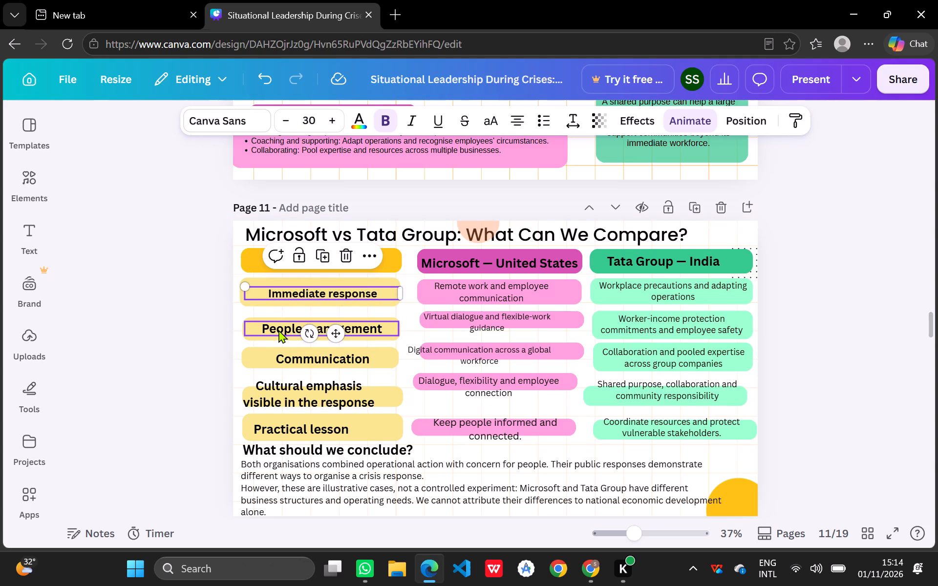
click(278, 330)
triple_click(287, 122)
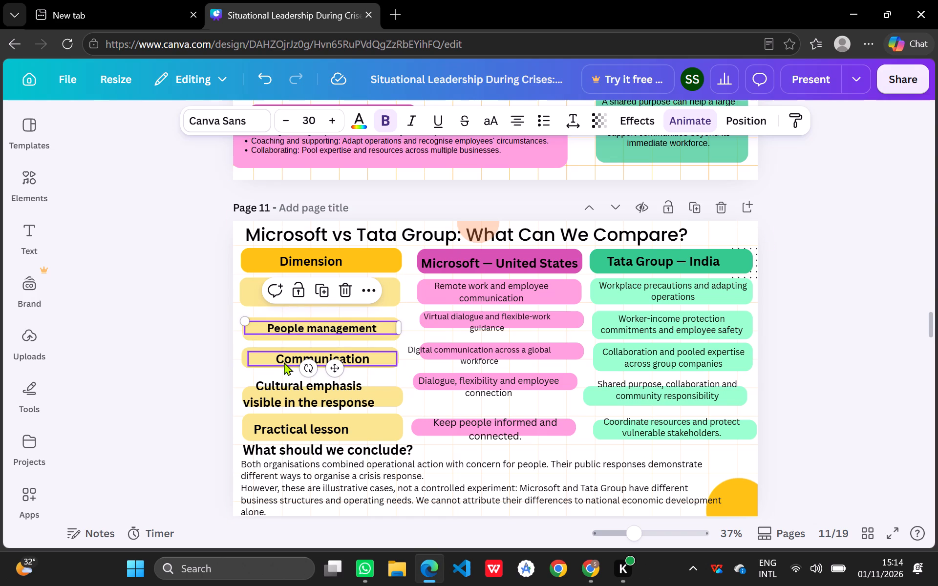
click(284, 362)
triple_click(290, 123)
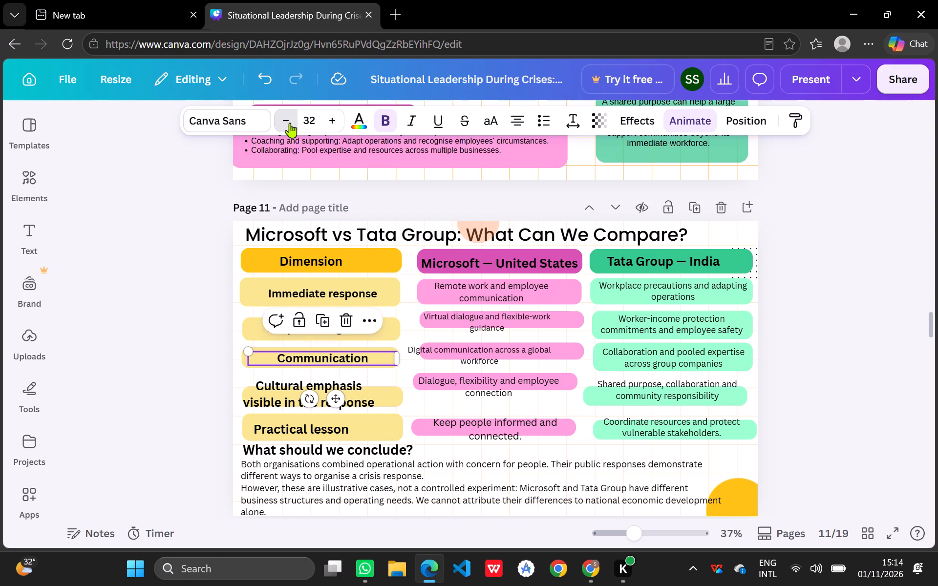
click(290, 397)
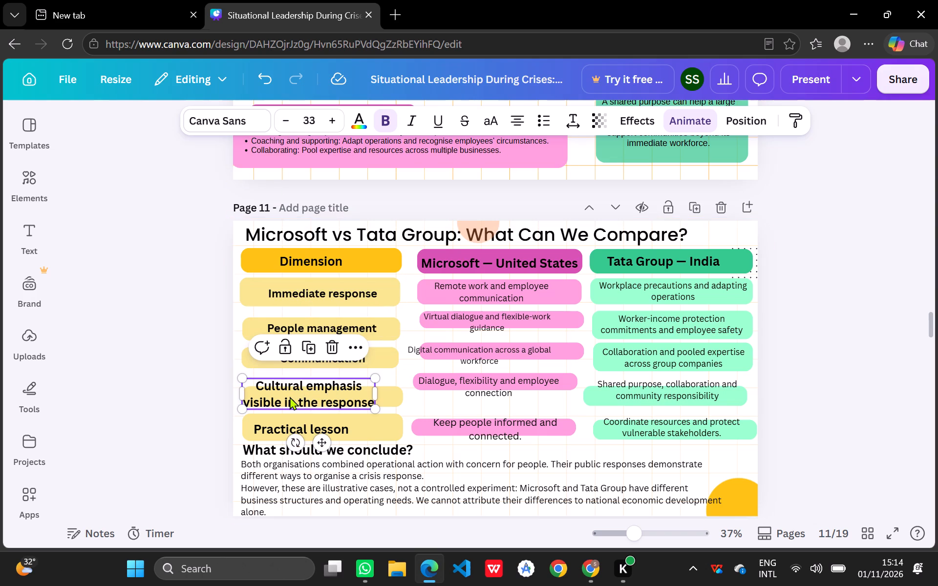
triple_click(292, 120)
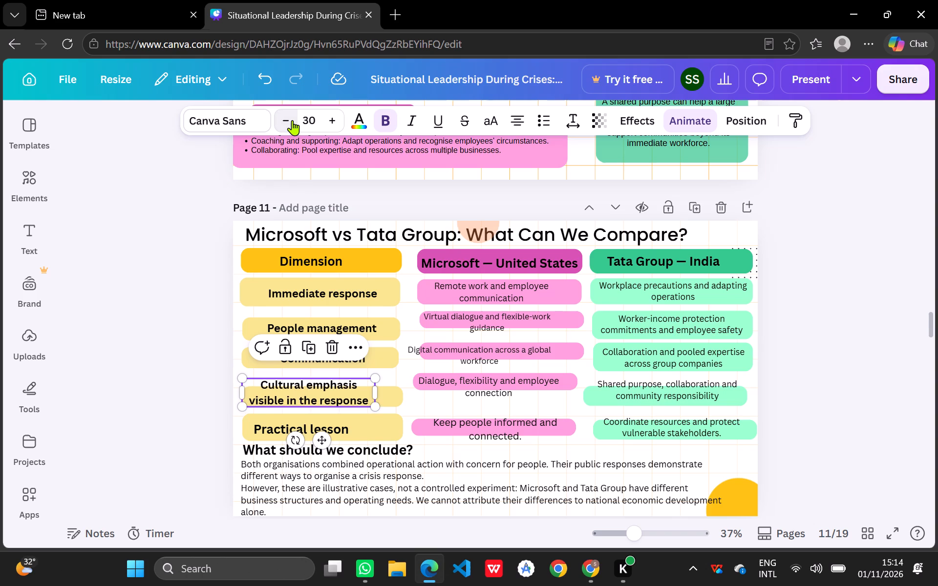
click(292, 120)
click(331, 124)
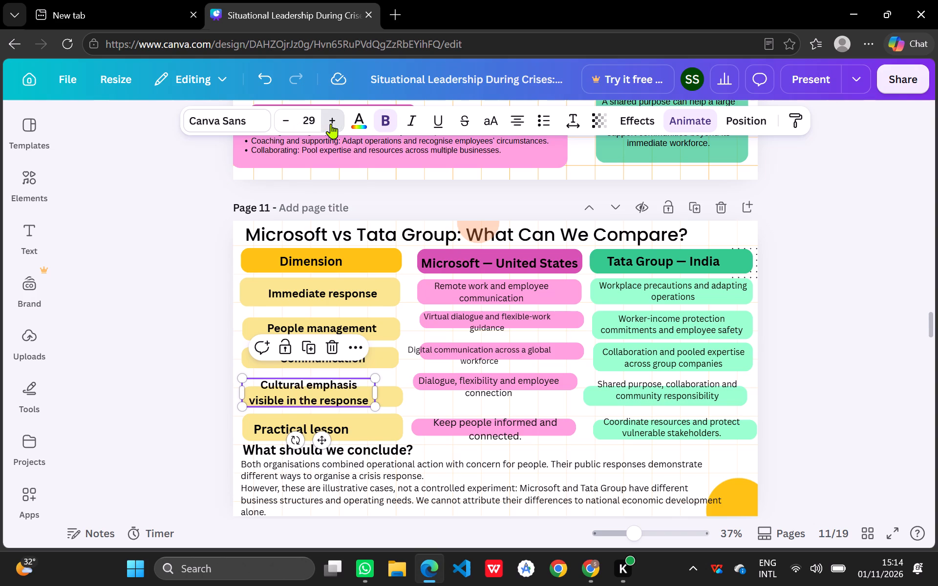
Widen the "Cultural emphasis visible in the response" label to about 544 and shift it slightly right to centre it horizontally over its yellow box.
drag(376, 394, 392, 396)
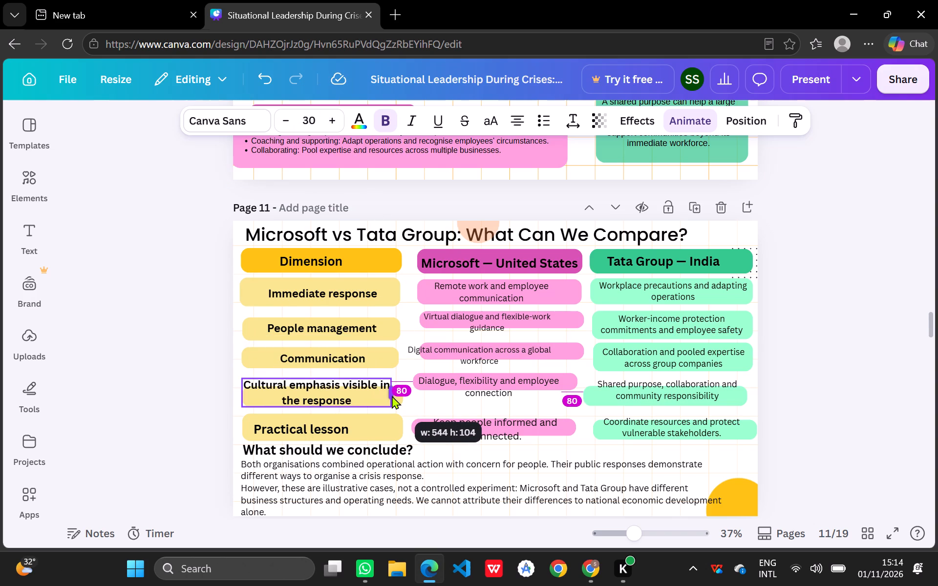
drag(392, 396, 393, 396)
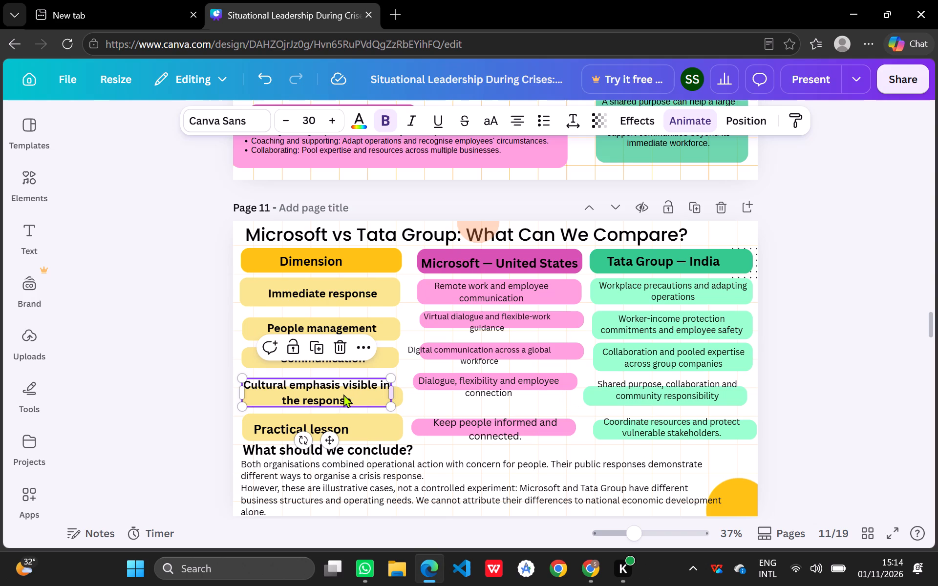
drag(341, 394, 347, 394)
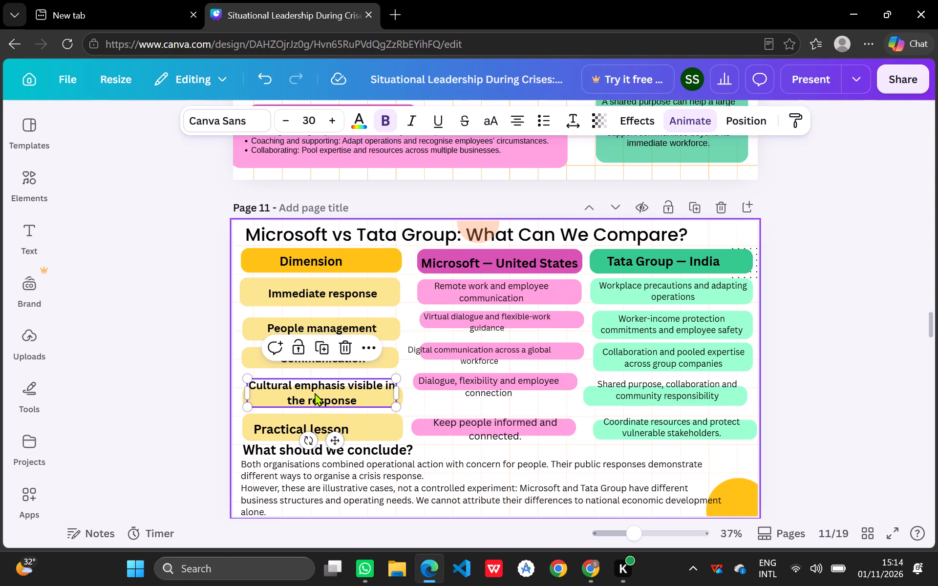
click(442, 446)
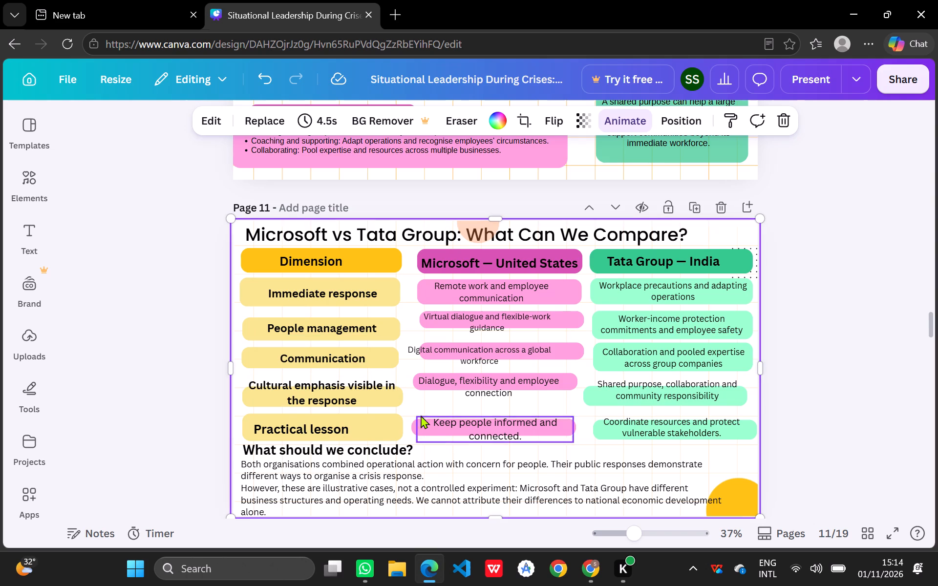
Extend the yellow box behind "Cultural emphasis visible in the response" upward so it covers both lines of the label.
click(398, 399)
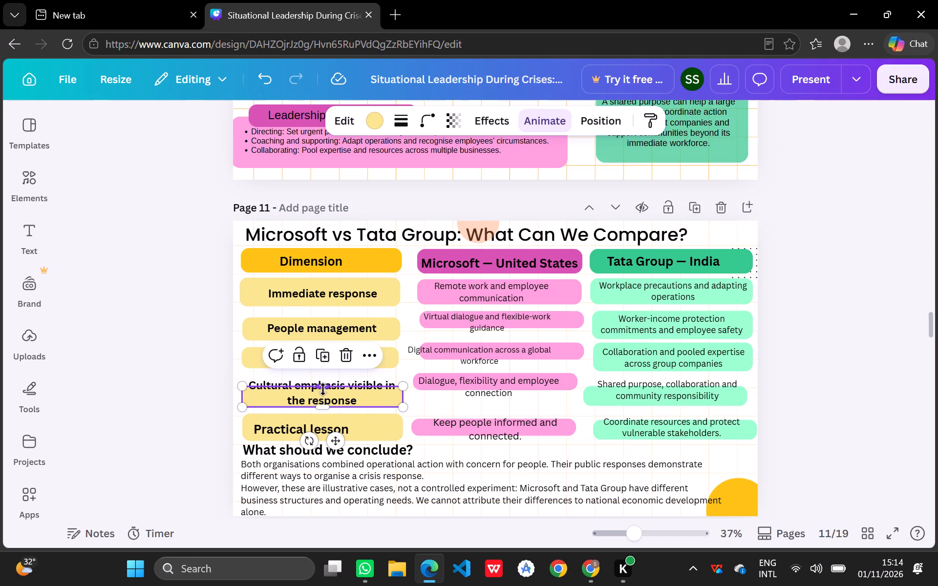
drag(322, 388, 321, 378)
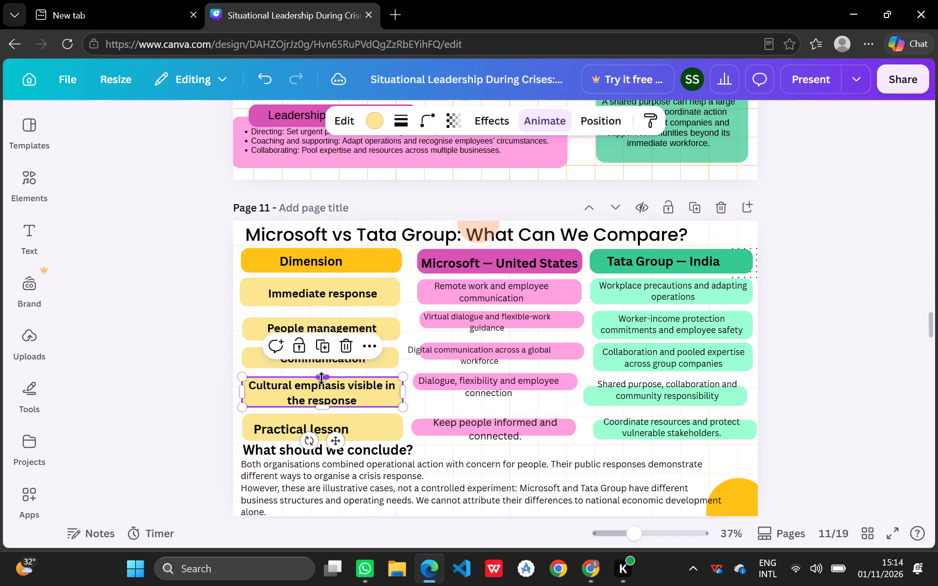
click(427, 399)
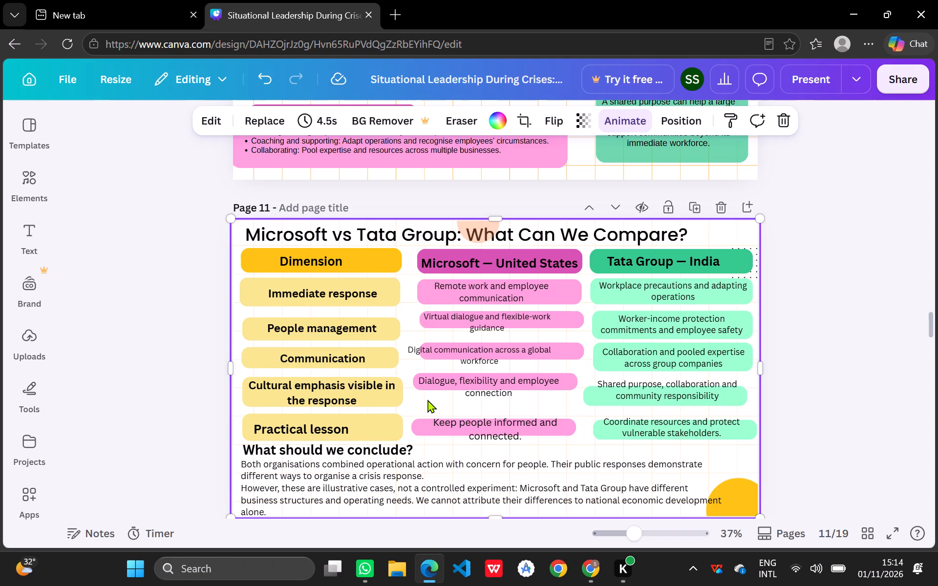
Set the "Practical lesson" label to font size 30.
click(335, 432)
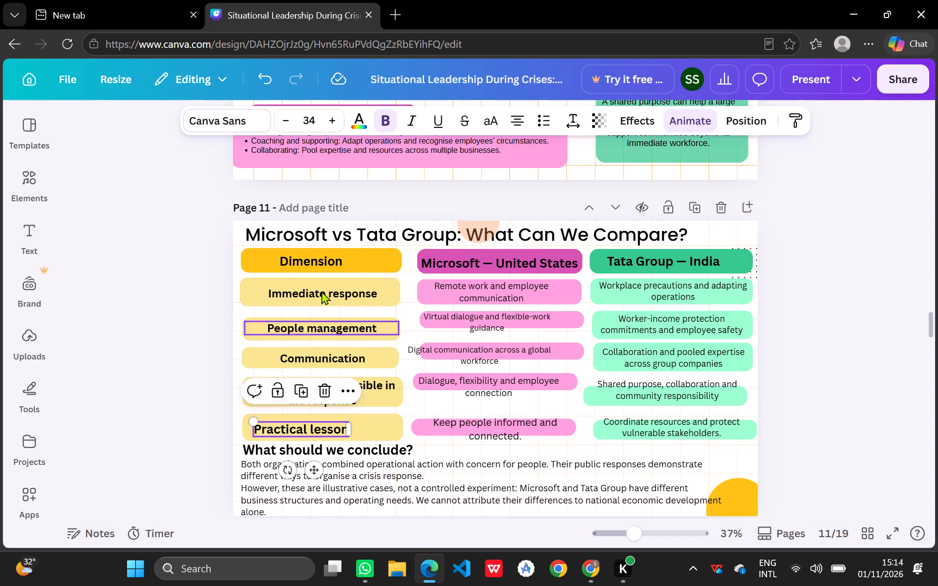
triple_click(284, 121)
click(284, 121)
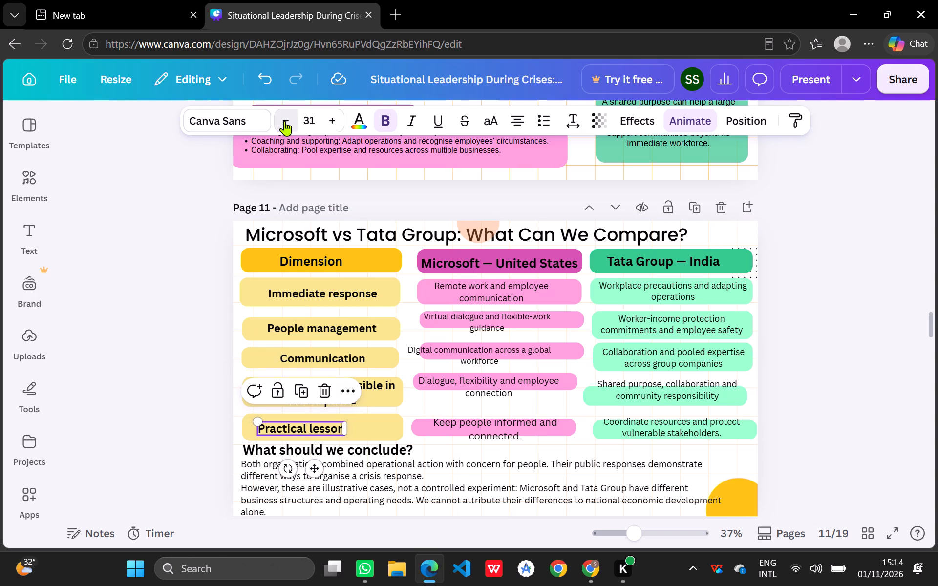
Widen the "Practical lesson" text frame on both sides so the label is centred over its yellow box.
drag(344, 430, 372, 430)
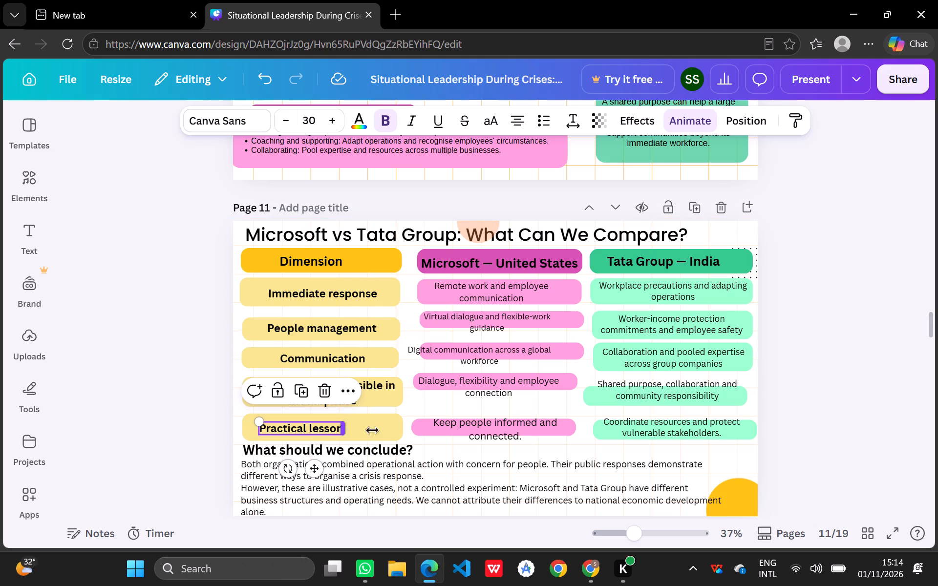
drag(372, 430, 391, 433)
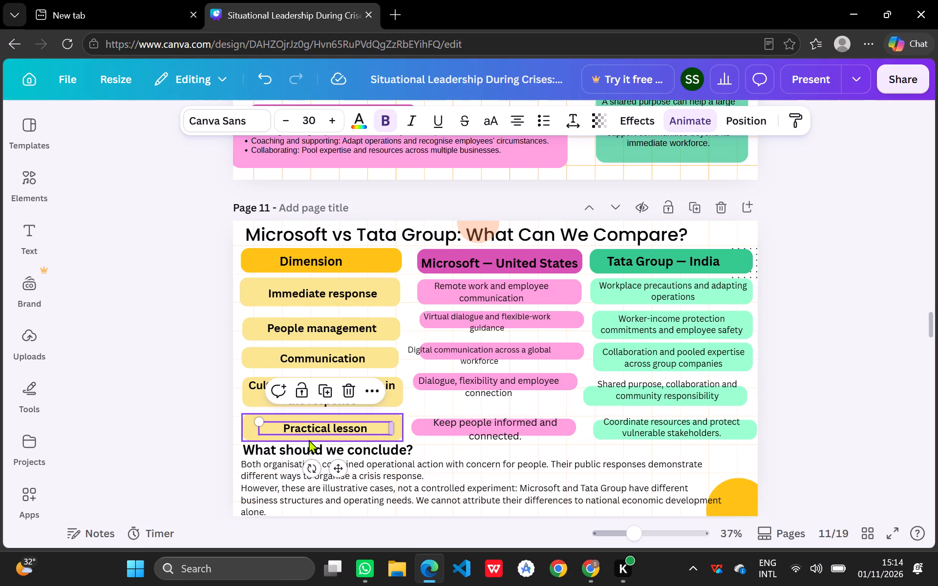
click(260, 429)
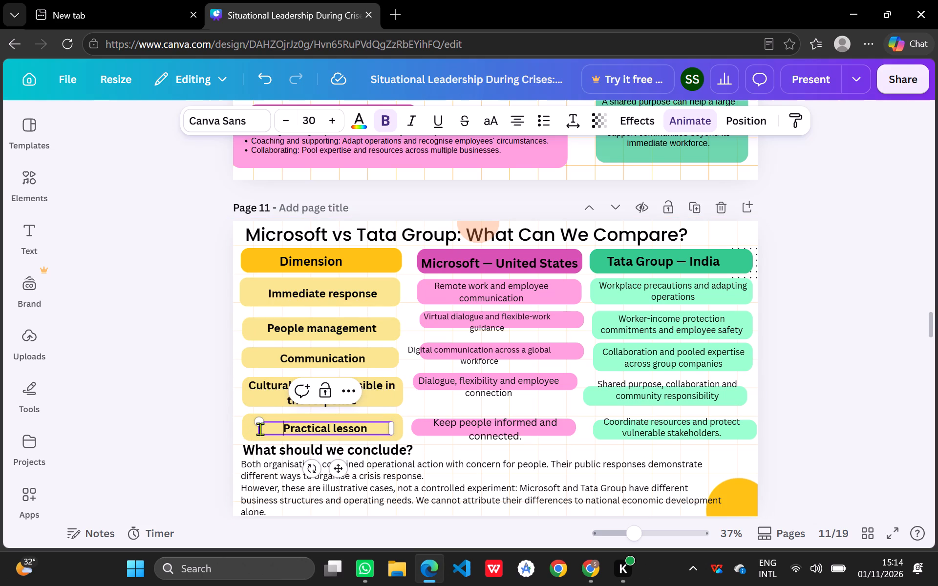
drag(258, 428, 251, 428)
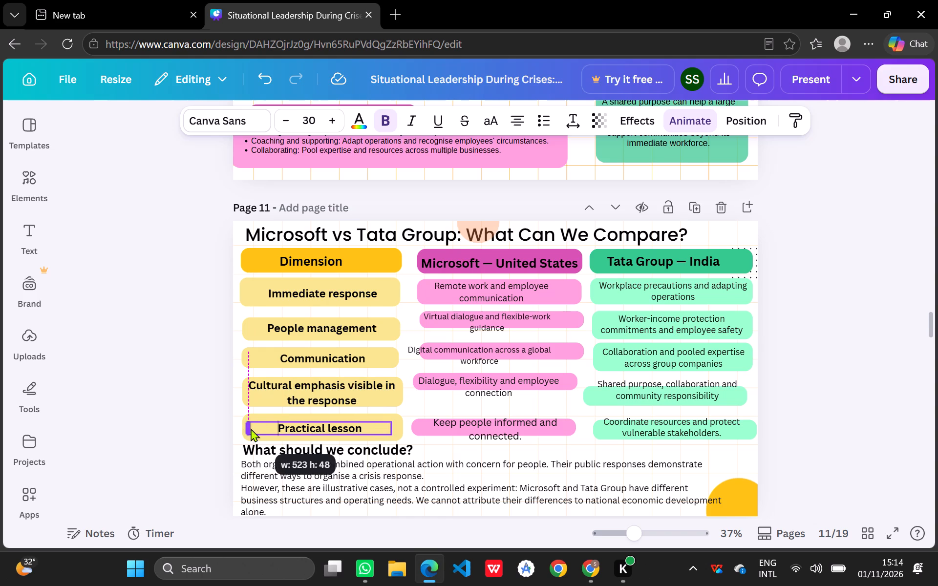
drag(251, 428, 252, 428)
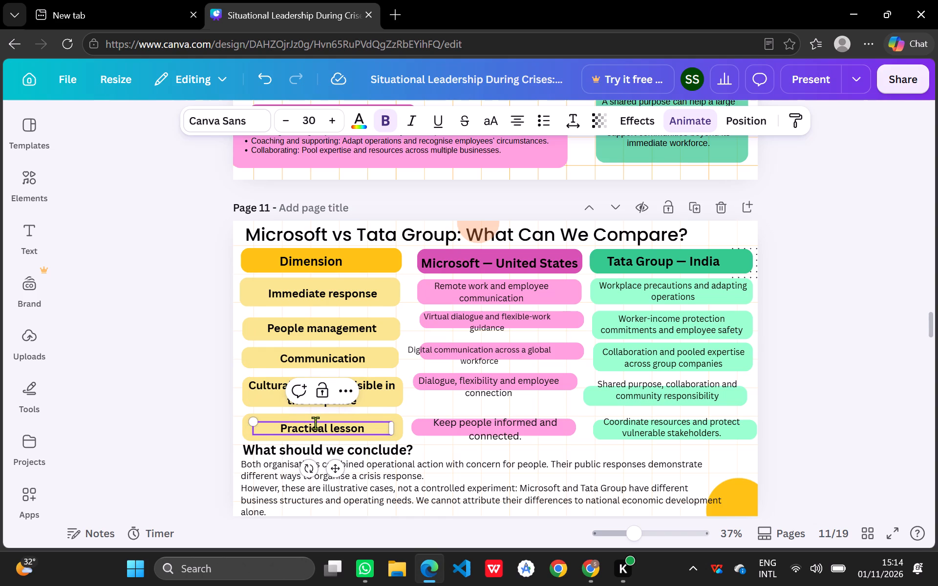
click(315, 427)
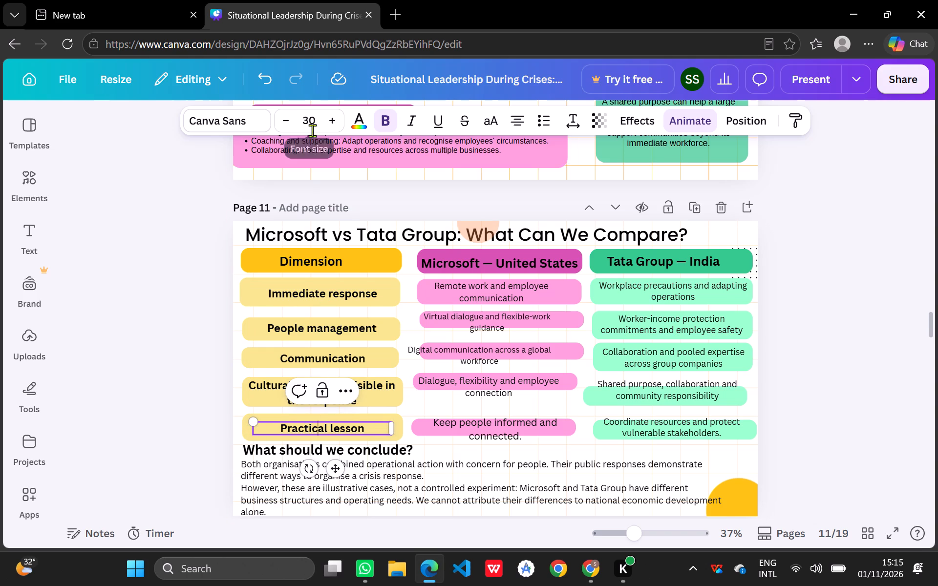
Move the "Keep people informed and connected." text slightly right in the Microsoft column.
click(459, 429)
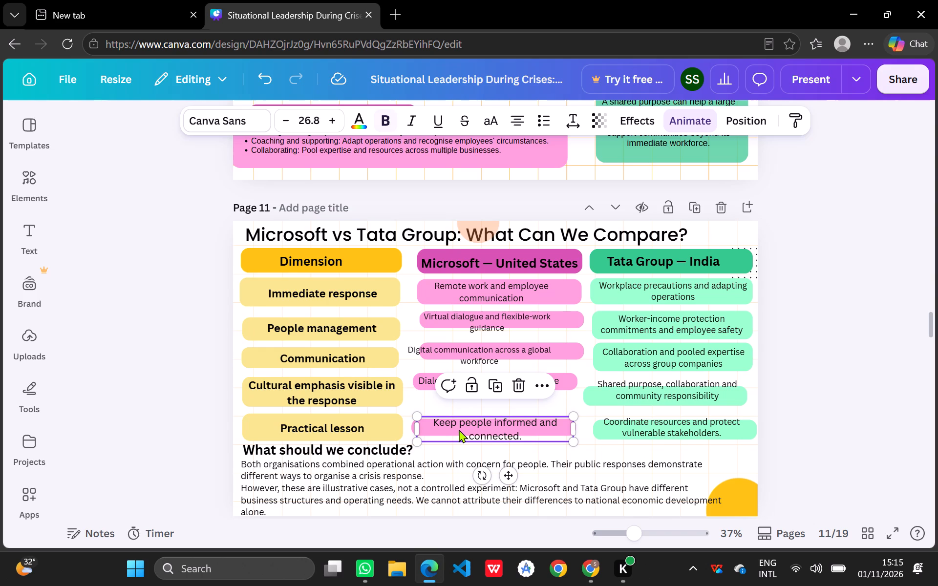
drag(459, 429, 468, 430)
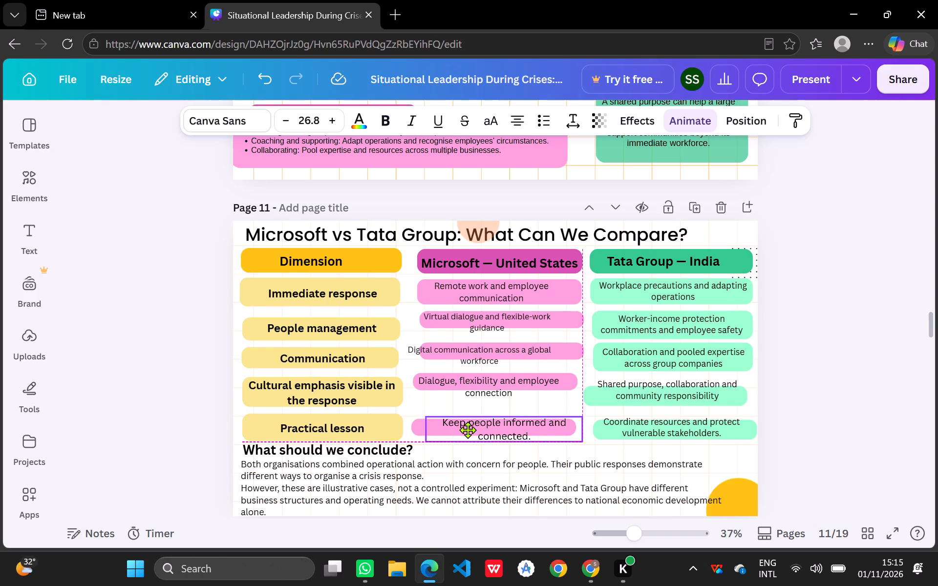
drag(468, 430, 466, 430)
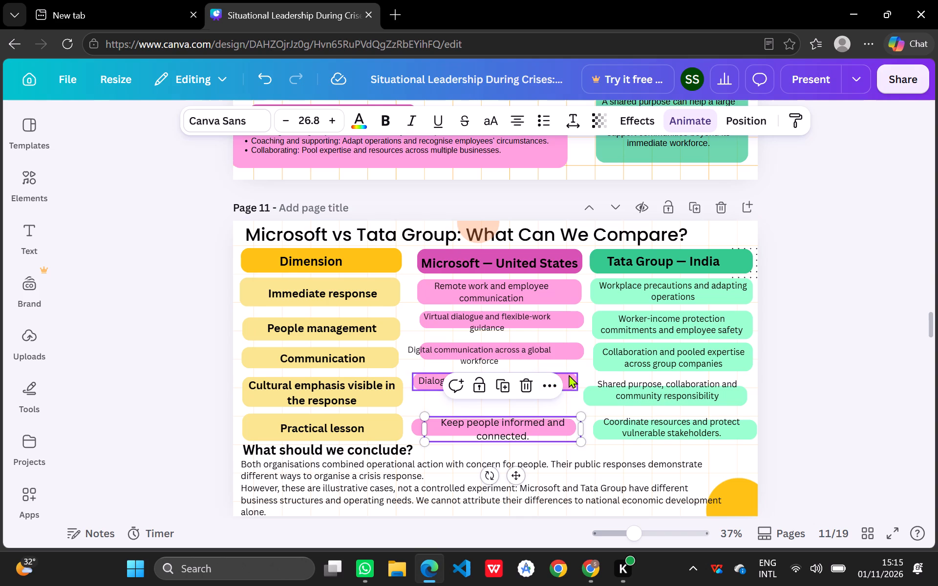
Widen the "Dialogue, flexibility and employee connection" text frame from its right edge to about 581.
click(571, 375)
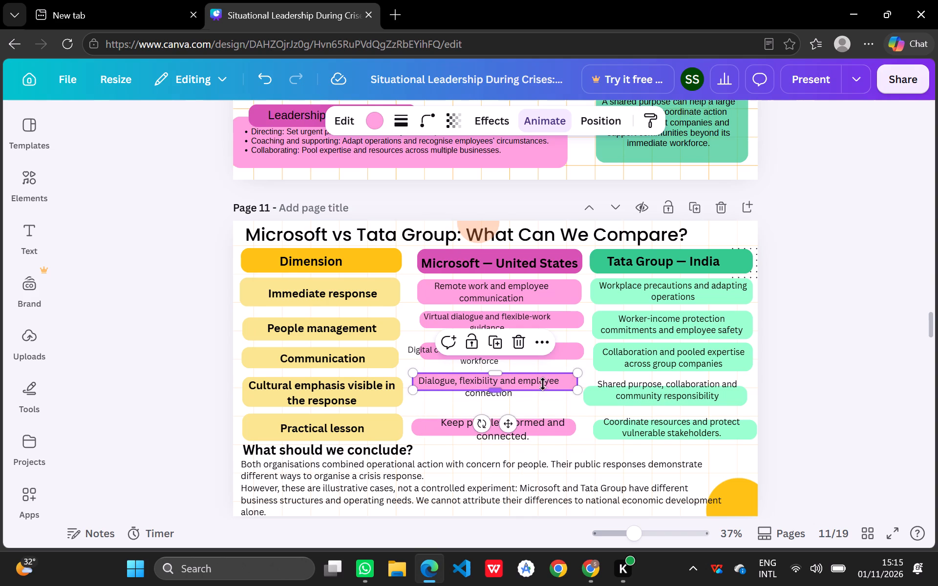
click(539, 383)
click(539, 383)
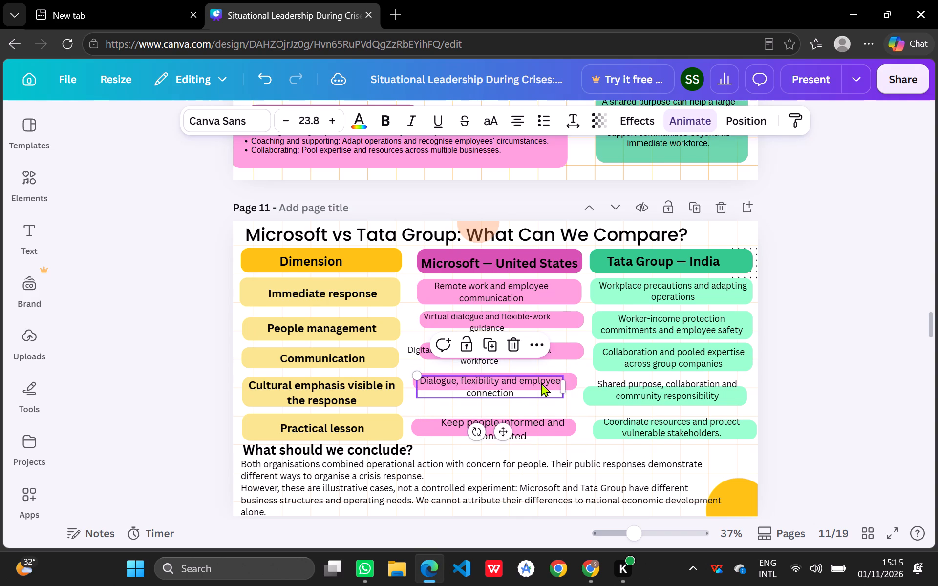
drag(563, 385, 573, 386)
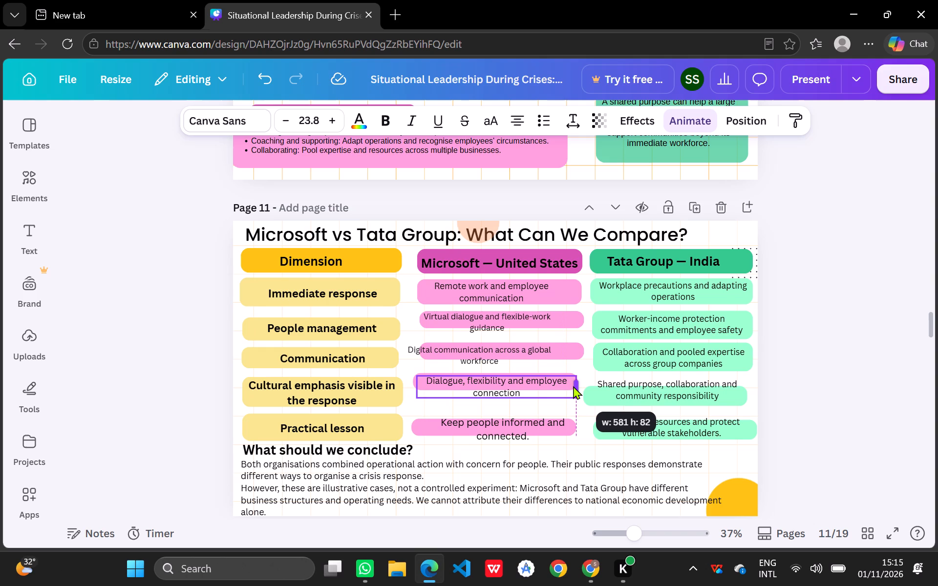
drag(573, 386, 571, 386)
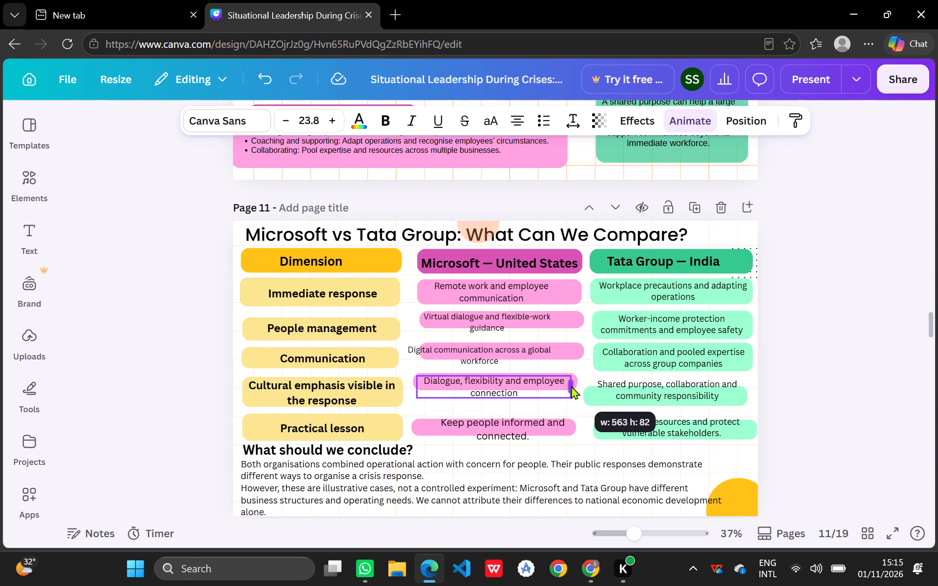
drag(571, 386, 575, 386)
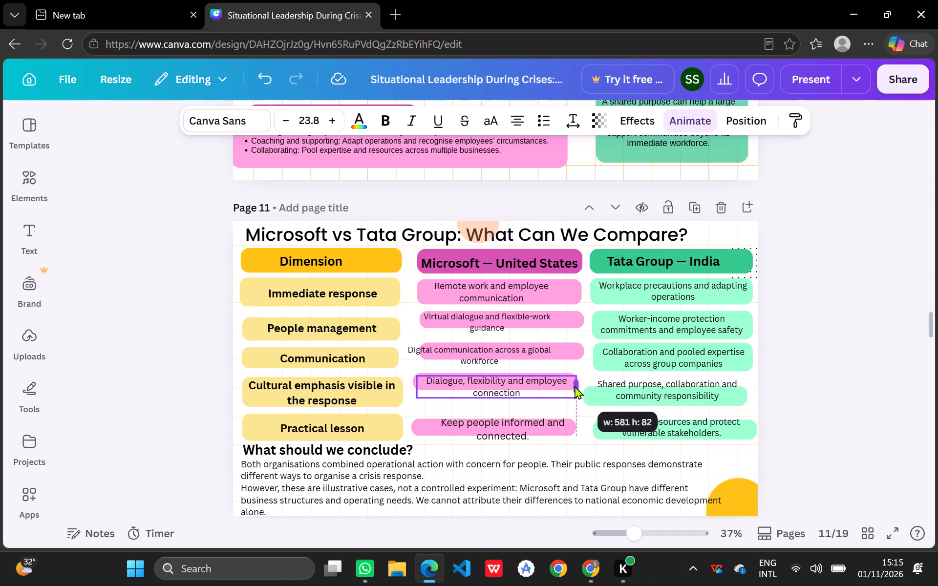
drag(575, 386, 575, 386)
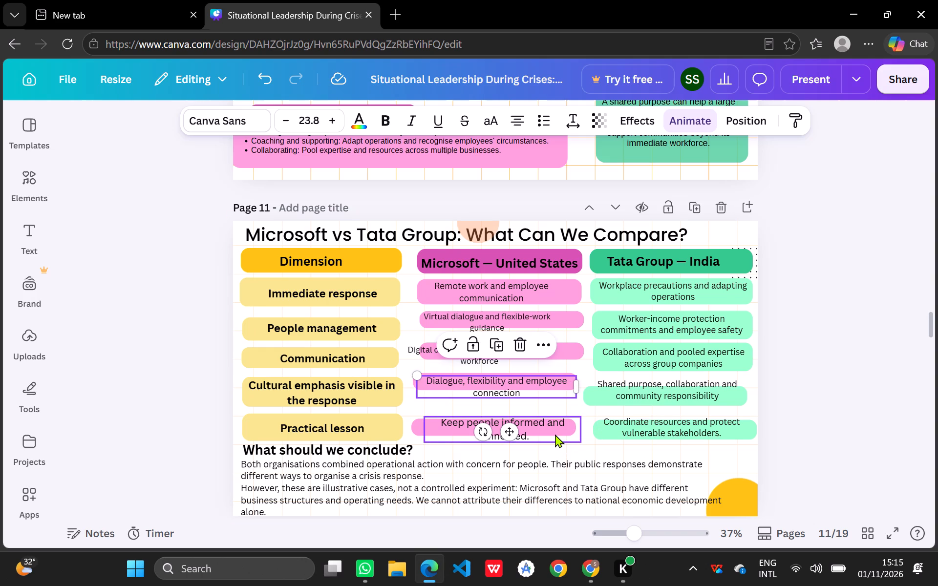
Widen the "Keep people informed and connected." text frame from its left edge to about 591.
click(555, 434)
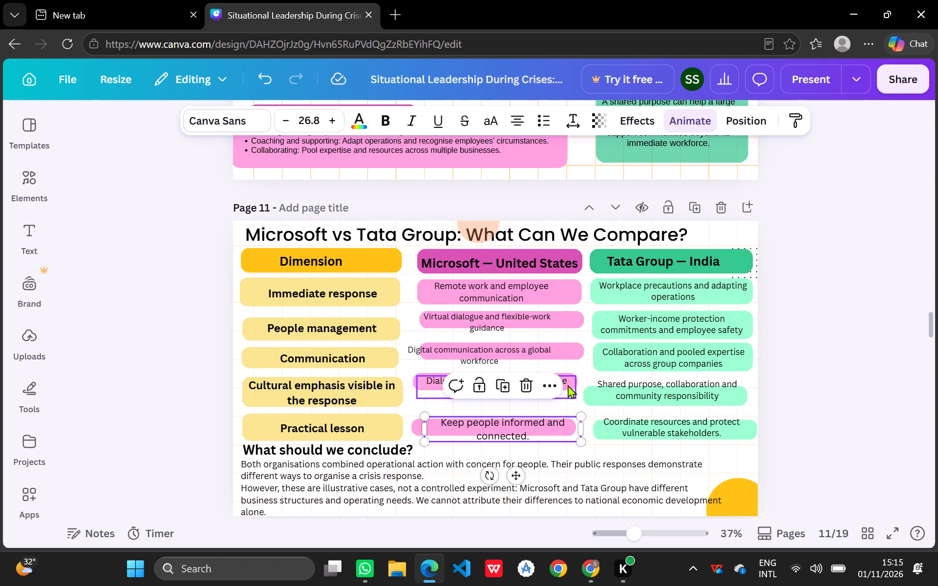
click(568, 385)
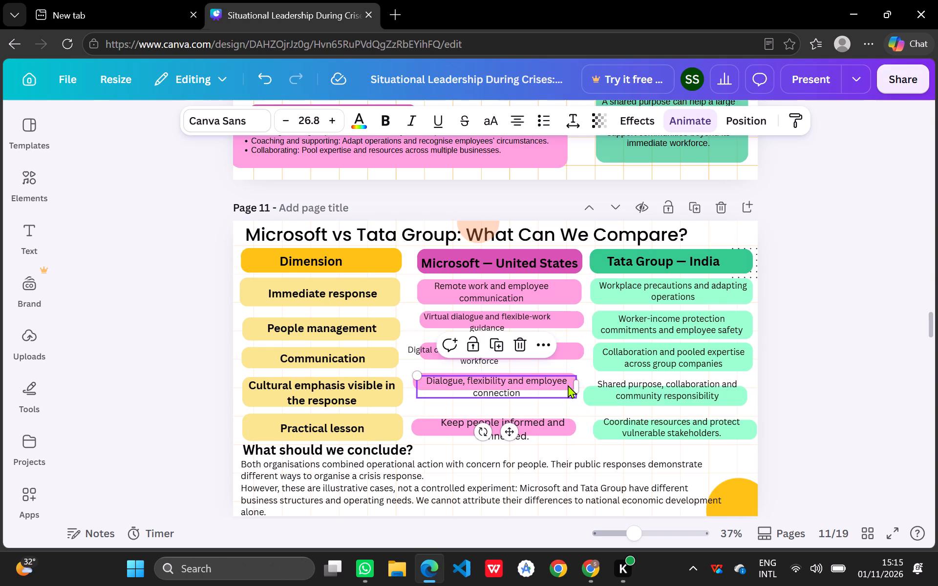
click(565, 429)
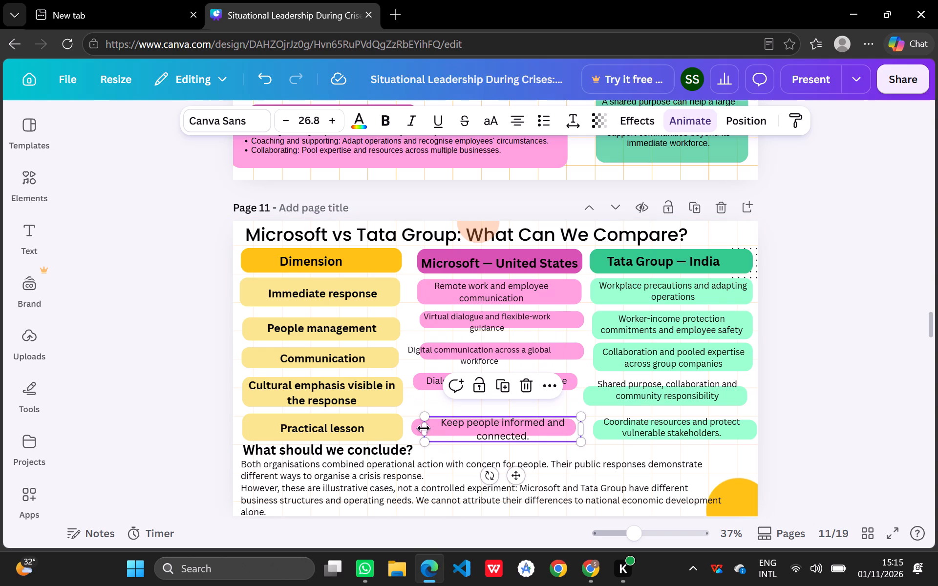
drag(425, 427, 422, 427)
drag(422, 427, 417, 430)
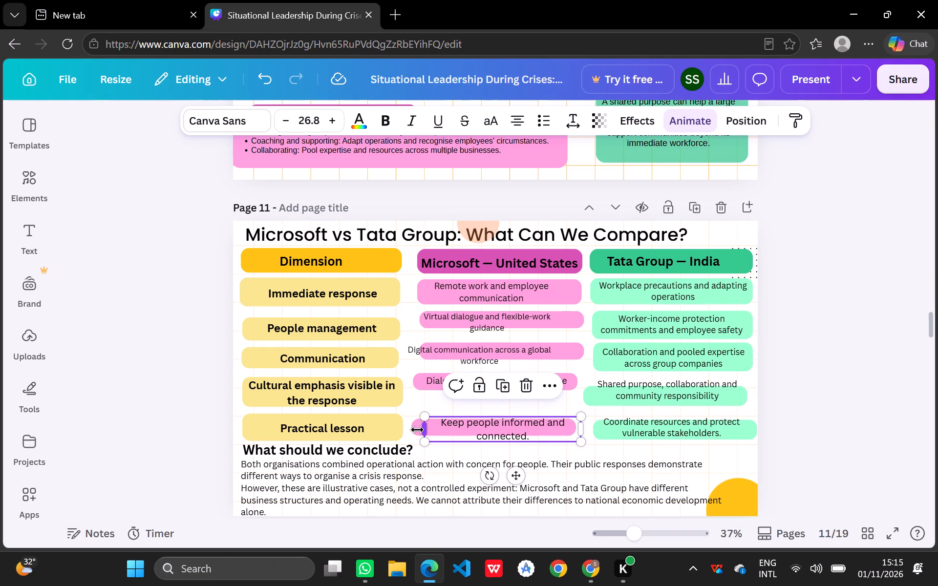
click(426, 430)
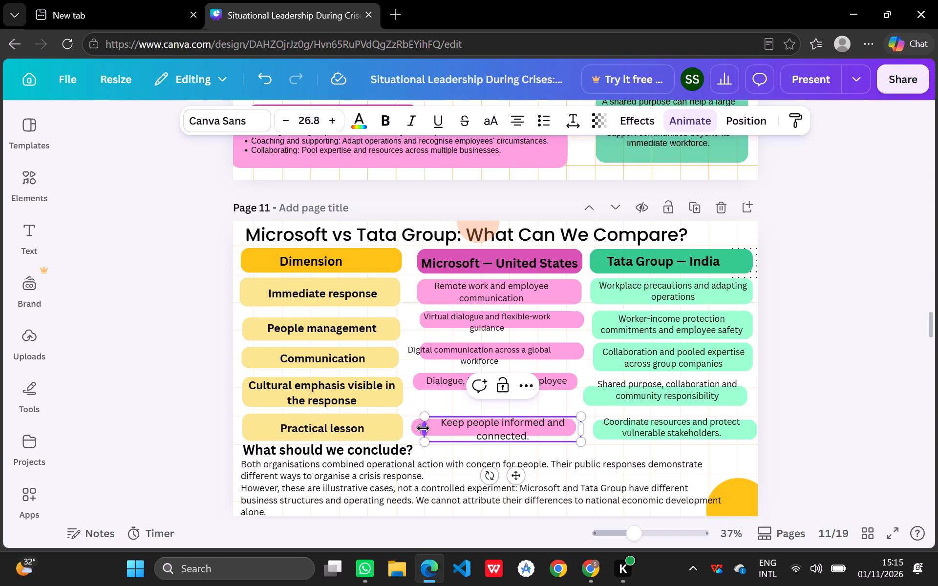
click(423, 428)
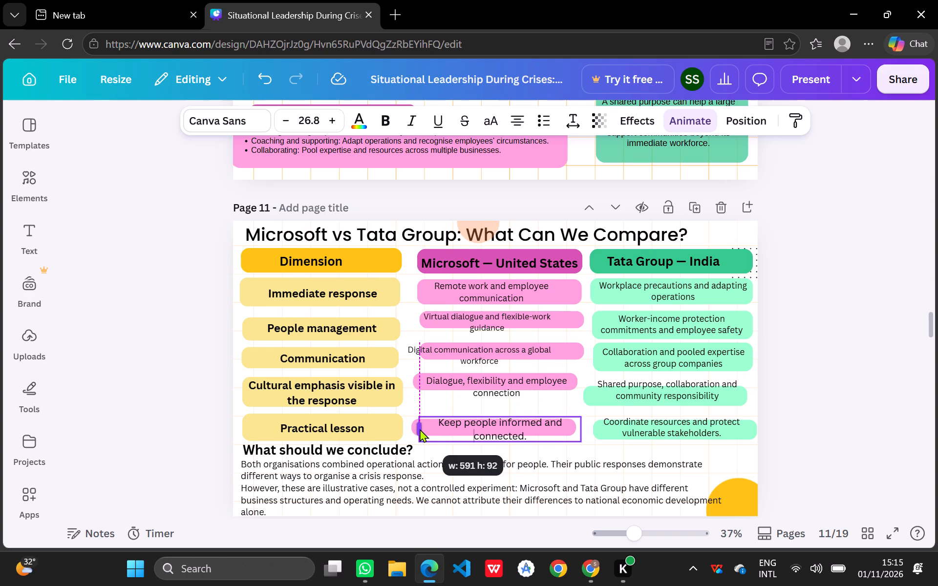
Move the "Dialogue, flexibility and employee connection" text slightly down in the Microsoft column.
click(453, 378)
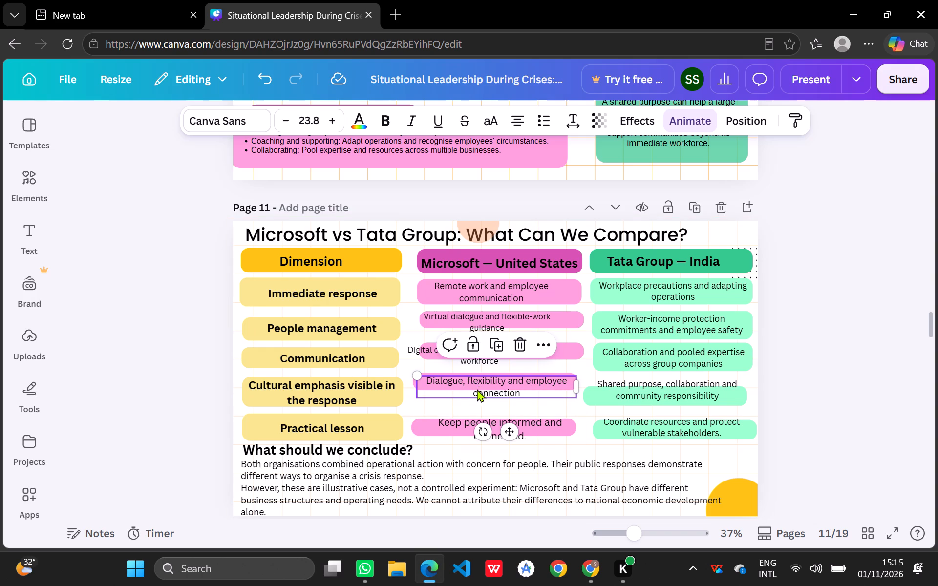
drag(481, 386, 481, 392)
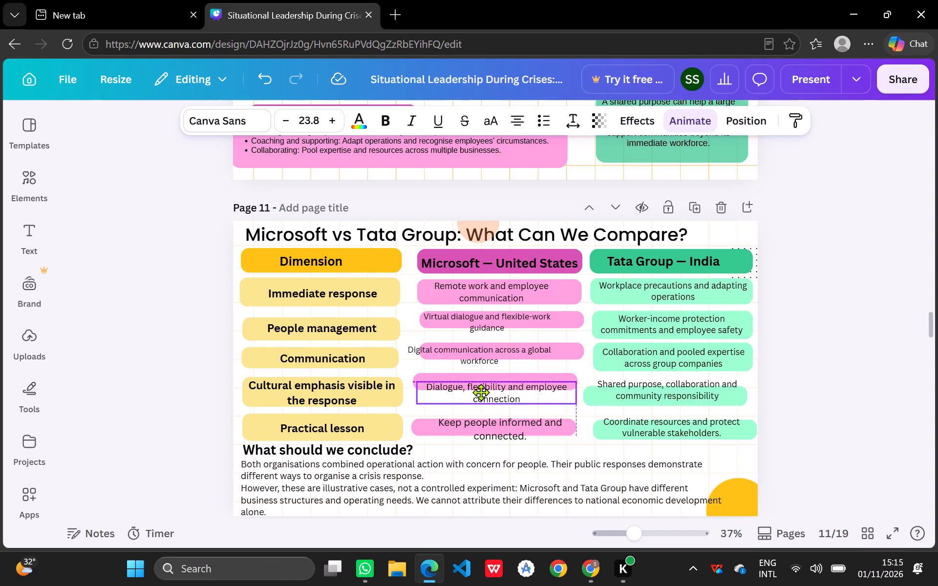
drag(481, 392, 480, 392)
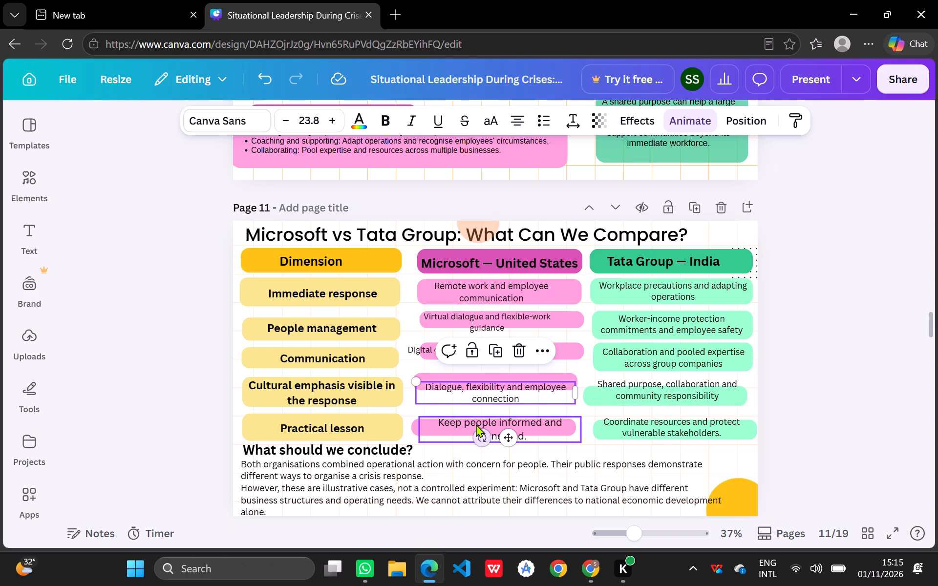
Move the "Digital communication across a global workforce" text right and slightly up so it sits over its pink box.
click(455, 423)
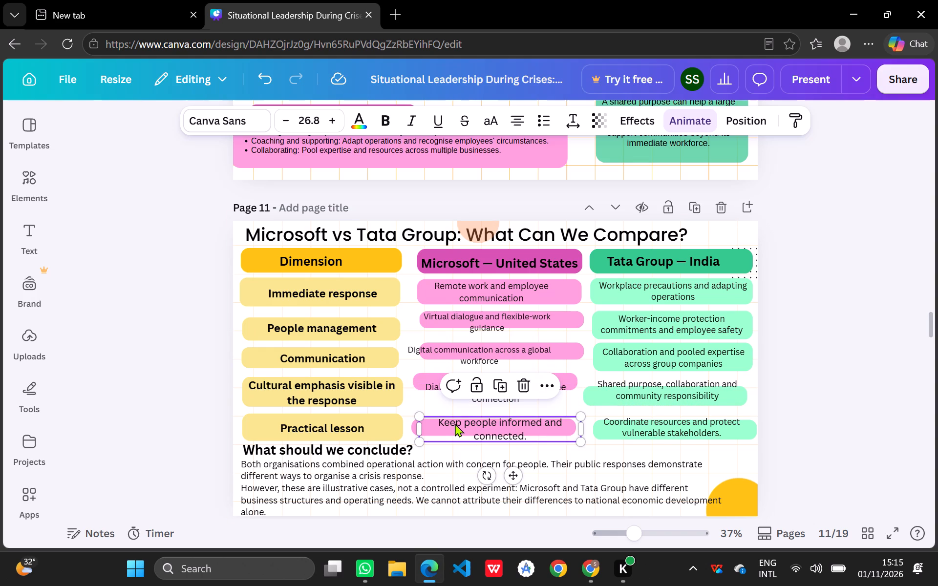
click(483, 353)
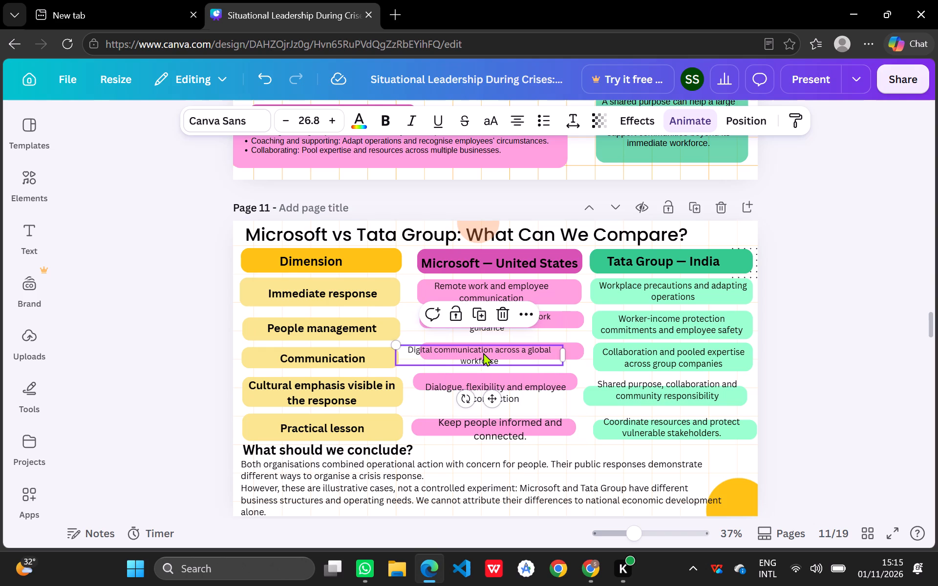
drag(483, 353, 497, 351)
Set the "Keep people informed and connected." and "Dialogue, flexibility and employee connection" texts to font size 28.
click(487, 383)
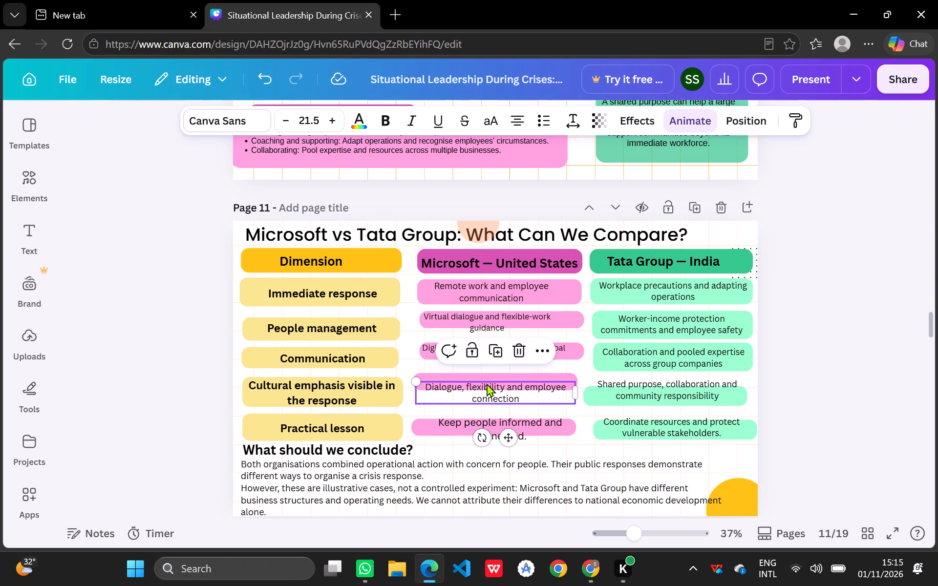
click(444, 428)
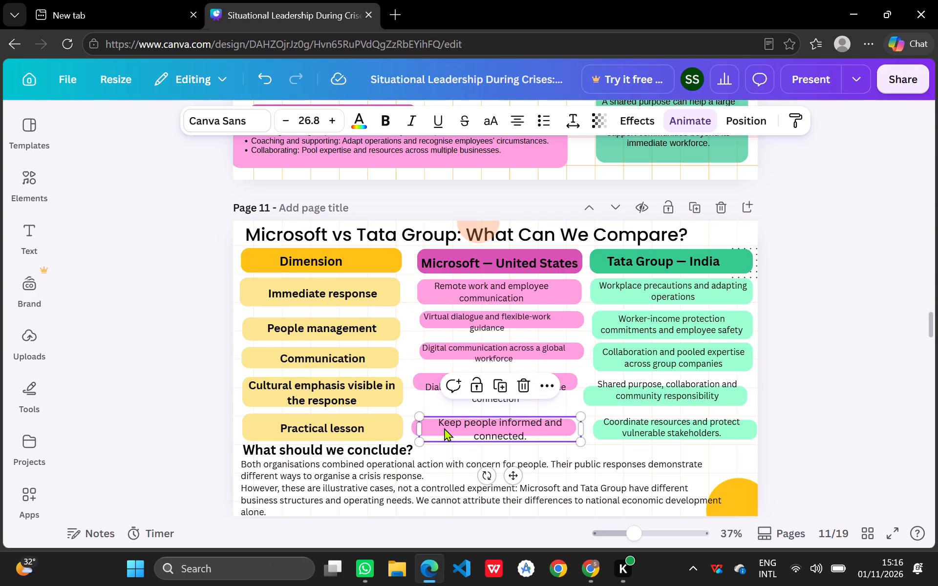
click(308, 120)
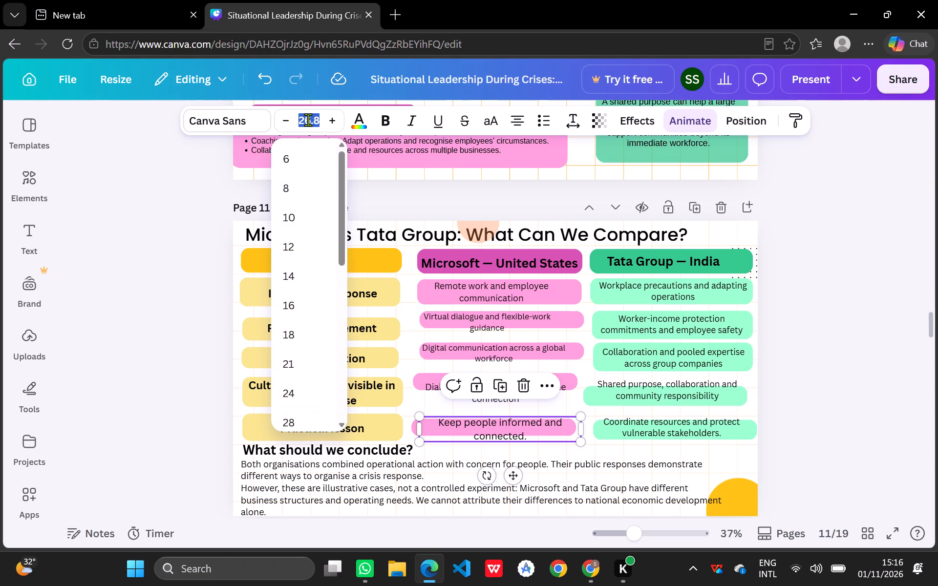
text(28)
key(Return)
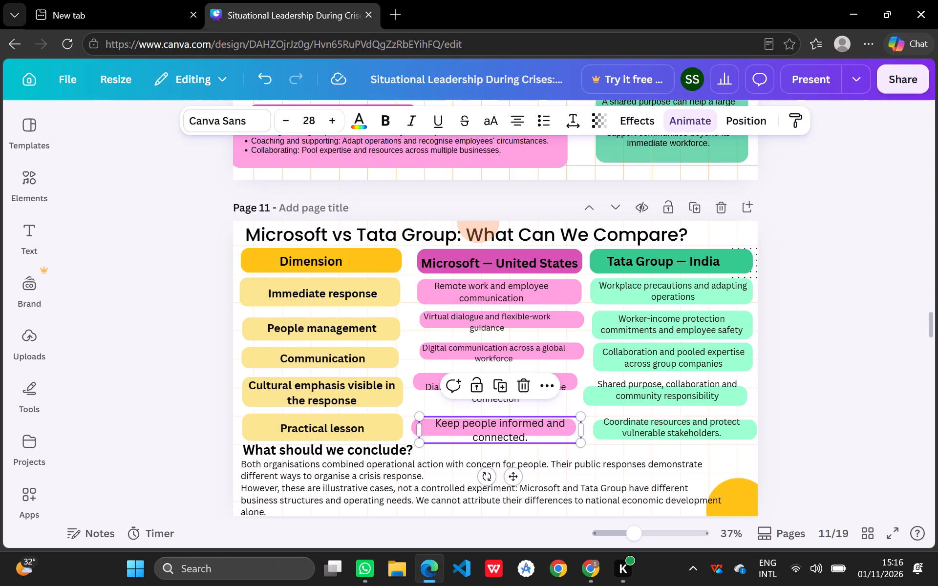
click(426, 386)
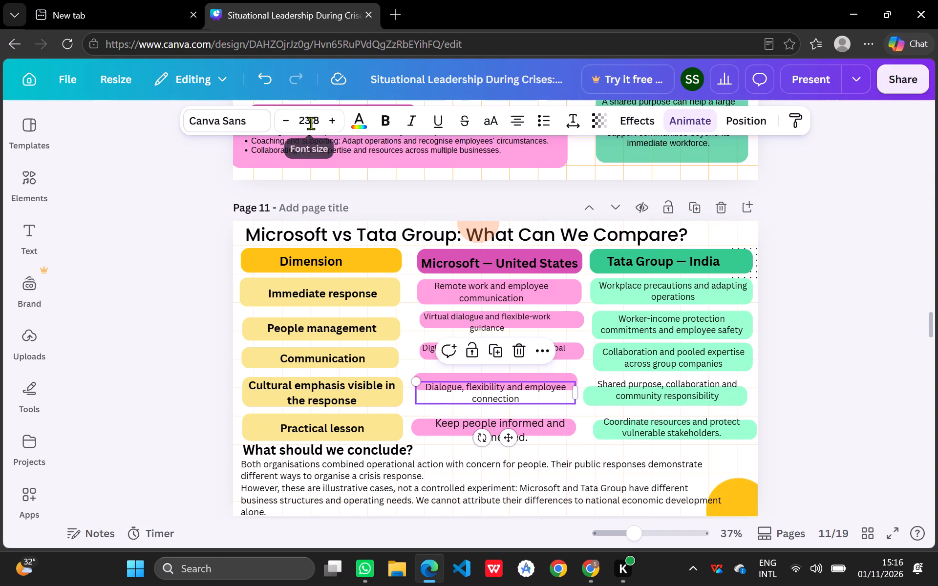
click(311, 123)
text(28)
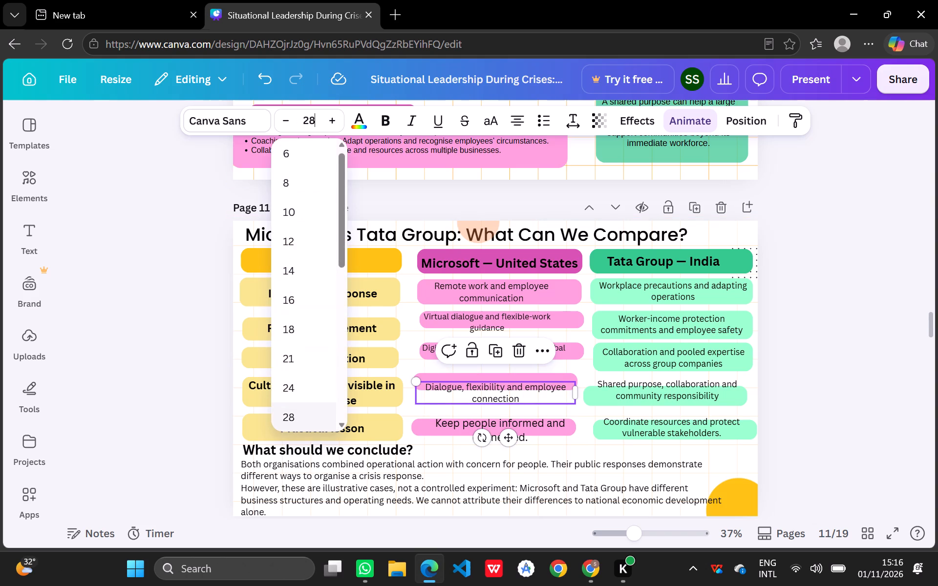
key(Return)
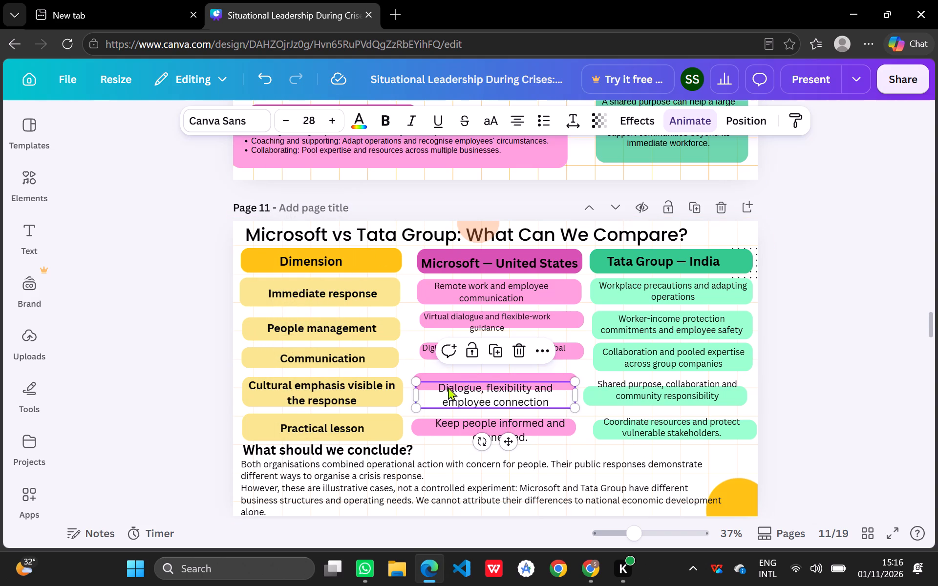
Move the "Dialogue, flexibility and employee connection" text slightly up over its pink box.
drag(464, 391, 464, 386)
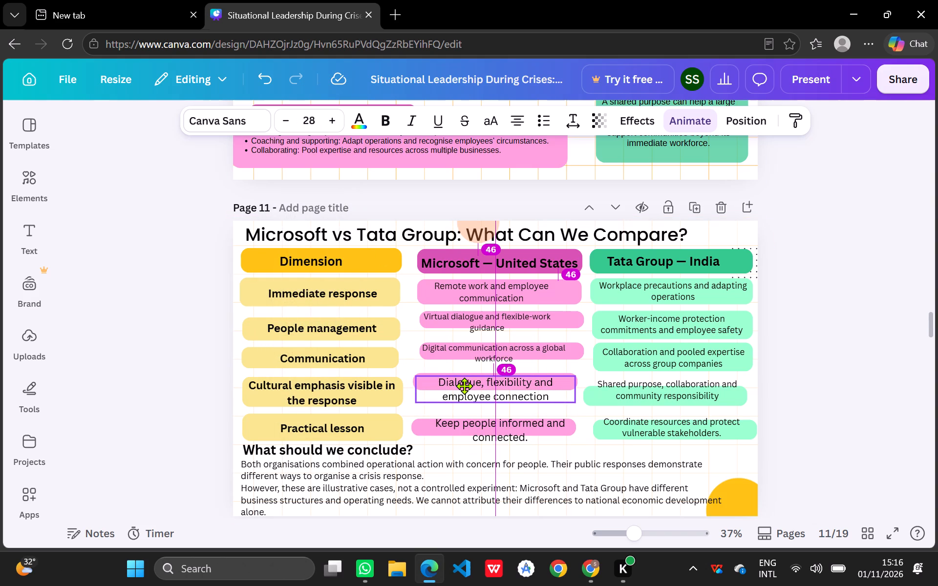
drag(464, 386, 464, 386)
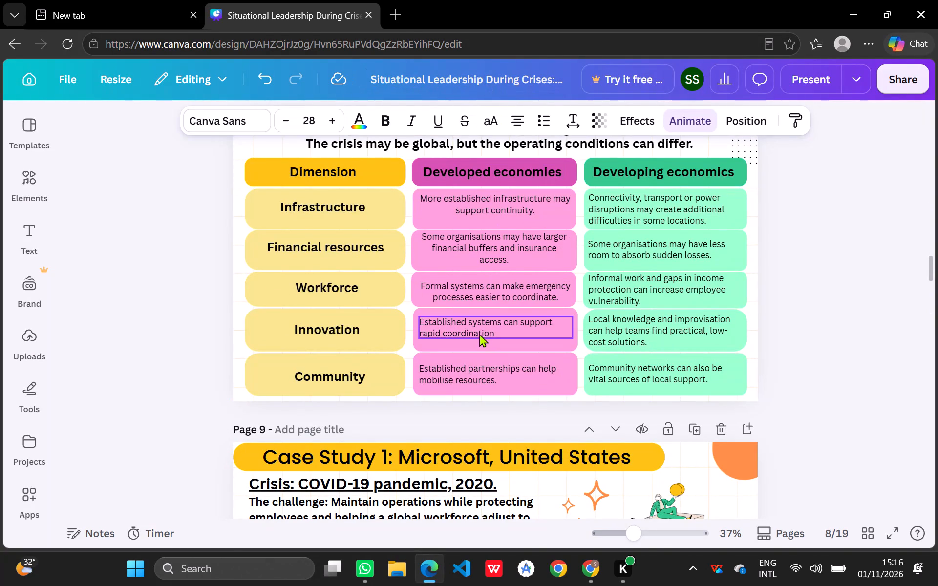
Check the Innovation row's font sizes on page 8, and set page 11's "Remote work and employee communication" text to size 23.
click(480, 332)
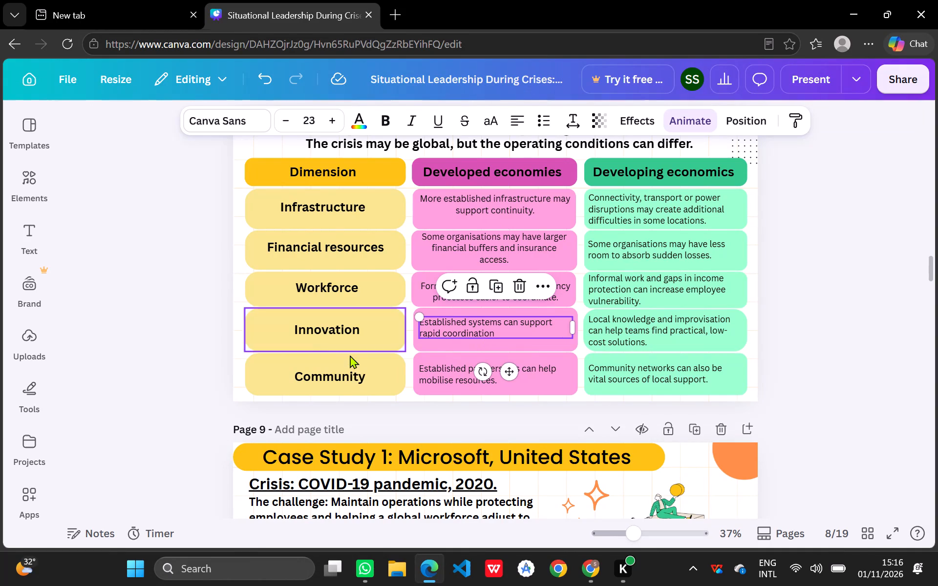
click(322, 333)
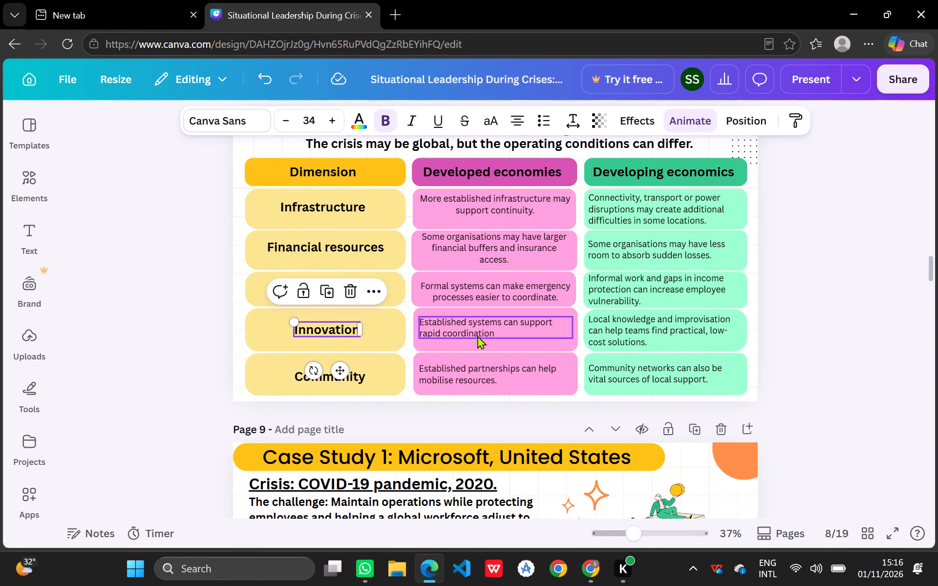
click(477, 335)
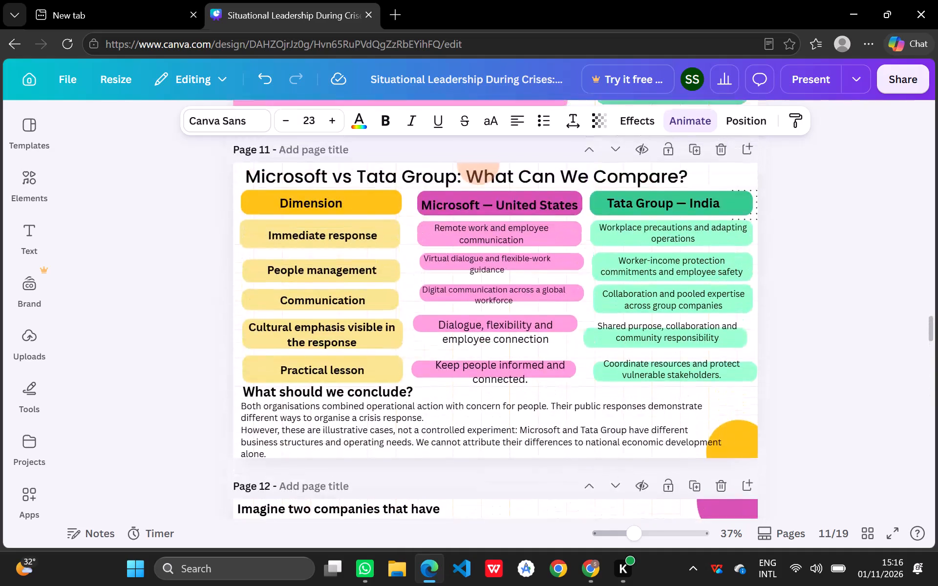
click(489, 255)
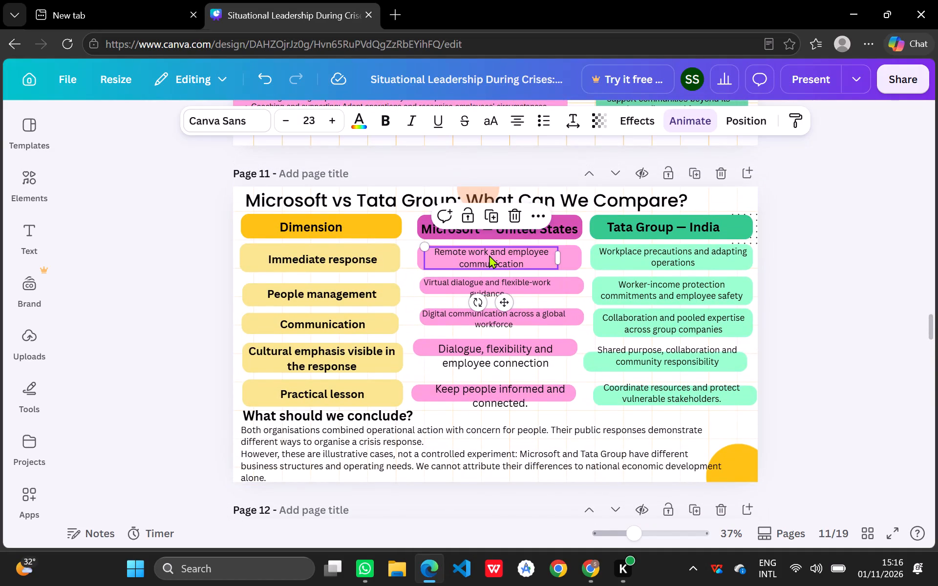
click(318, 125)
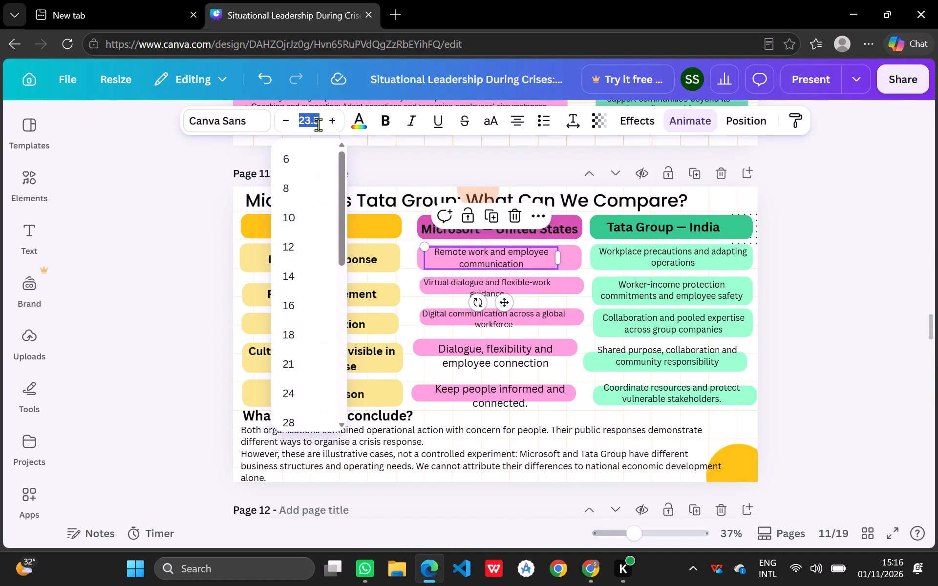
text(23)
key(Return)
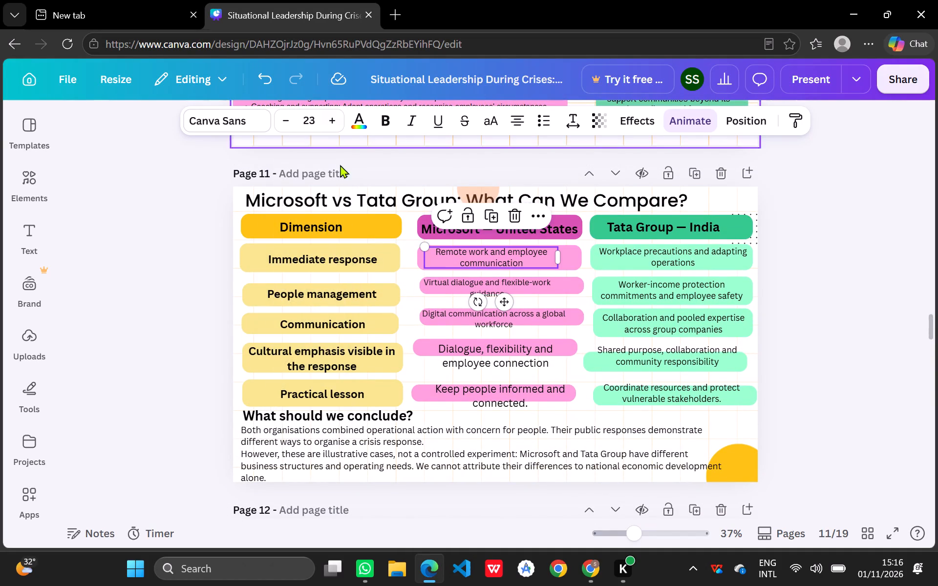
Set the "Virtual dialogue and flexible-work guidance" and "Digital communication across a global workforce" texts to font size 23.
click(463, 285)
text(23)
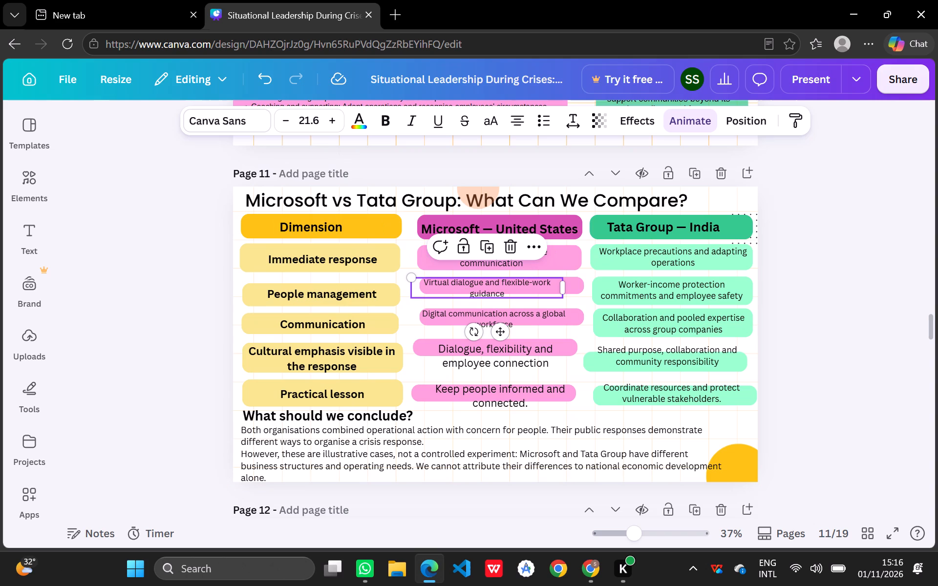
click(320, 118)
text(23)
key(Return)
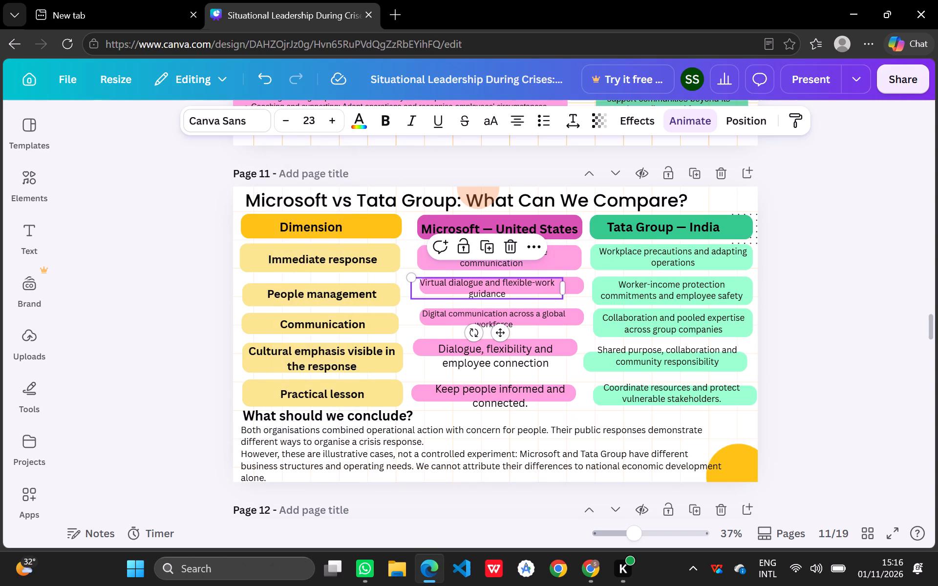
click(448, 319)
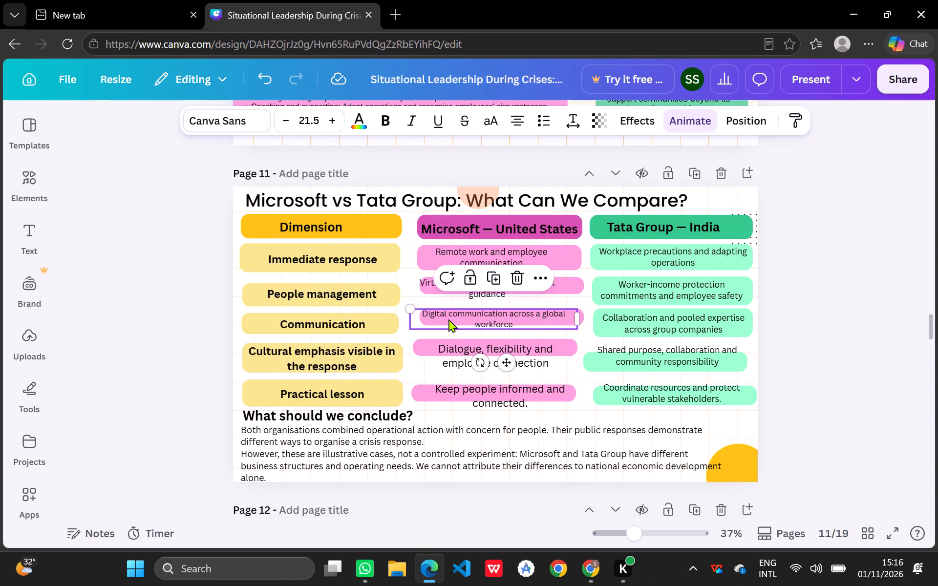
click(308, 120)
text(23)
key(Return)
Set the "Dialogue, flexibility and employee connection" and "Keep people informed and connected." texts to font size 23.
click(440, 350)
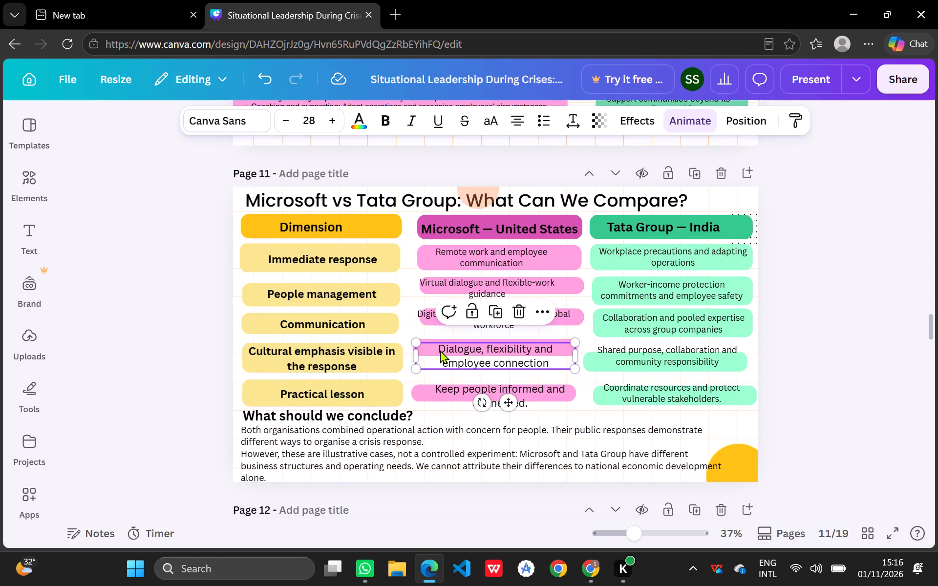
click(312, 119)
text(23)
key(Return)
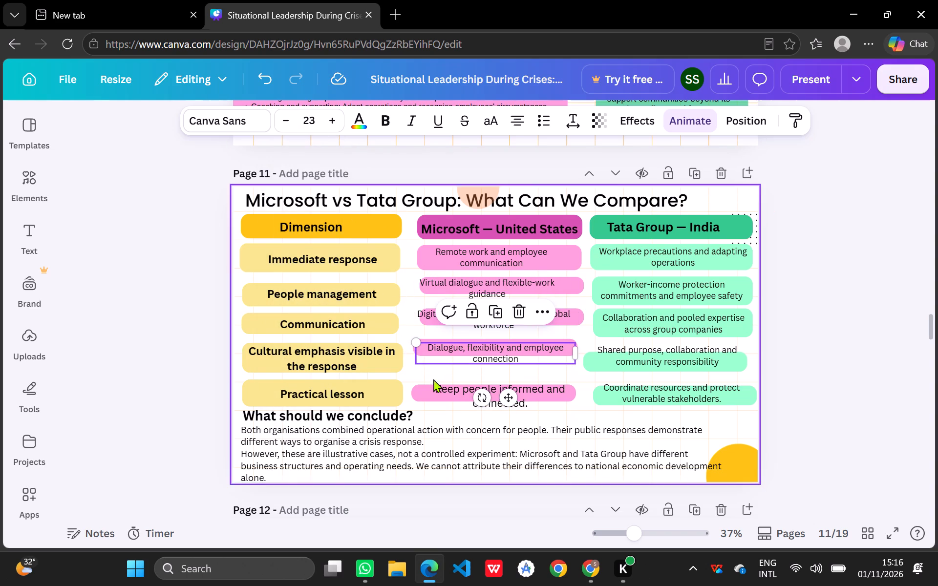
click(436, 384)
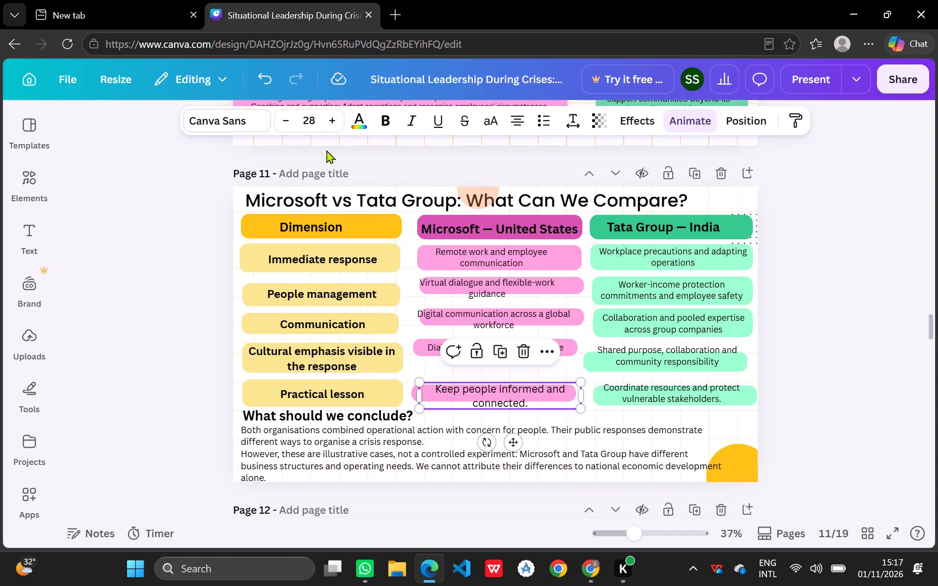
click(315, 121)
text(23)
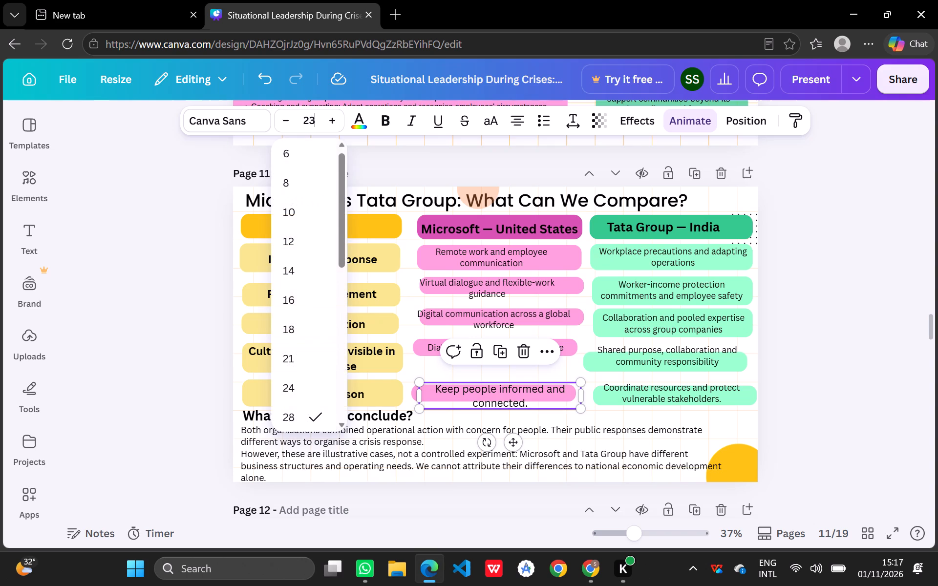
key(Return)
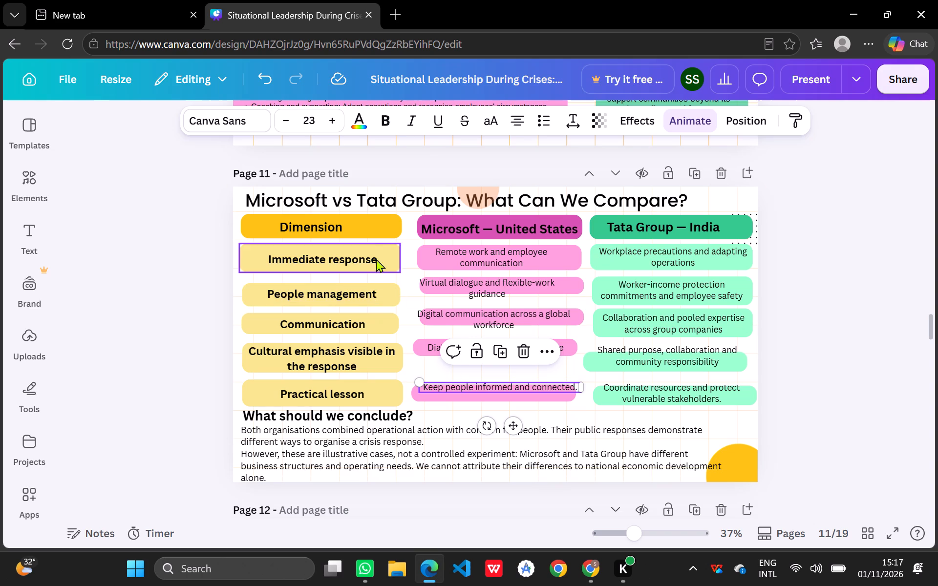
Move the yellow "Immediate response" box up in line with the Dimension header and extend its bottom edge slightly downward.
click(385, 247)
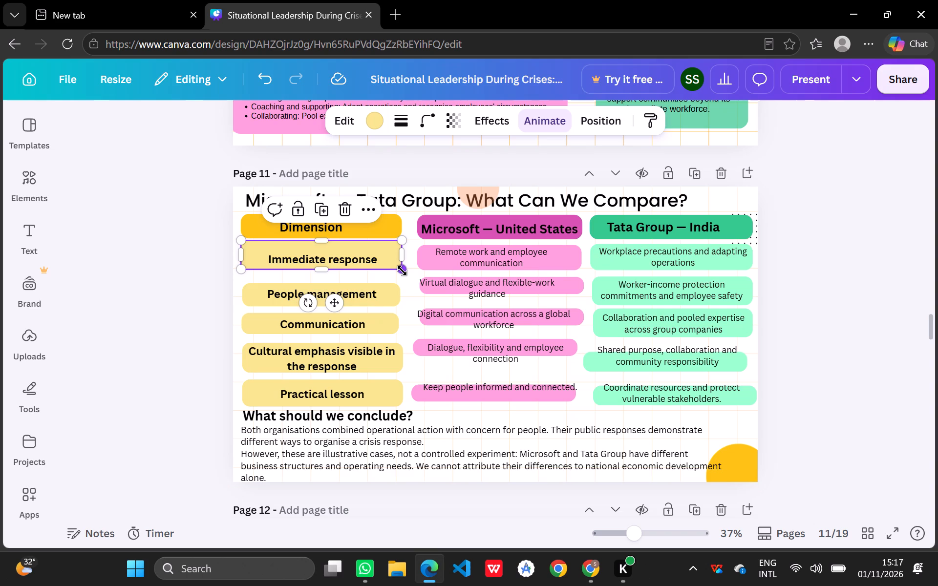
click(322, 268)
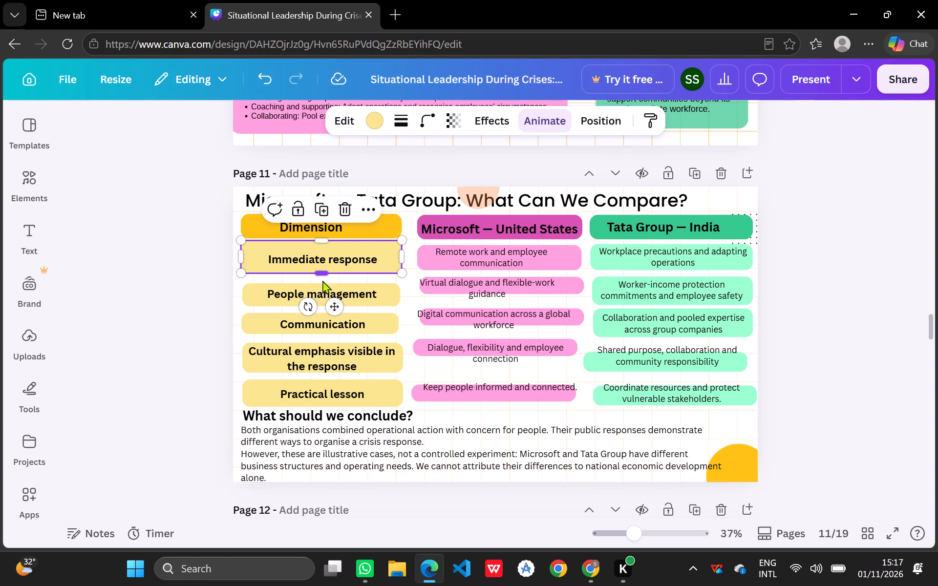
Raise the top edge of the yellow "People management" box to a height of about 116, and extend its bottom edge slightly downward.
drag(320, 283, 320, 279)
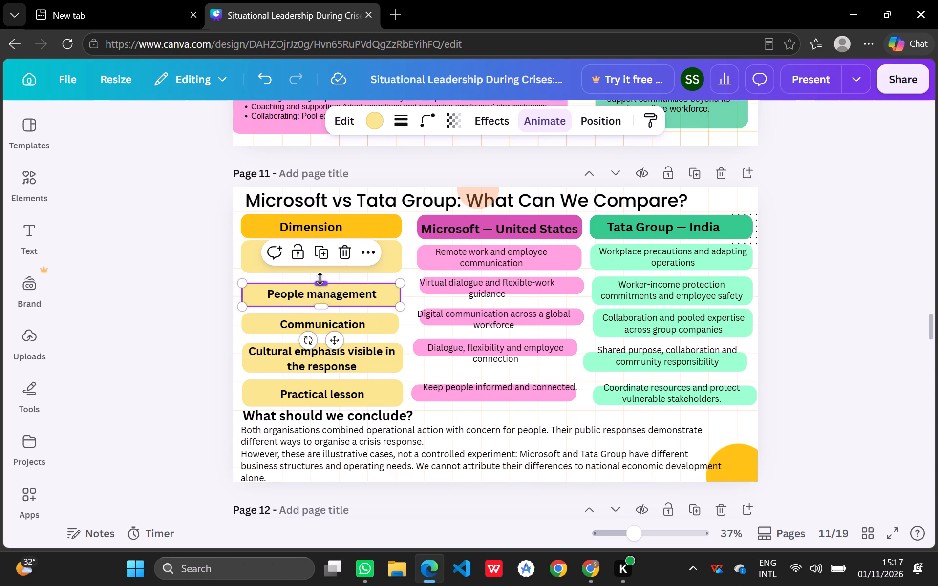
drag(320, 279, 320, 278)
drag(320, 281, 320, 275)
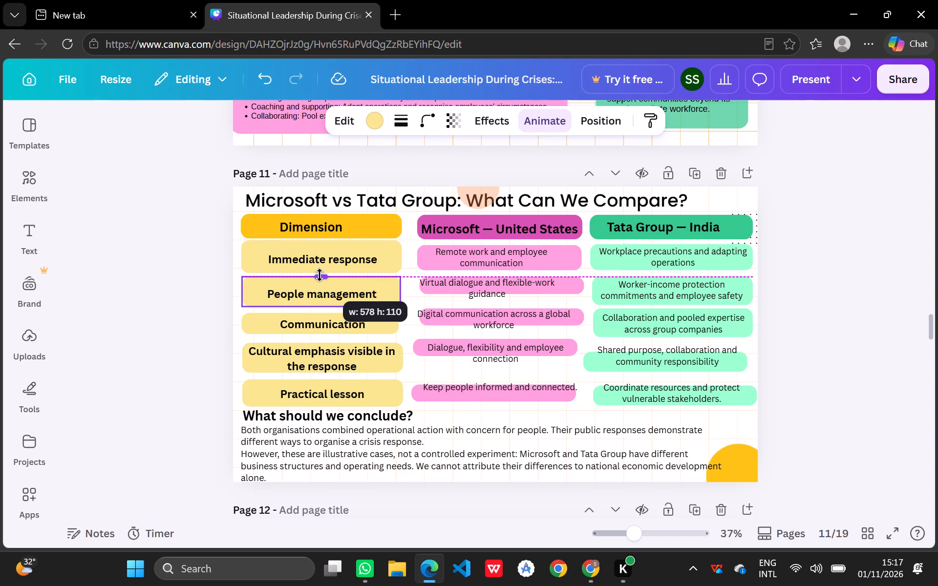
drag(320, 275, 320, 274)
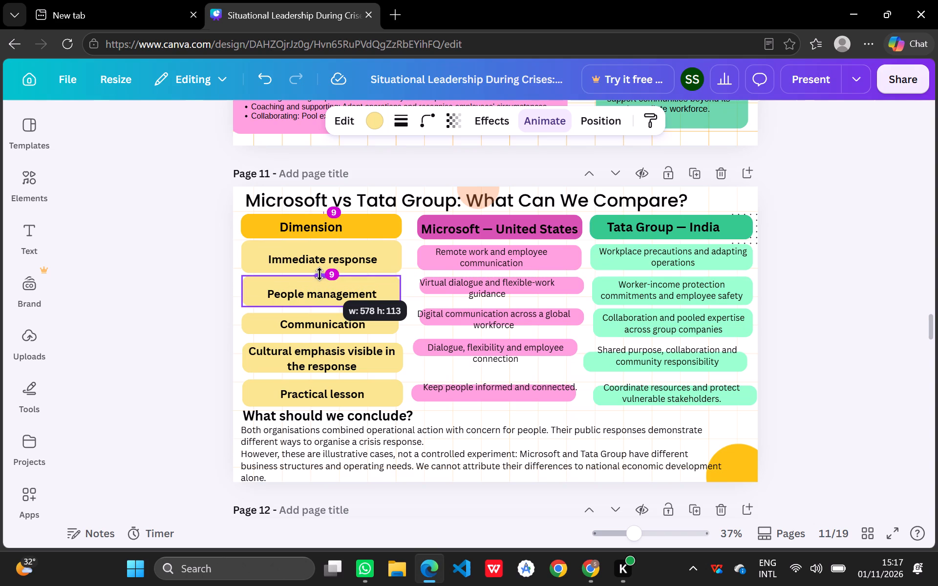
drag(320, 274, 320, 272)
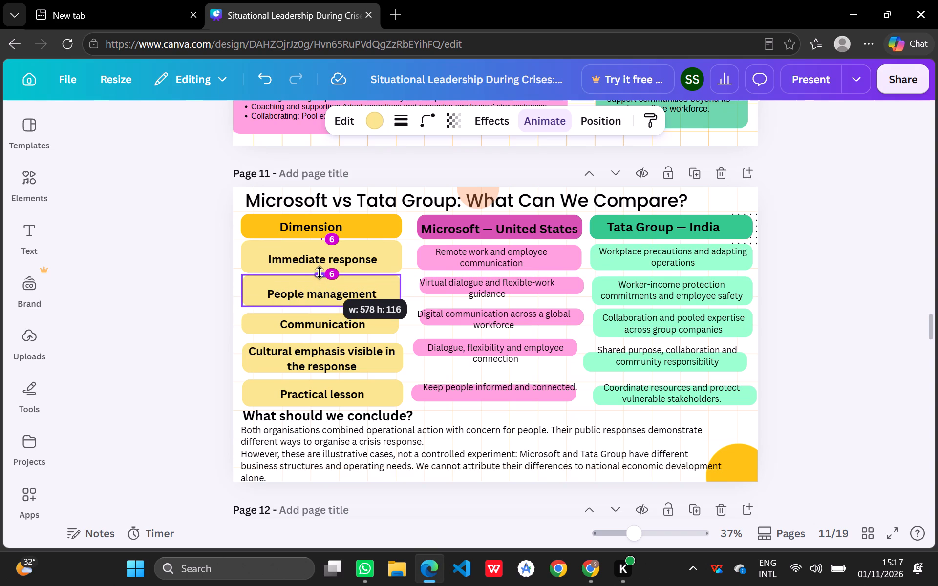
drag(320, 272, 320, 273)
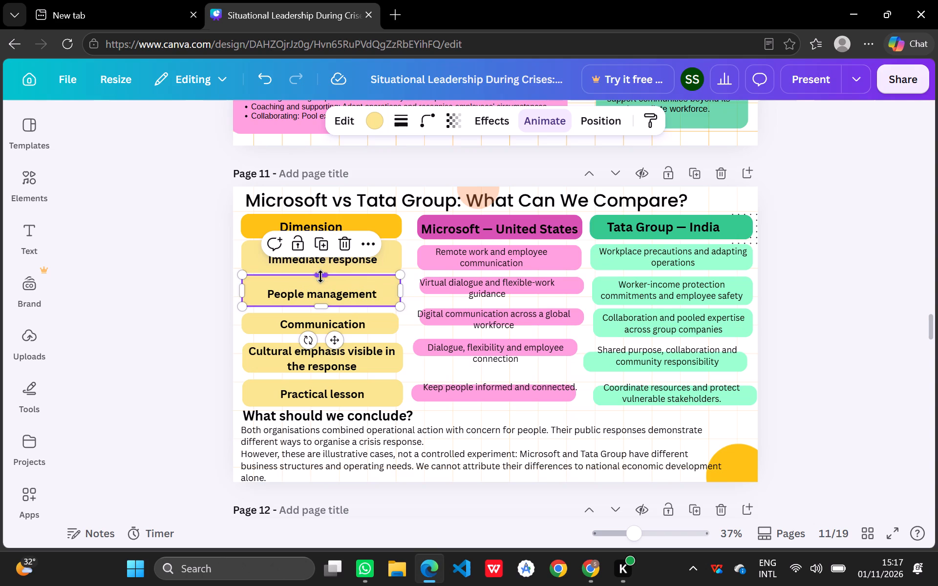
click(322, 305)
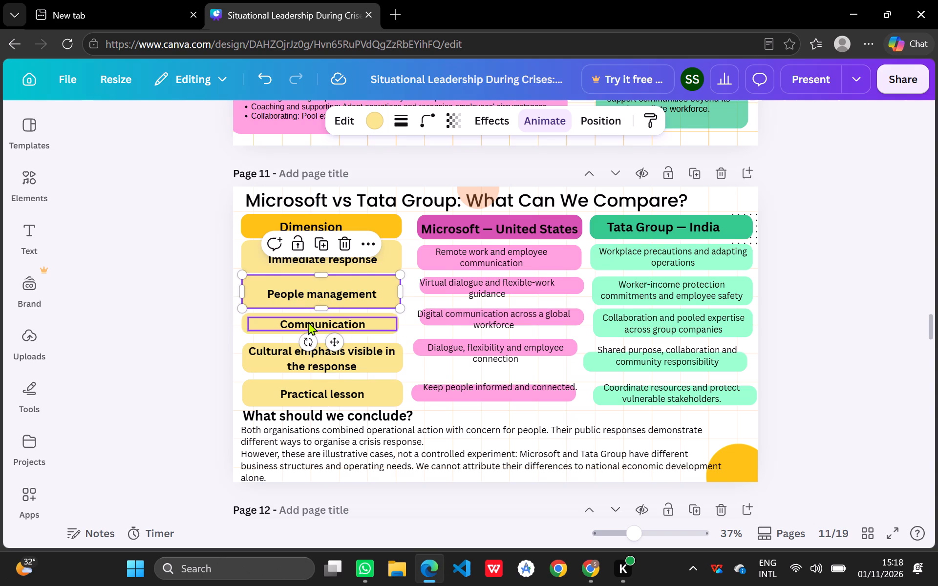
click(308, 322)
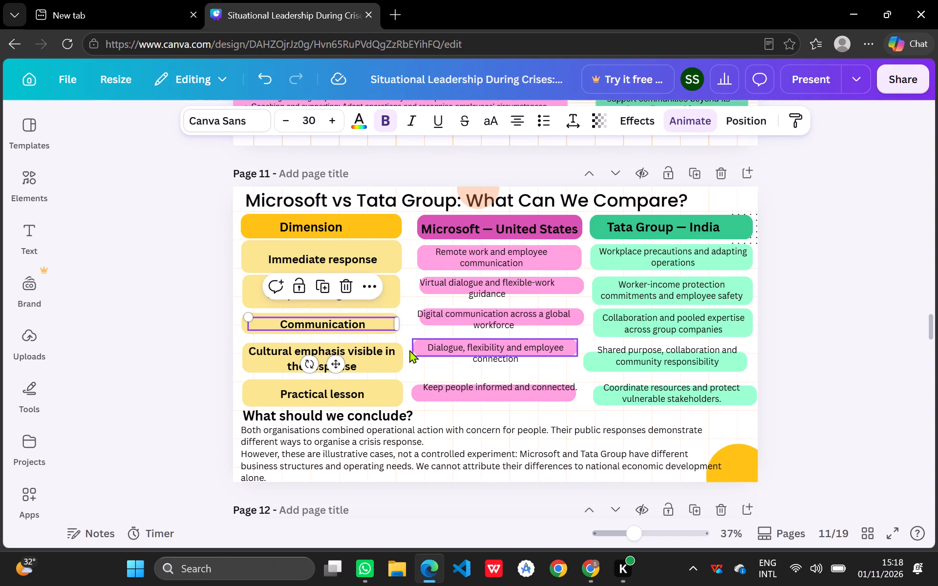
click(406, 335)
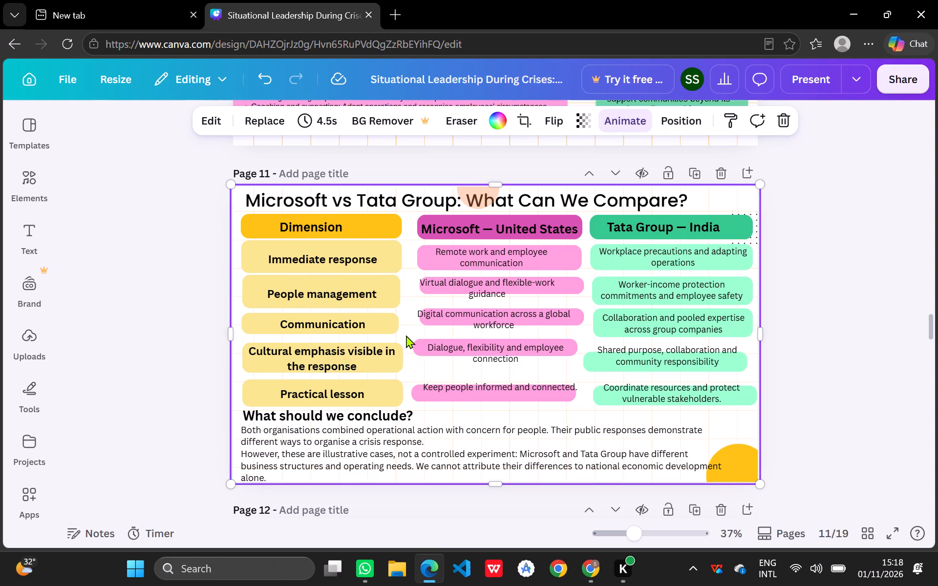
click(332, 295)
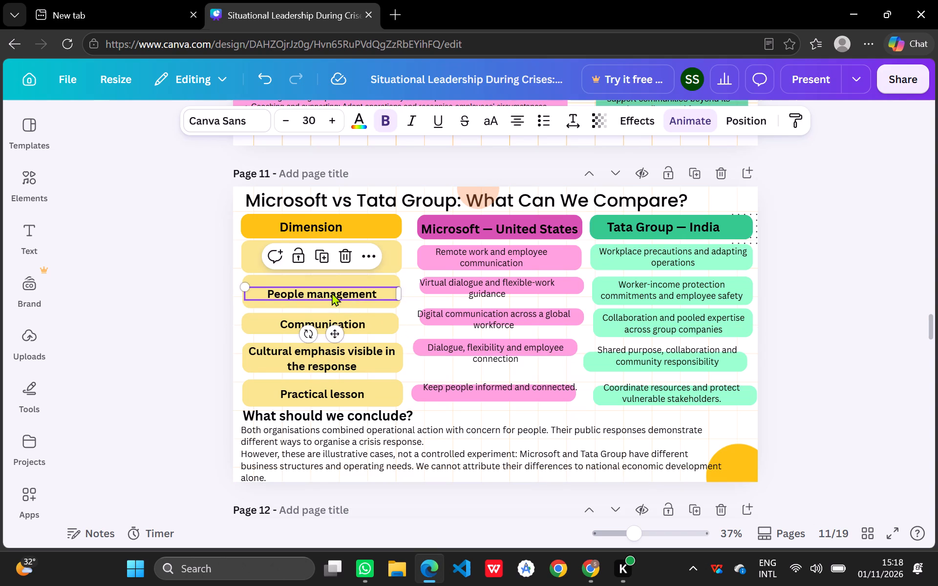
Nudge the "People management" text up slightly so it sits centred in its yellow box.
click(332, 293)
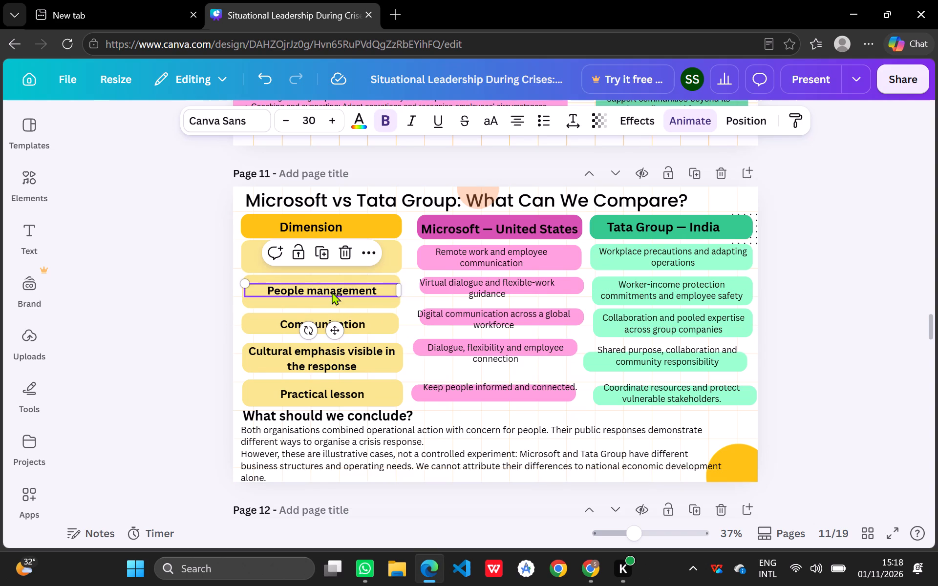
click(406, 324)
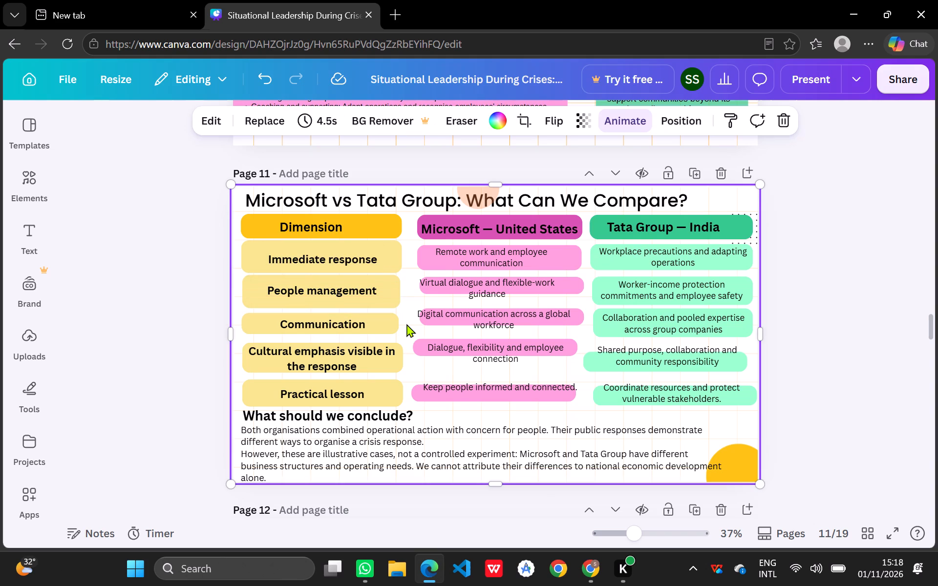
Raise the top edge of the yellow "Communication" box slightly and extend its bottom edge slightly downward.
click(358, 314)
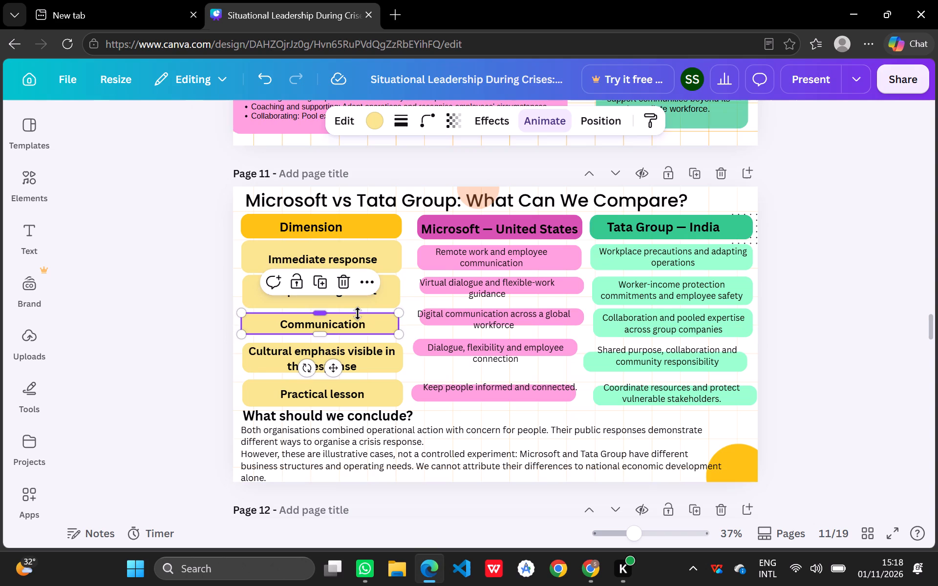
click(320, 314)
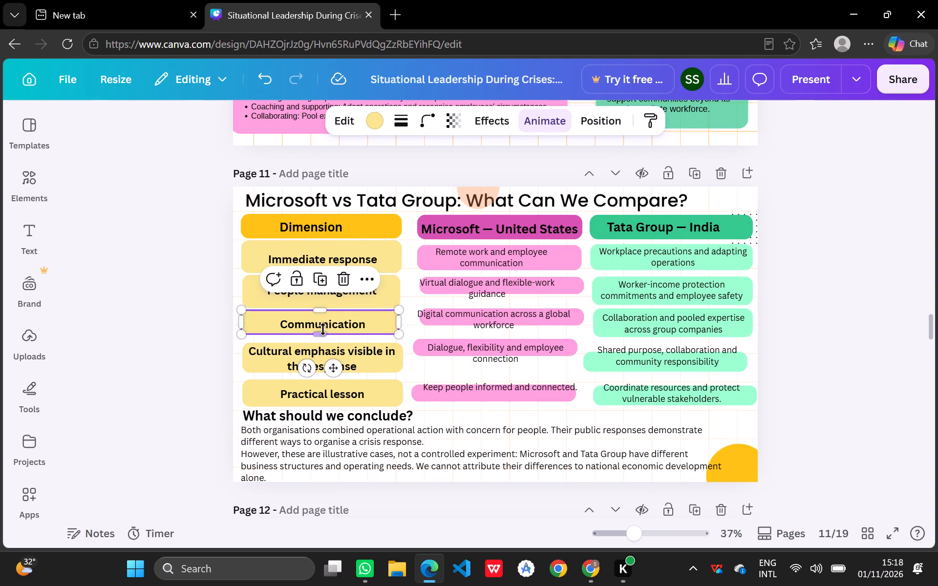
click(321, 335)
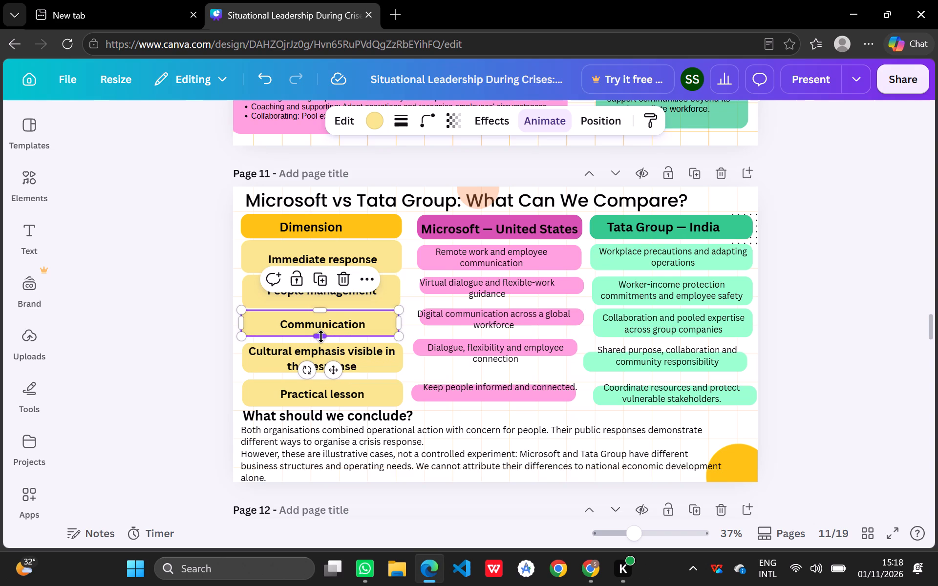
Raise the bottom edge of the yellow "People management" box to give a height of about 105.
click(335, 300)
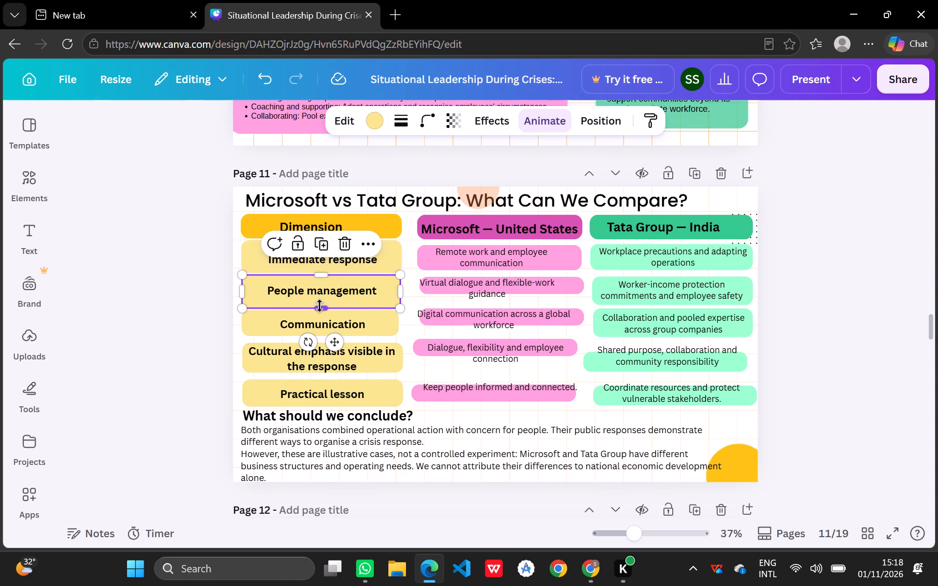
drag(320, 308, 320, 306)
drag(320, 306, 320, 305)
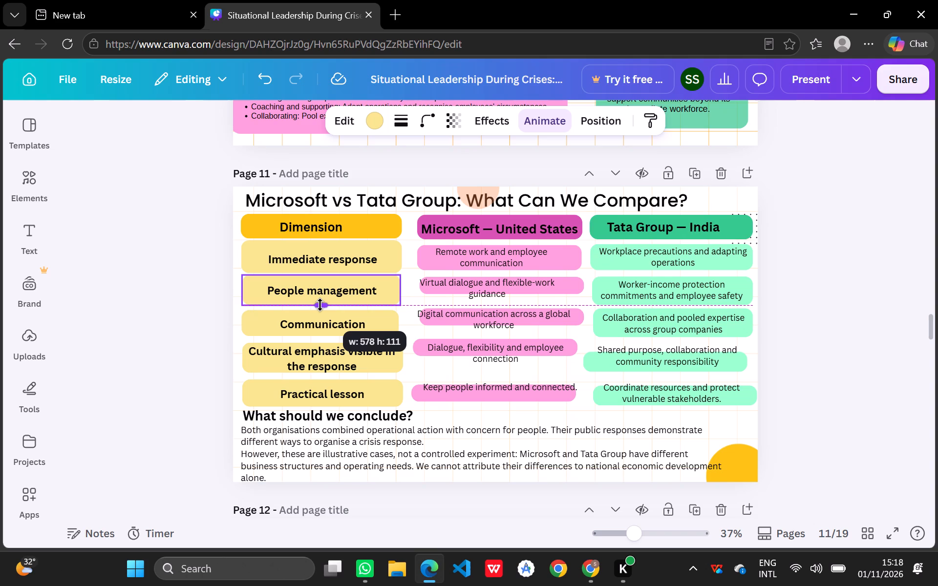
drag(320, 305, 320, 303)
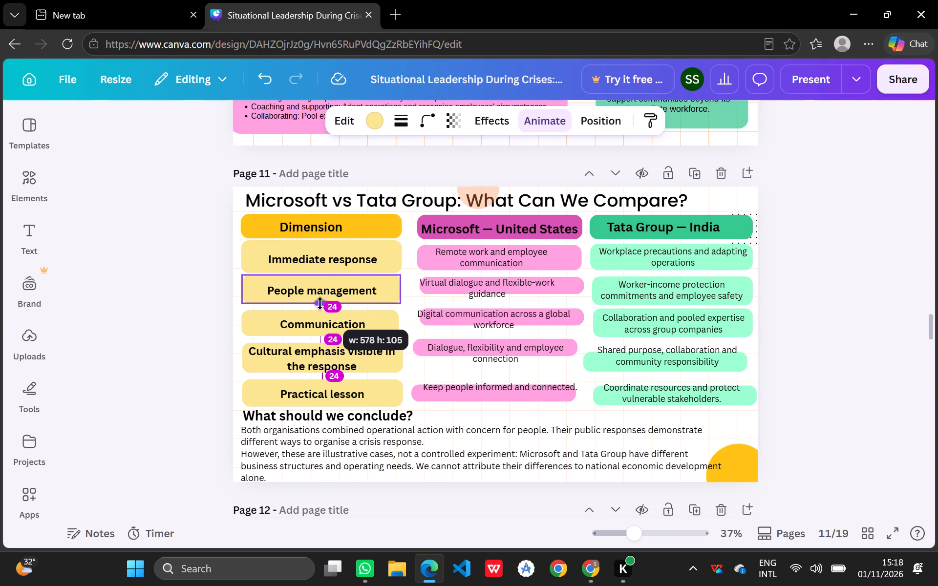
drag(320, 303, 320, 303)
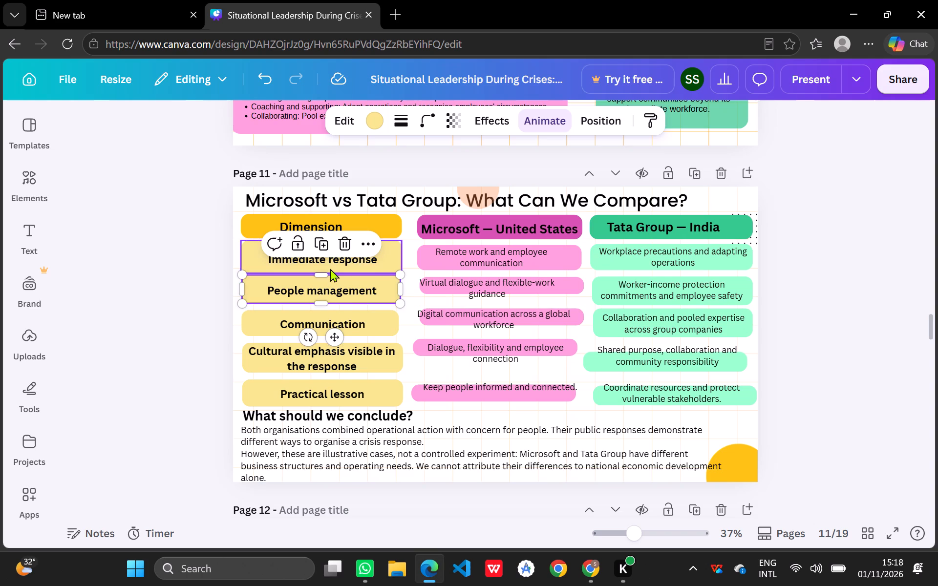
Raise the bottom edge of the yellow "Immediate response" box to give a height of about 100.
click(330, 269)
drag(323, 272, 323, 267)
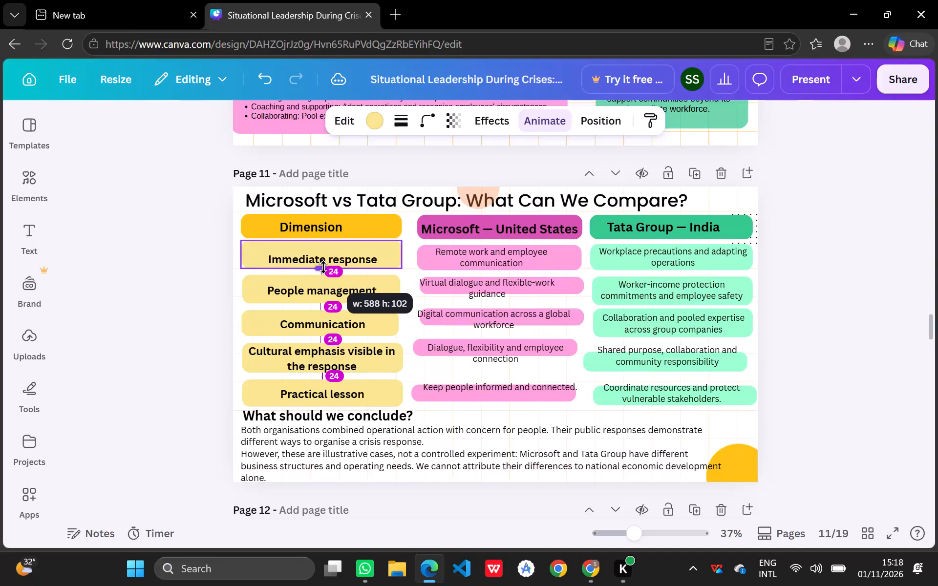
drag(323, 267, 323, 266)
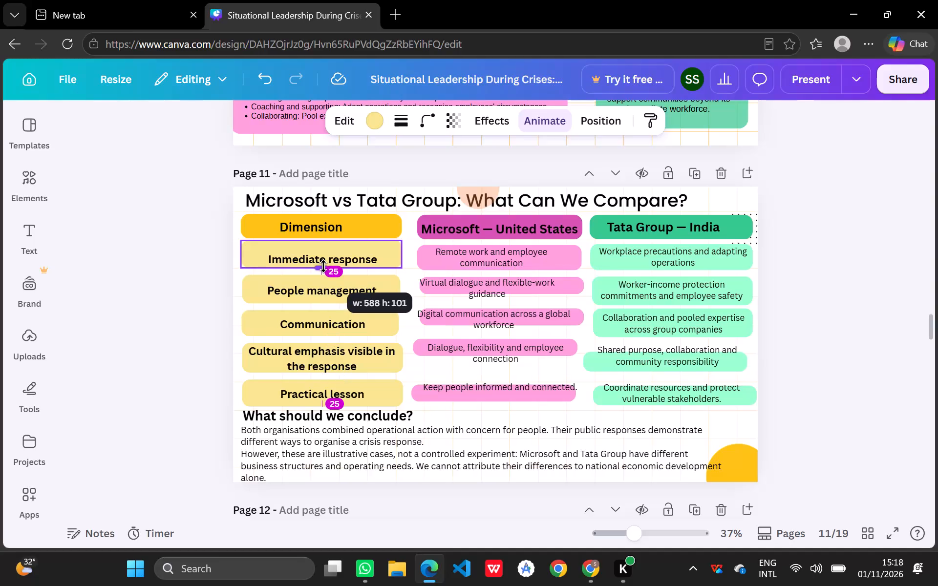
drag(323, 266, 323, 266)
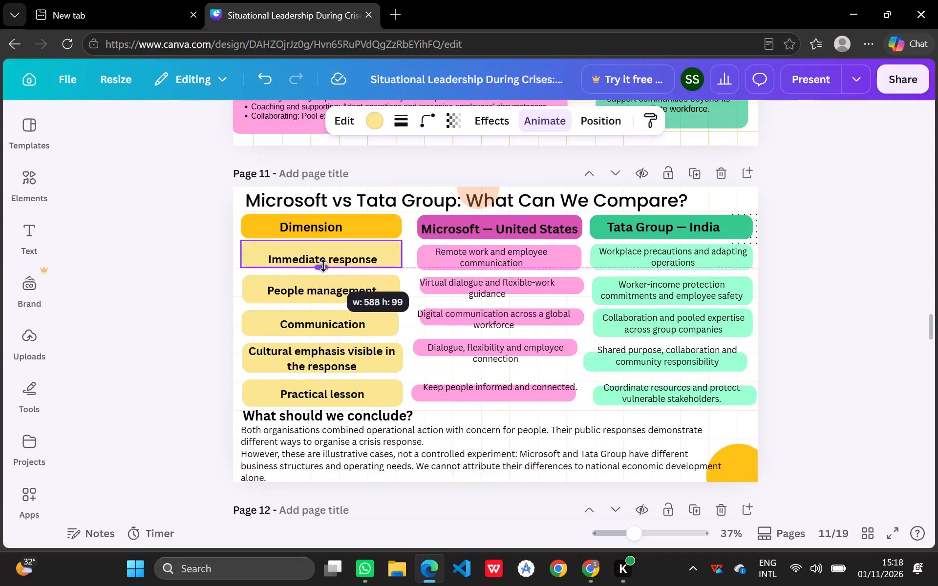
drag(323, 266, 323, 267)
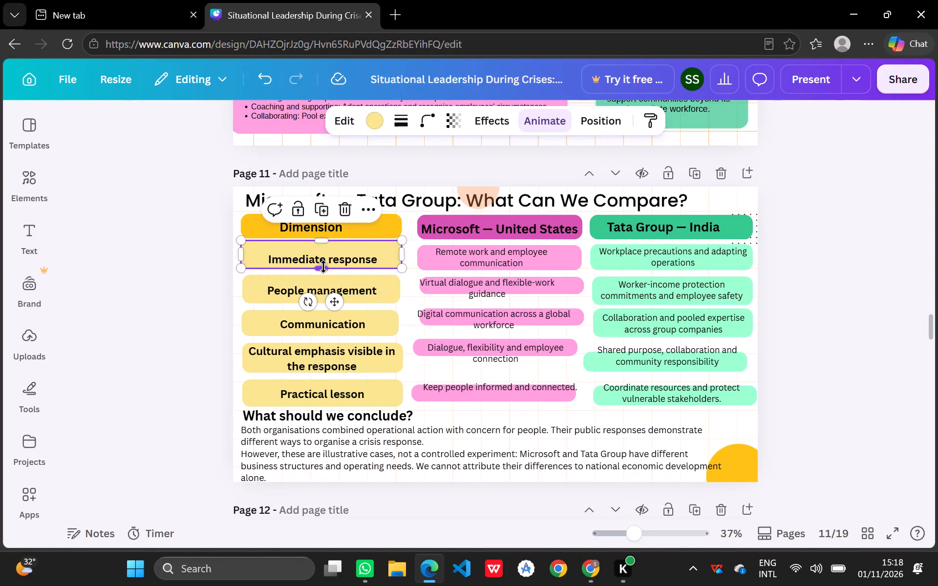
click(323, 278)
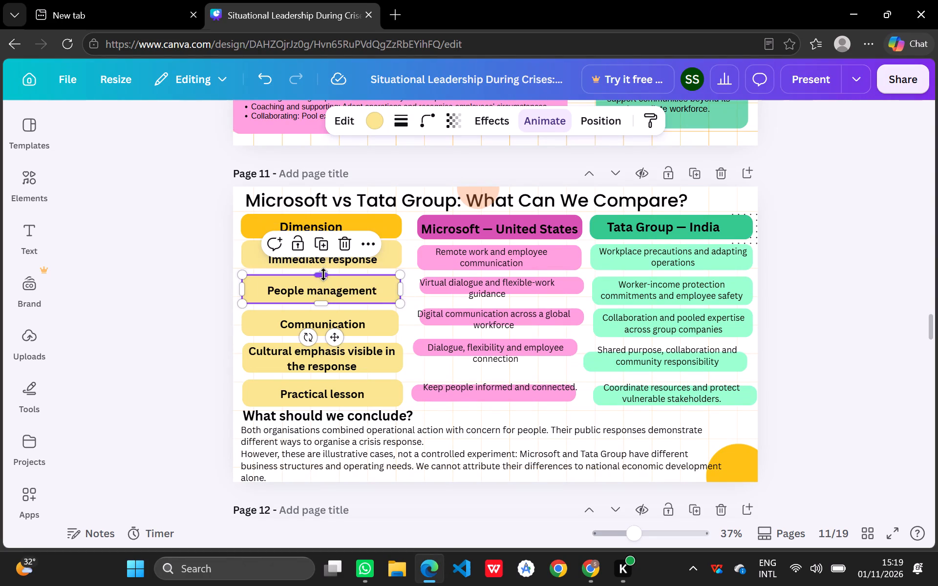
Check the font size of the text entries under the "Tata Group — India" header.
click(693, 252)
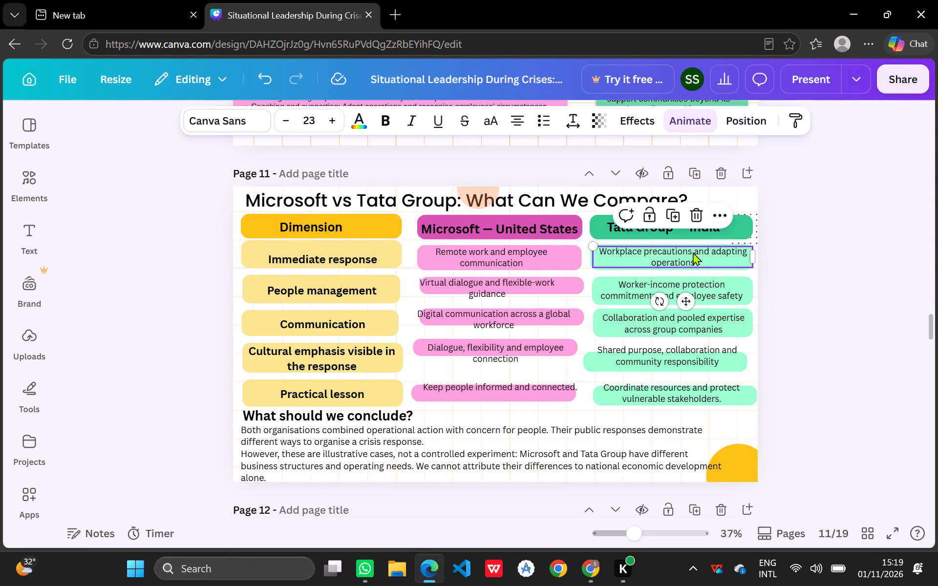
click(285, 118)
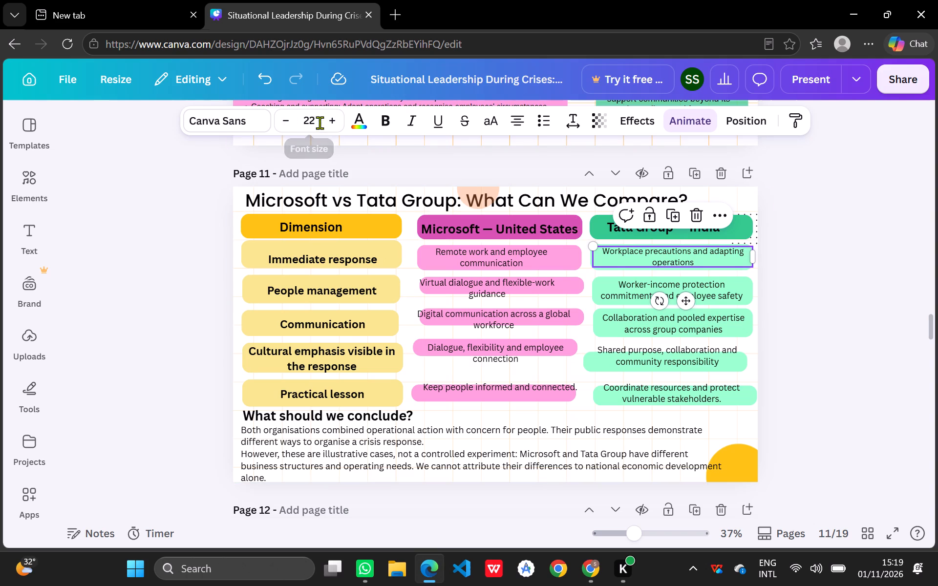
click(337, 122)
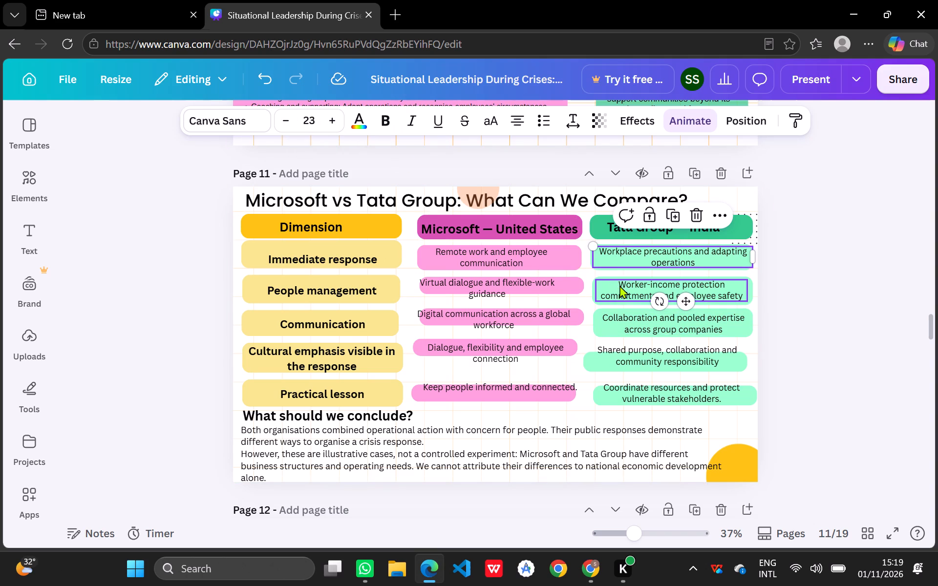
click(620, 285)
click(627, 327)
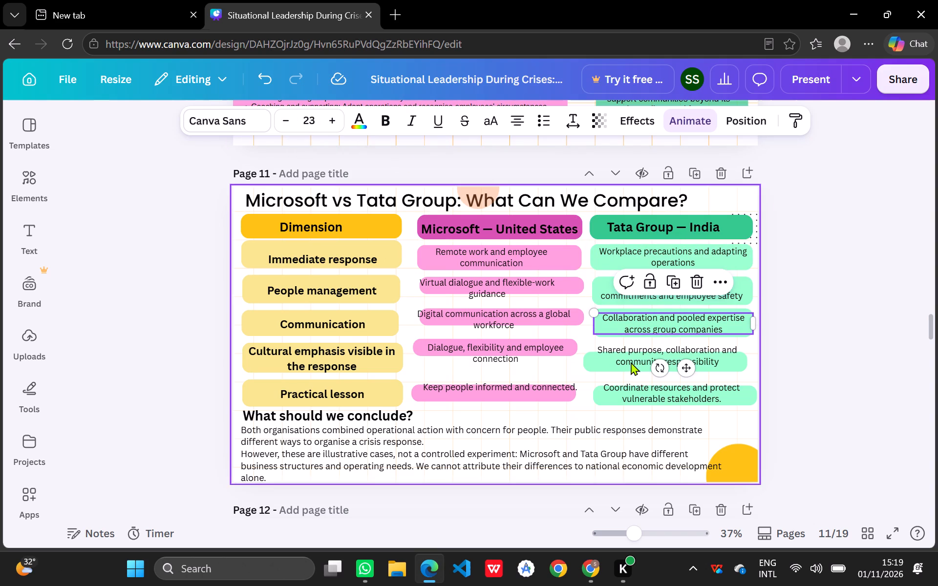
click(631, 362)
click(633, 398)
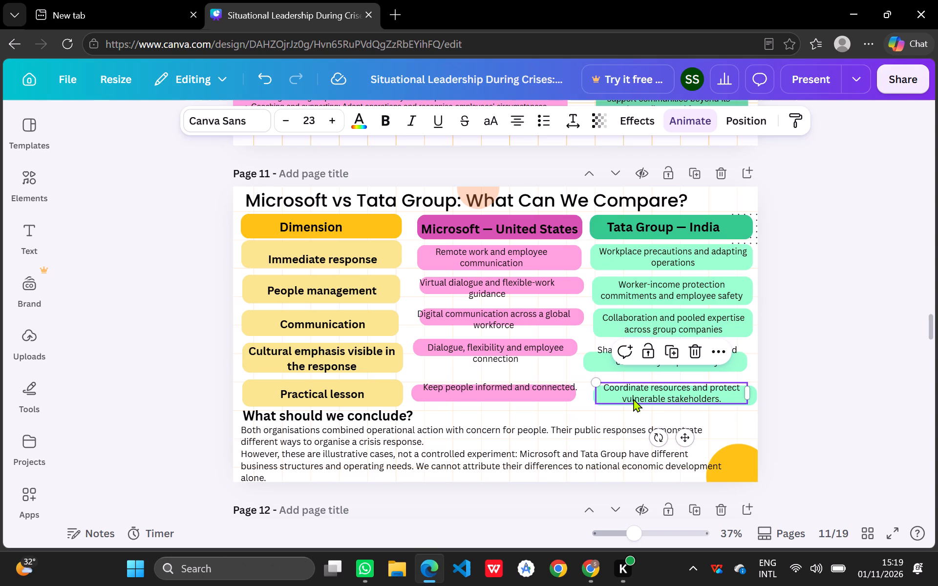
click(827, 320)
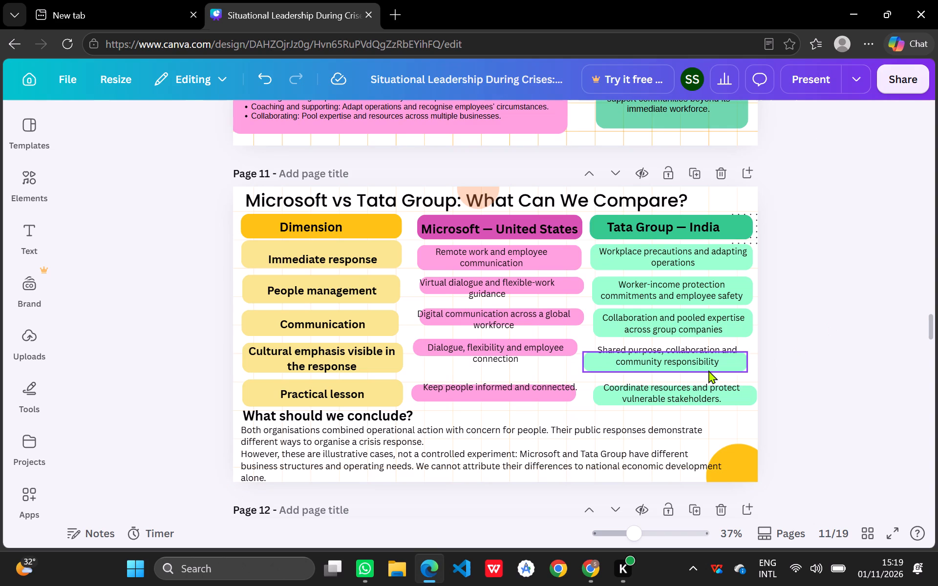
Resize the green "Shared purpose" box to about 100 high, extend its right edge to the column edge and pull in its left edge.
click(708, 370)
drag(664, 353, 664, 349)
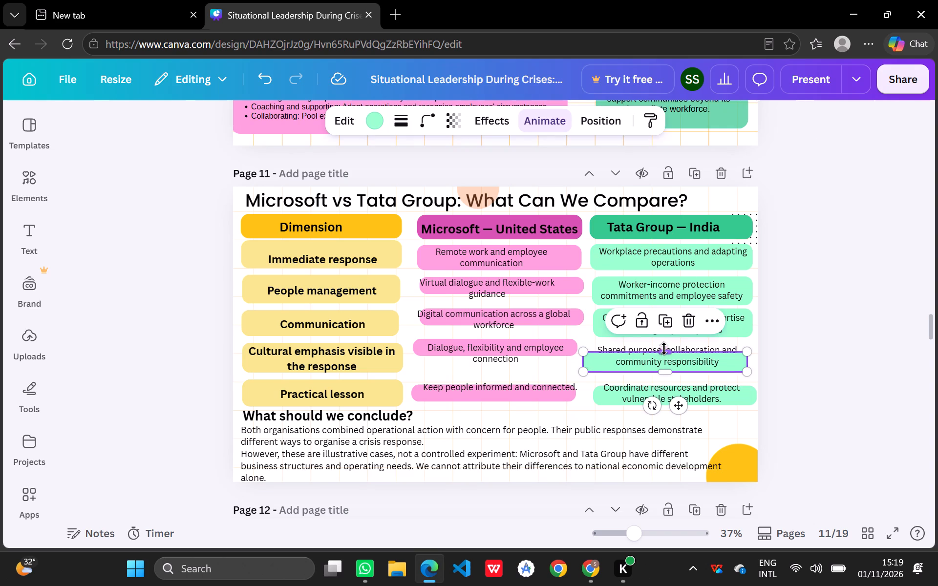
drag(664, 349, 667, 346)
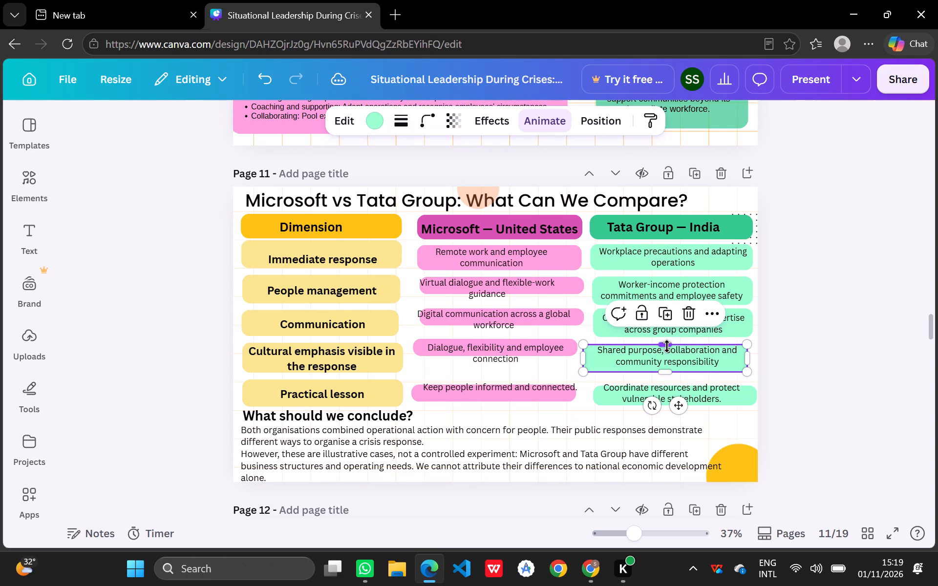
click(747, 362)
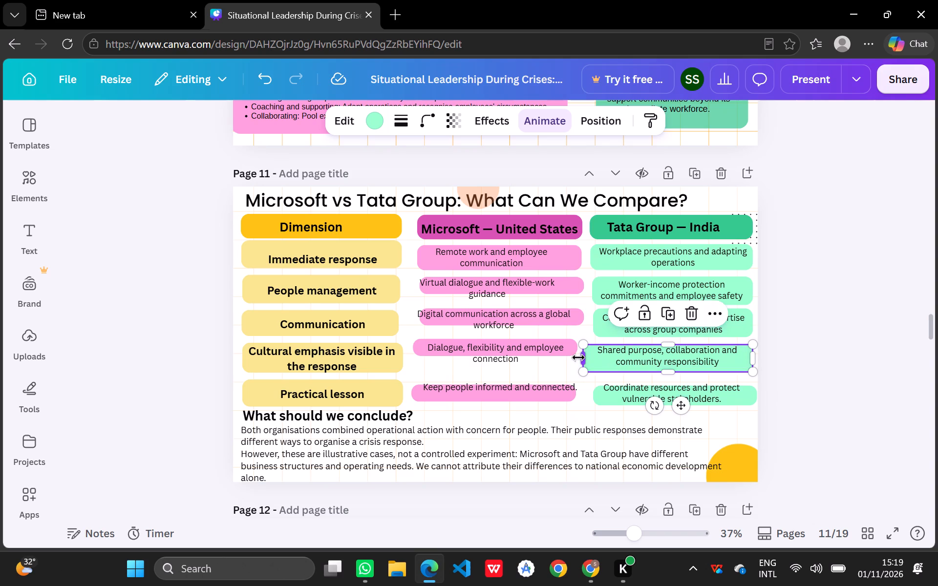
drag(582, 357, 591, 355)
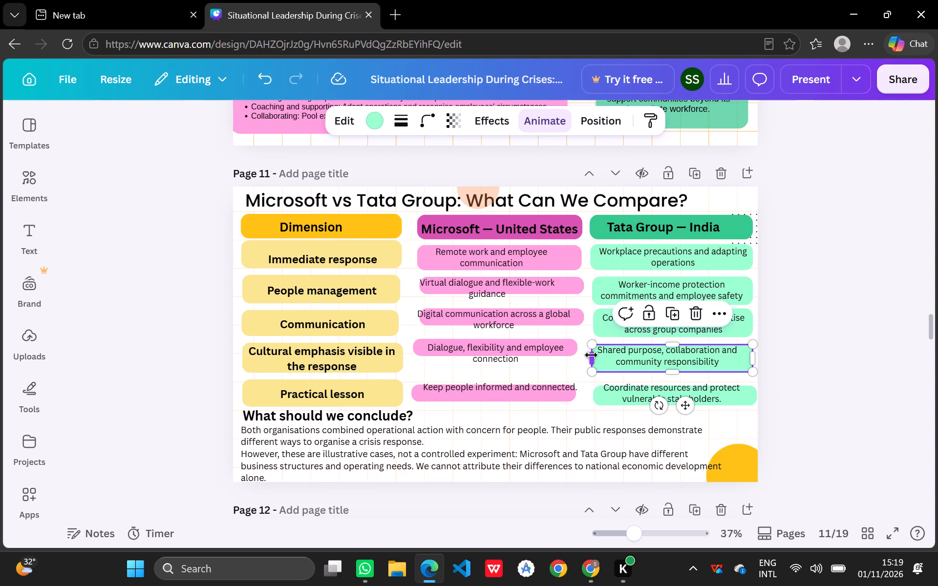
Extend the left edges of the green "Worker-income protection" and "Collaboration and pooled expertise" boxes to align with the Tata Group header.
click(593, 288)
click(593, 288)
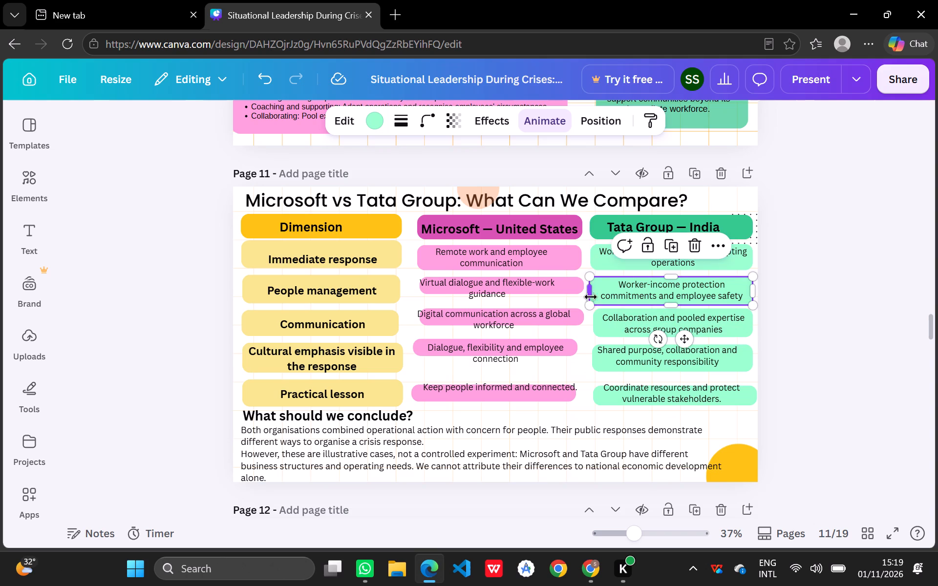
click(595, 319)
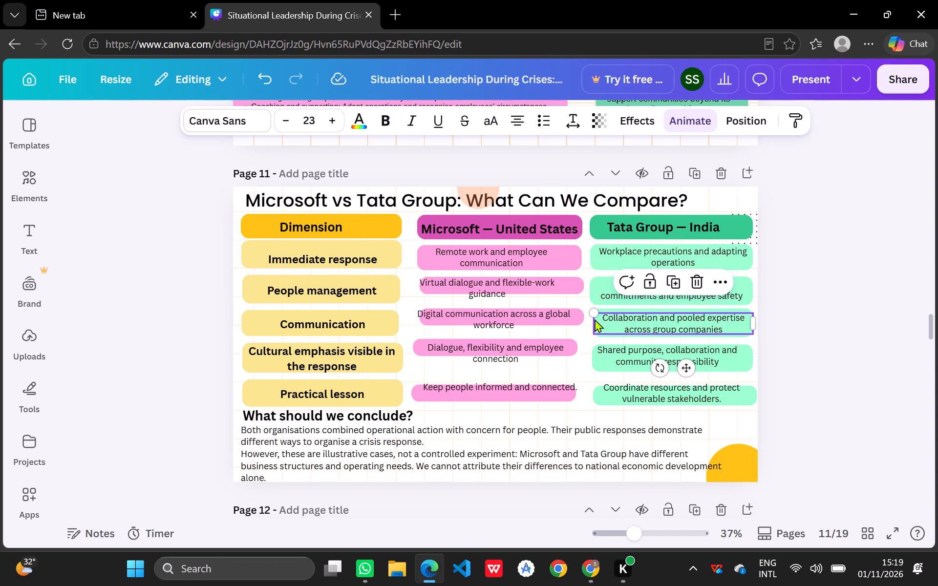
click(592, 323)
click(605, 335)
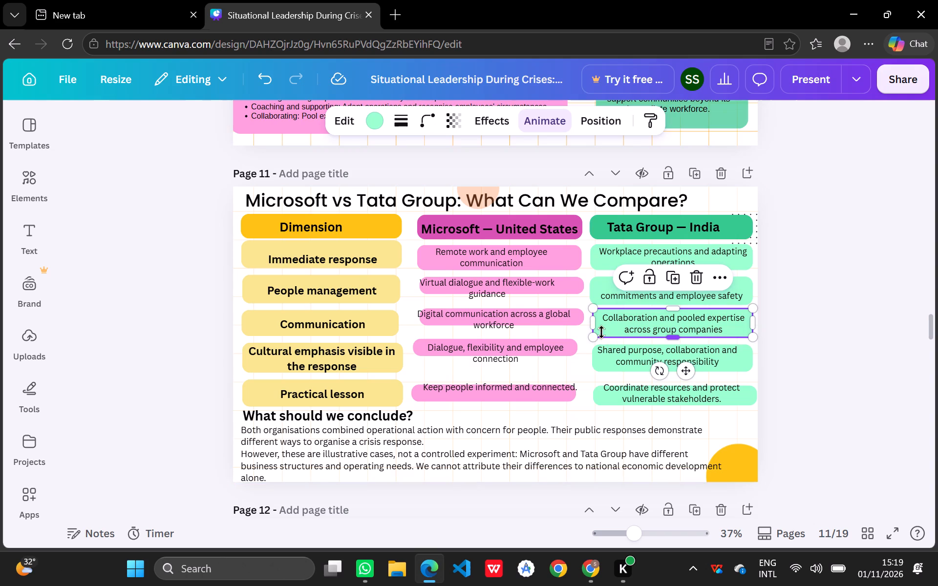
click(594, 326)
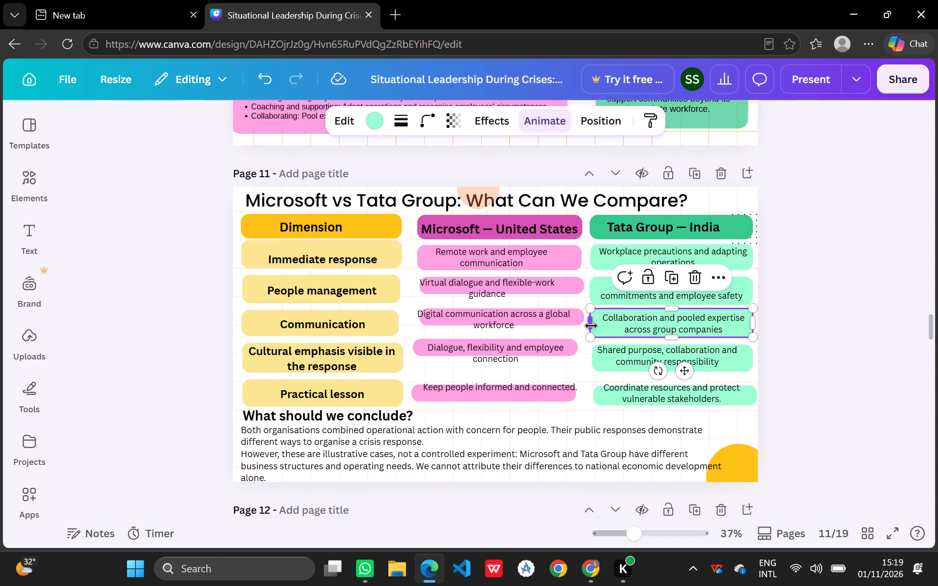
Extend the left edge of the green "Shared purpose" box to the header's left edge, making it about 597 wide.
click(592, 359)
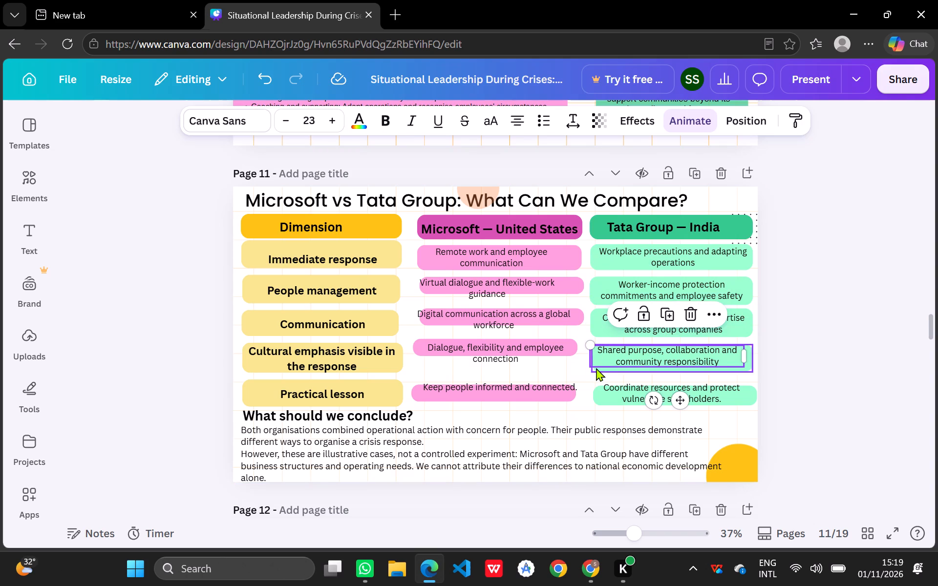
click(596, 368)
click(593, 359)
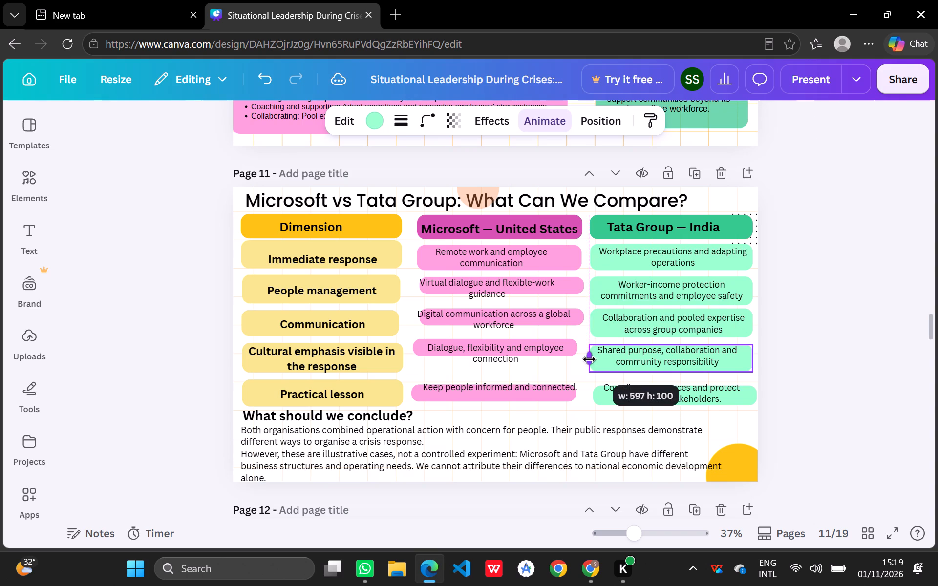
Extend the left edge of the green "Coordinate resources" box to align with the Tata Group header.
click(599, 397)
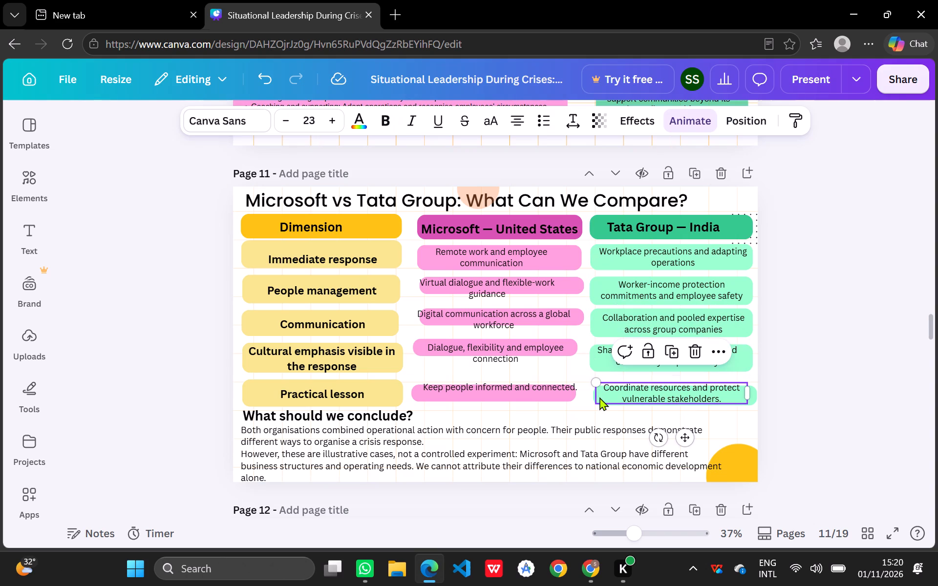
click(605, 413)
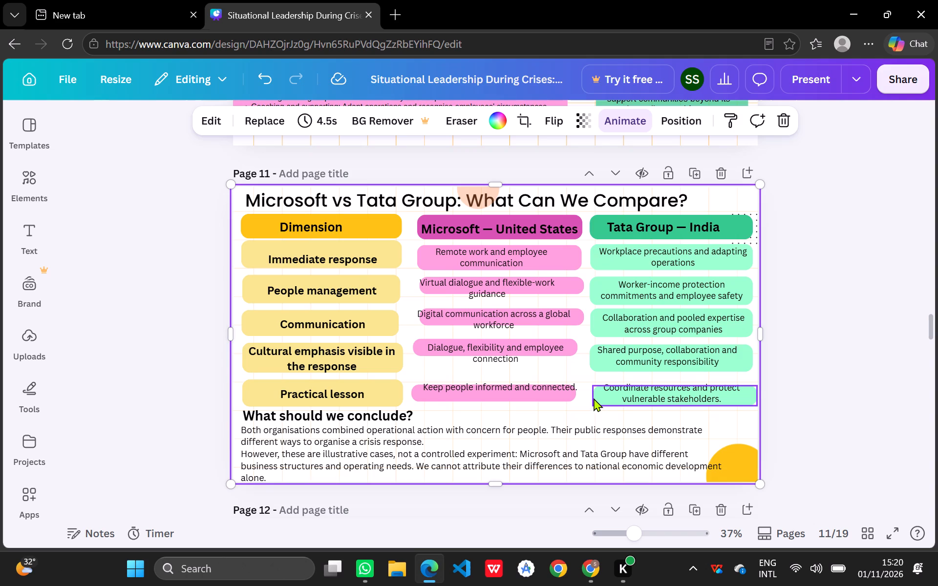
click(594, 398)
click(594, 398)
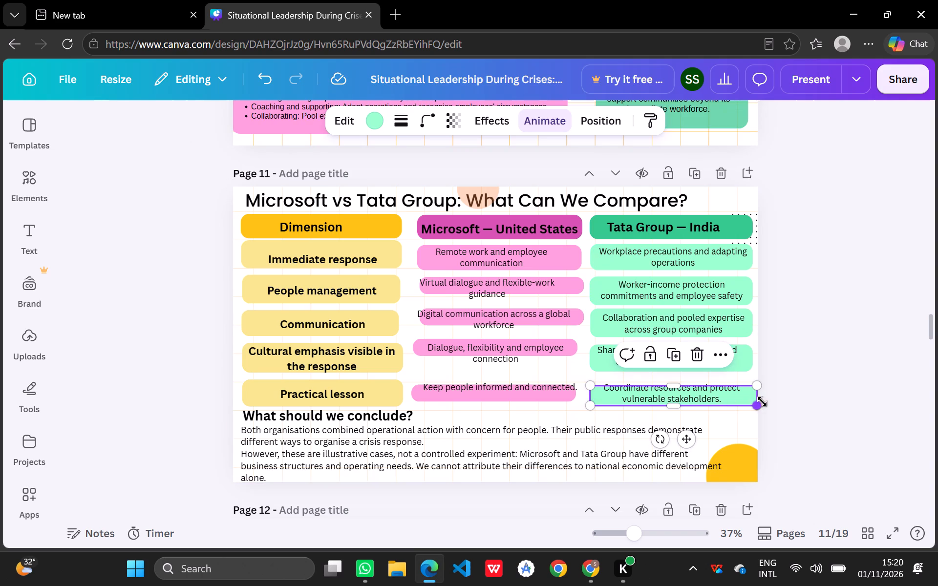
Pull in the right edge of the green "Coordinate resources" box to the Tata Group column edge, making it about 595 wide.
click(756, 398)
drag(756, 398, 749, 398)
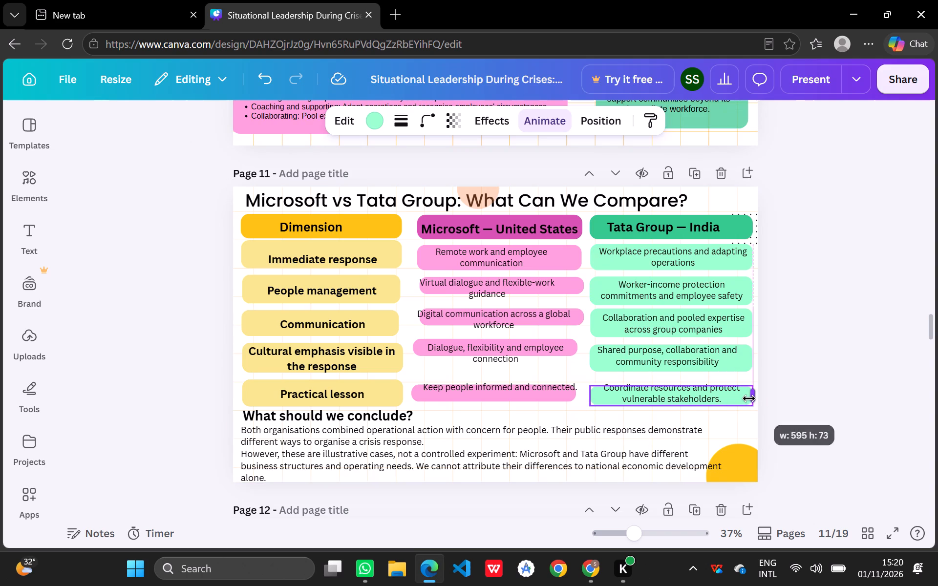
drag(749, 398, 750, 398)
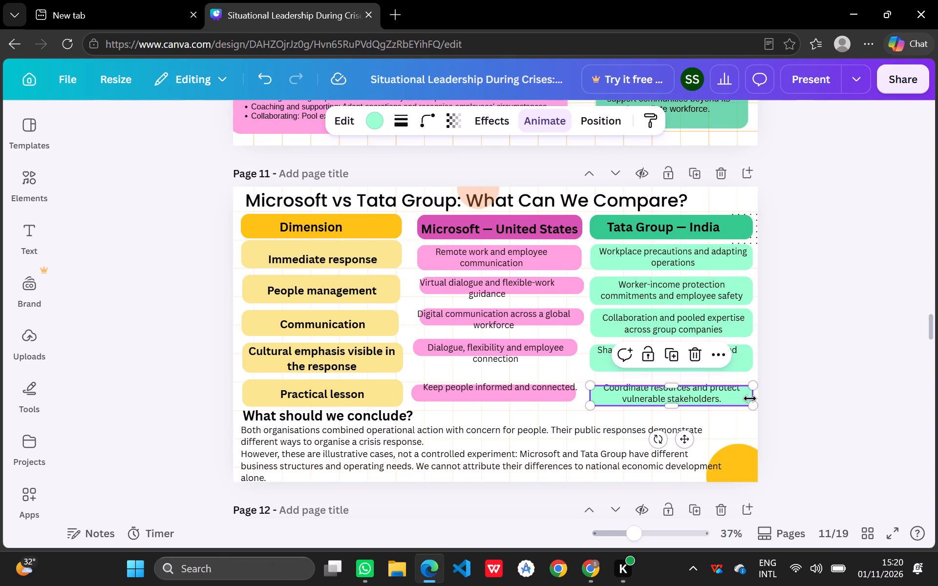
click(732, 425)
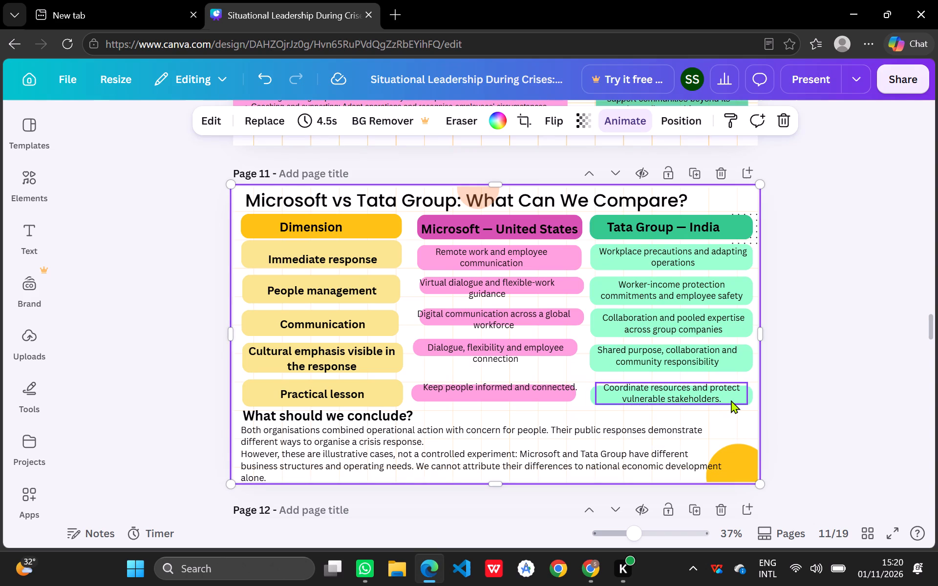
Raise the top and bottom edges of the green "Workplace precautions" box and its text so they sit directly below the Tata Group header.
click(671, 244)
click(671, 244)
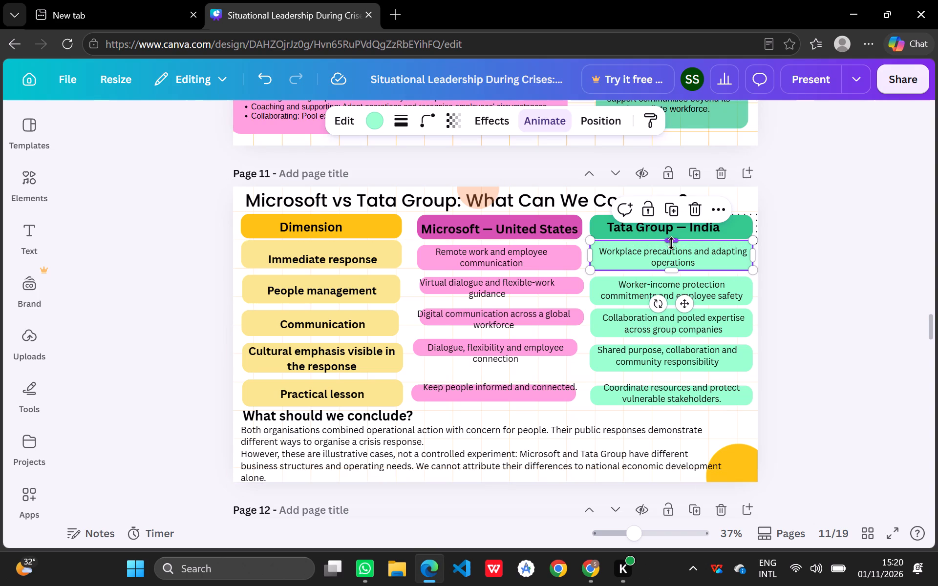
click(674, 260)
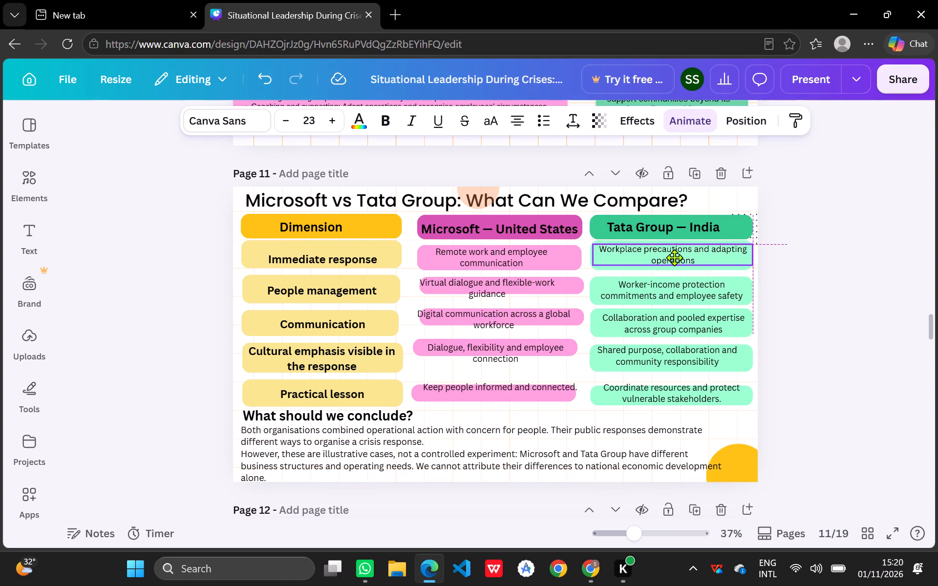
click(676, 268)
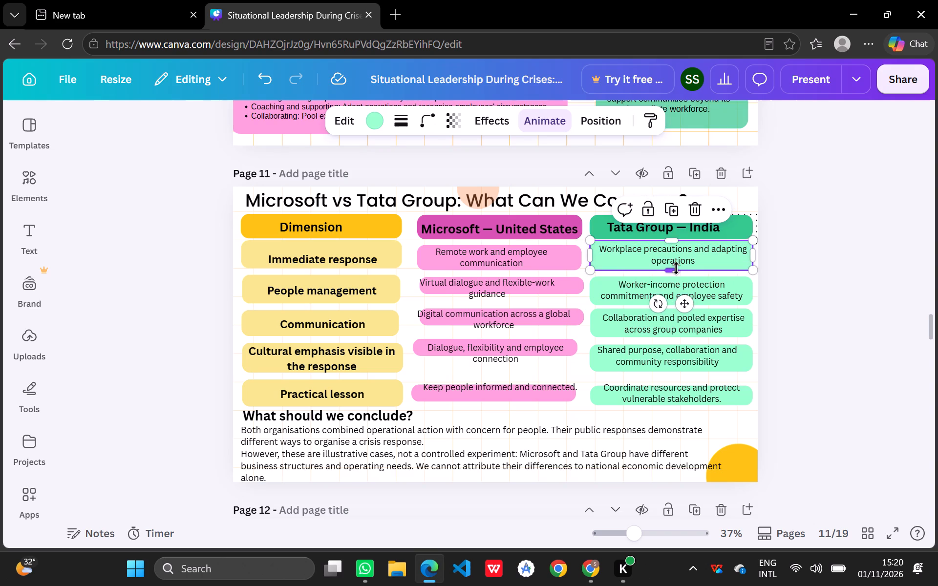
click(675, 268)
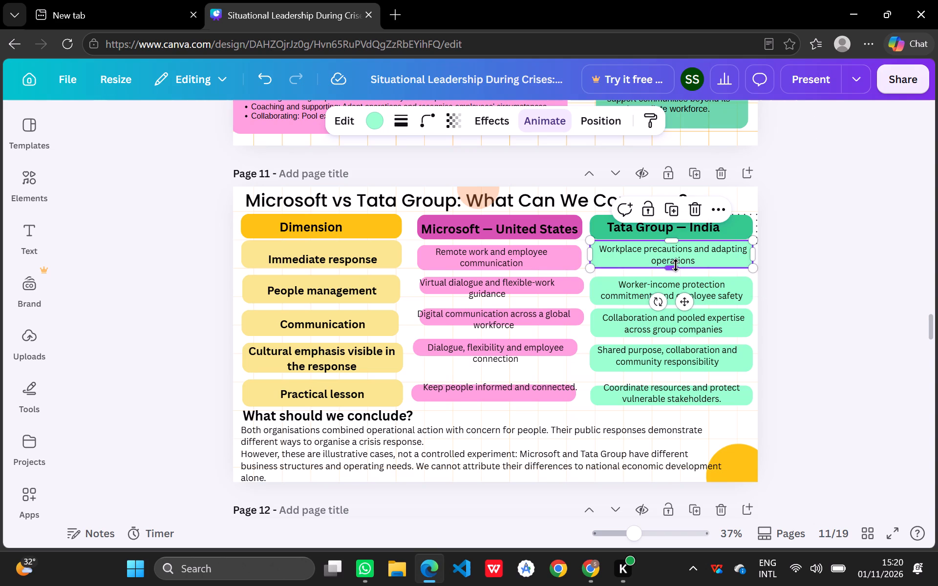
Move the "Worker-income protection" text and its green box up, placing the box just below the "Workplace precautions" box.
click(710, 283)
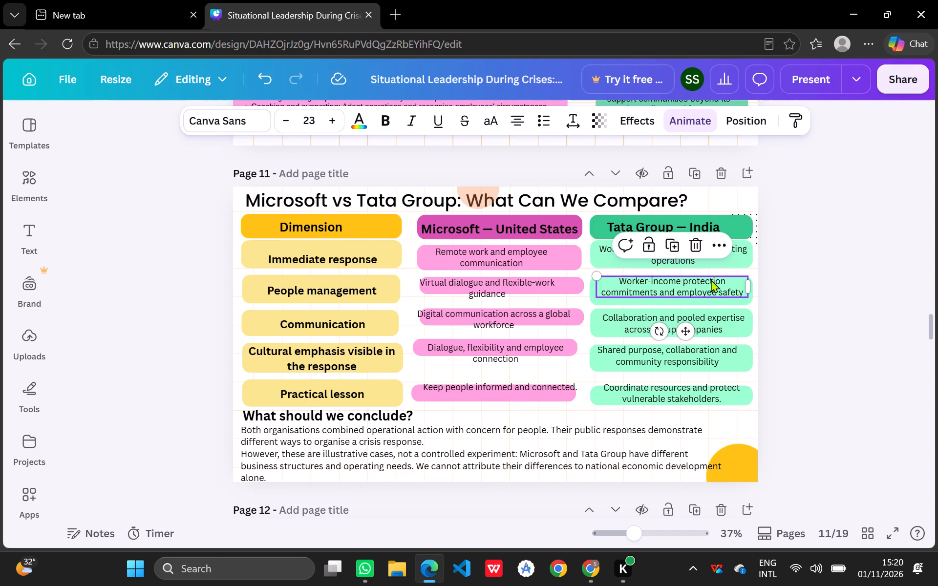
drag(712, 300, 712, 297)
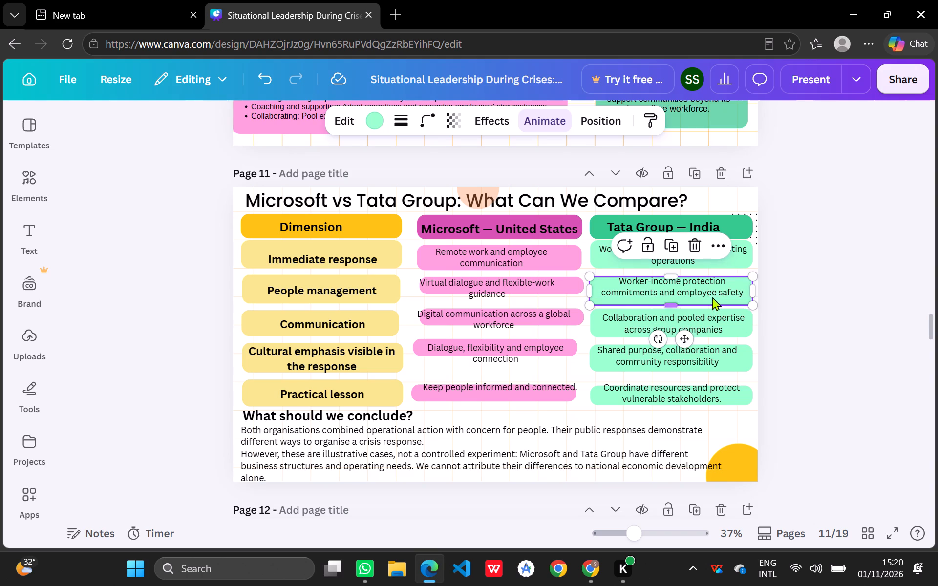
drag(712, 297, 713, 294)
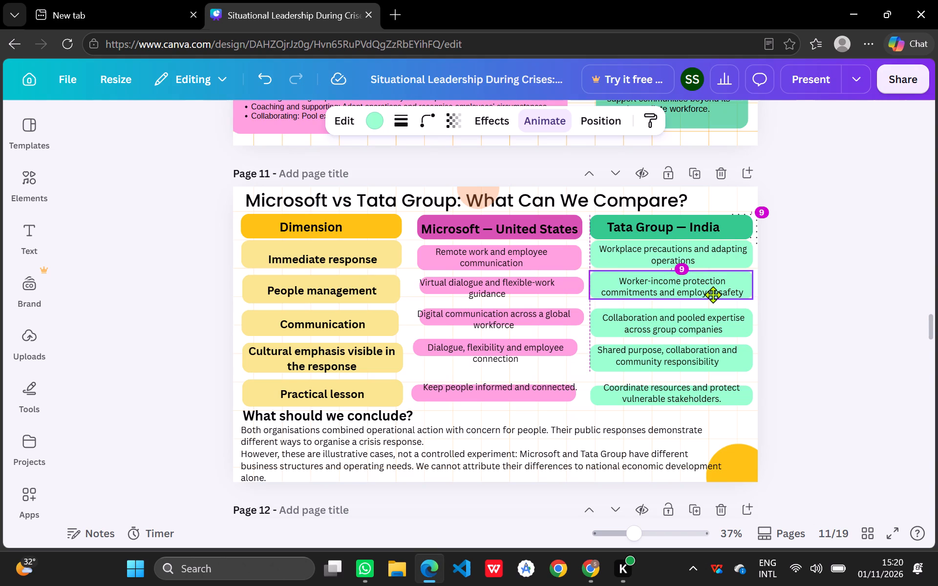
drag(713, 294, 713, 293)
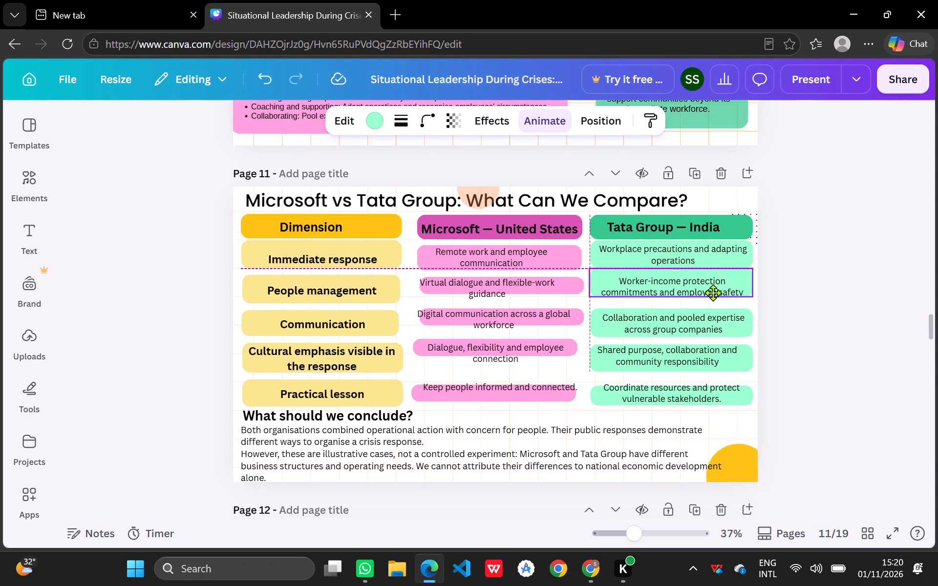
drag(713, 293, 713, 293)
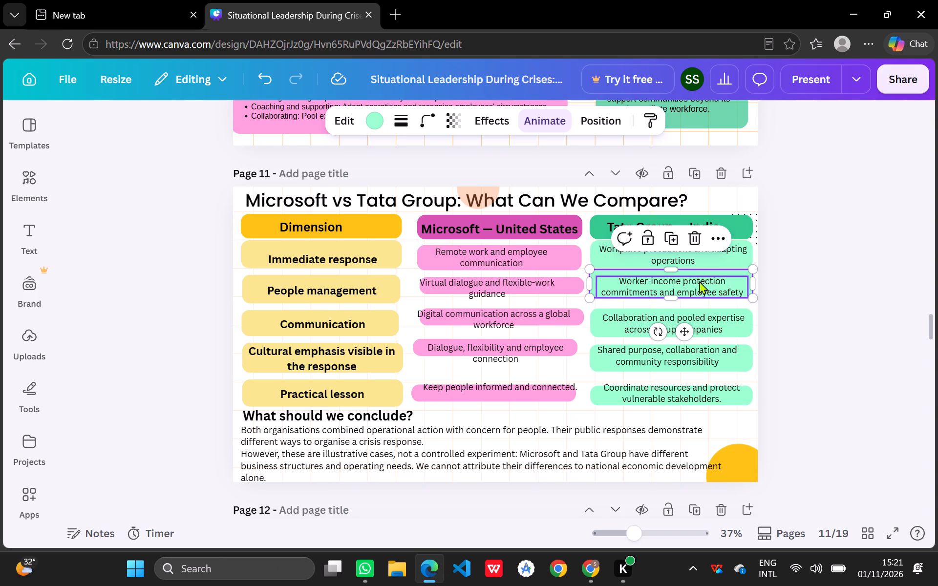
Centre the "Worker-income protection" text vertically in its green box and trim the box's bottom edge slightly.
click(699, 282)
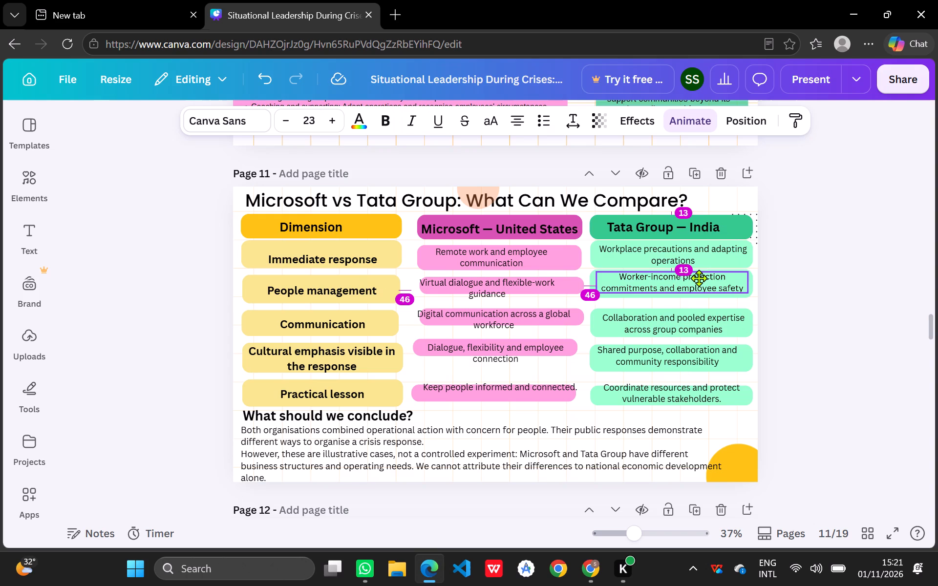
click(701, 295)
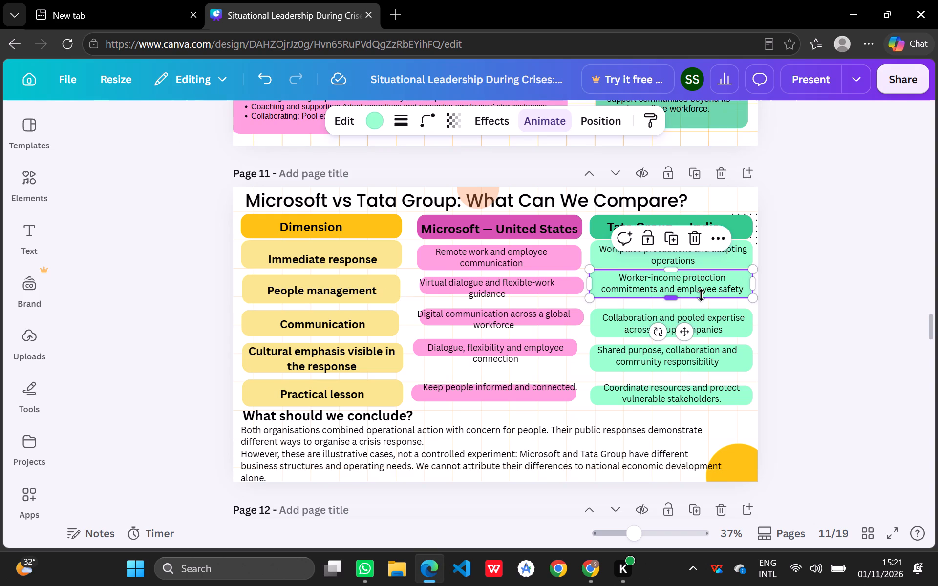
click(675, 271)
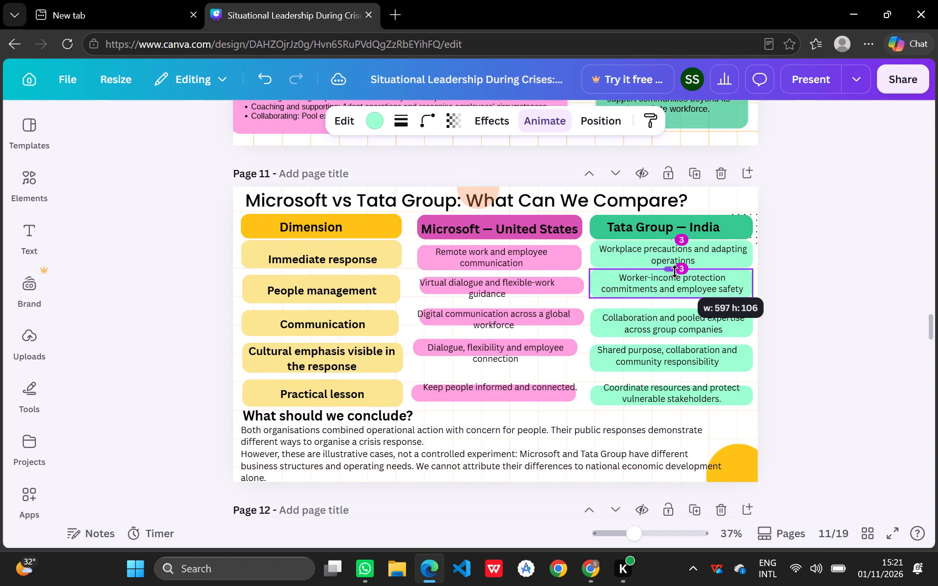
click(672, 297)
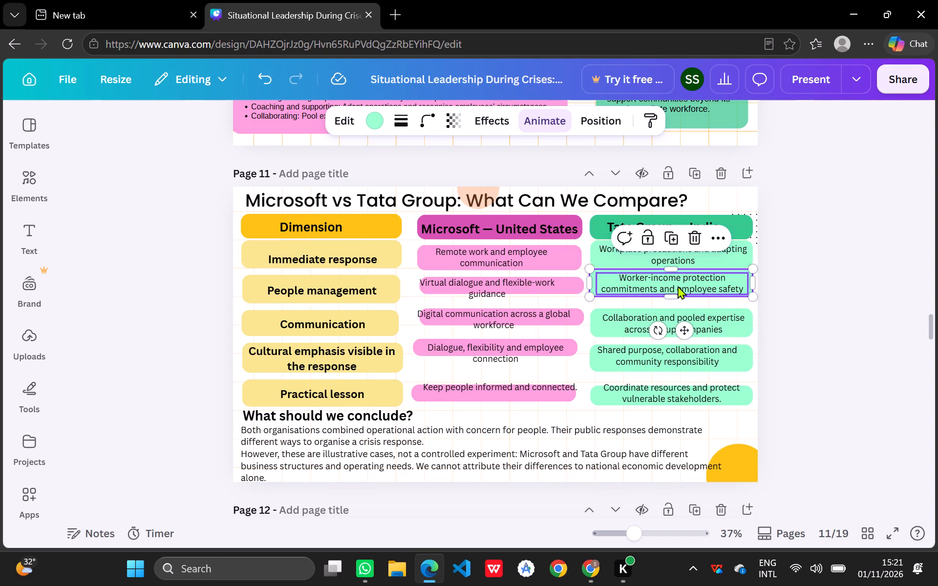
click(678, 285)
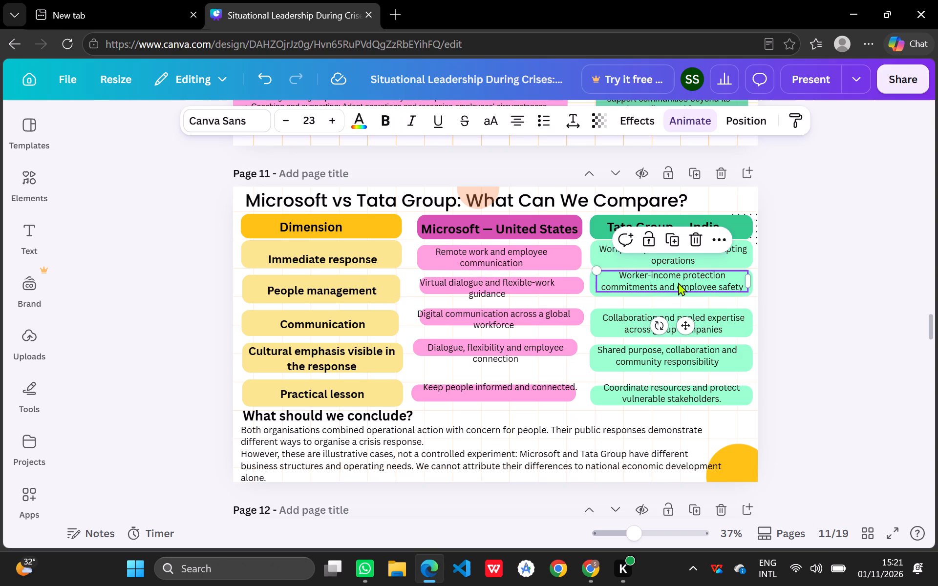
click(678, 282)
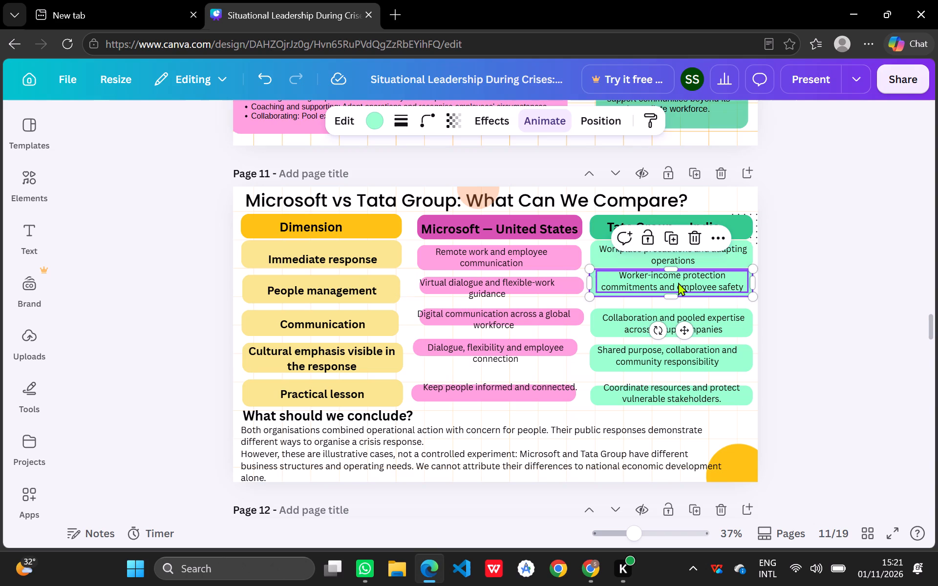
Extend the top edge of the green "Collaboration and pooled expertise" box up to just below the "Worker-income protection" box and raise its text.
click(672, 312)
click(672, 311)
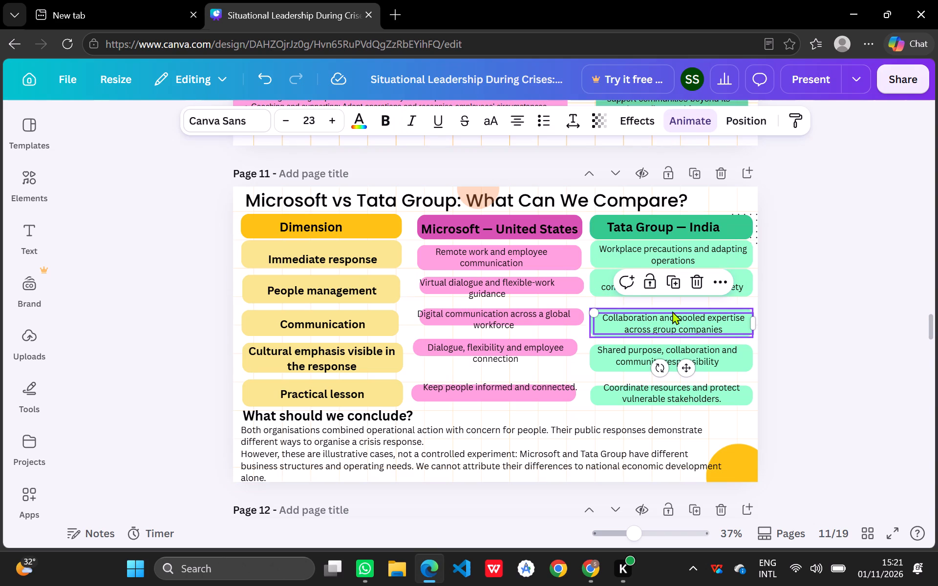
drag(672, 306, 672, 300)
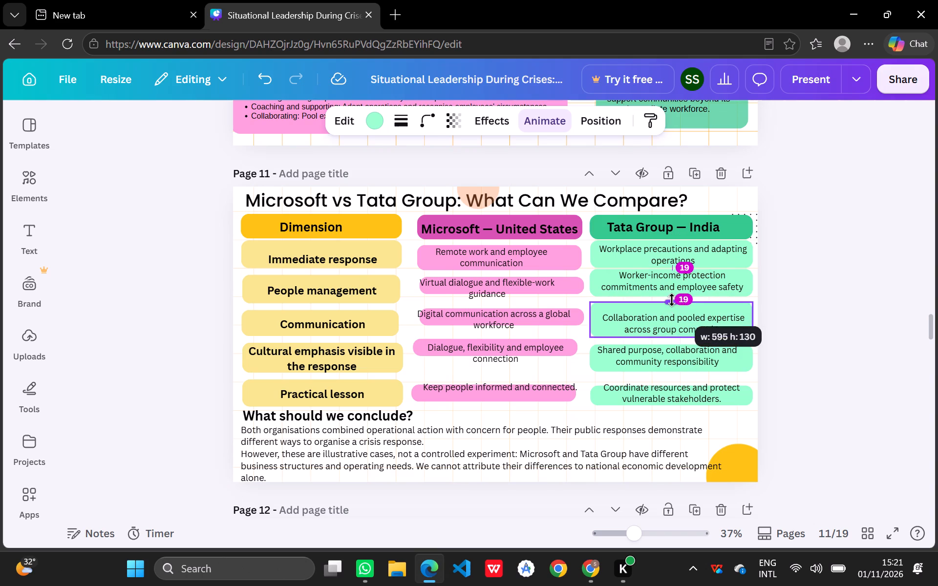
drag(672, 300, 672, 297)
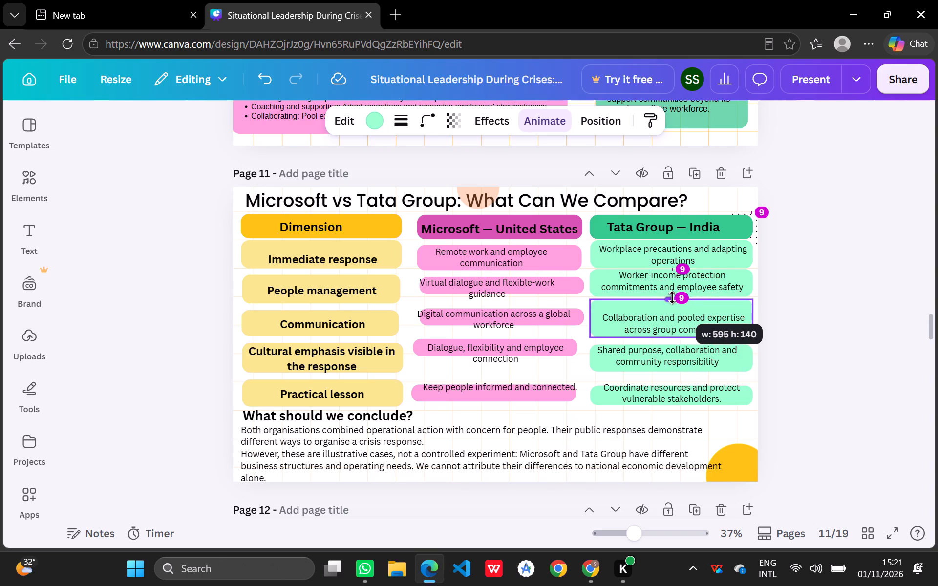
drag(672, 297, 672, 297)
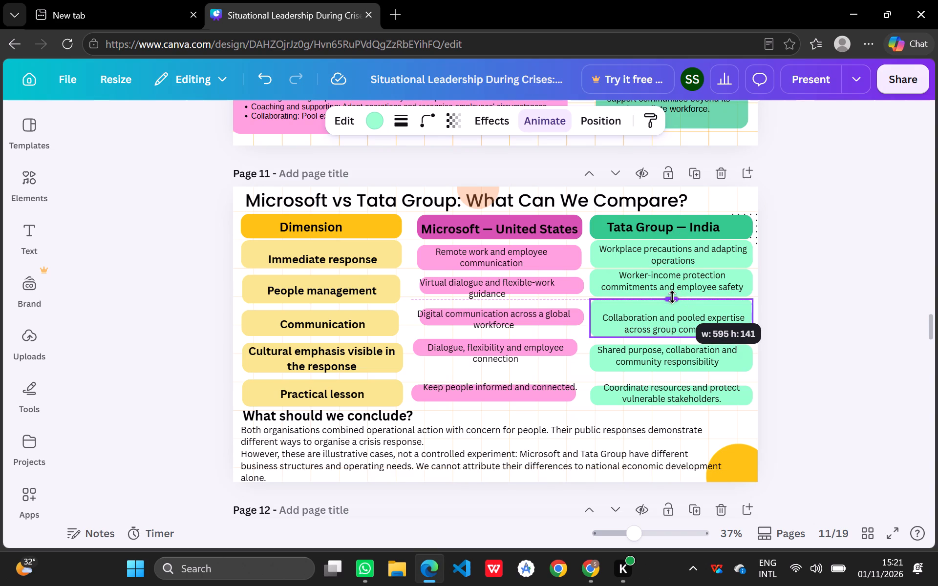
drag(672, 297, 672, 296)
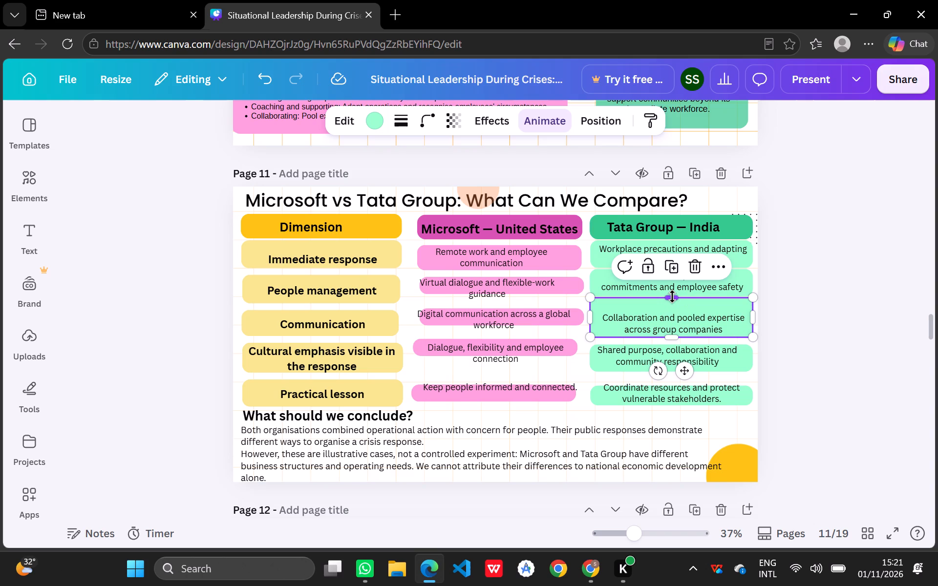
drag(675, 326, 676, 317)
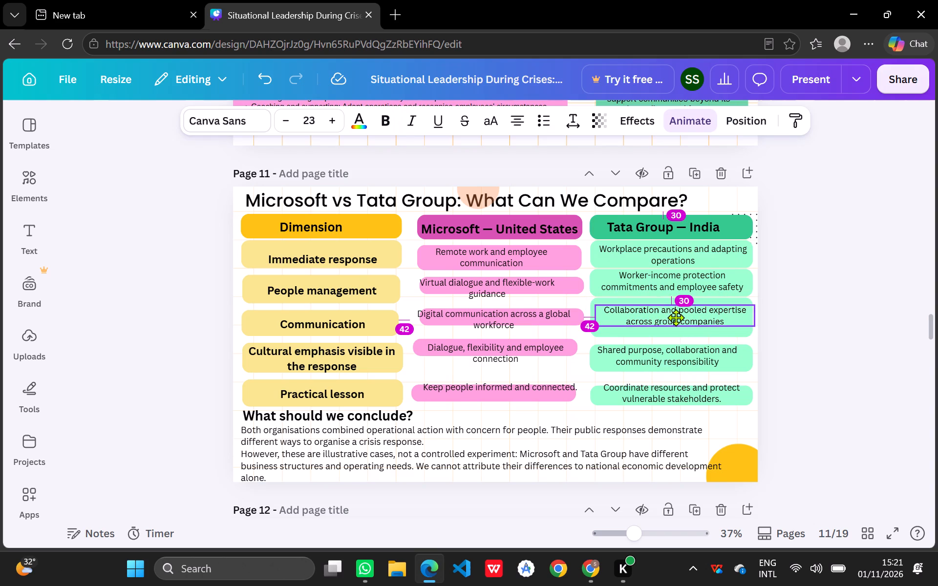
drag(676, 317, 676, 314)
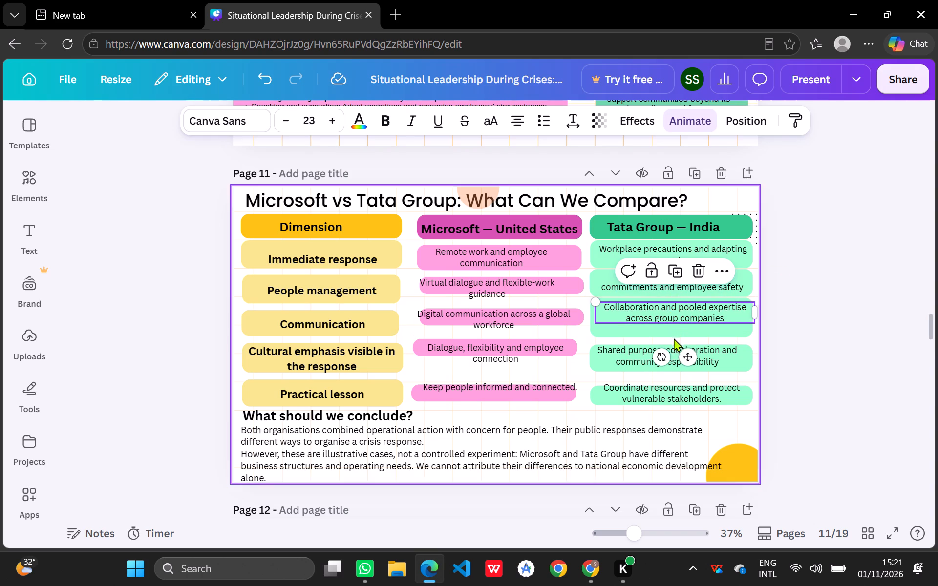
Pull up the bottom edge of the green "Collaboration and pooled expertise" box to make it about 101 high.
click(674, 334)
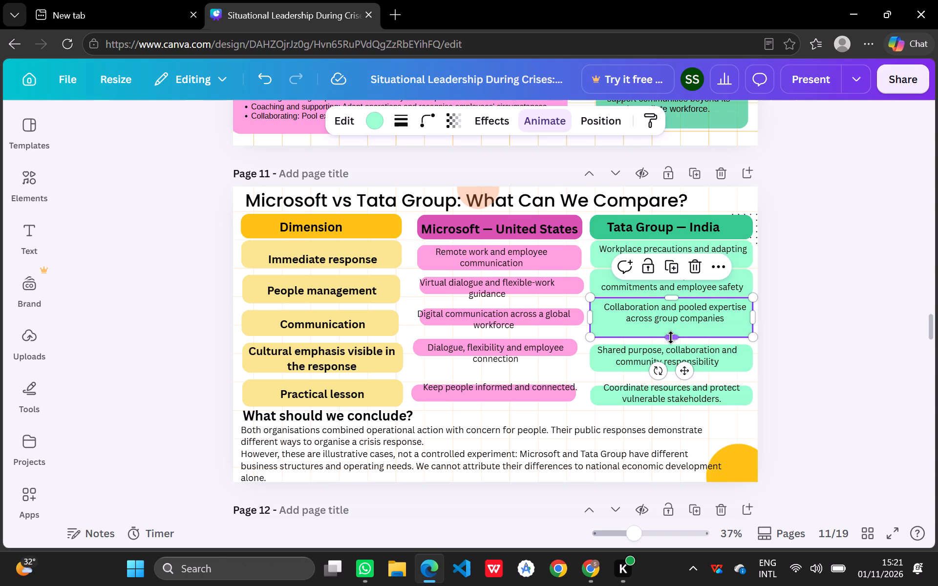
drag(671, 337, 671, 330)
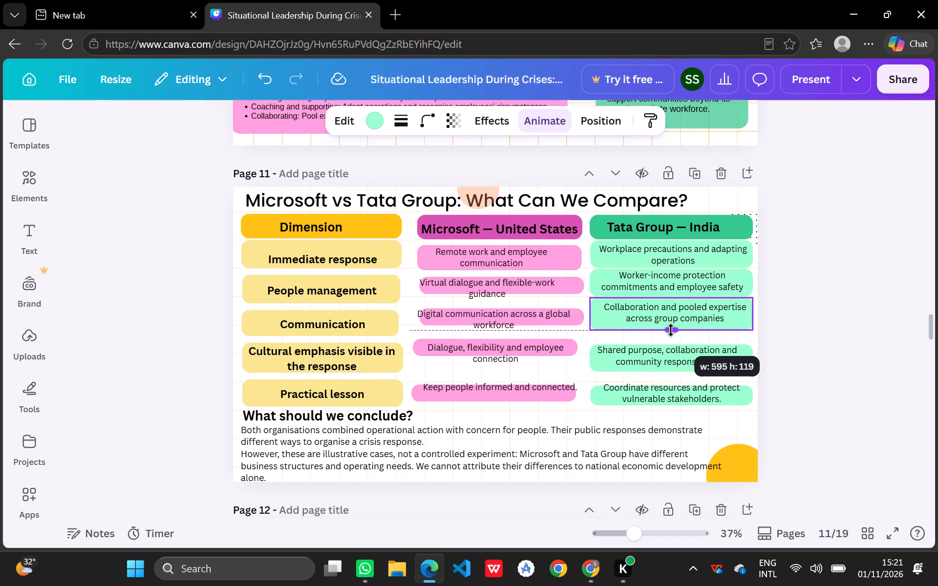
drag(671, 330, 671, 328)
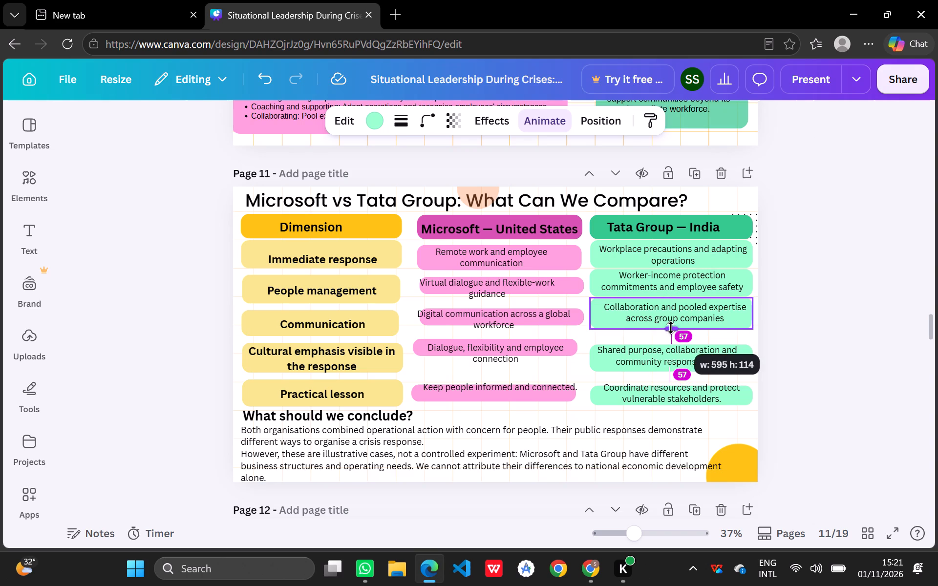
drag(671, 328, 671, 326)
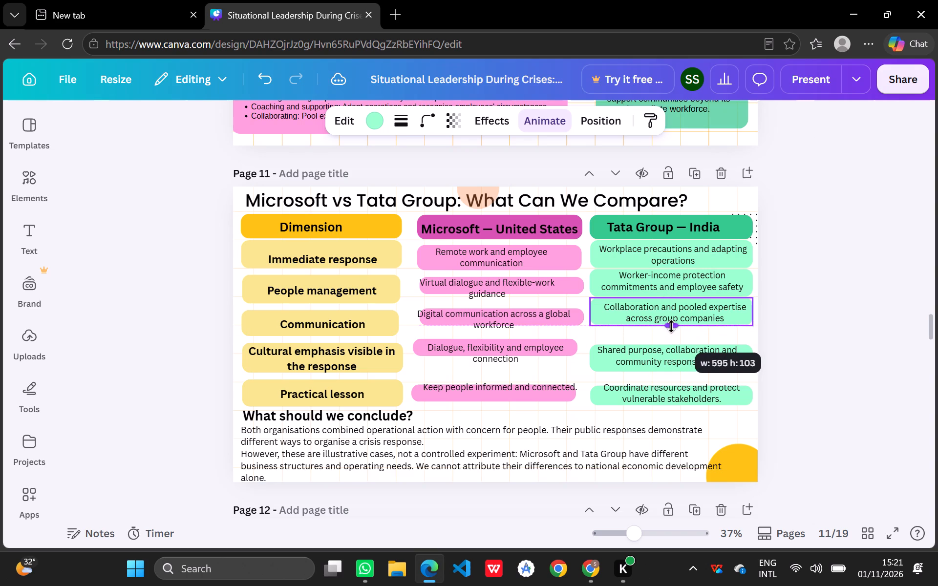
drag(671, 326, 672, 325)
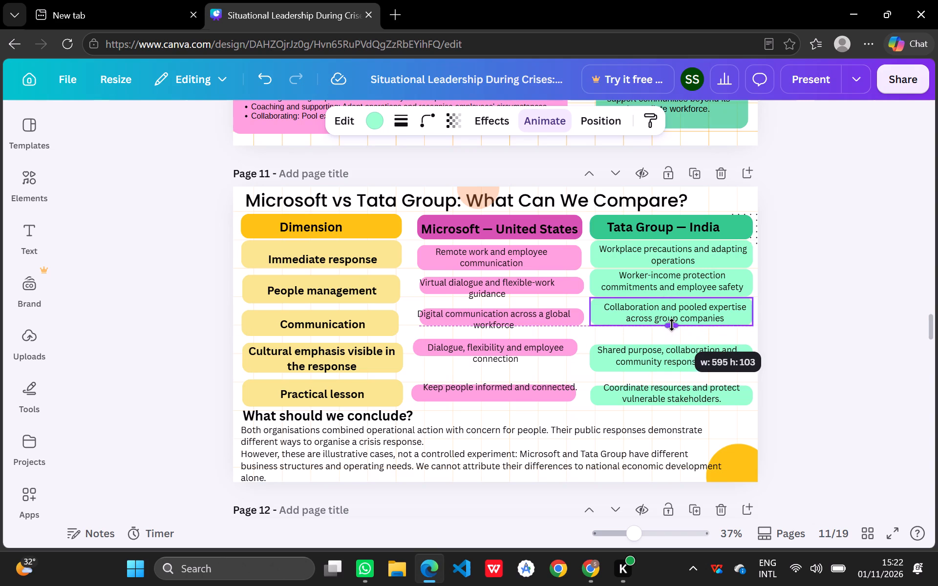
drag(672, 325, 672, 326)
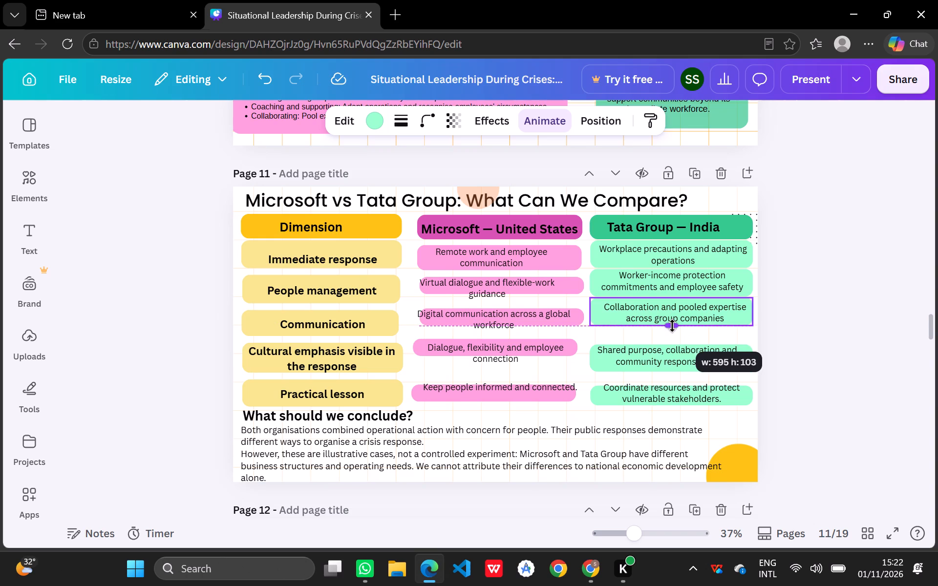
drag(672, 326, 672, 325)
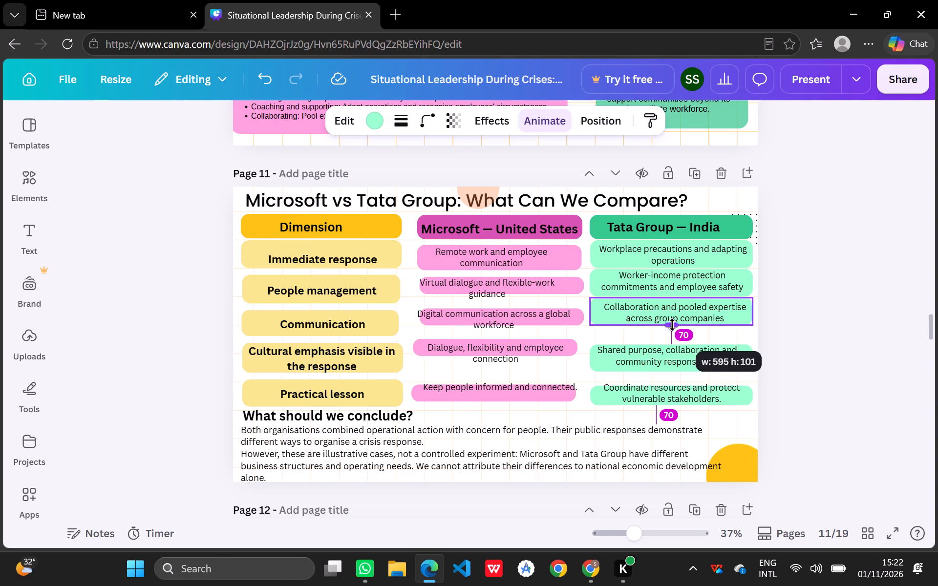
drag(672, 325, 672, 325)
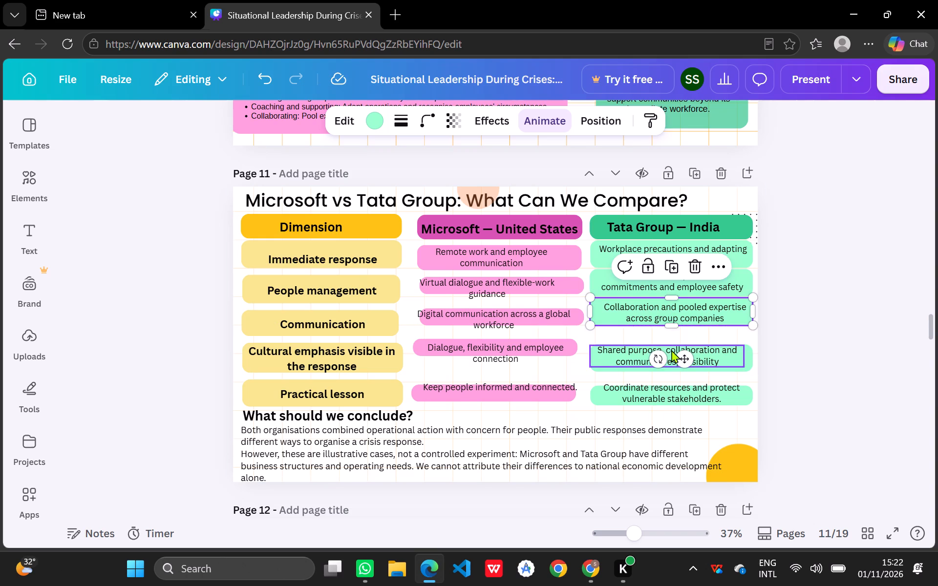
click(678, 309)
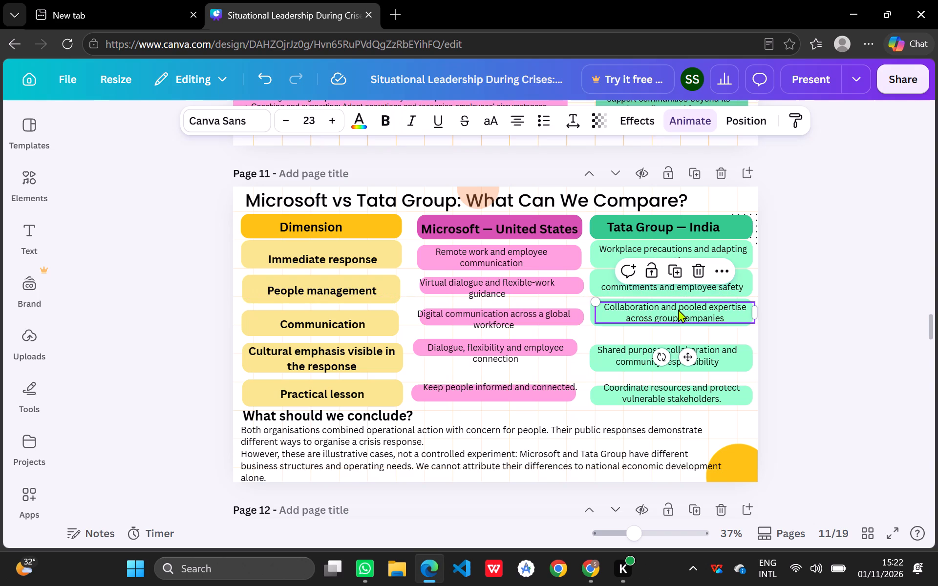
click(674, 300)
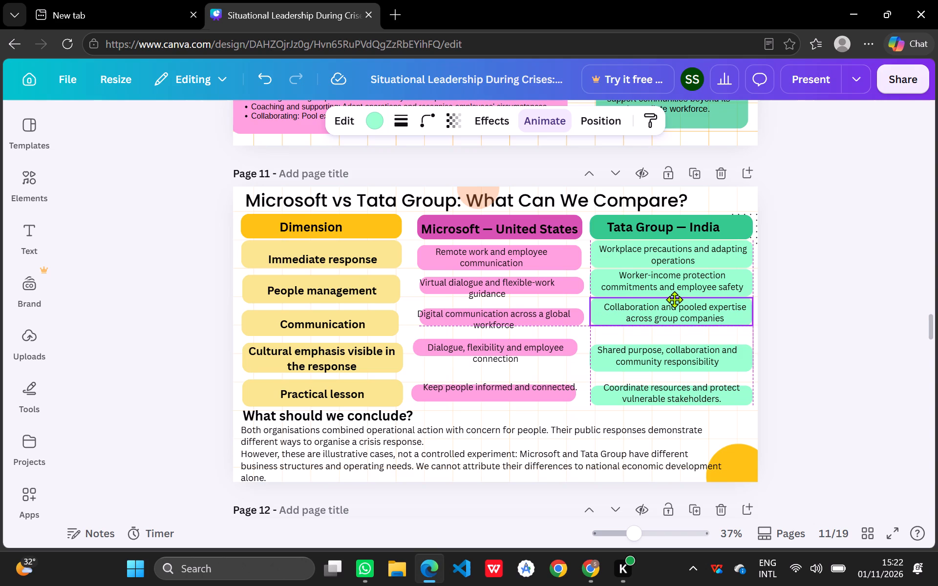
Move the "Shared purpose, collaboration" text and its green box up, placing the box just below the "Collaboration and pooled expertise" box.
click(692, 335)
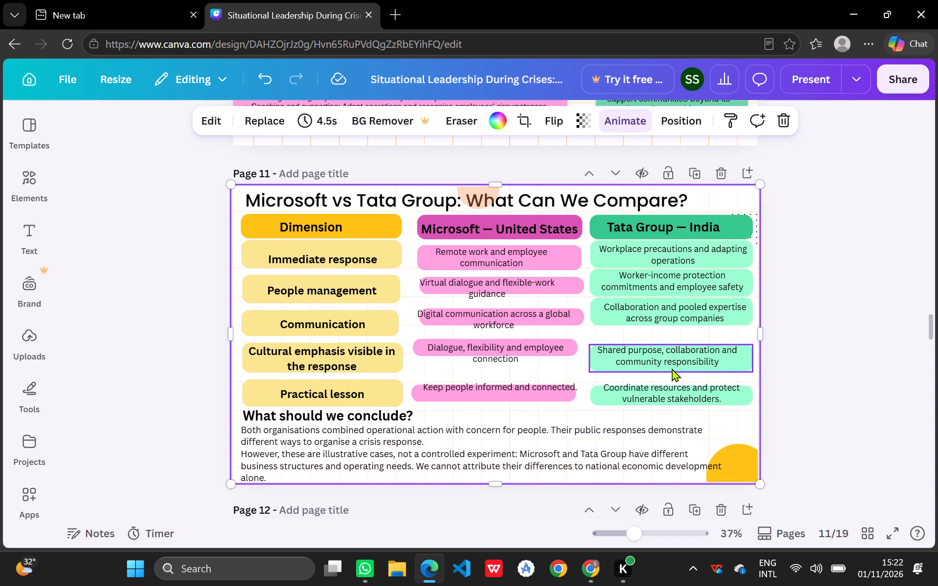
drag(671, 358, 673, 343)
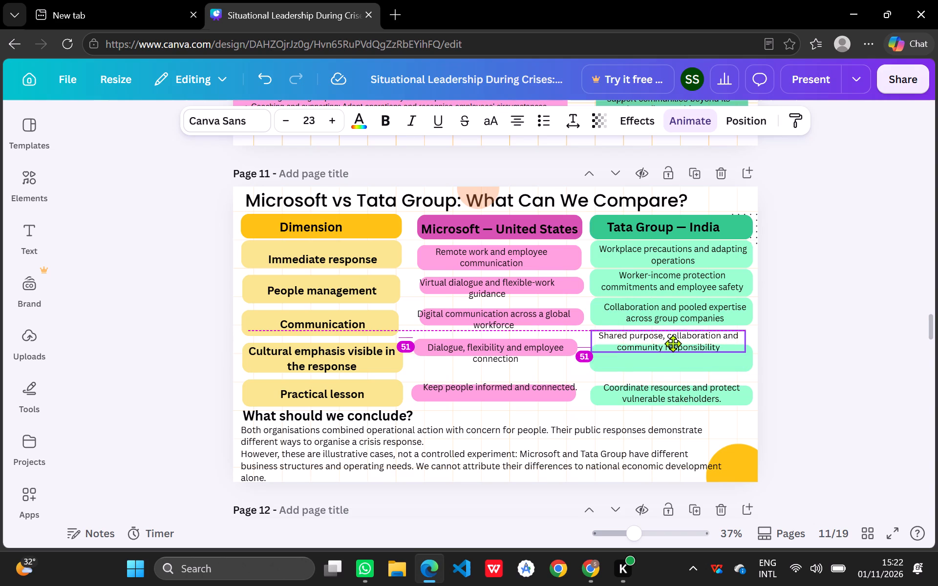
drag(673, 343, 674, 344)
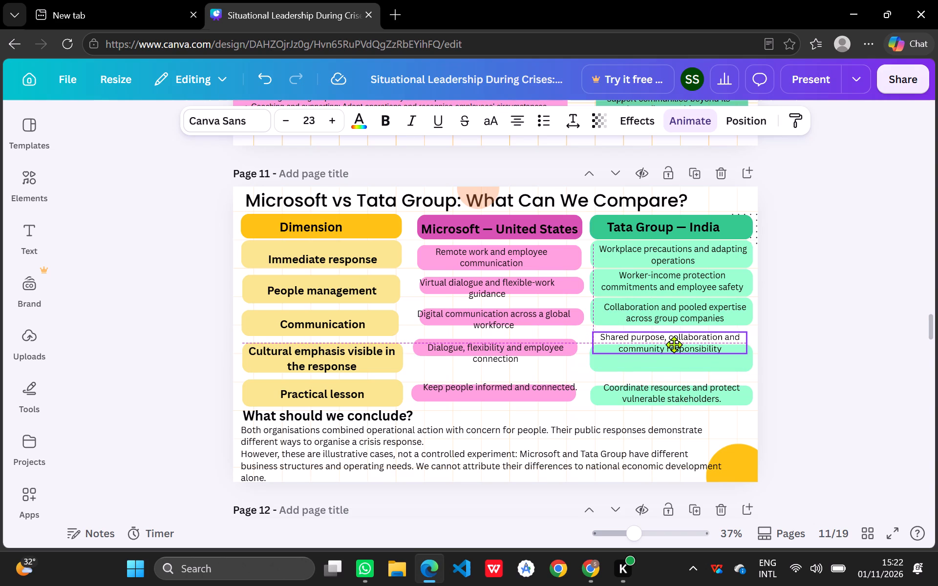
drag(674, 344, 674, 345)
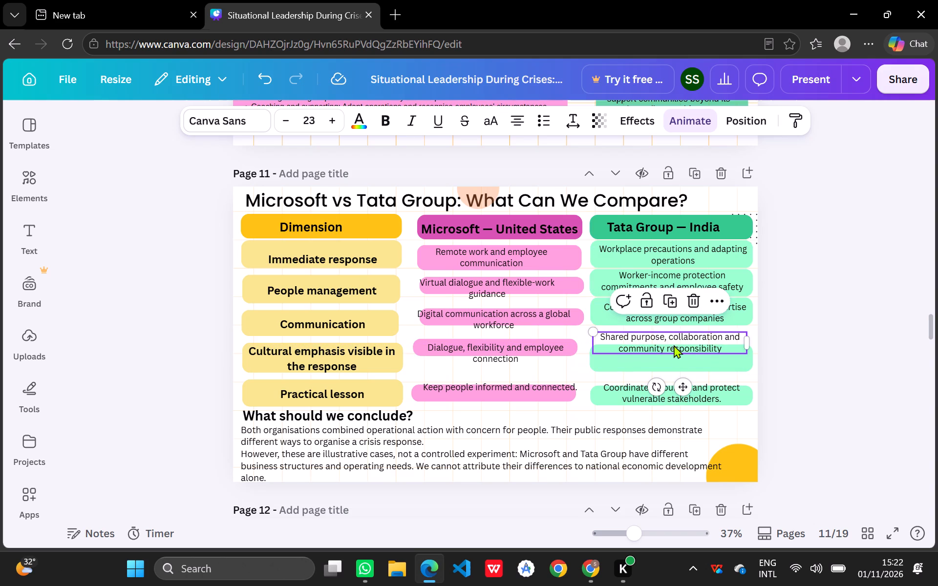
drag(682, 361, 683, 344)
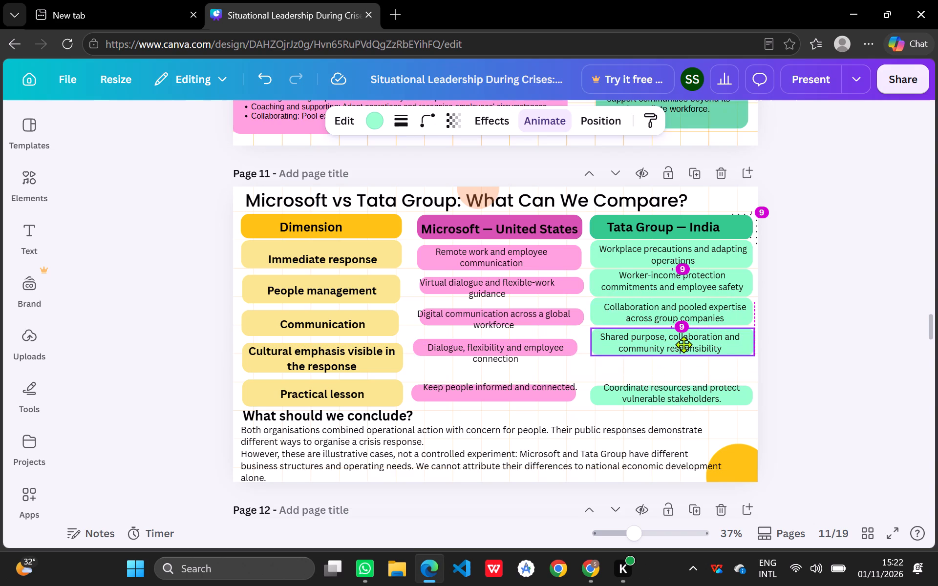
drag(683, 344, 684, 343)
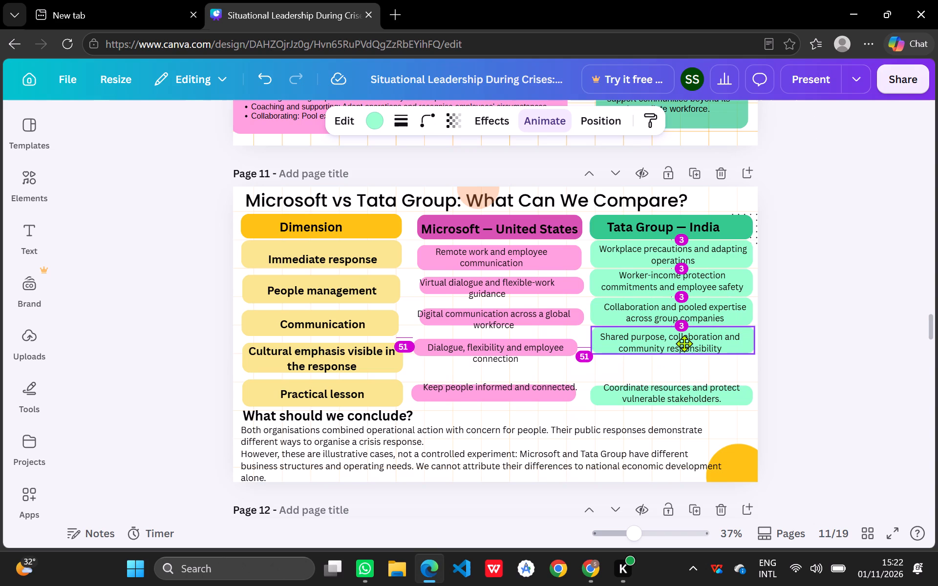
drag(684, 343, 684, 343)
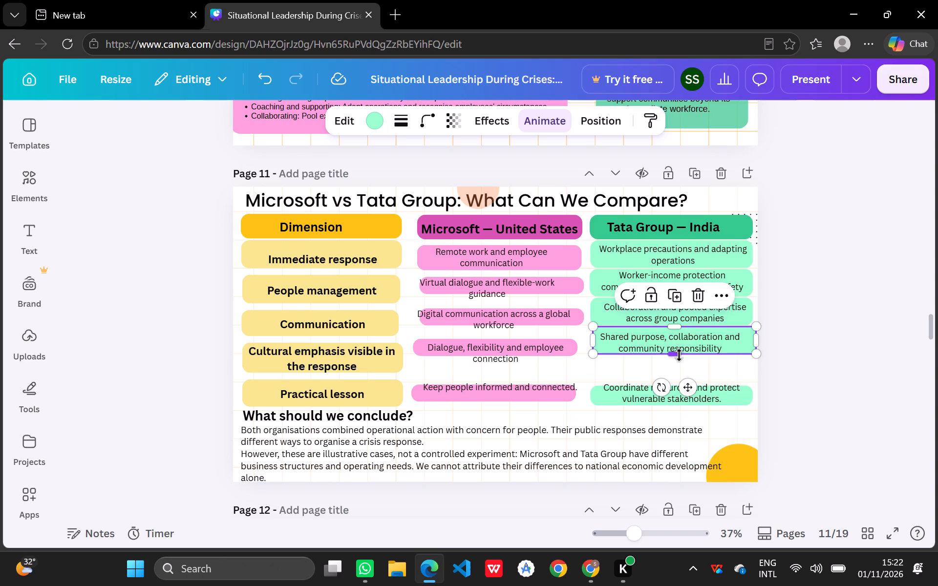
Adjust the bottom edge of the green "Shared purpose" box to about 108 high and raise its text slightly.
click(679, 355)
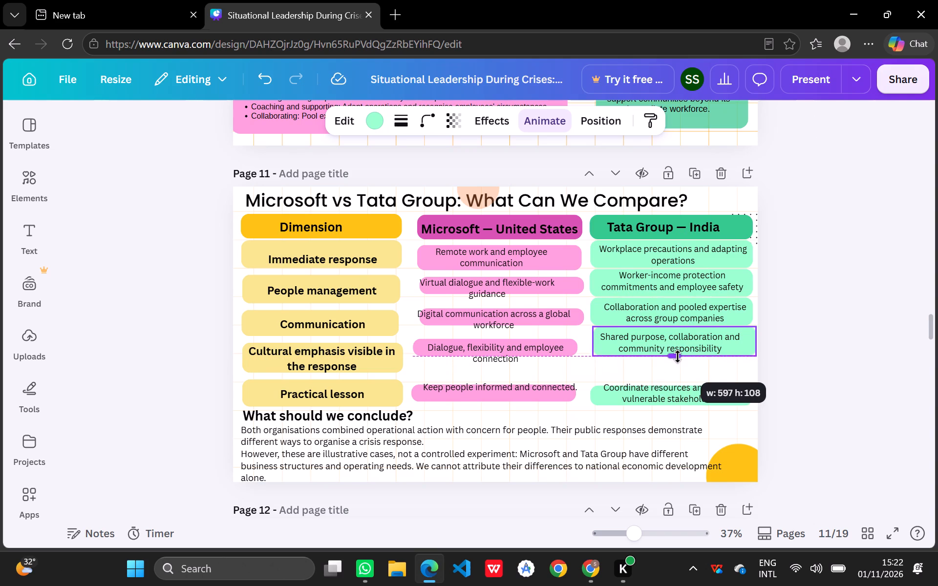
click(682, 346)
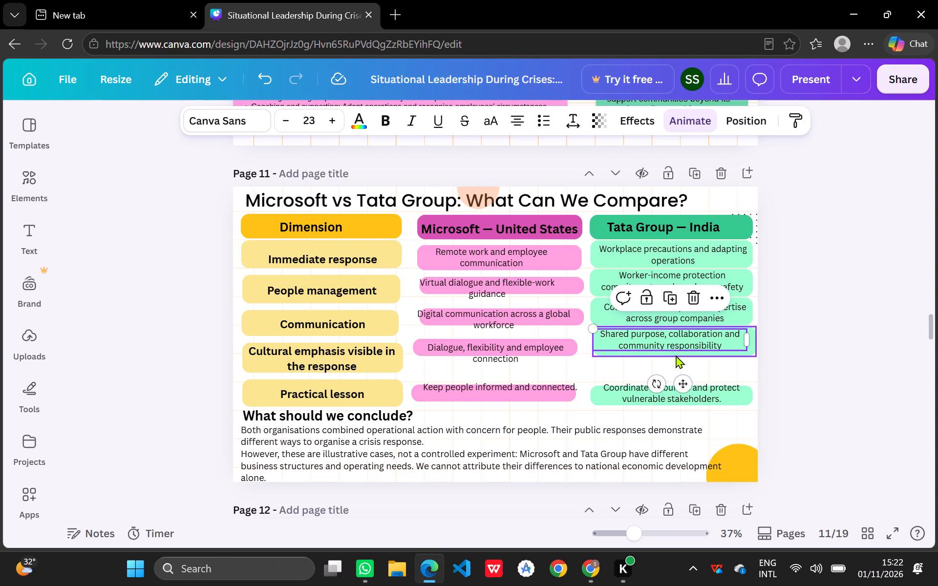
click(676, 355)
click(674, 356)
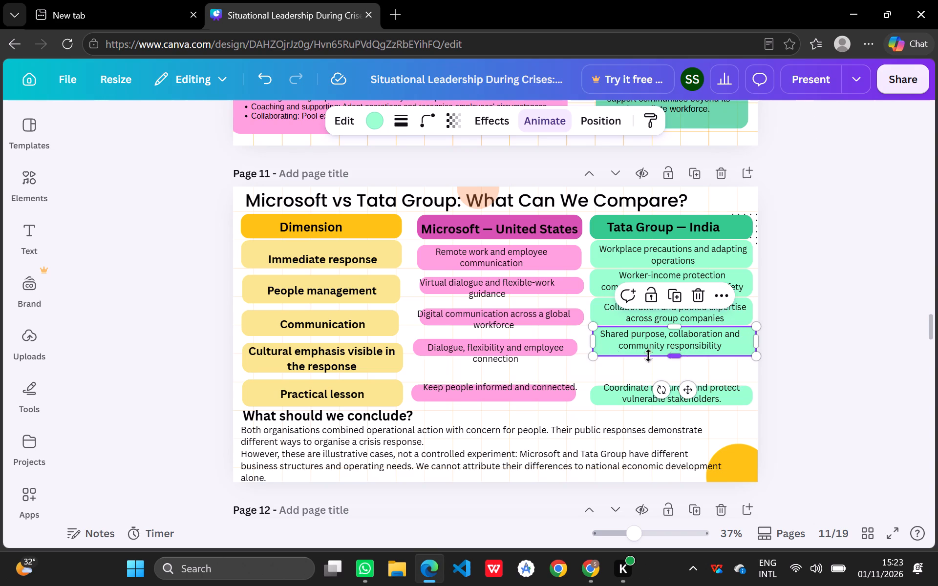
Move the "Dialogue, flexibility and employee connection" text and its pink box up, closer to the "Digital communication" box.
drag(553, 353, 554, 343)
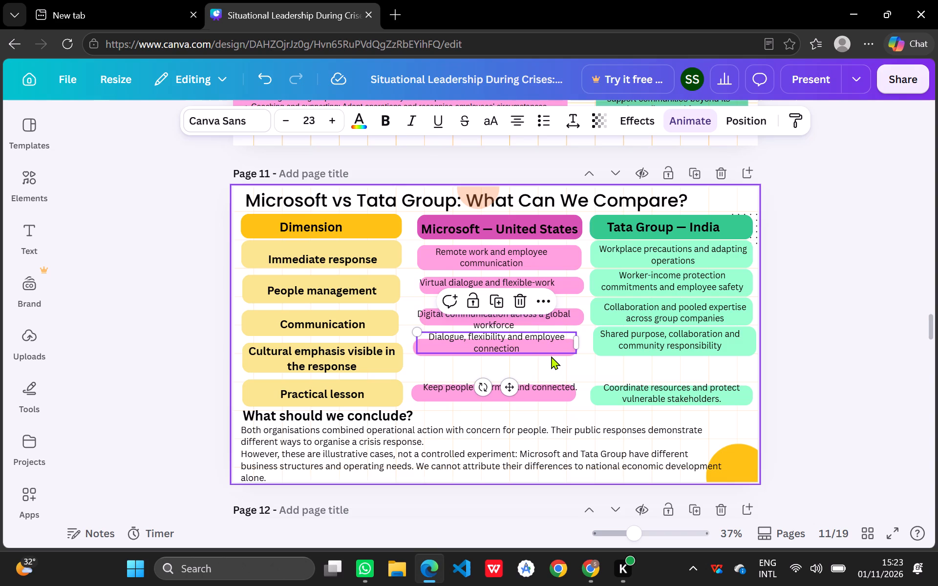
drag(551, 356, 551, 349)
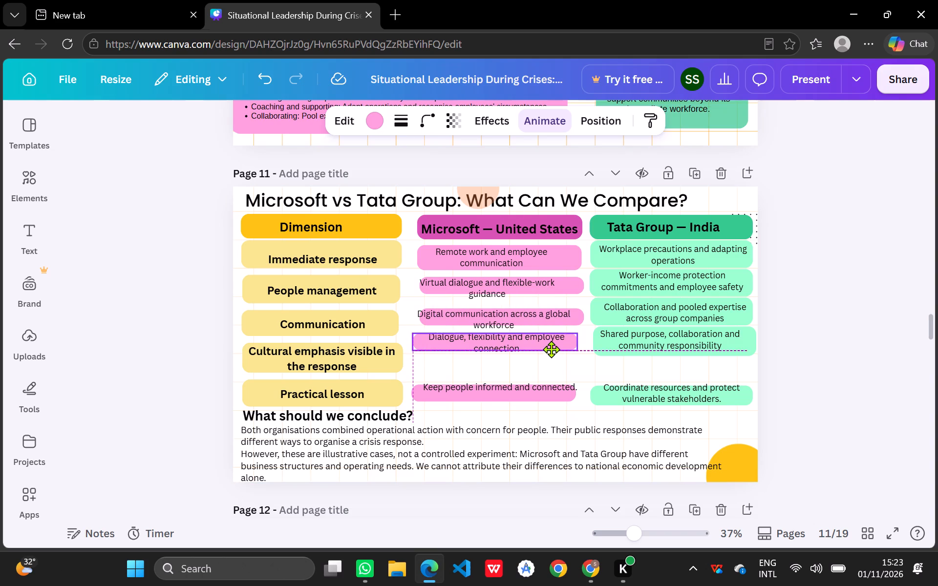
drag(551, 349, 552, 348)
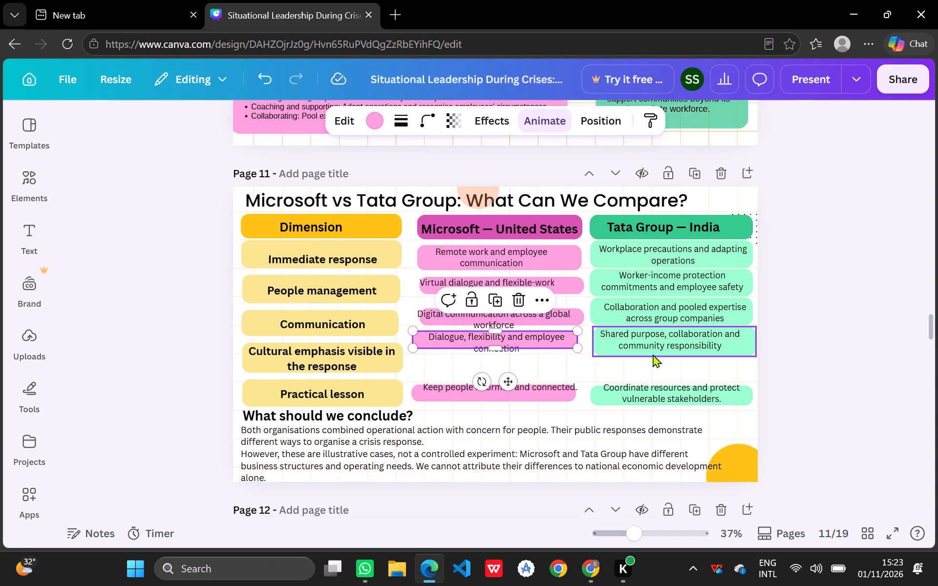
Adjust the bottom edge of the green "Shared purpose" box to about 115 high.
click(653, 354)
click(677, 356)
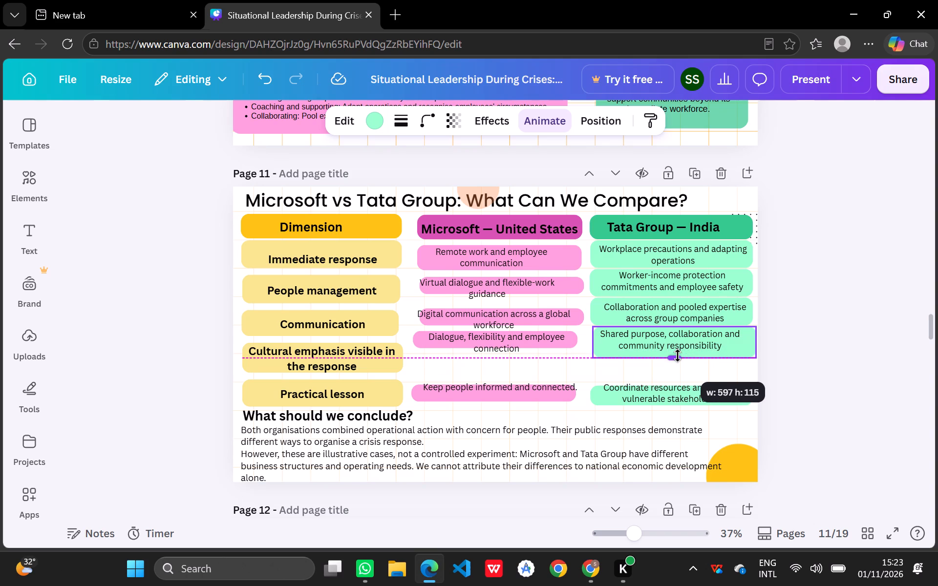
Move the "Cultural emphasis visible in the response" text up out of its yellow box, over the "Communication" box.
drag(368, 355, 369, 333)
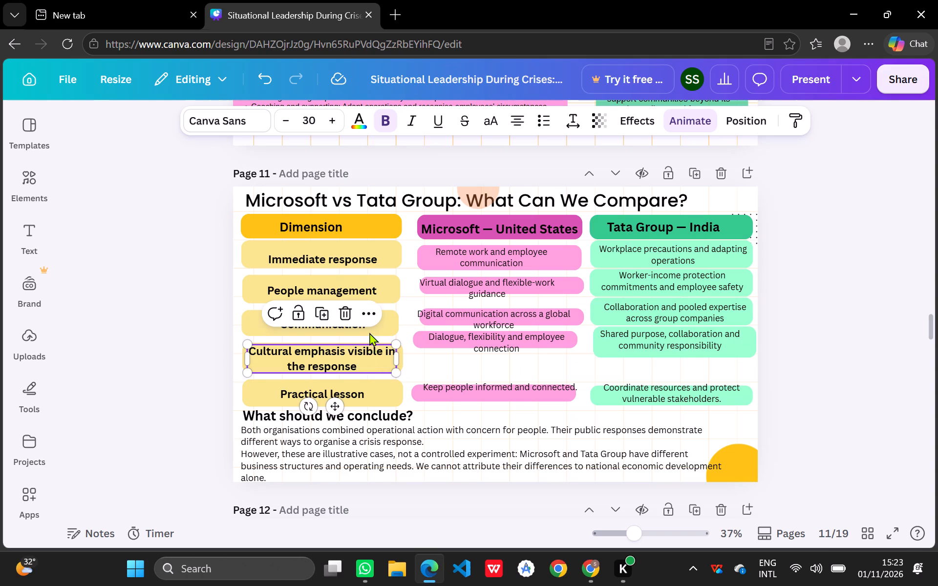
drag(369, 333, 367, 323)
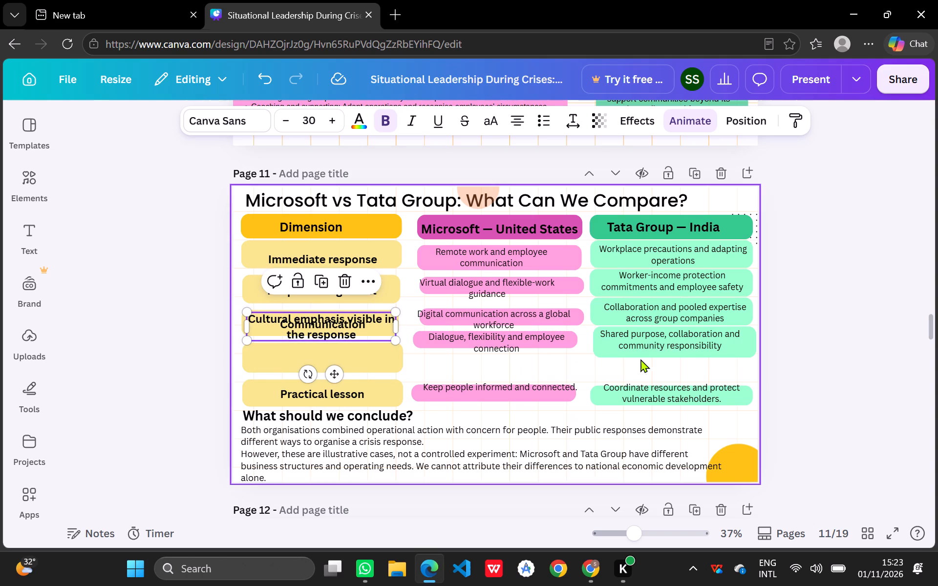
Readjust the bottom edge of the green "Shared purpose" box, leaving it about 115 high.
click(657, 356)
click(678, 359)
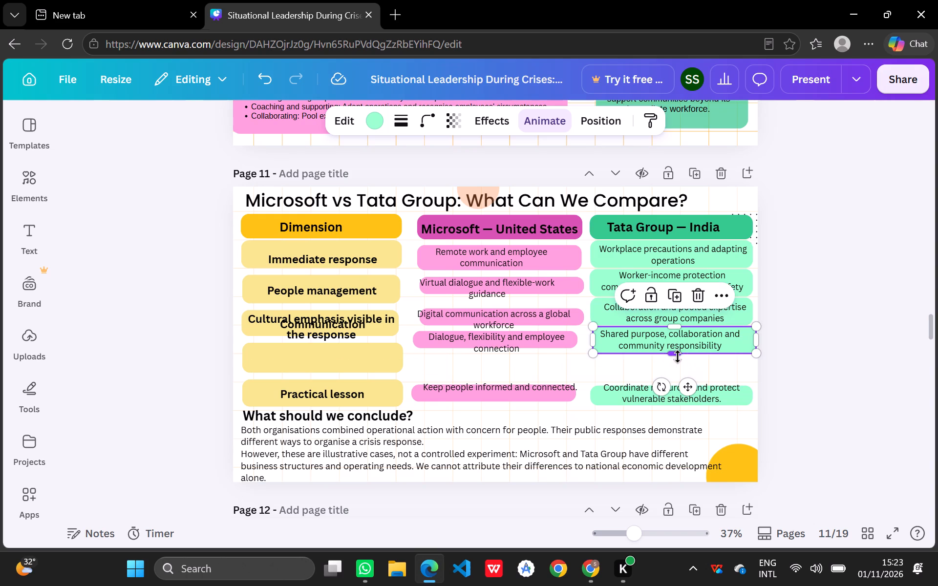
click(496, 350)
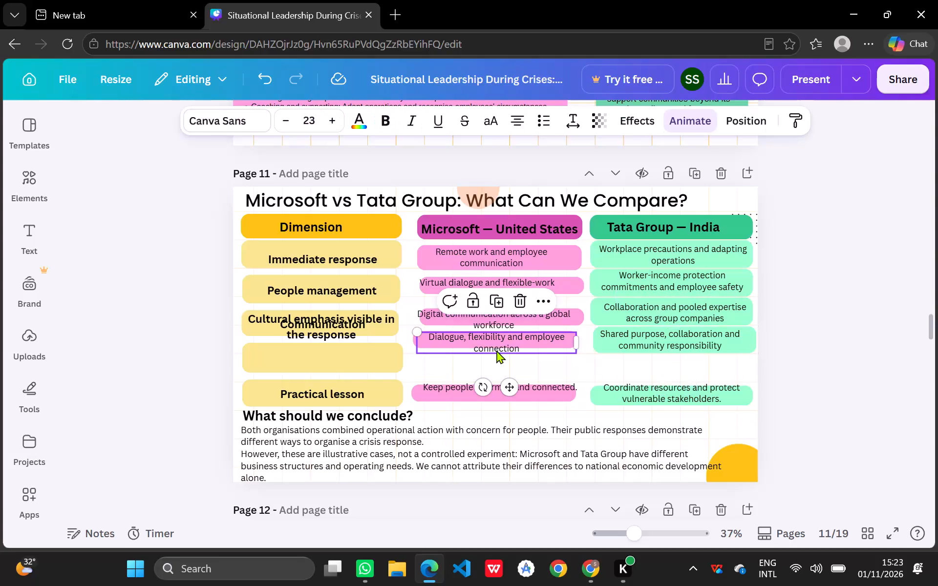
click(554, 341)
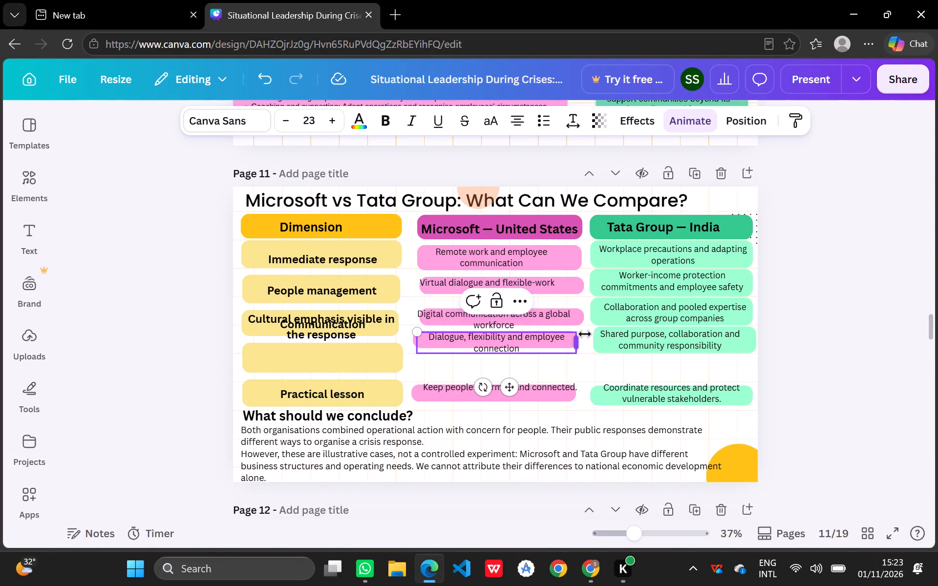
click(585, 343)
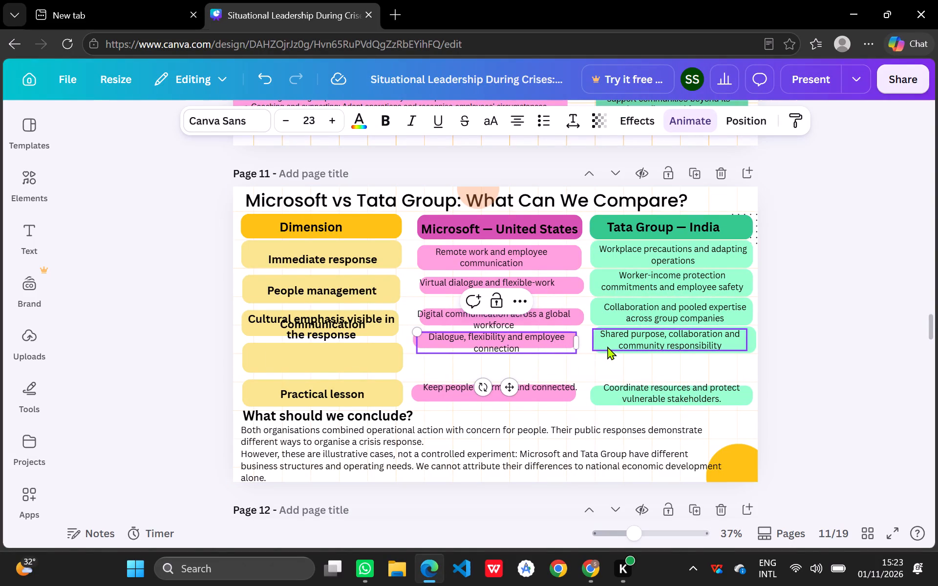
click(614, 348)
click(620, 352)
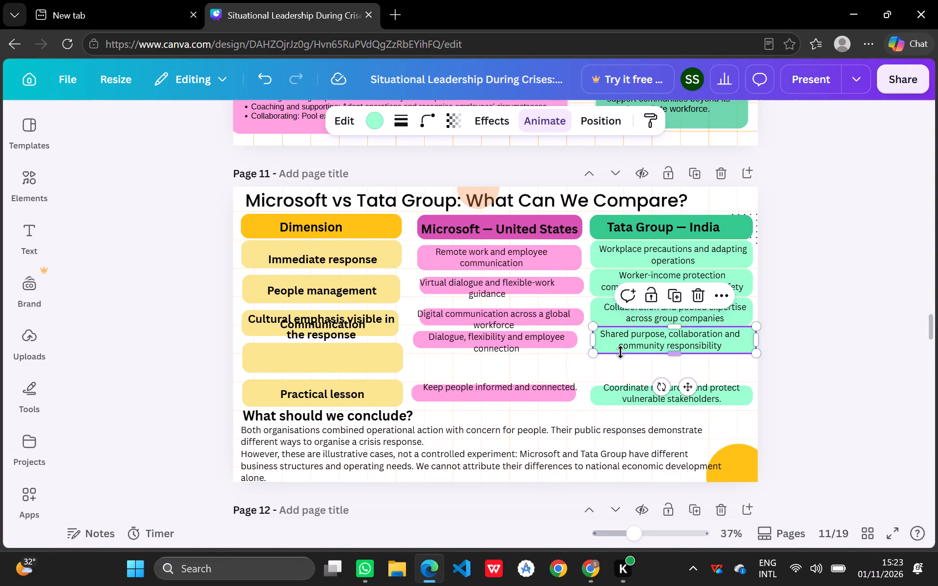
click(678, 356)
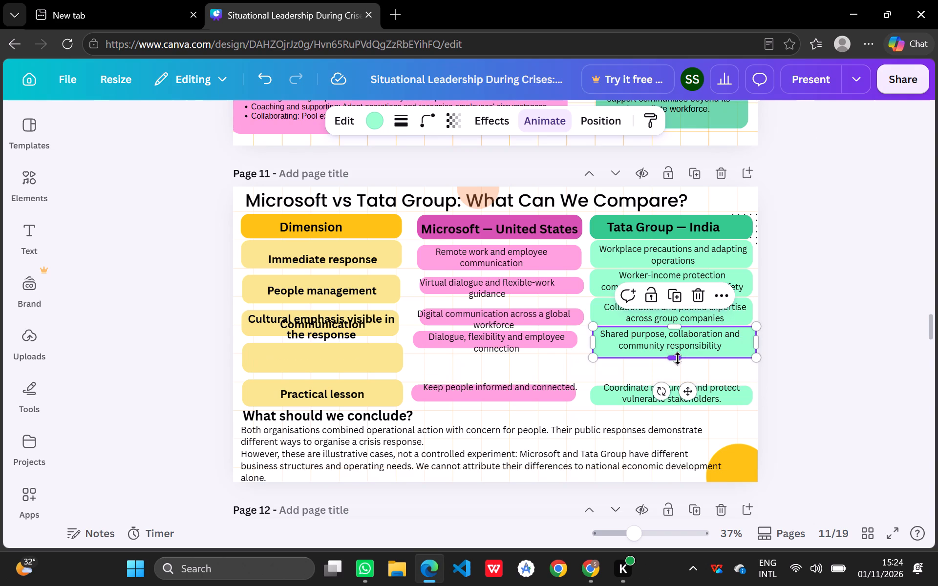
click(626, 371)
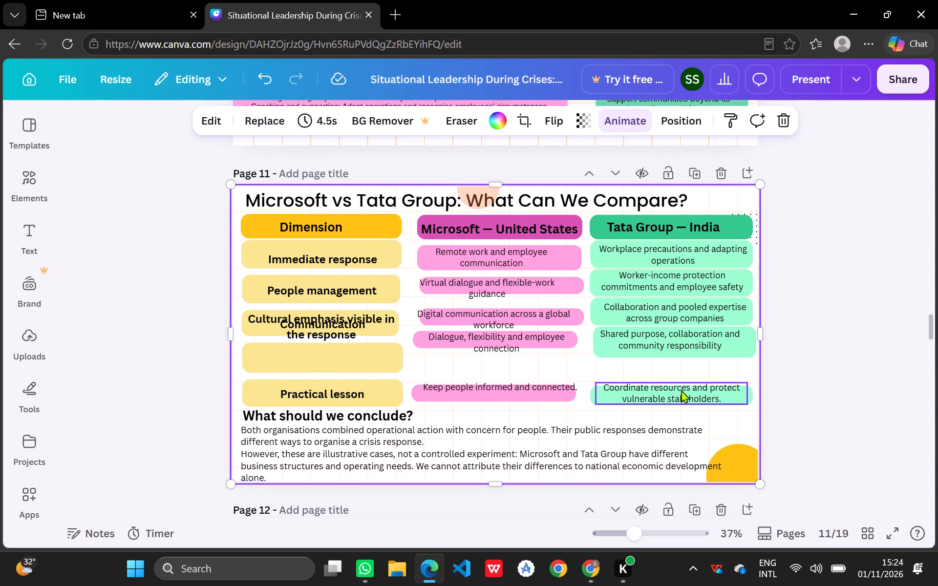
Move the "Coordinate resources and protect vulnerable stakeholders." text up to just below the "Shared purpose" box.
drag(682, 392, 681, 373)
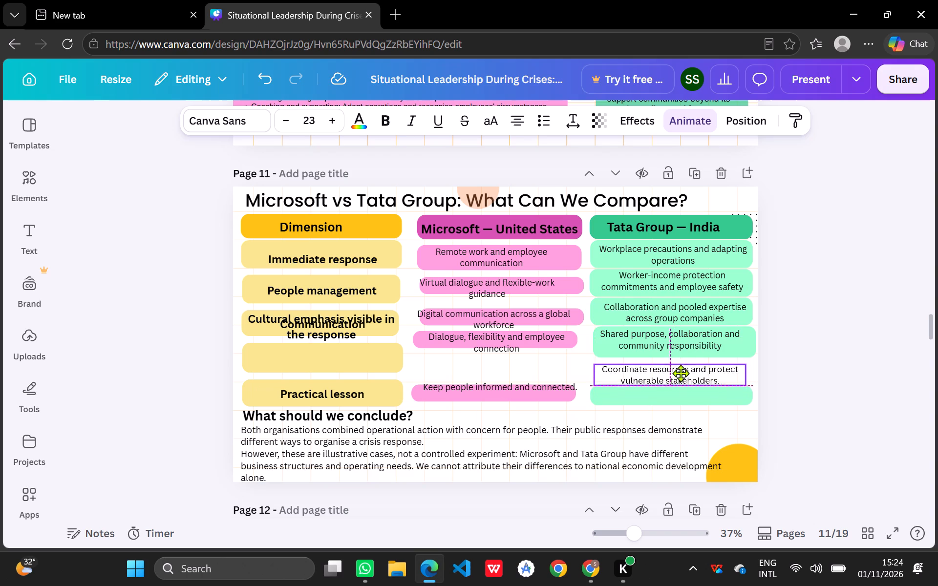
drag(681, 373, 680, 373)
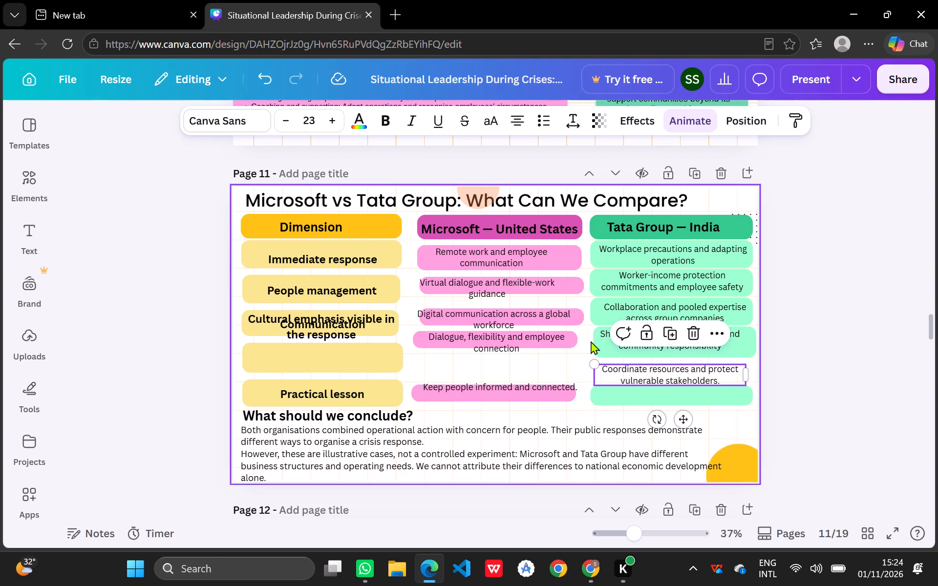
Shift the green "Shared purpose" box sideways to line up with the other green boxes in the Tata Group column.
click(671, 356)
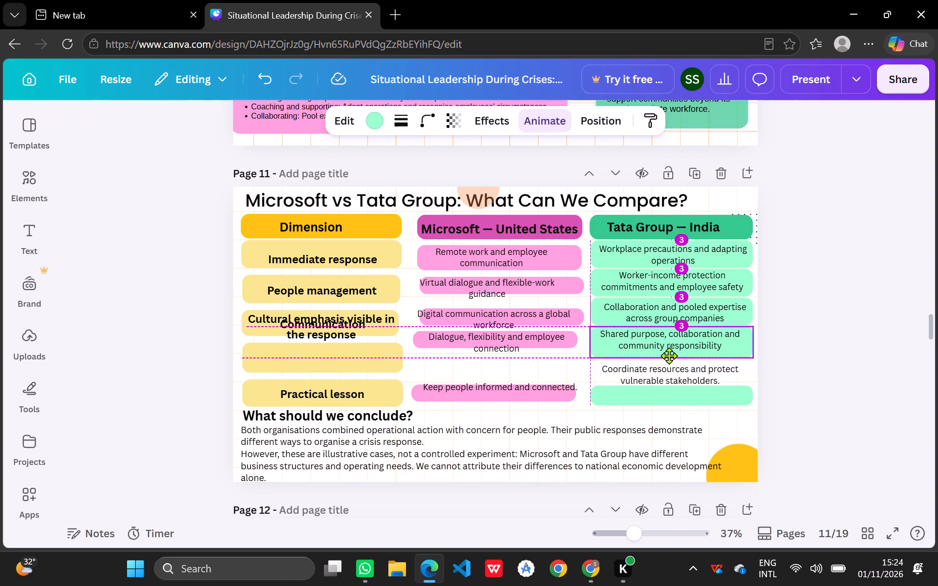
click(672, 357)
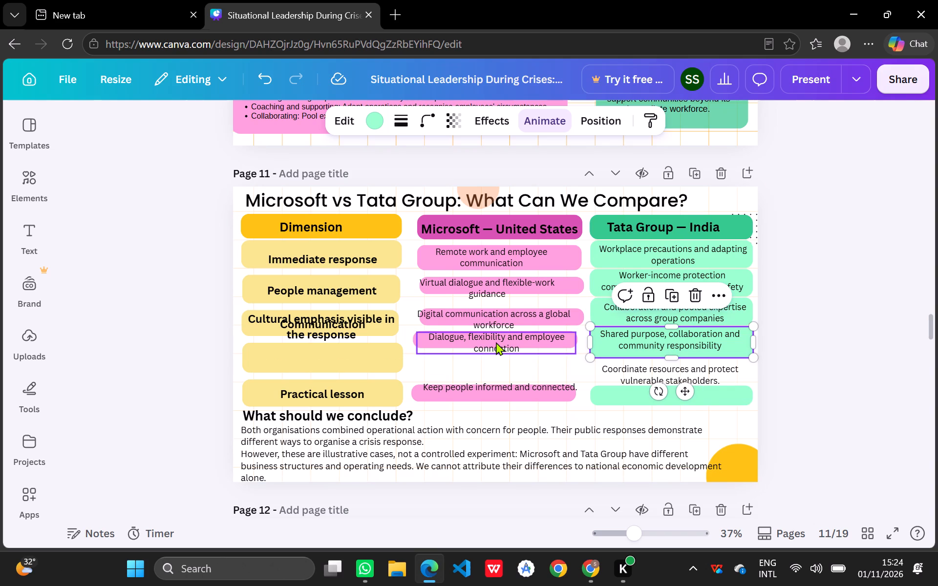
Move the "Dialogue, flexibility and employee connection" text up out of its pink box, over the "Digital communication" box.
drag(496, 342, 498, 315)
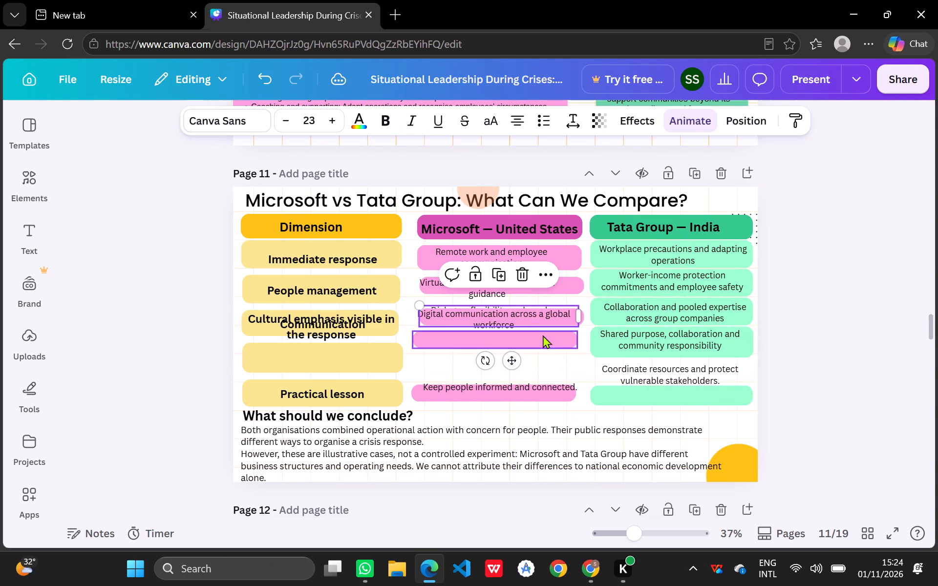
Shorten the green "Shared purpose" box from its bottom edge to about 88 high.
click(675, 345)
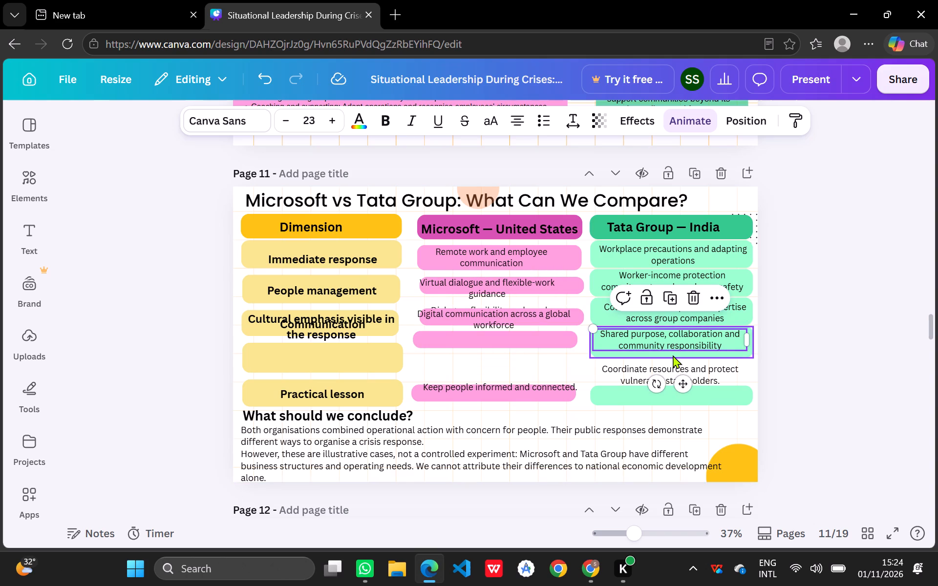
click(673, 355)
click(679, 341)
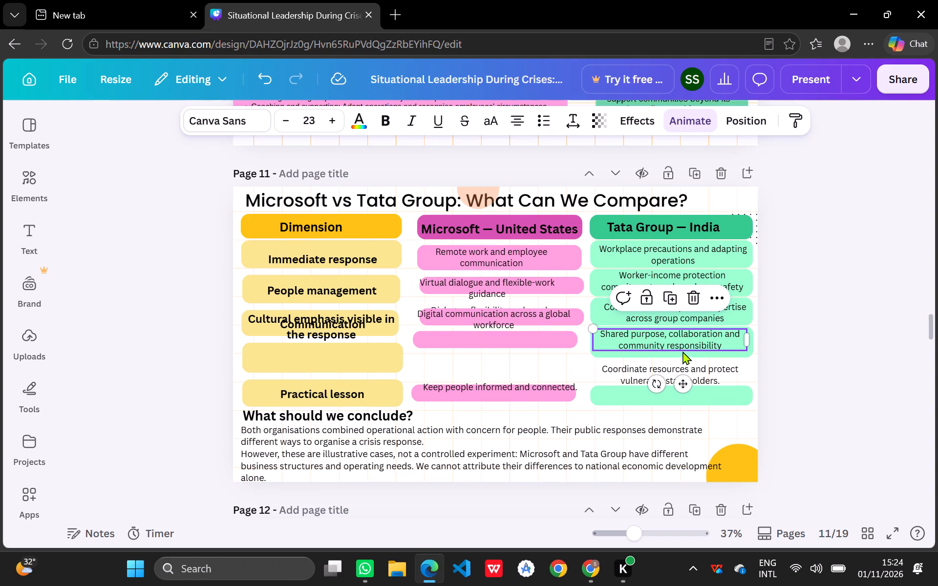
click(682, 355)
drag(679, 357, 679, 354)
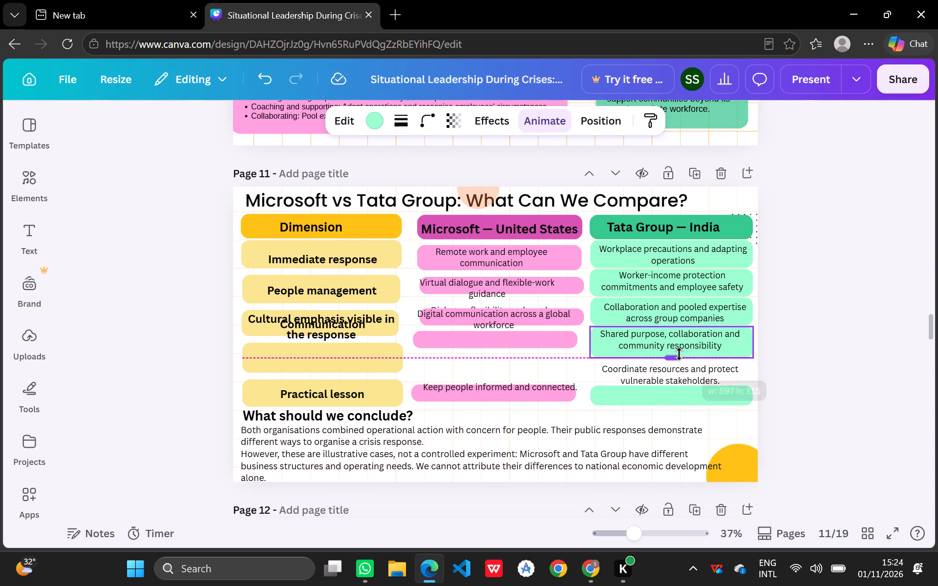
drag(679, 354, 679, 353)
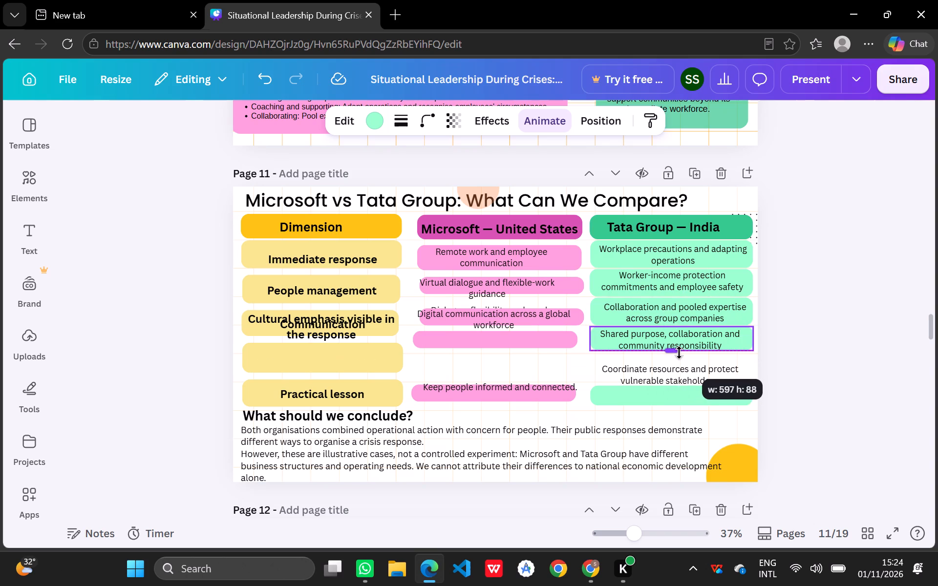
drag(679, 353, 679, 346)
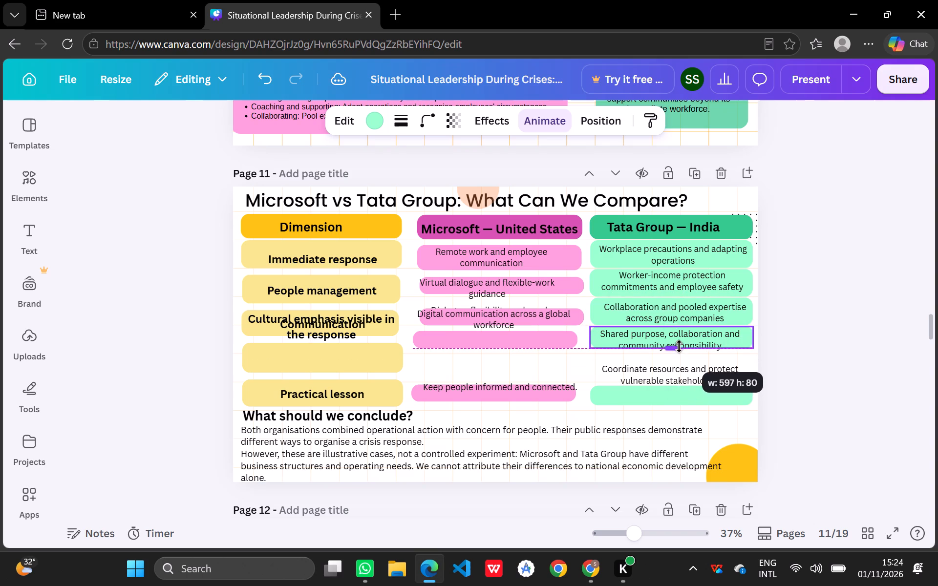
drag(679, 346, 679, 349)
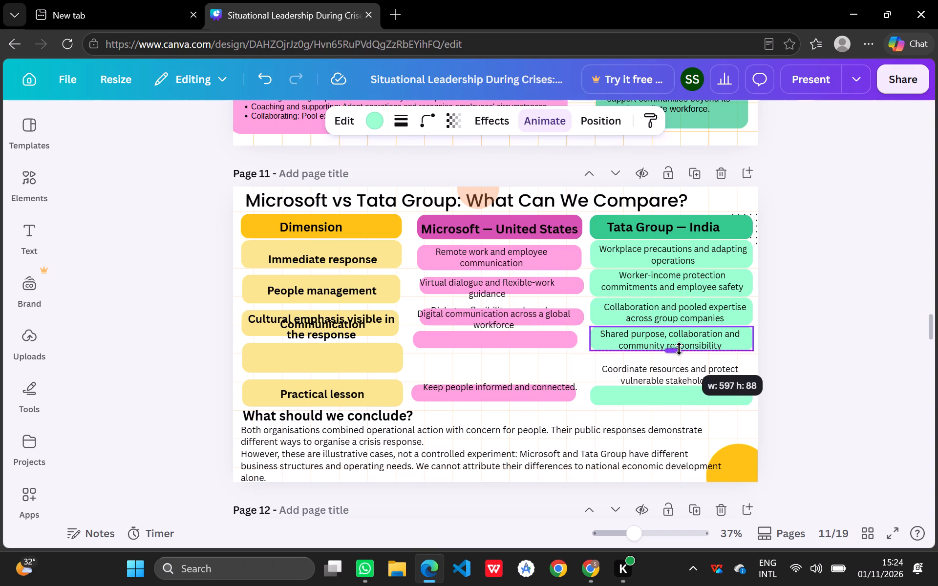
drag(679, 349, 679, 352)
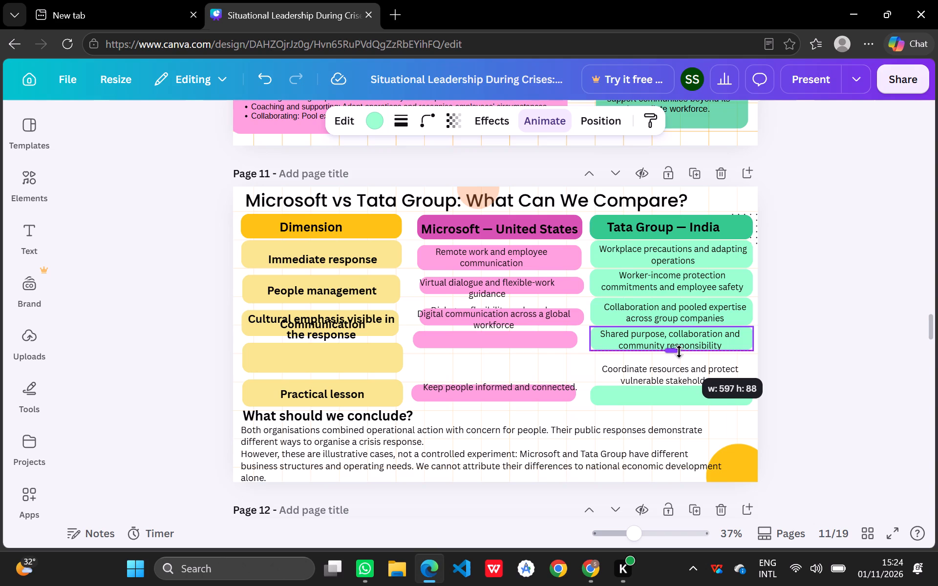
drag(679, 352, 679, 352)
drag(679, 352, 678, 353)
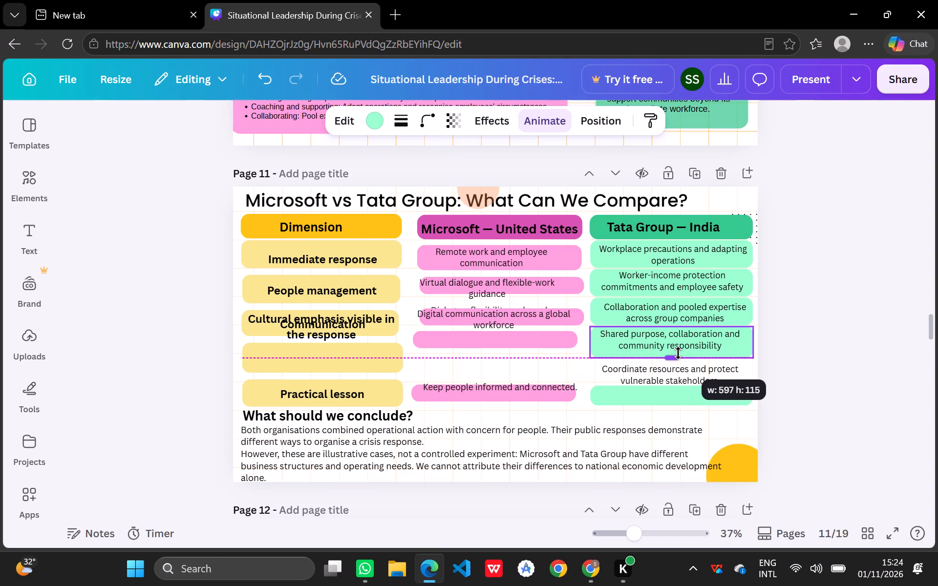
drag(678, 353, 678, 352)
Move the empty yellow box in the Dimension column up to overlap the "People management" and "Communication" boxes.
drag(385, 363, 390, 329)
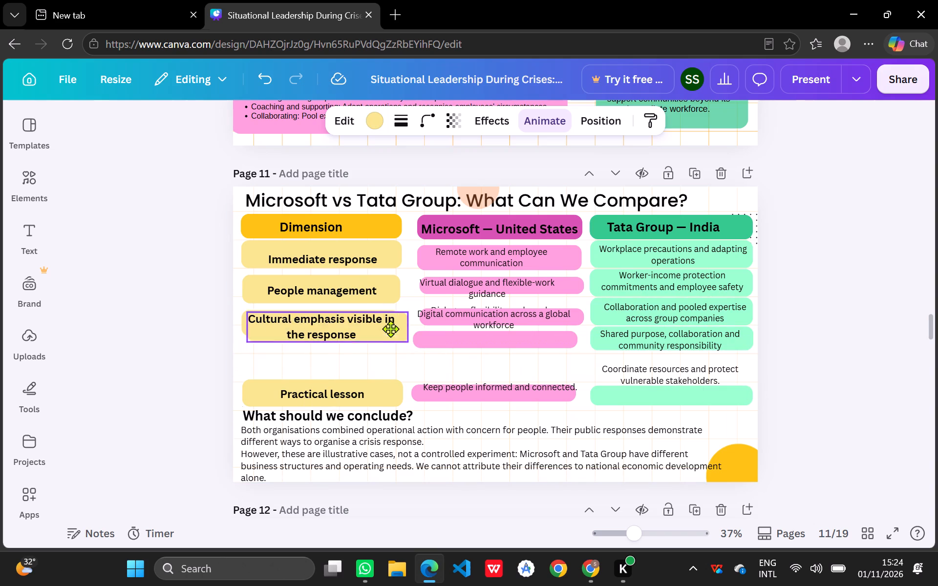
drag(390, 329, 391, 310)
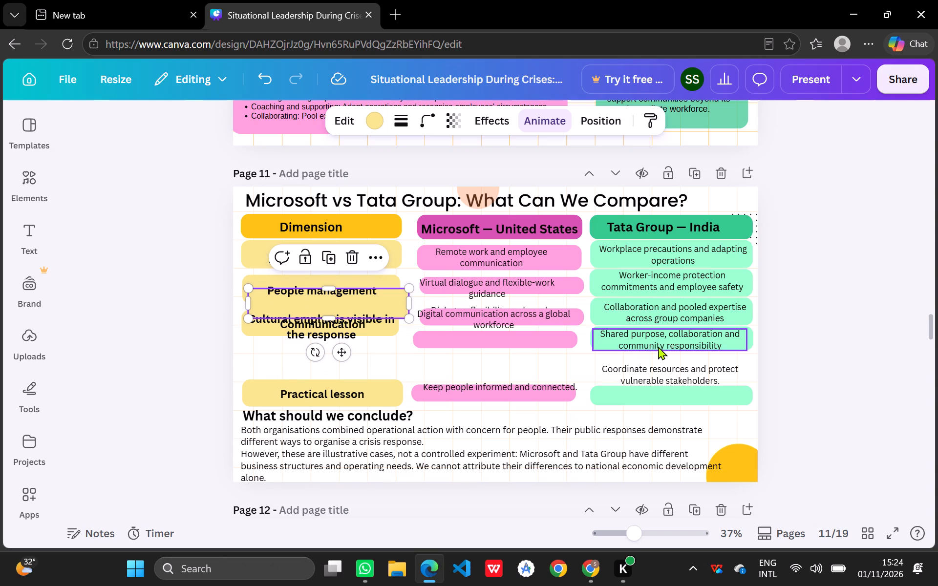
Extend the bottom edge of the green "Shared purpose" box, making it about 104 high.
click(657, 348)
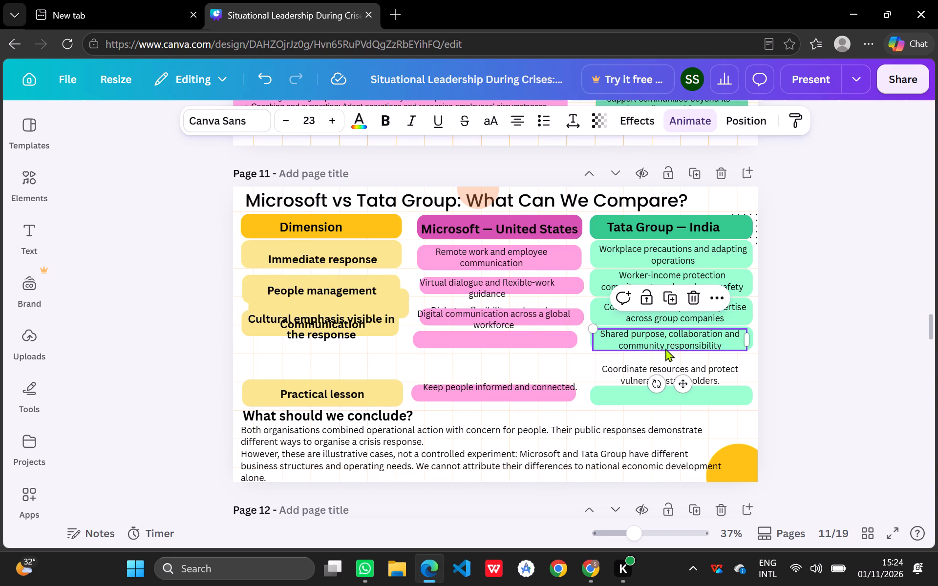
double_click(665, 348)
click(661, 357)
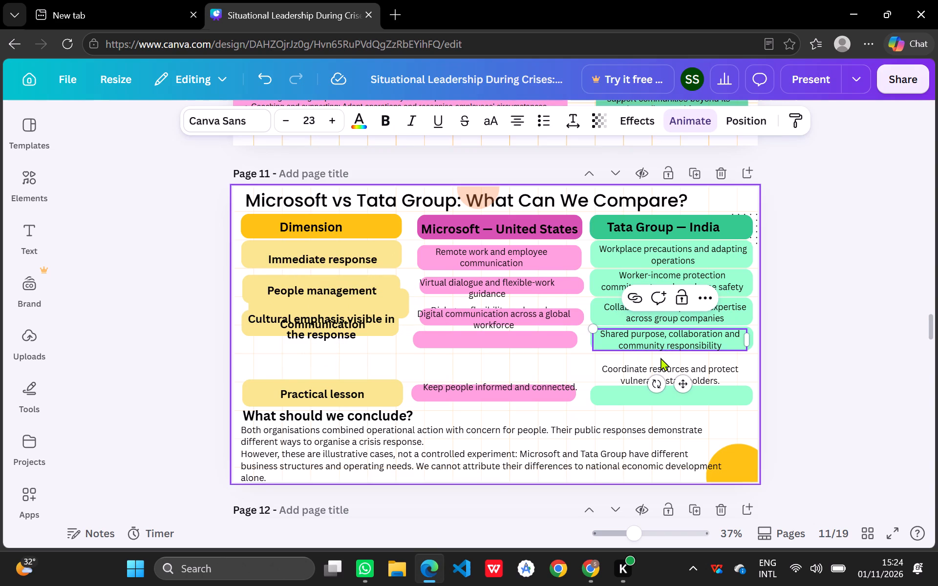
click(592, 343)
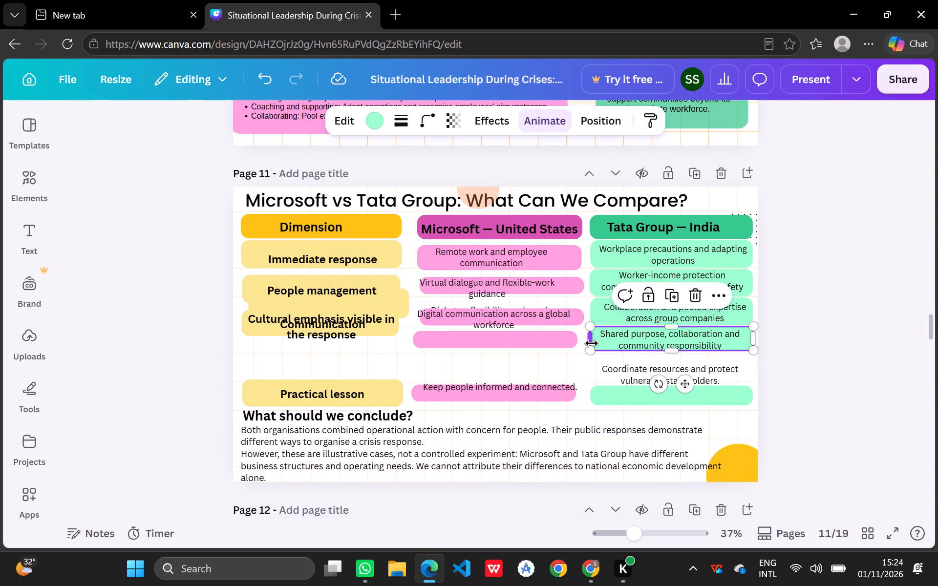
drag(673, 353, 675, 355)
drag(675, 355, 675, 356)
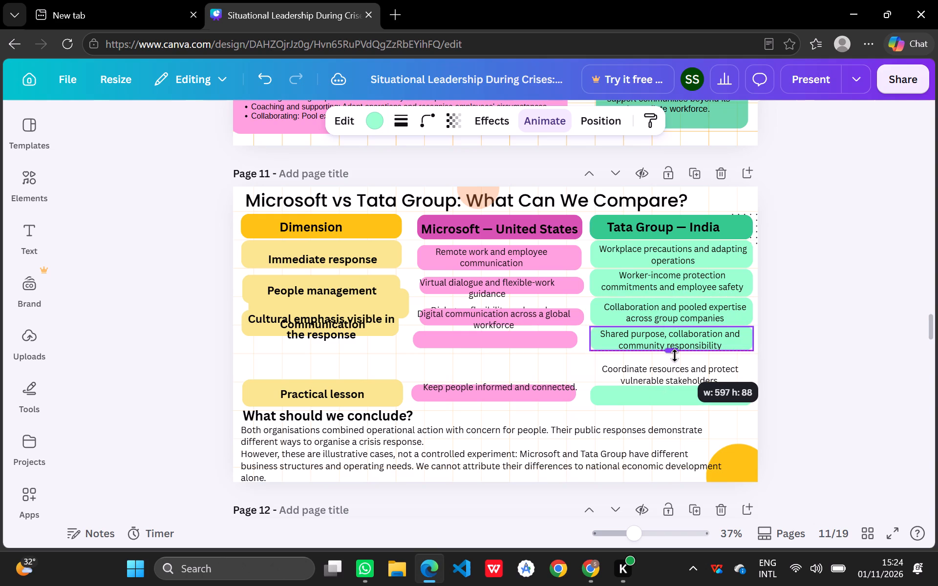
drag(675, 356, 674, 356)
drag(674, 356, 674, 357)
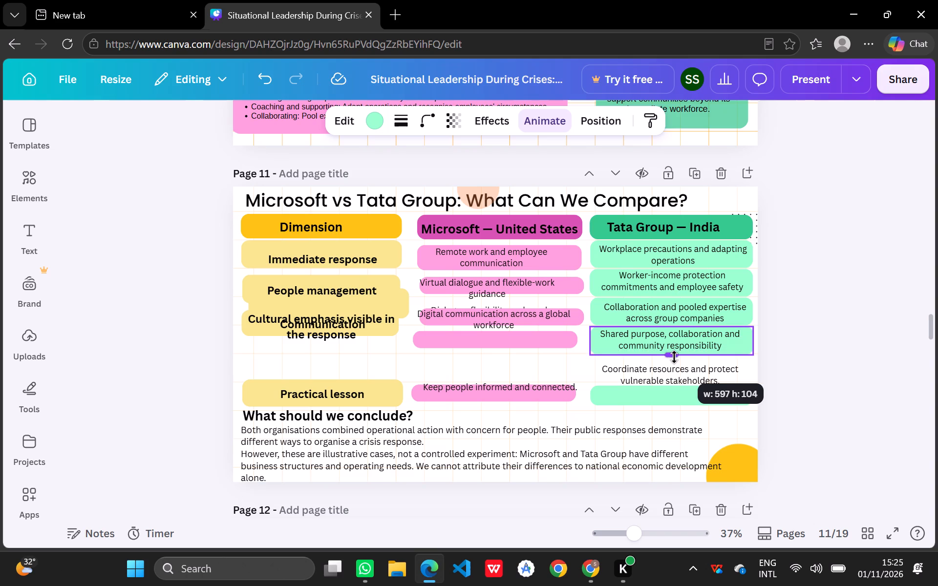
drag(674, 357, 674, 357)
click(674, 357)
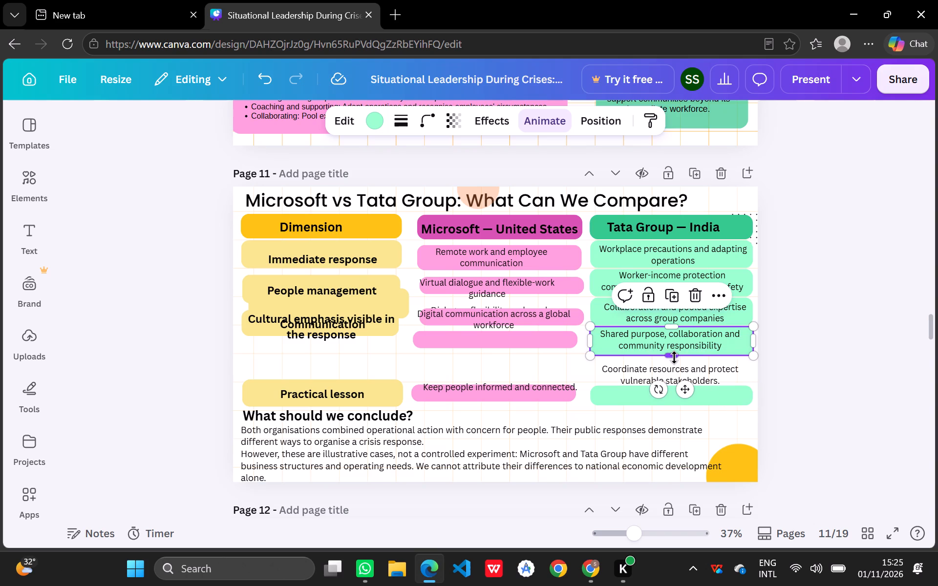
click(674, 357)
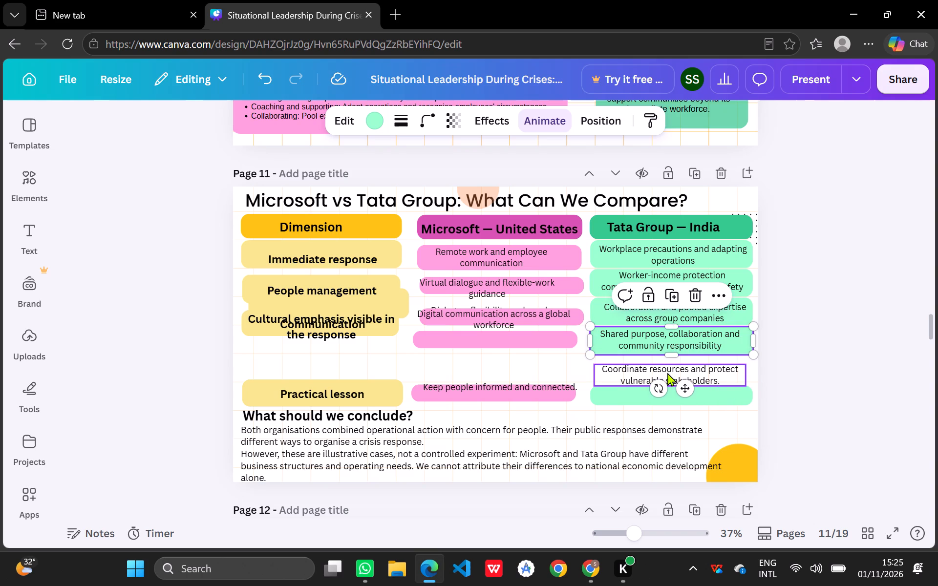
Move the "Coordinate resources and protect vulnerable stakeholders." text up slightly, closer beneath the "Shared purpose" box.
click(640, 399)
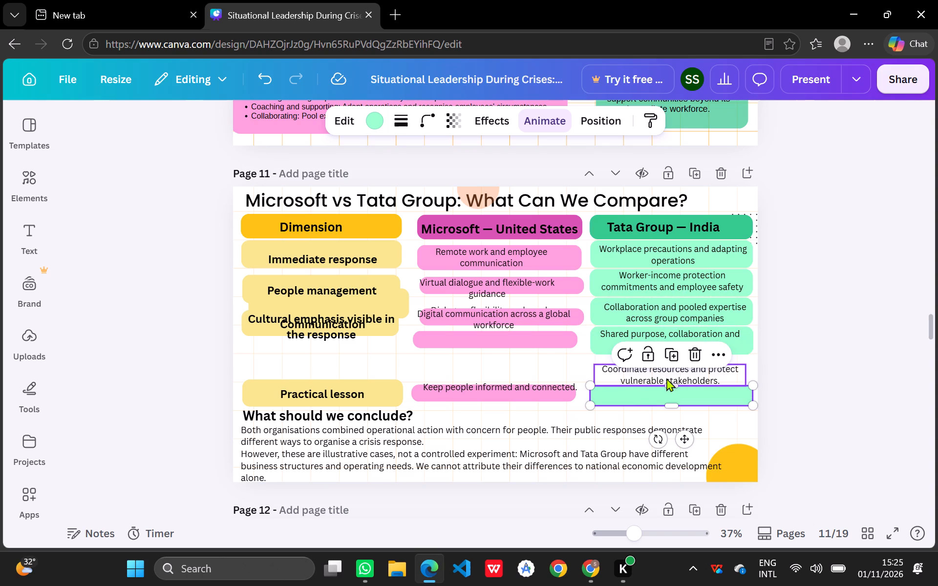
drag(666, 378, 668, 373)
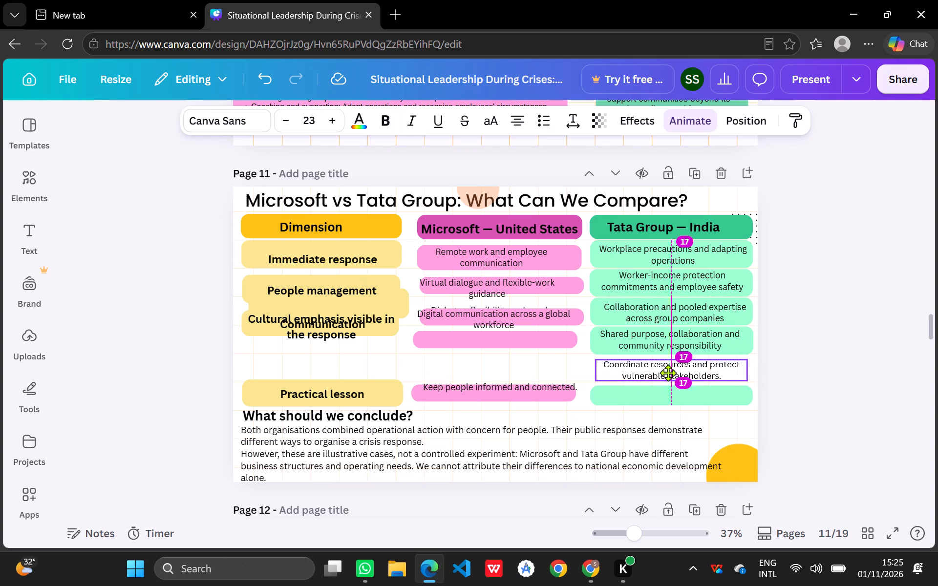
drag(668, 373, 667, 373)
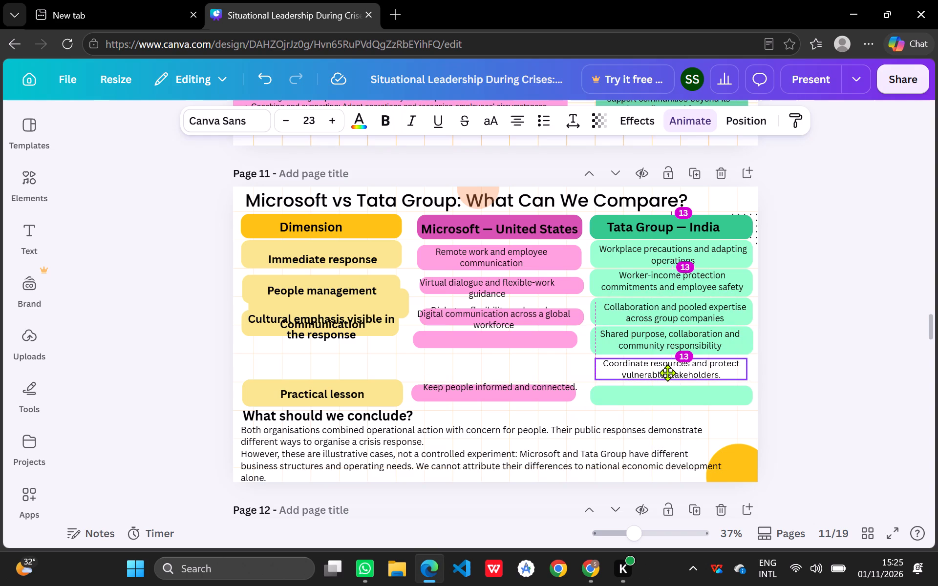
drag(667, 373, 667, 373)
Extend the top edge of the lowest green Tata Group box up behind the "Coordinate resources" text, close beneath the "Shared purpose" box.
click(674, 391)
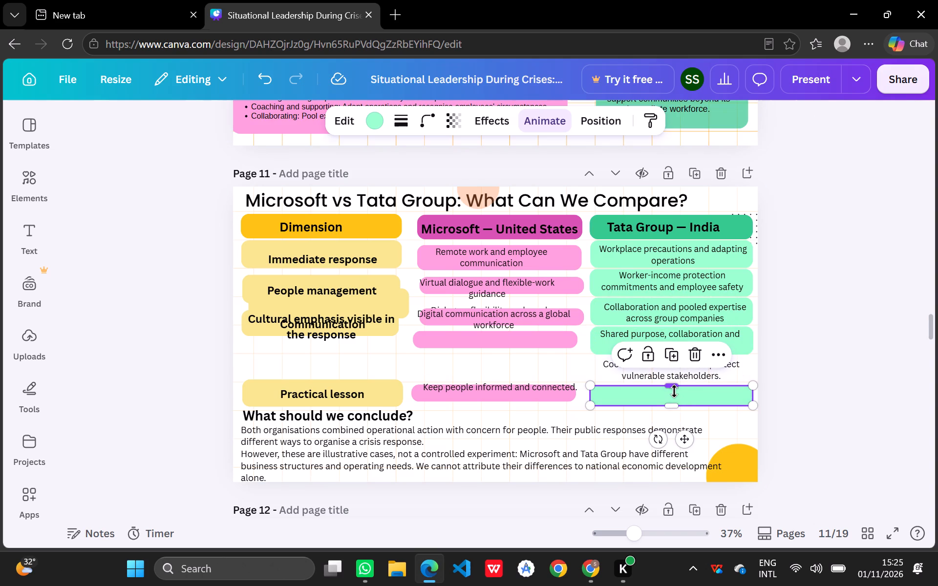
click(674, 391)
drag(674, 389, 679, 367)
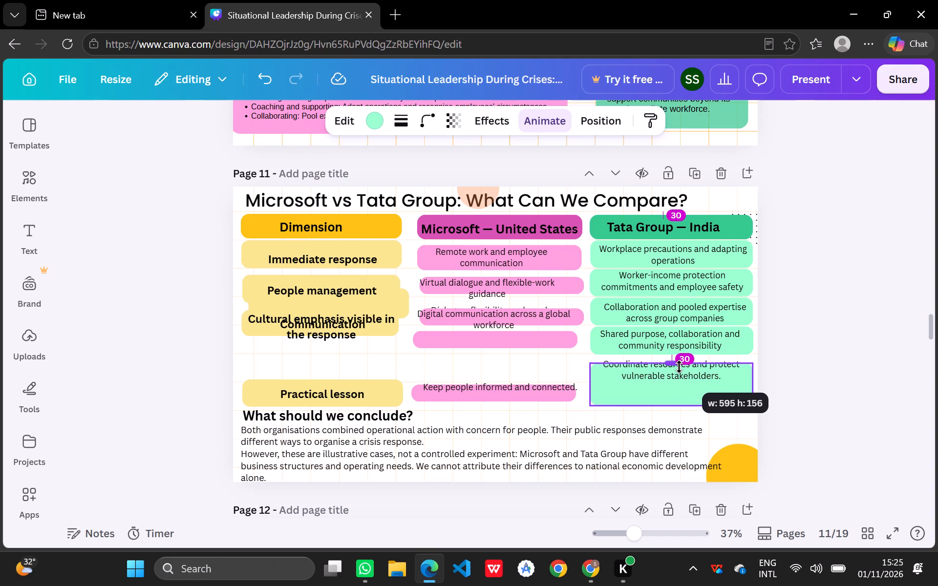
drag(679, 367, 679, 363)
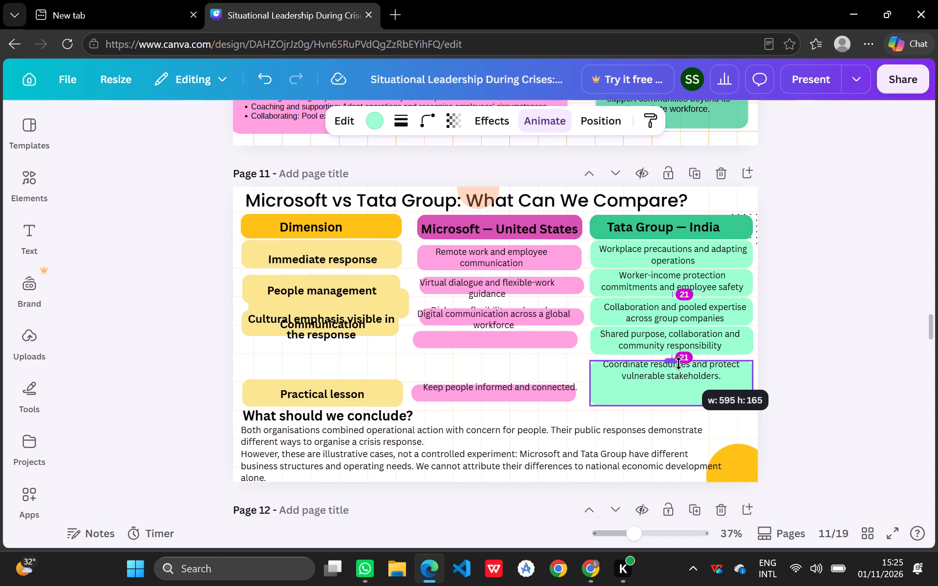
drag(679, 363, 678, 359)
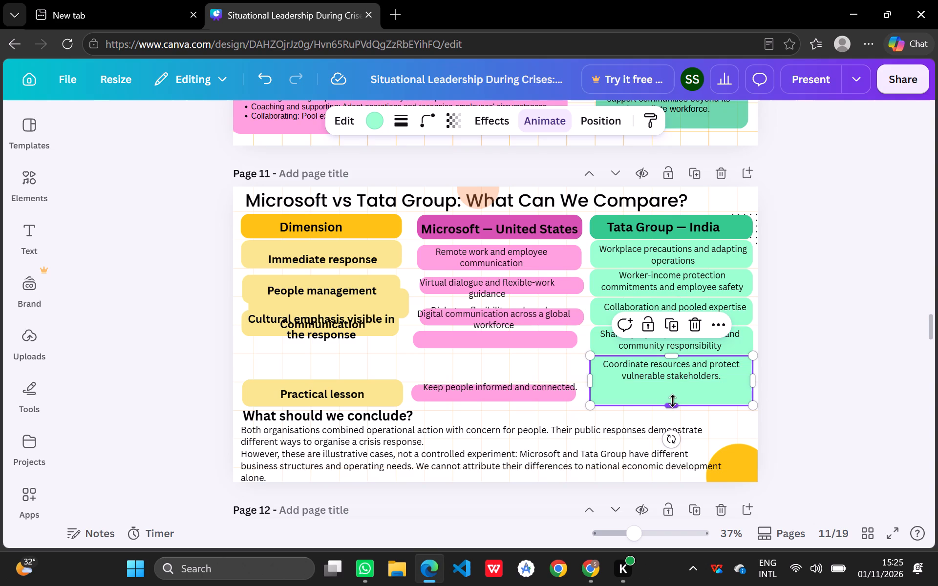
Shorten the green "Coordinate resources" box from its bottom edge to about 106 high.
drag(672, 403, 674, 382)
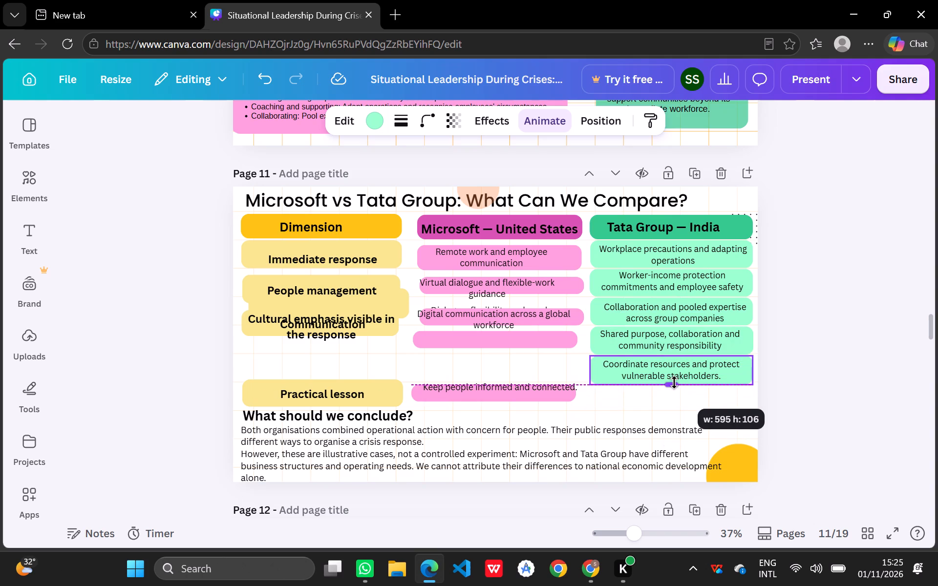
drag(674, 382, 674, 382)
drag(674, 382, 675, 382)
drag(675, 382, 675, 382)
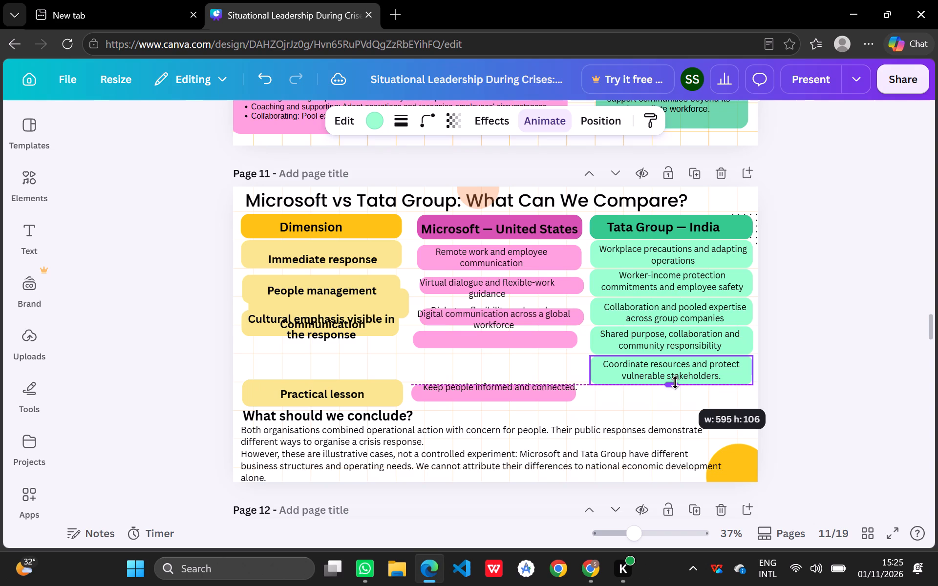
drag(675, 382, 675, 381)
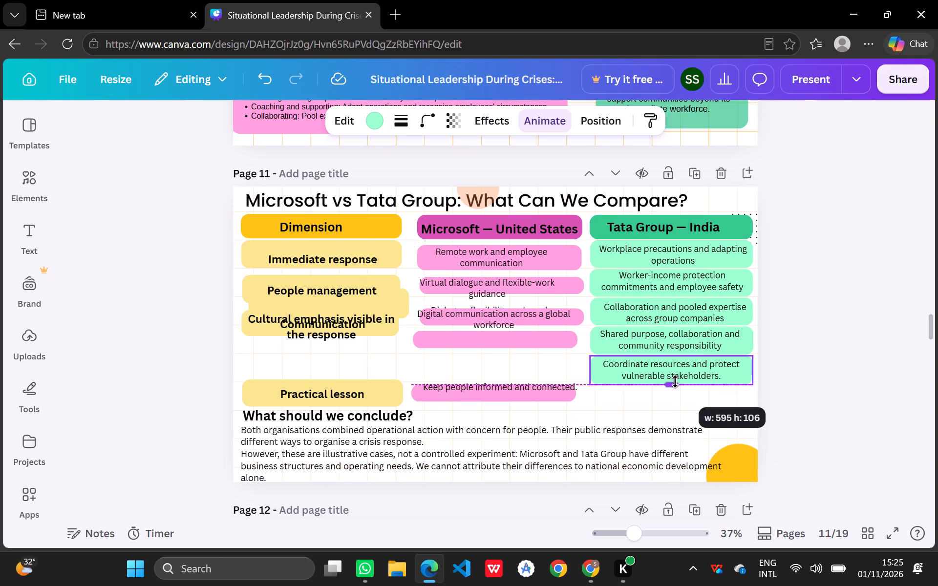
drag(675, 381, 675, 381)
drag(675, 381, 675, 380)
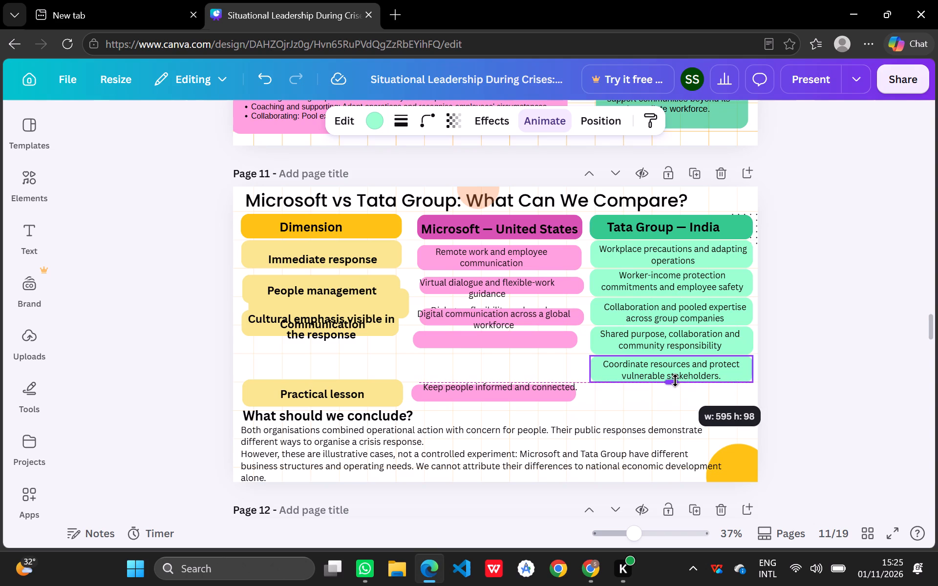
drag(675, 380, 675, 383)
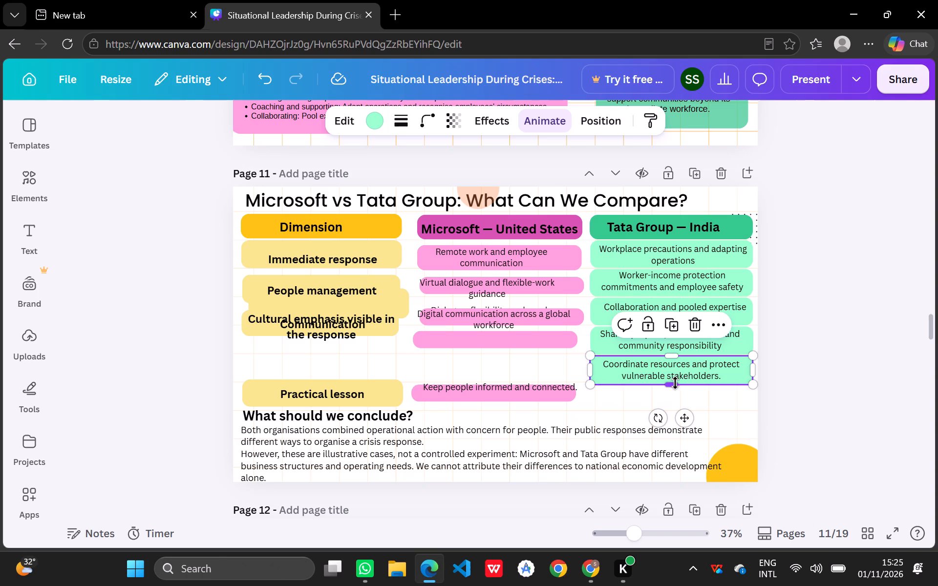
Extend the top edge of the pink "Remote work" box up towards the Microsoft header, making it about 110 high.
scroll(487, 294, down, 1)
click(505, 263)
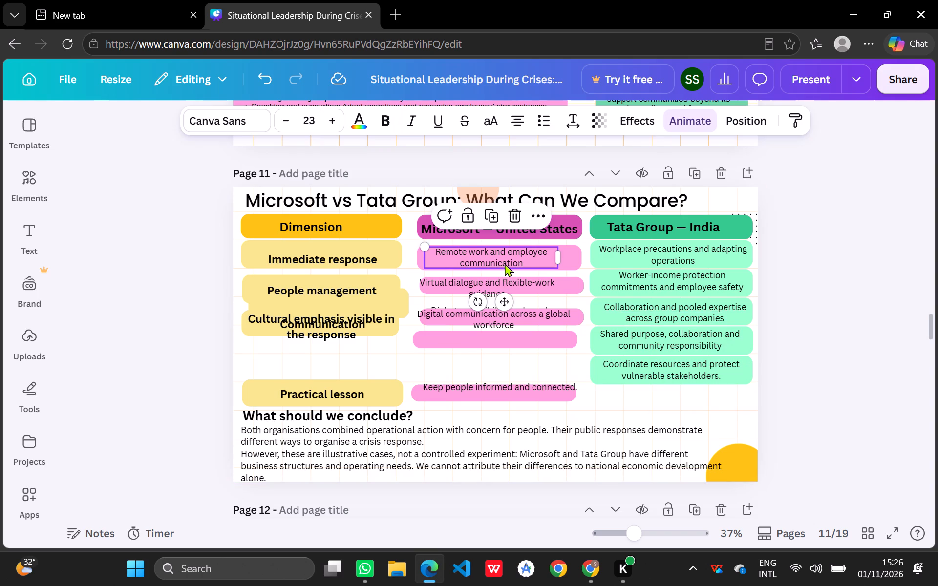
click(505, 263)
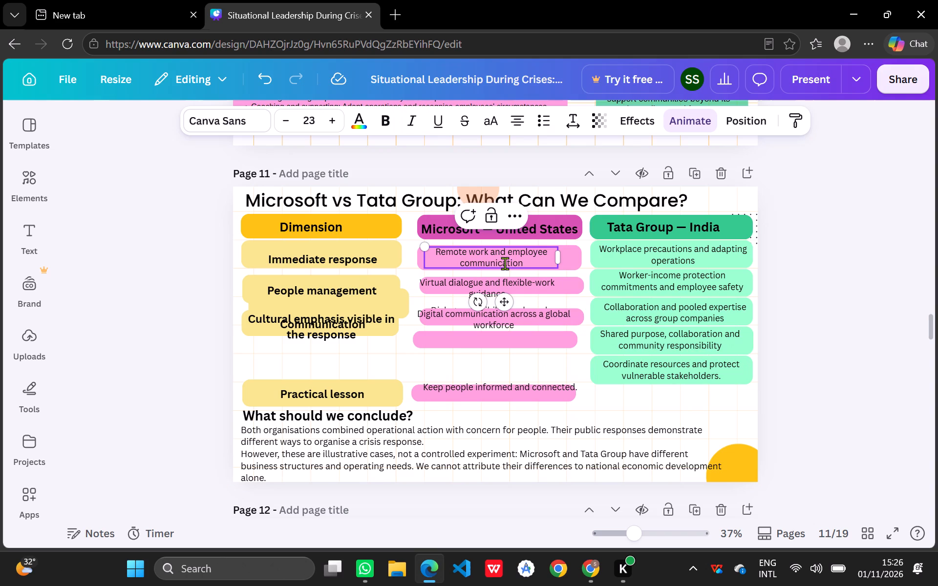
click(572, 245)
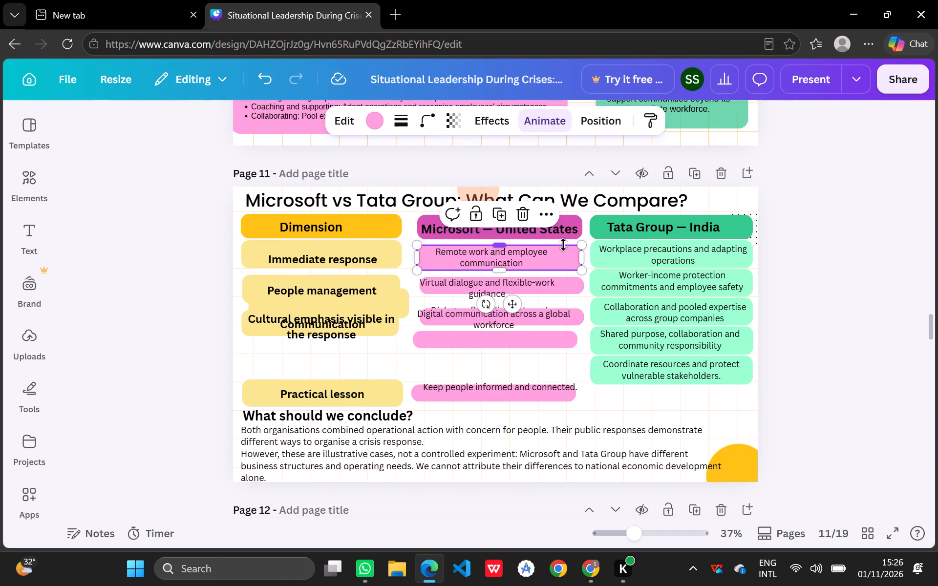
drag(502, 247, 502, 242)
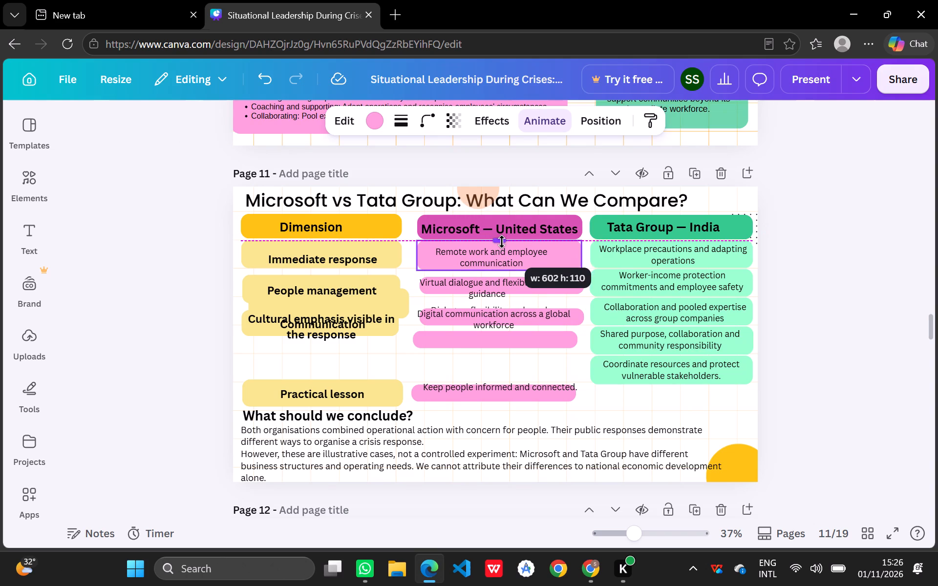
drag(502, 242, 503, 242)
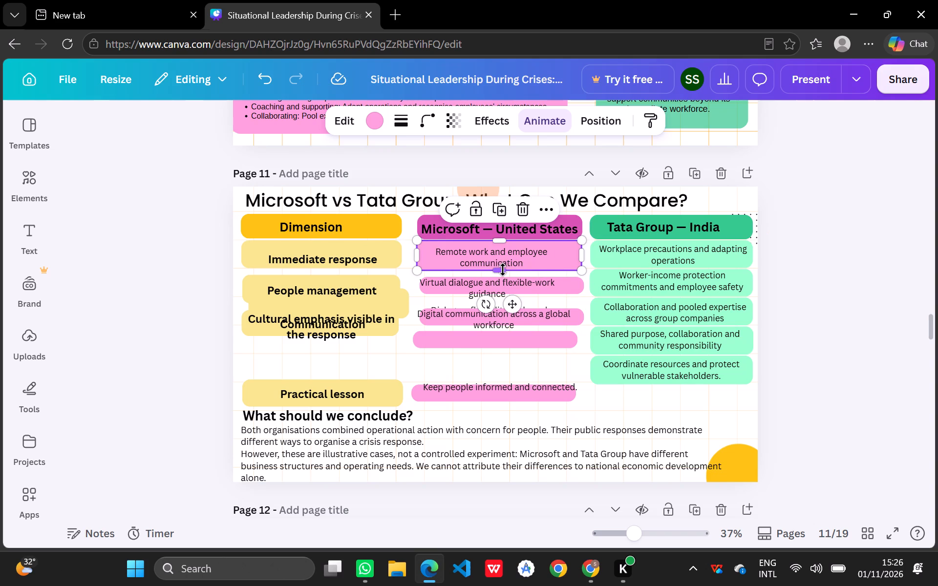
Move the "Remote work and employee communication" text slightly up and right to centre it in its pink box.
click(506, 259)
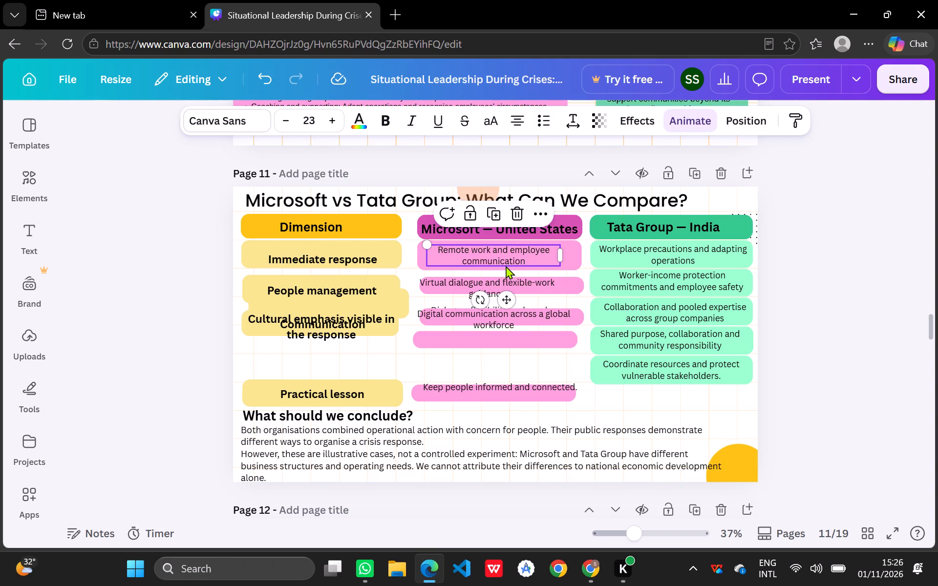
Shorten the pink "Remote work" box slightly from its bottom edge to line up with the "Immediate response" box.
click(505, 267)
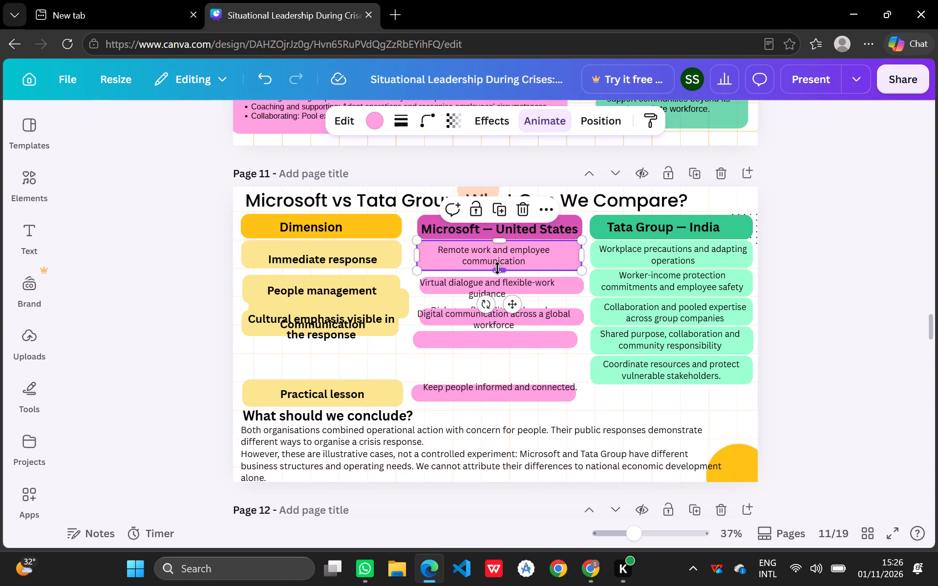
click(497, 268)
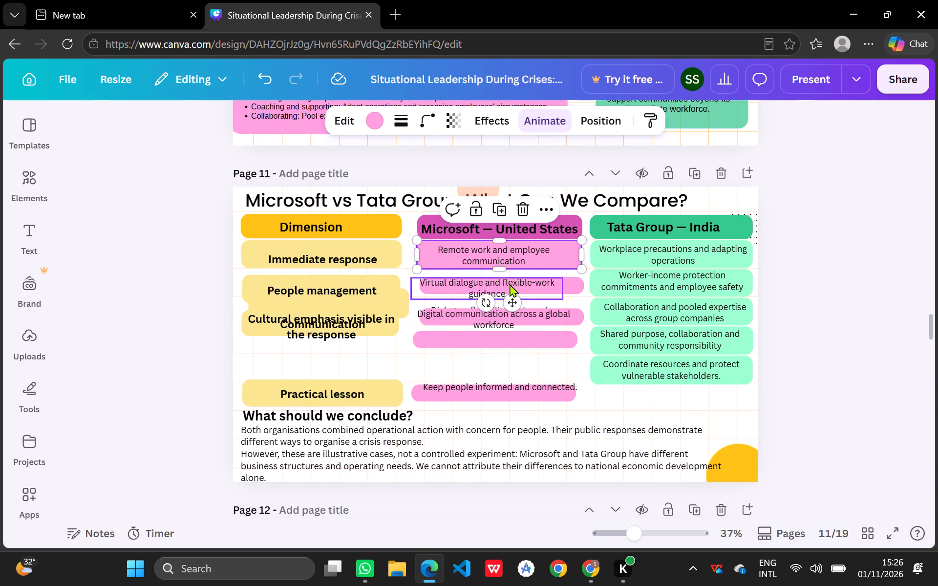
click(511, 276)
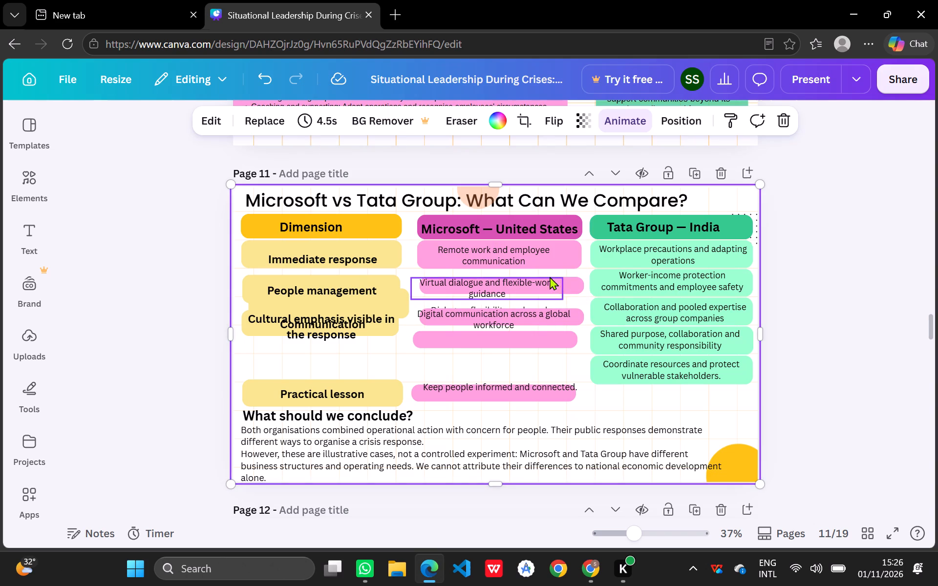
click(509, 266)
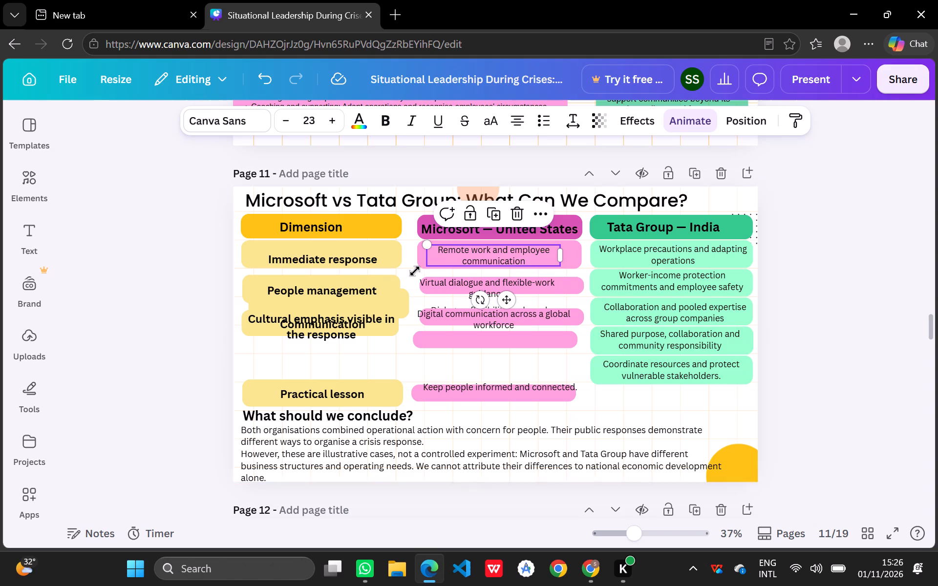
click(354, 245)
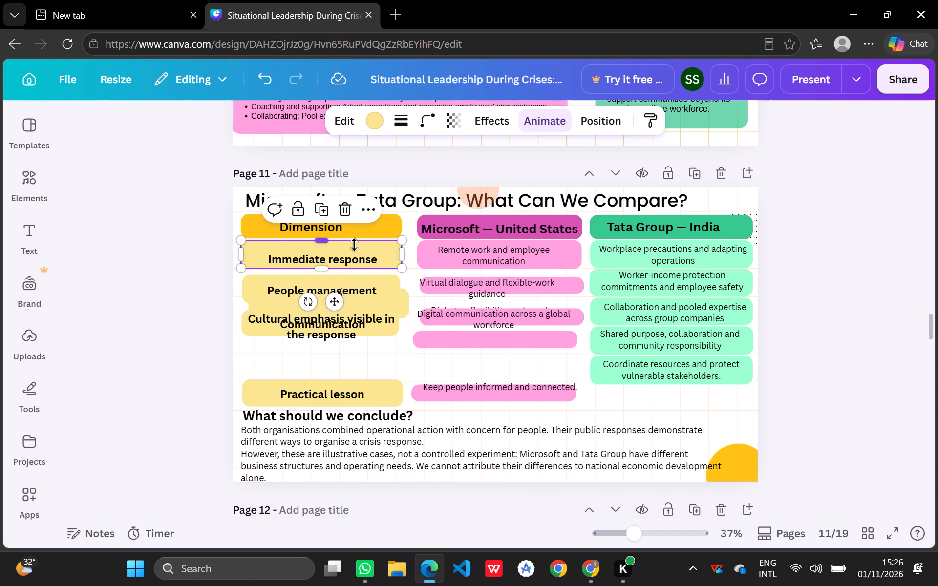
click(599, 255)
click(563, 260)
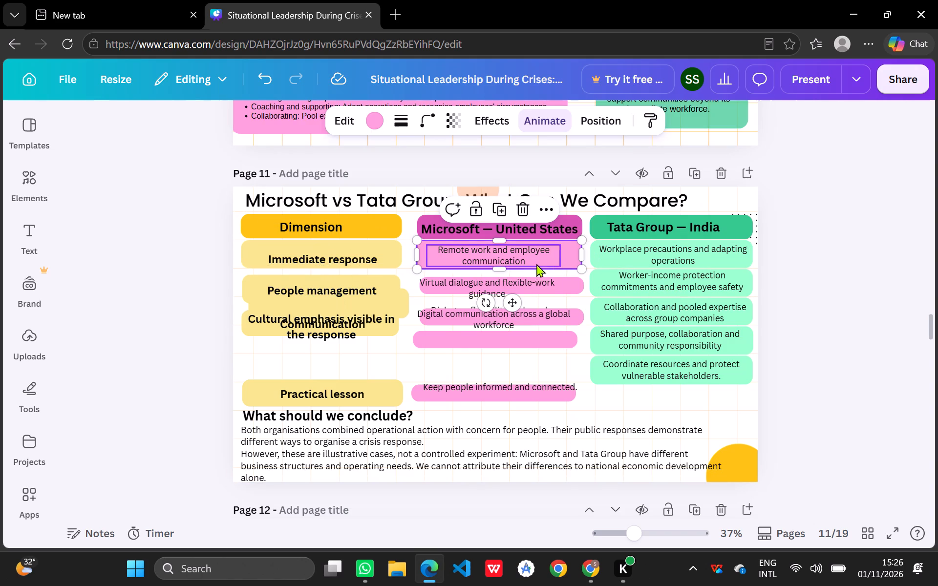
click(502, 268)
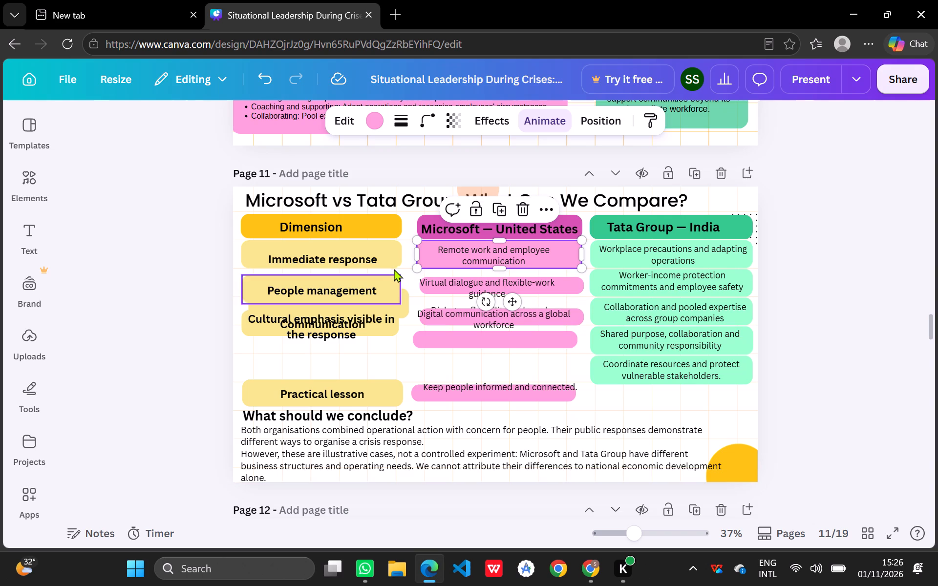
Move the "Immediate response" text up slightly to centre it in its yellow box.
click(363, 259)
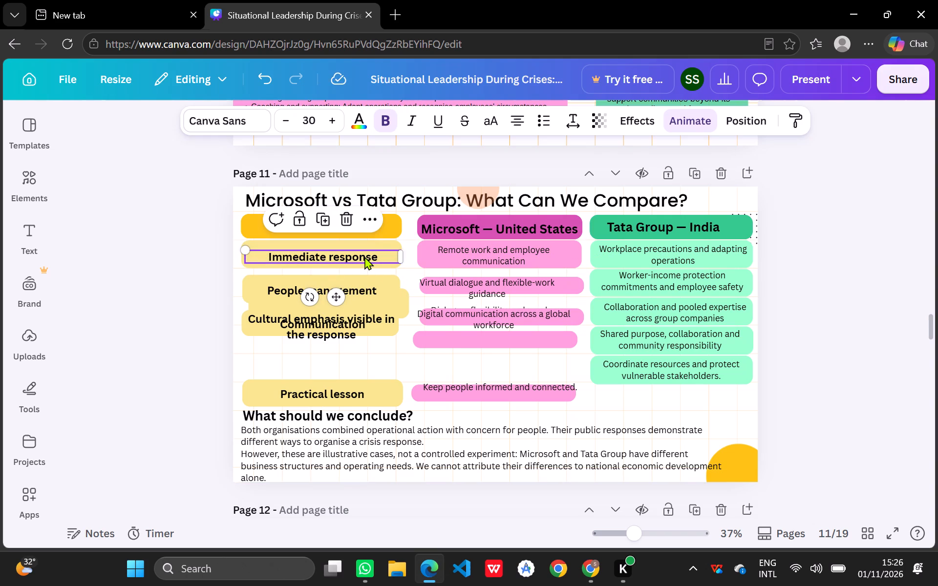
click(364, 256)
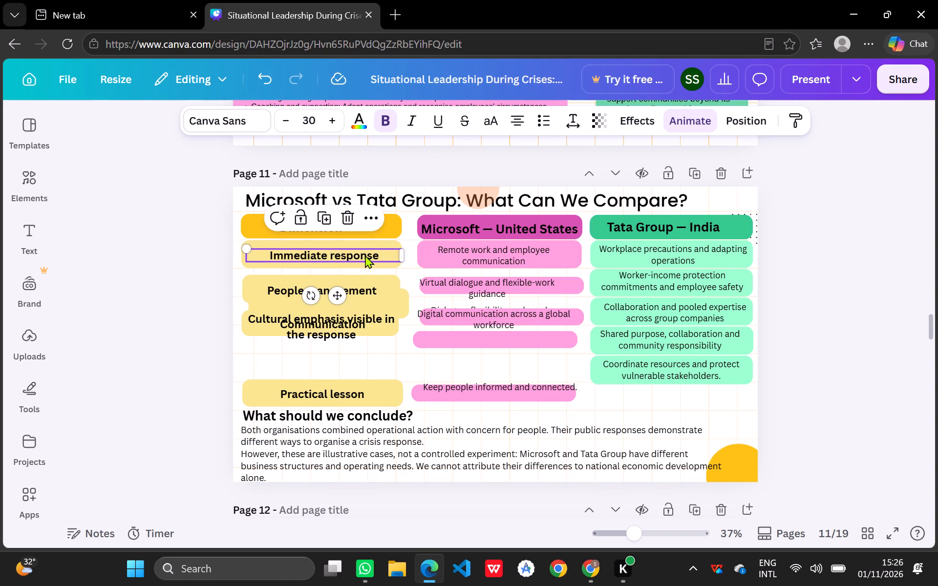
click(365, 255)
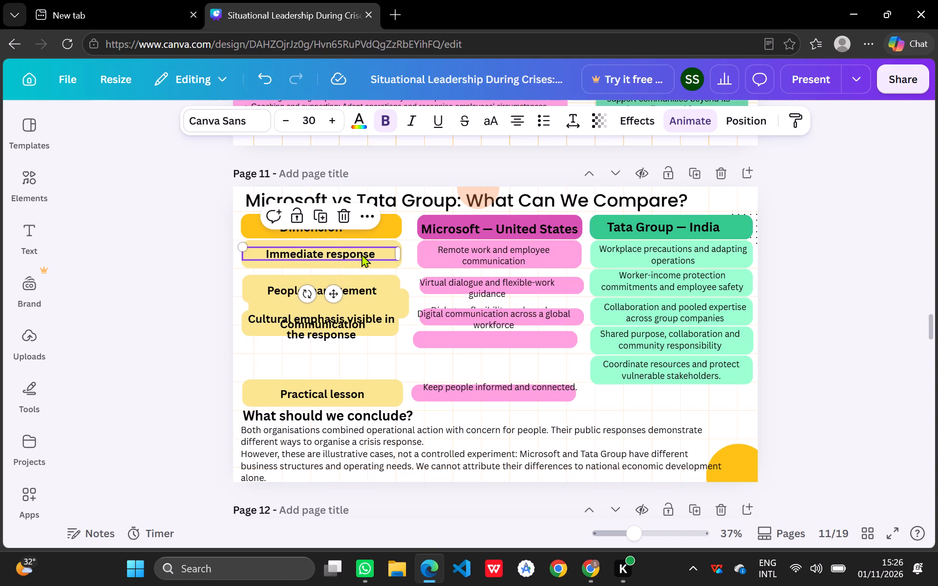
click(361, 263)
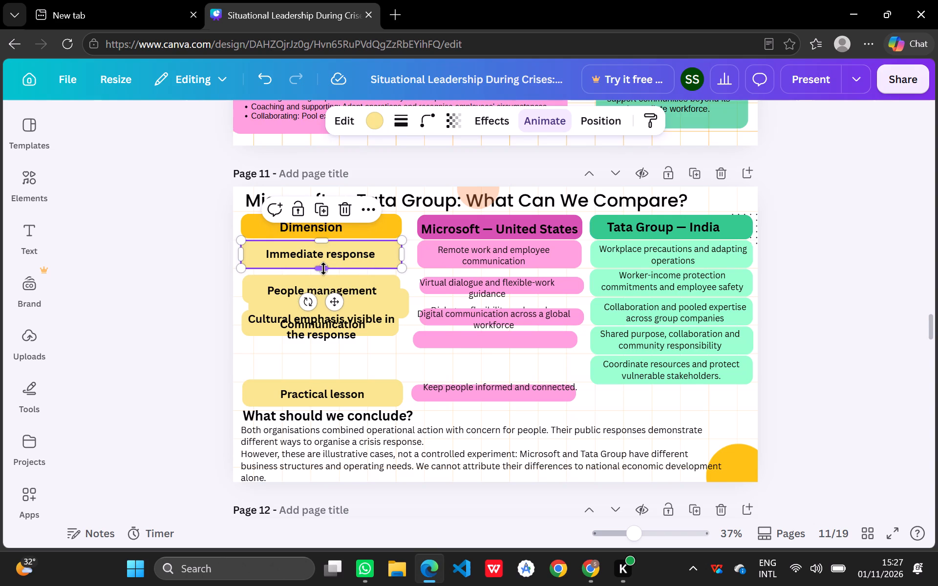
click(322, 268)
Extend the top edge of the yellow "People management" box up to sit close beneath the "Immediate response" box.
click(350, 276)
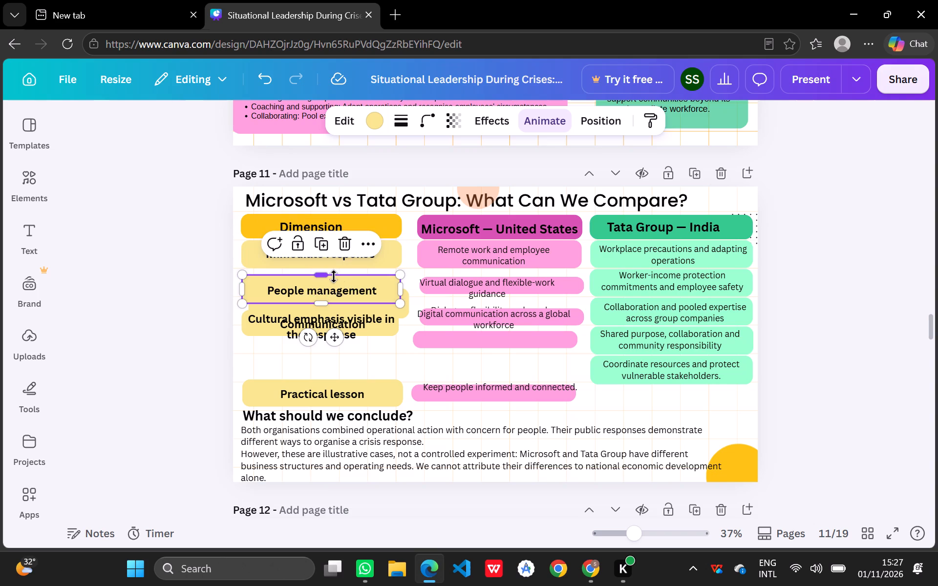
click(321, 272)
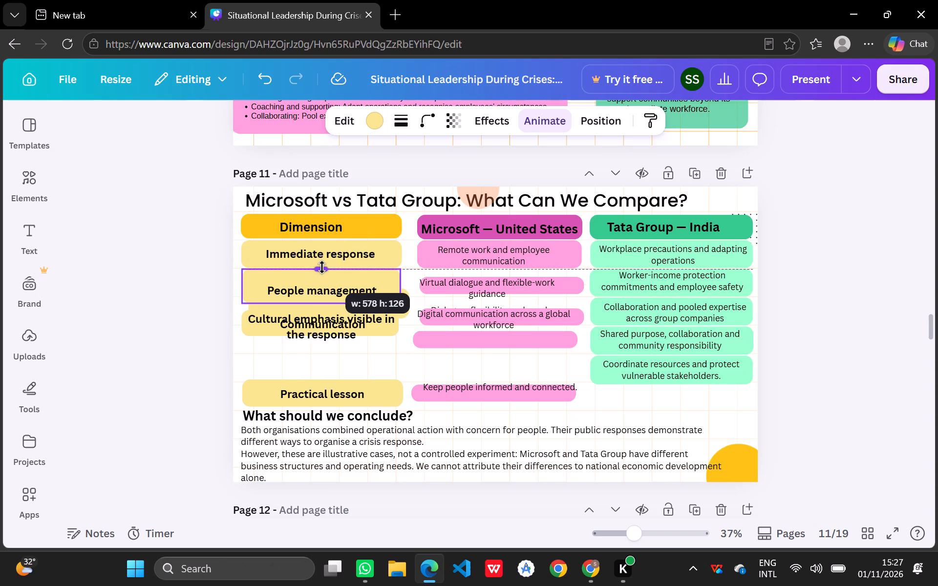
click(323, 269)
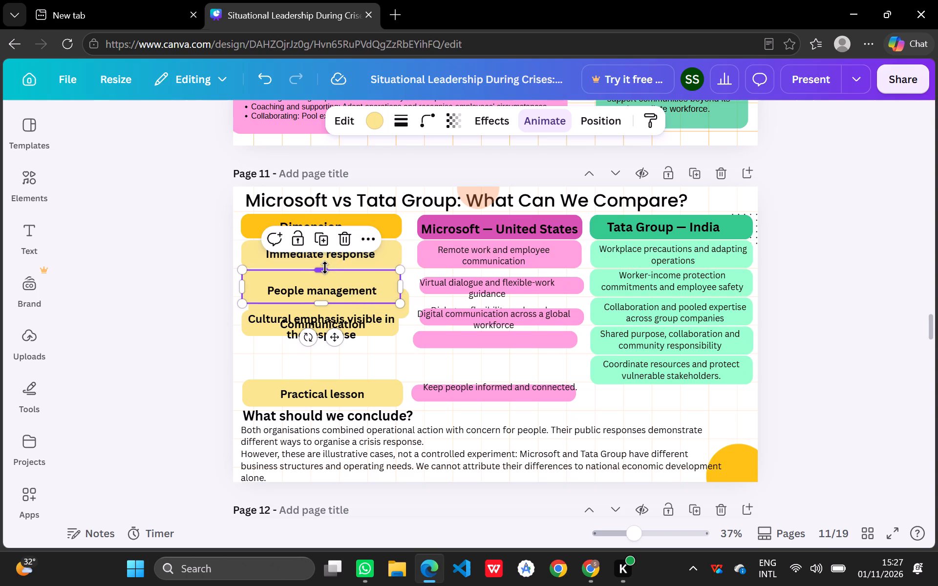
click(430, 272)
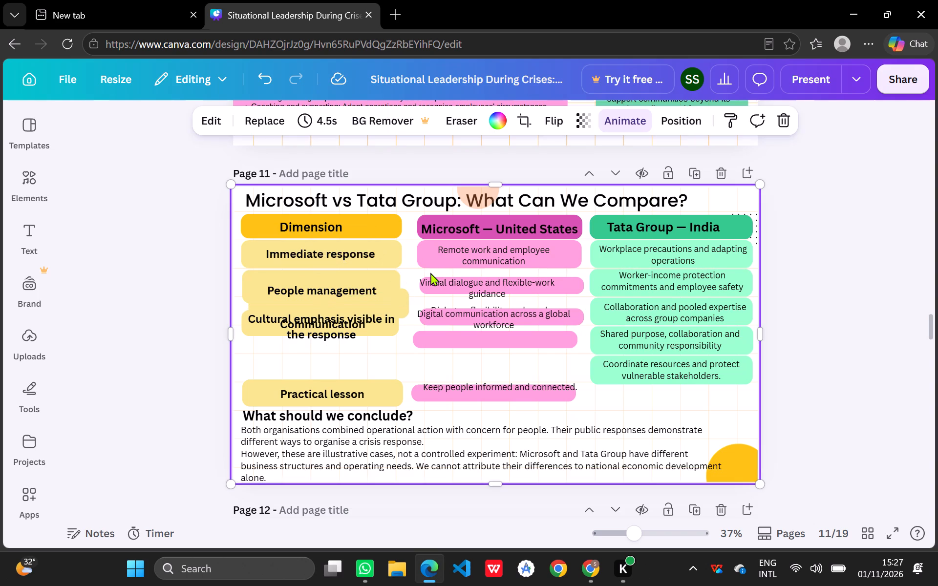
Move the "People management" text up slightly to centre it in its yellow box.
click(331, 293)
drag(331, 293, 332, 286)
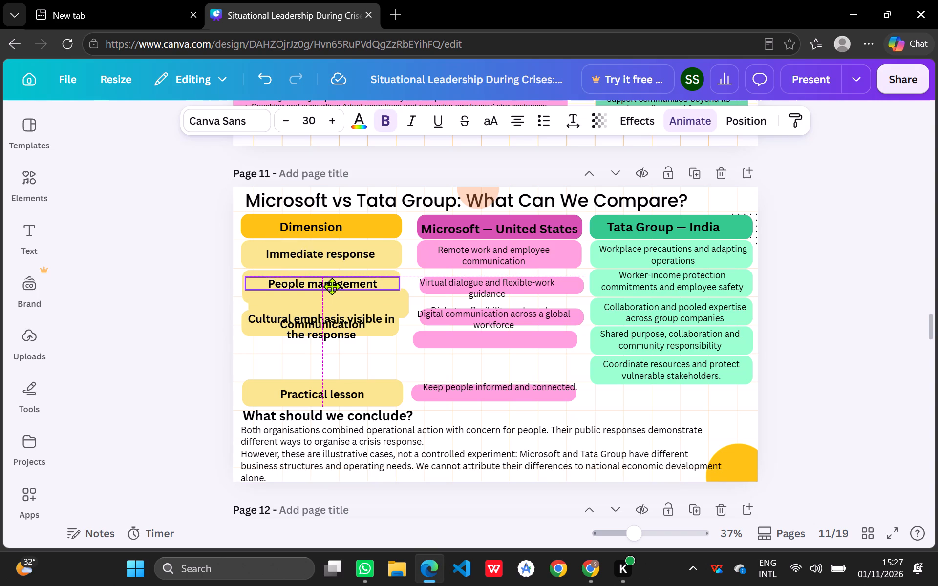
drag(332, 286, 330, 288)
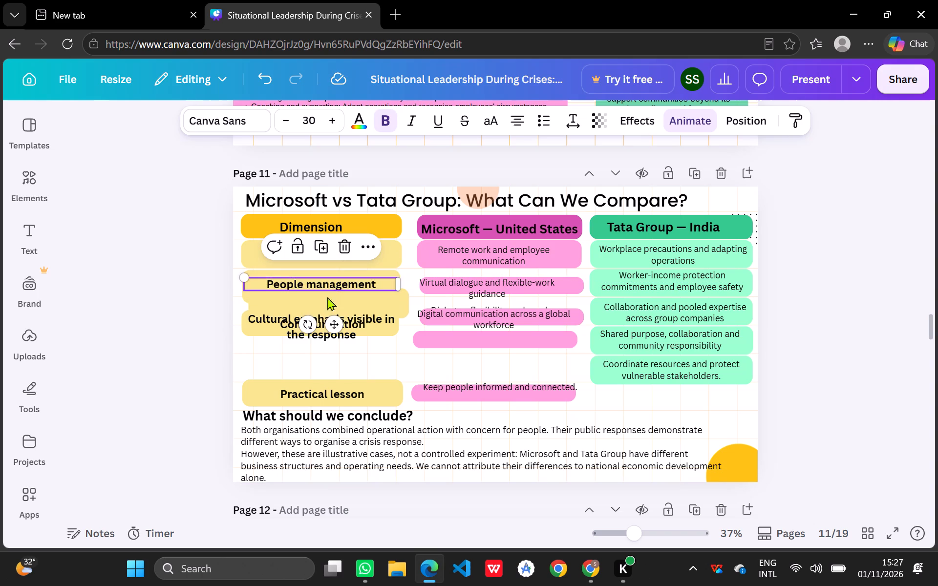
Move the "Cultural emphasis visible in the response" text down, off the "Communication" text, to just above "Practical lesson".
drag(300, 335, 302, 390)
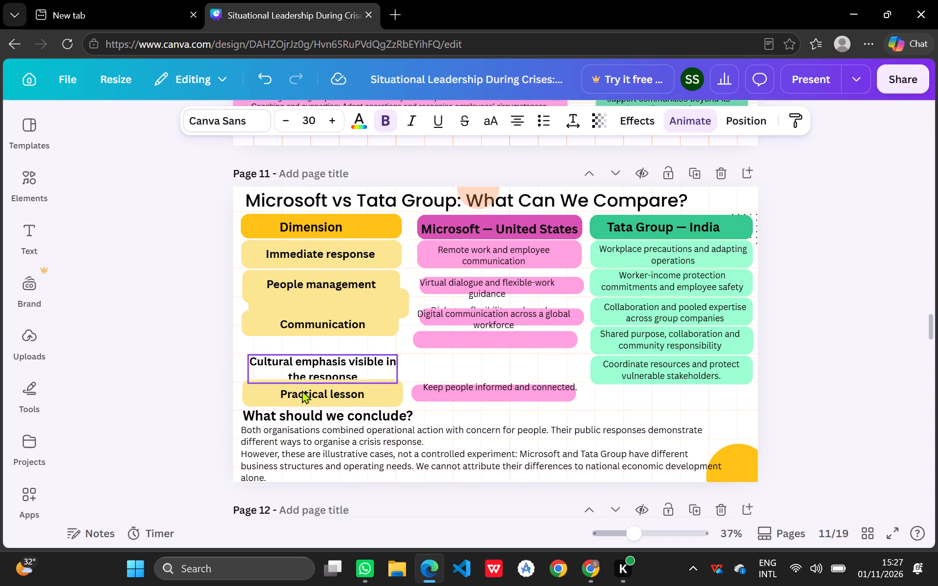
drag(302, 390, 298, 384)
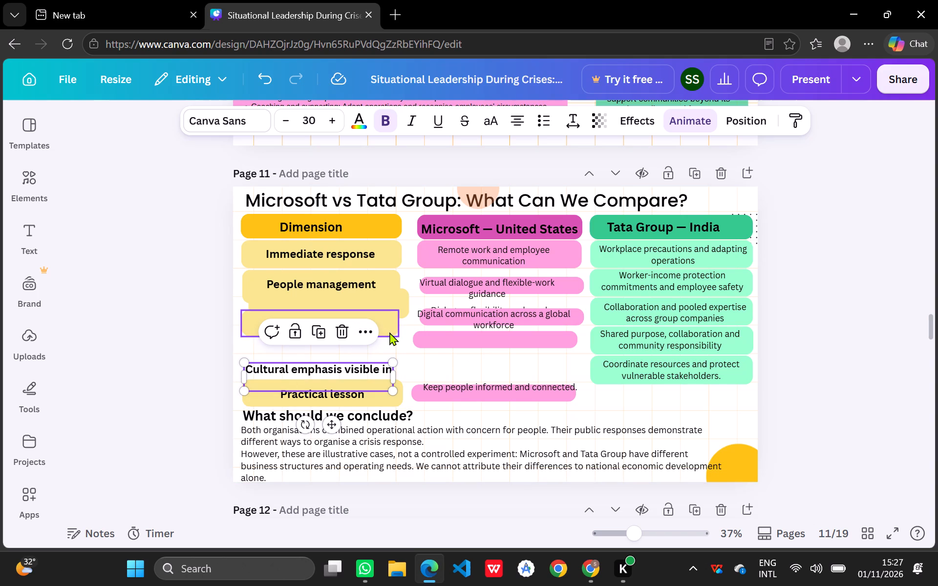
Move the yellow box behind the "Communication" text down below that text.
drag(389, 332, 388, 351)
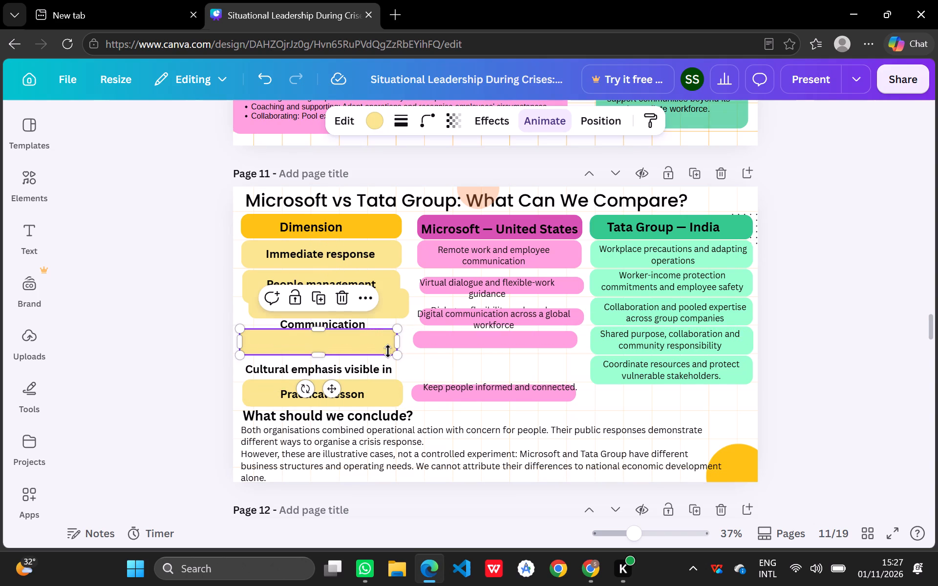
Move the spare yellow box below "People management" down behind the "Cultural emphasis" text, close above the "Practical lesson" box.
drag(395, 312, 392, 328)
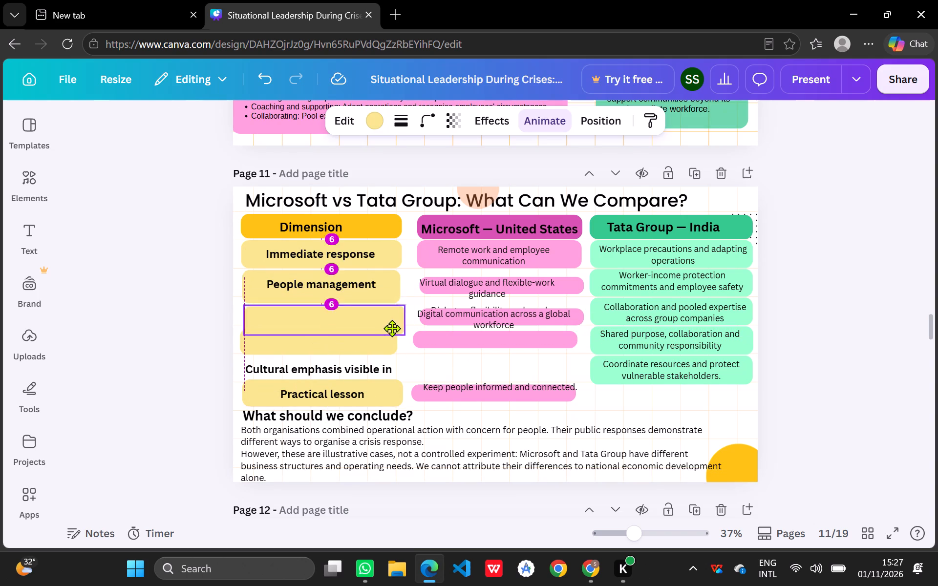
drag(392, 328, 392, 312)
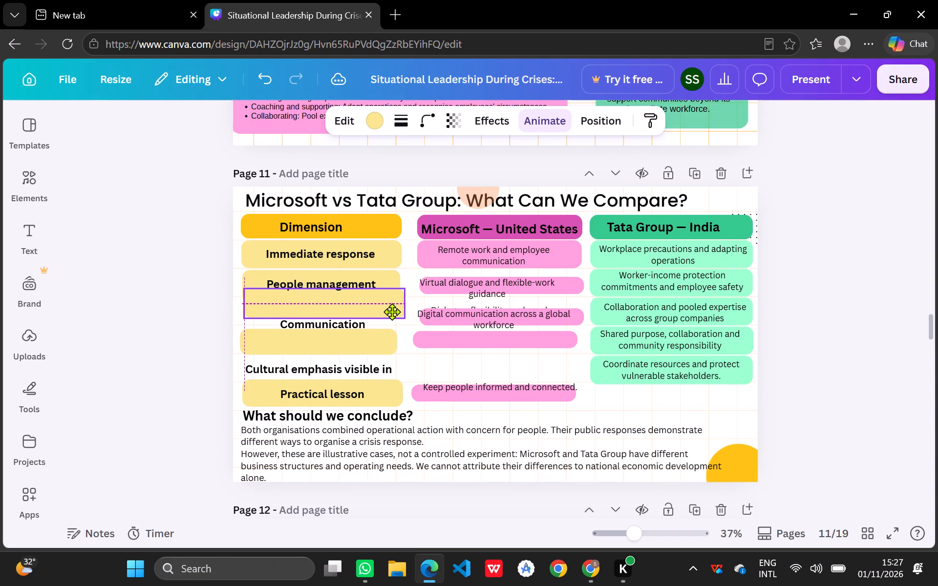
drag(392, 312, 389, 336)
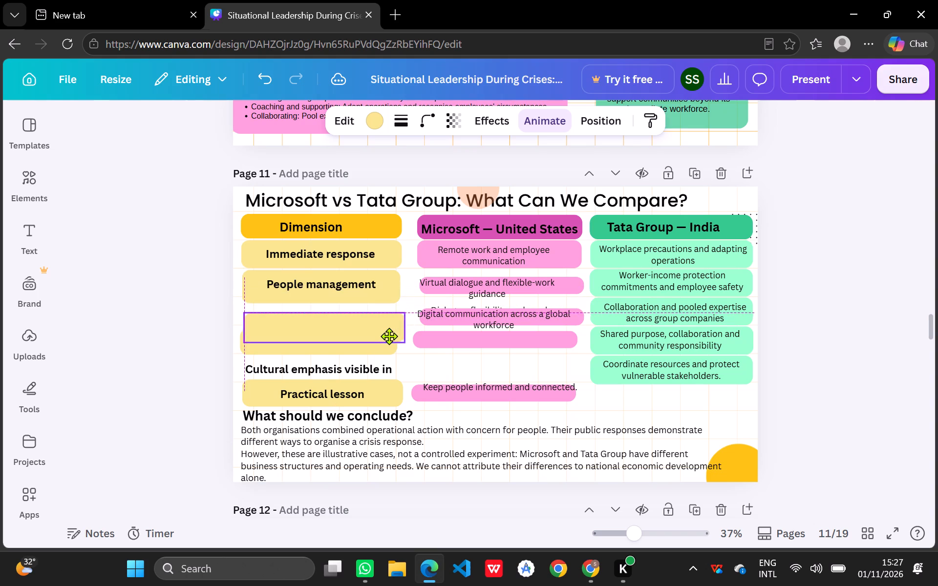
drag(389, 336, 390, 372)
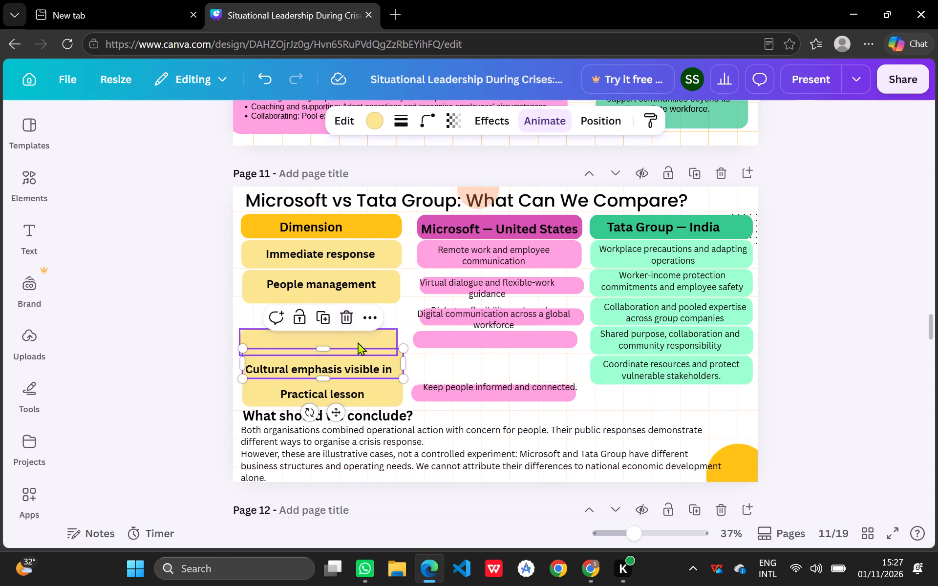
click(444, 360)
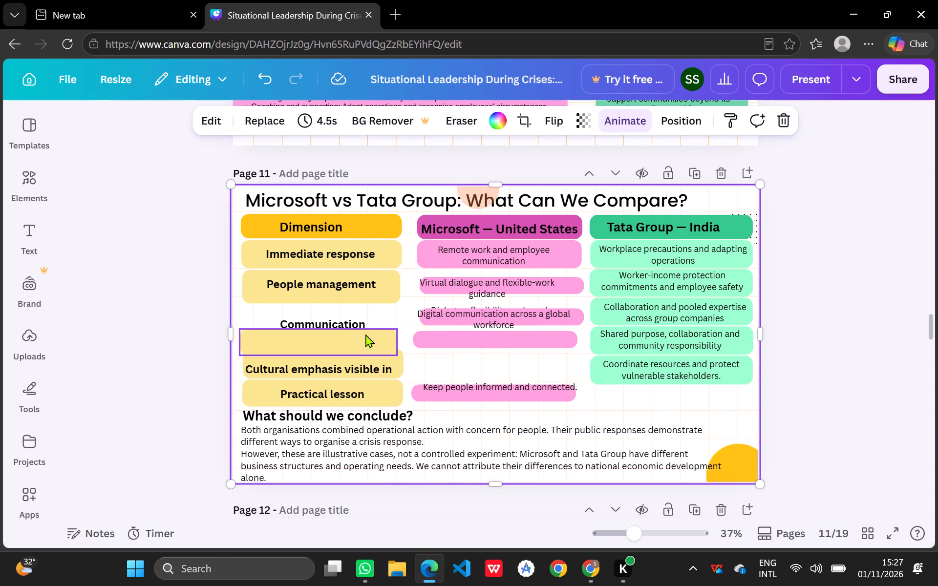
Move the remaining yellow box up behind the "Communication" text so the text sits centred in it.
drag(345, 336, 346, 319)
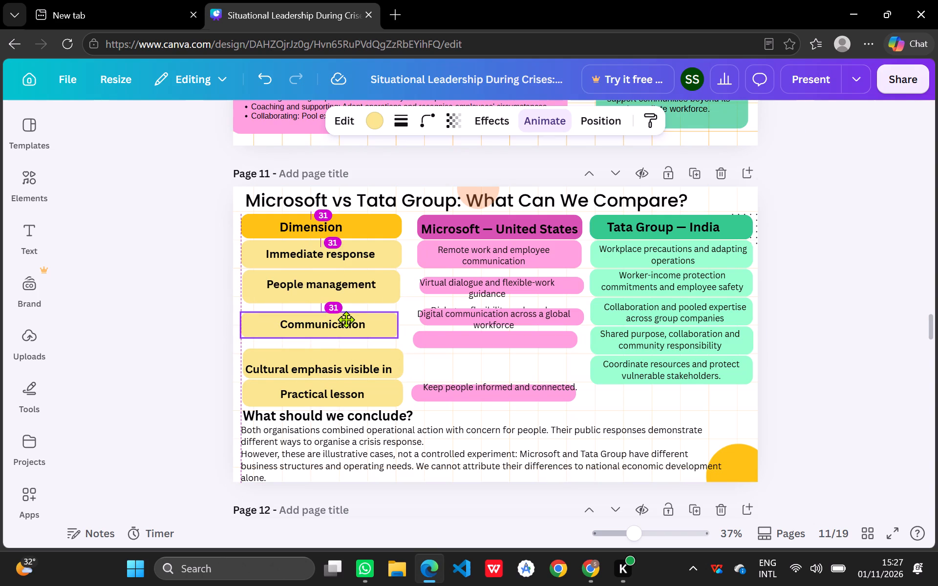
drag(346, 319, 347, 320)
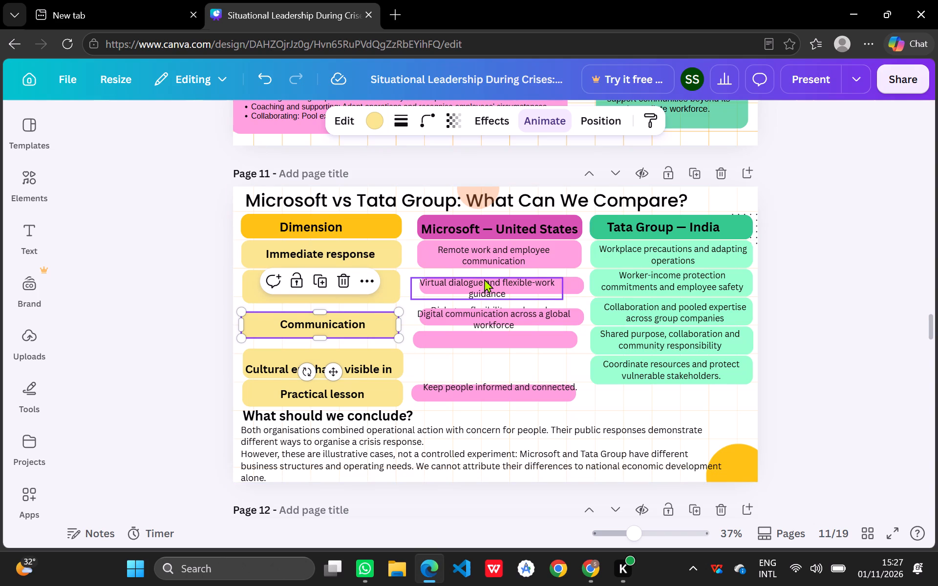
Move the "Virtual dialogue and flexible-work guidance" text right to centre it horizontally over its pink box.
click(484, 279)
drag(484, 279, 498, 278)
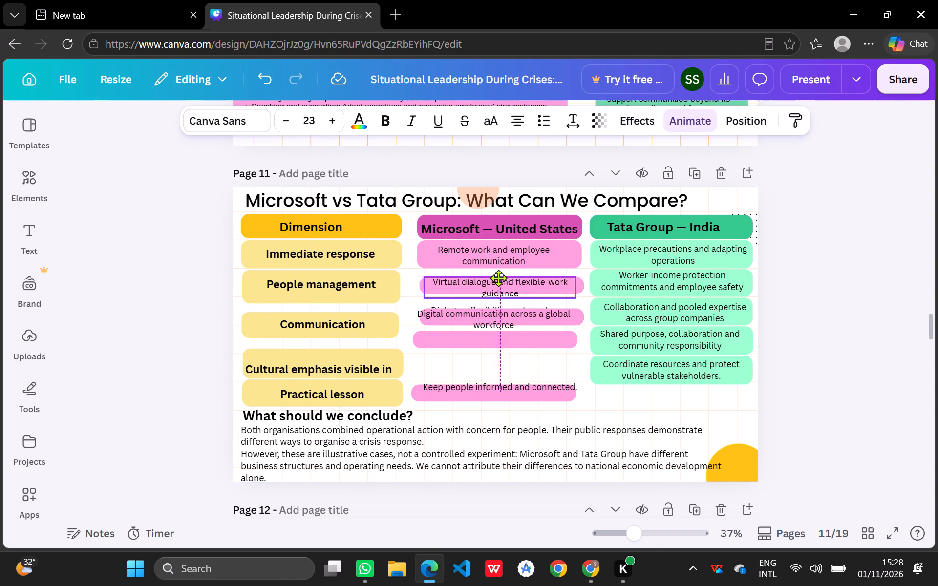
drag(498, 278, 497, 277)
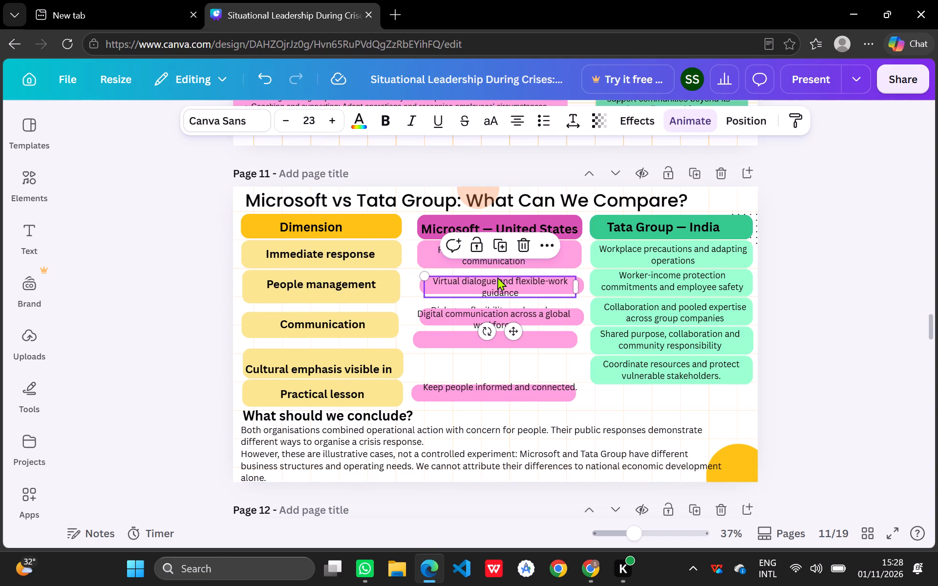
Extend the pink "Virtual dialogue" box at its top and bottom edges to a height of about 96.
click(415, 288)
click(409, 295)
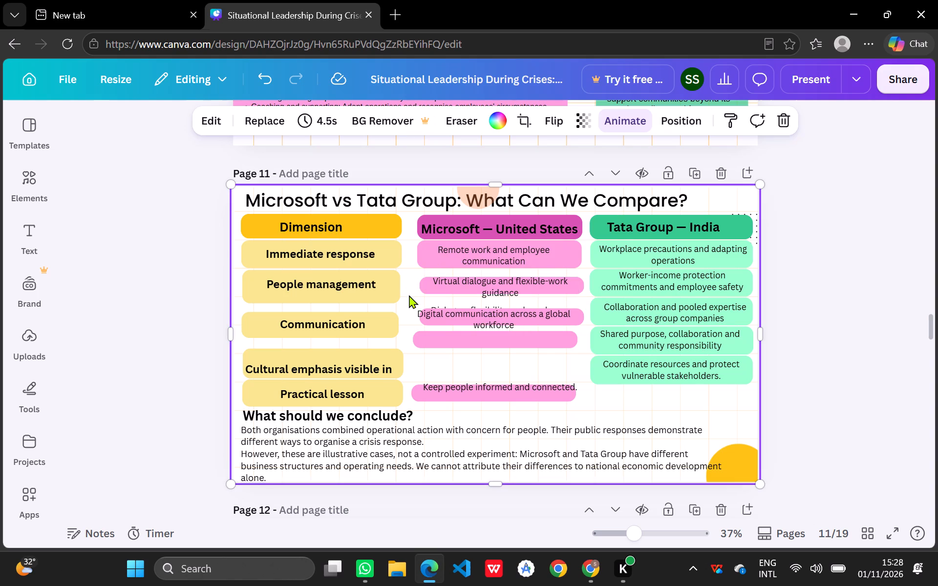
click(420, 288)
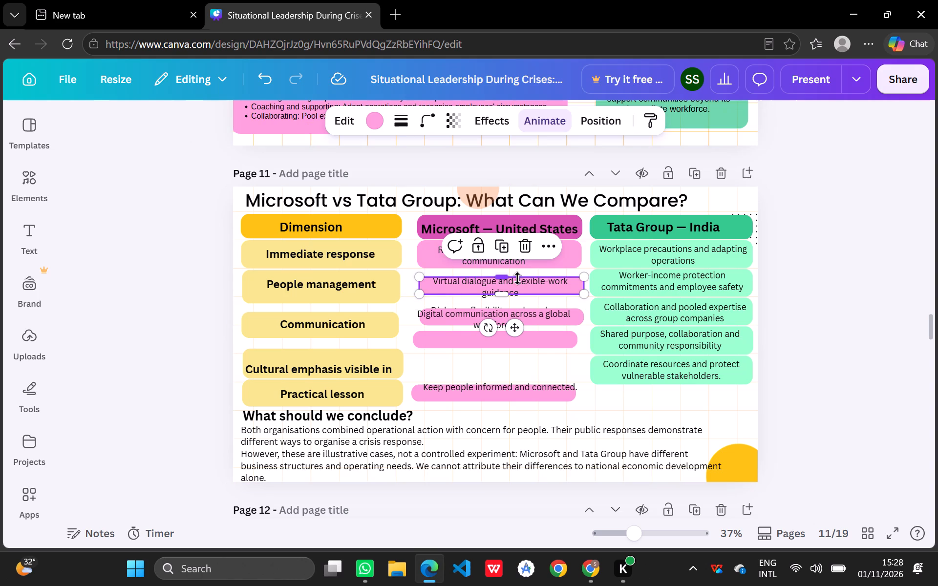
drag(504, 277, 506, 273)
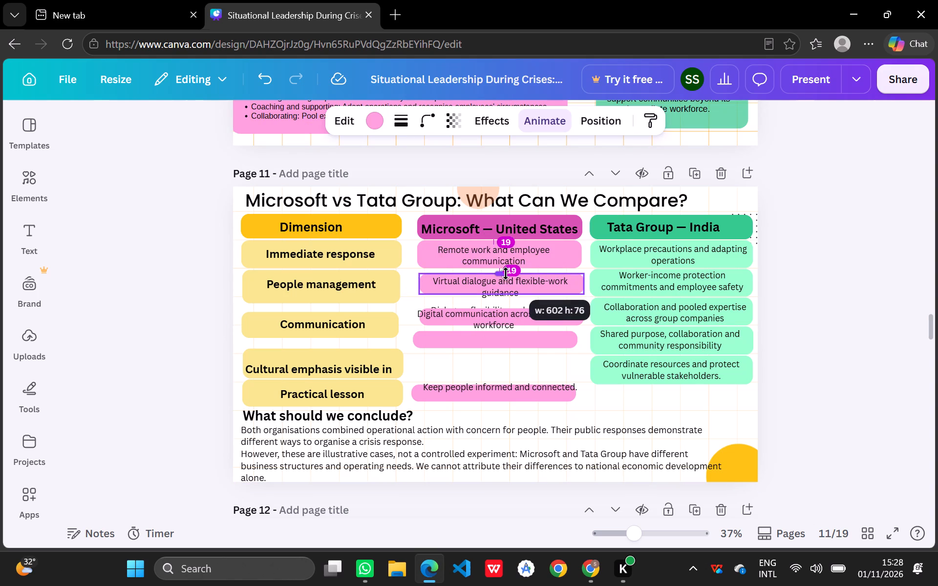
drag(506, 273, 506, 271)
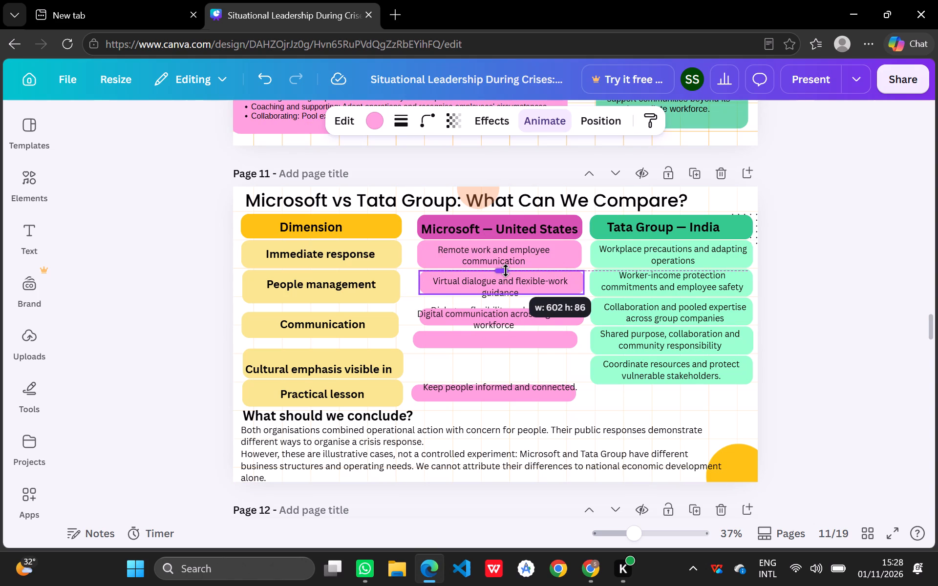
drag(506, 271, 505, 269)
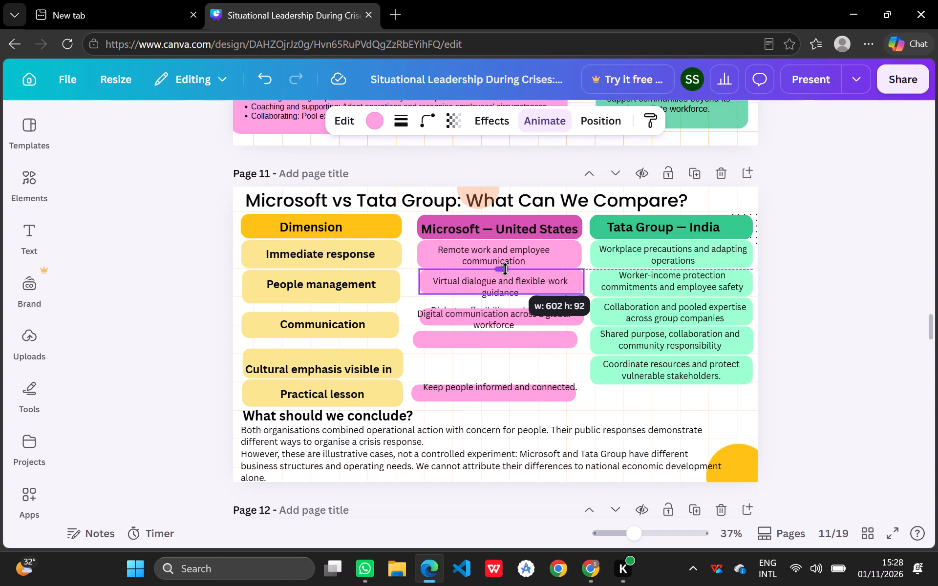
drag(505, 269, 505, 271)
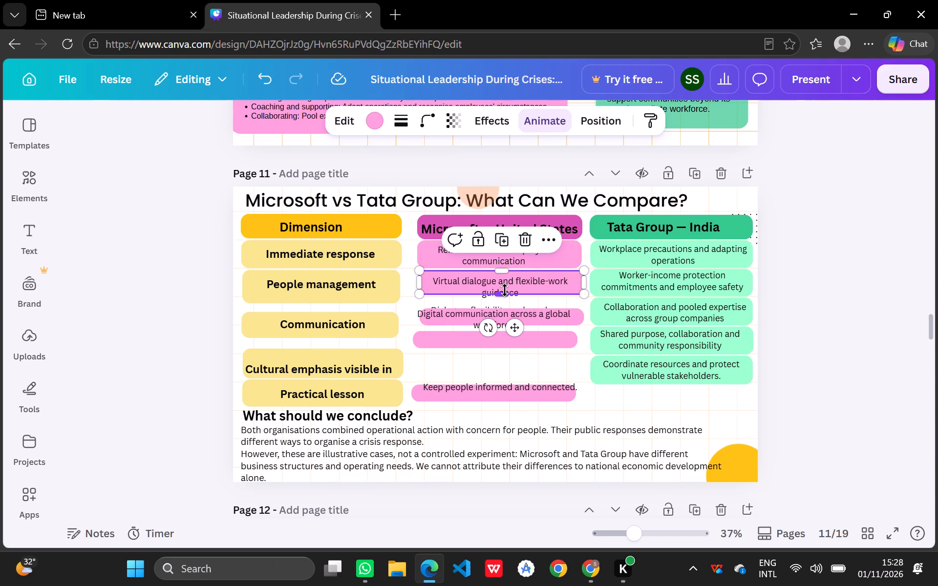
click(503, 293)
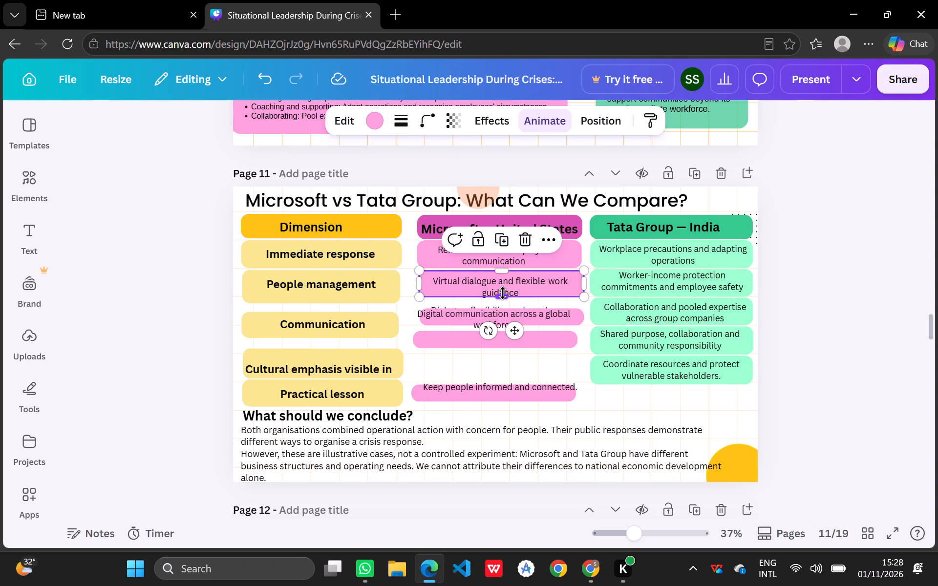
Move the "Virtual dialogue and flexible-work guidance" text up slightly to centre it in the enlarged pink box.
click(506, 286)
click(506, 286)
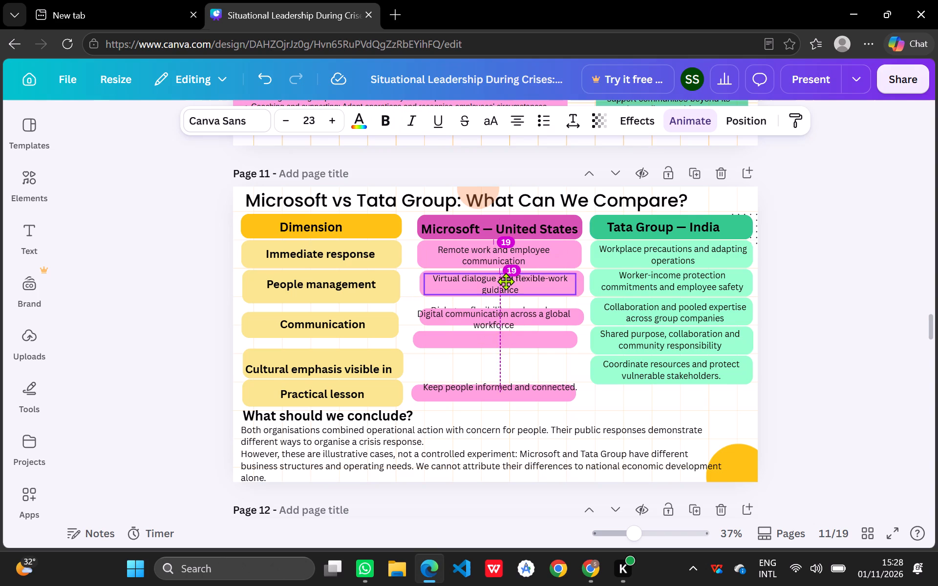
click(506, 284)
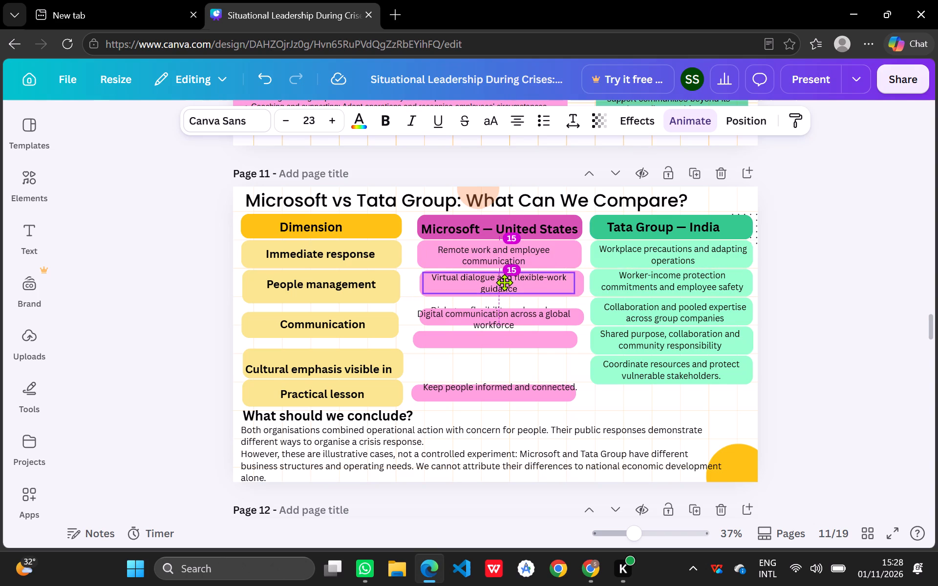
click(531, 299)
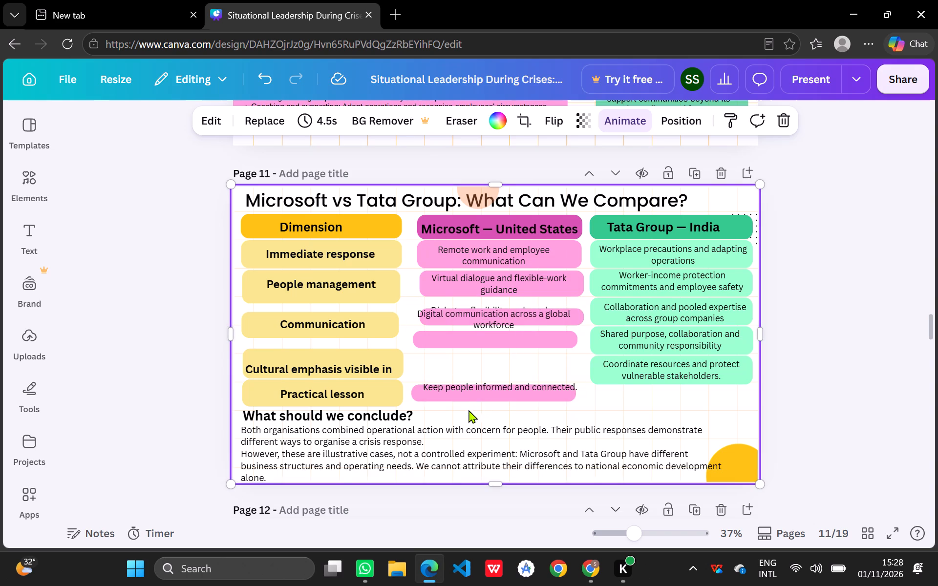
Narrow the pink "Virtual dialogue" box from its right edge to a width of 591, in line with the box above.
click(580, 286)
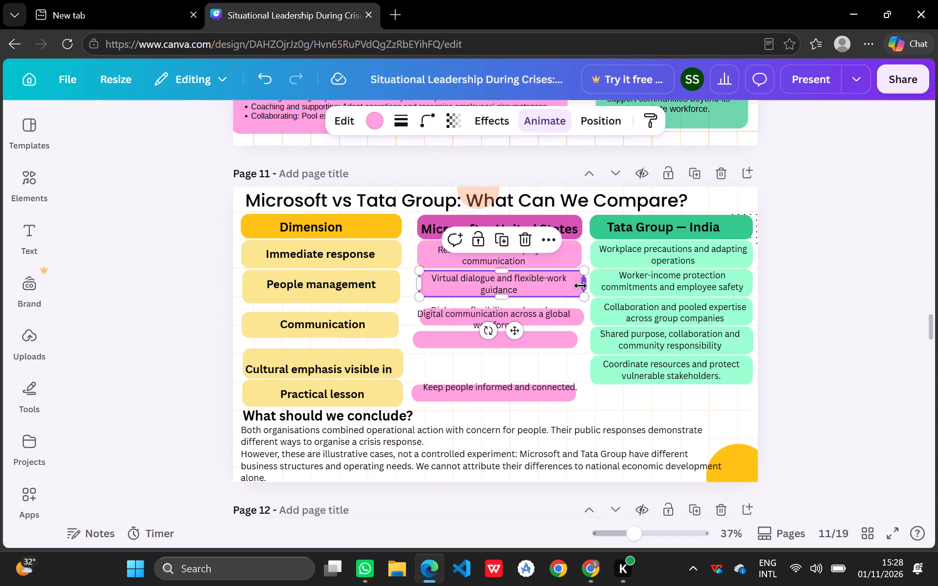
drag(585, 284, 582, 285)
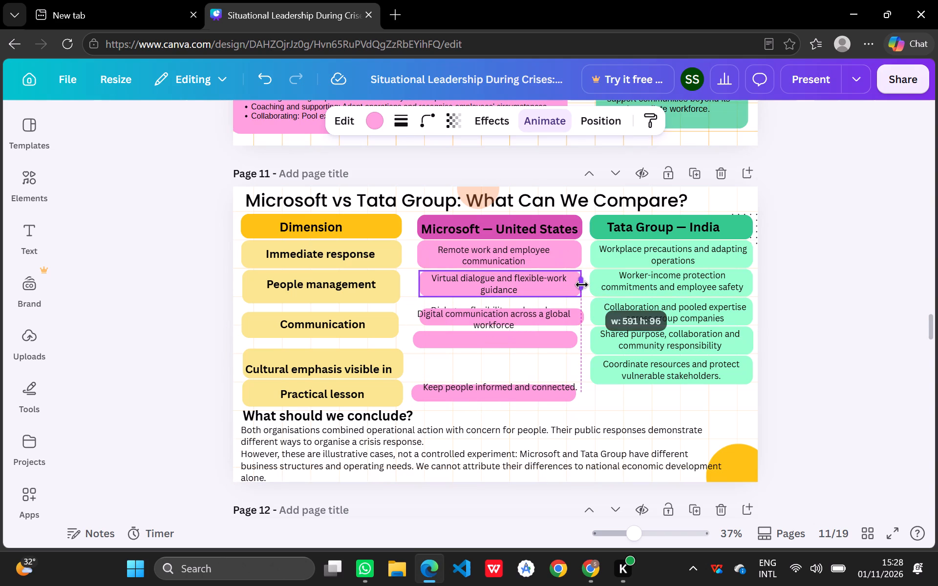
drag(582, 285, 582, 276)
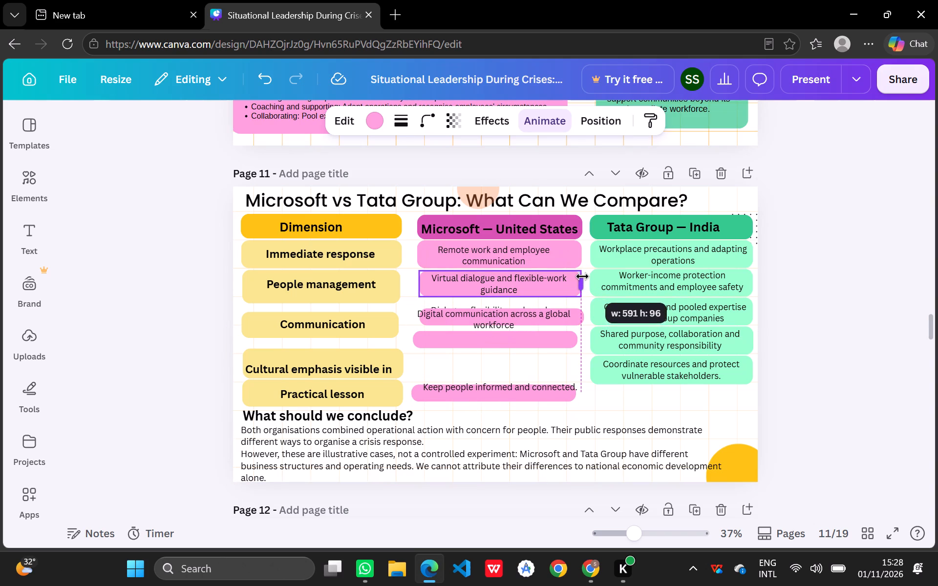
drag(582, 276, 581, 278)
Narrow the pink "Digital communication" box to a width of 591 and extend its top edge up close beneath the "Virtual dialogue" box.
click(580, 316)
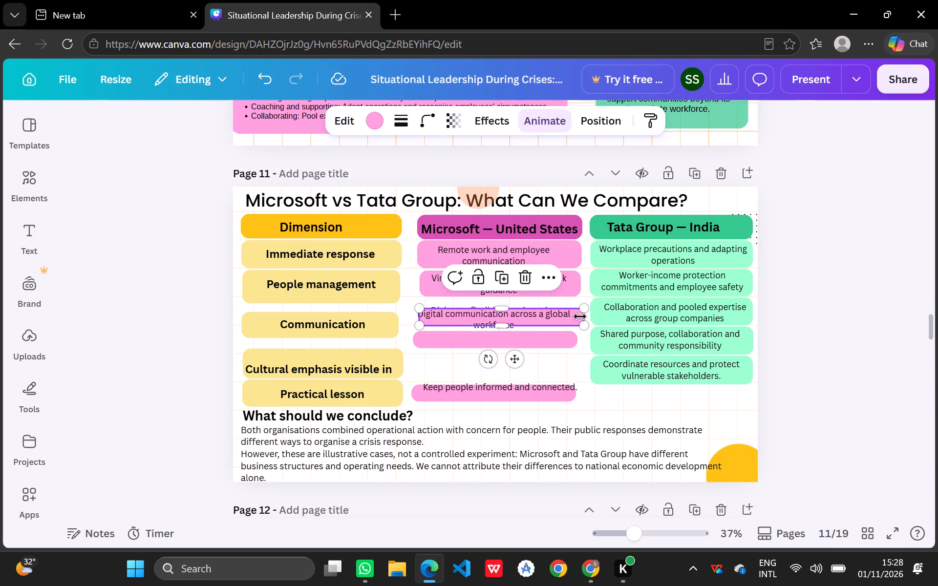
click(583, 316)
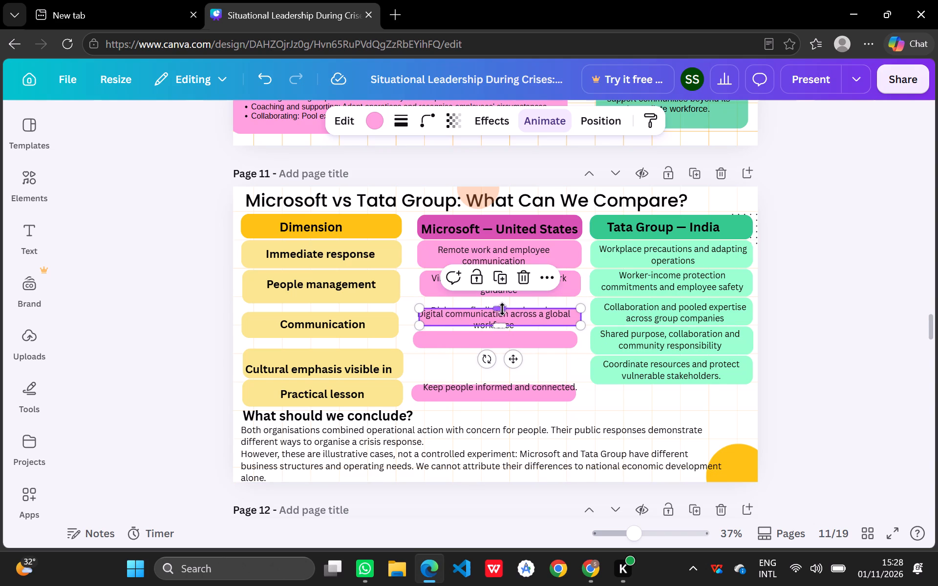
drag(503, 309, 503, 302)
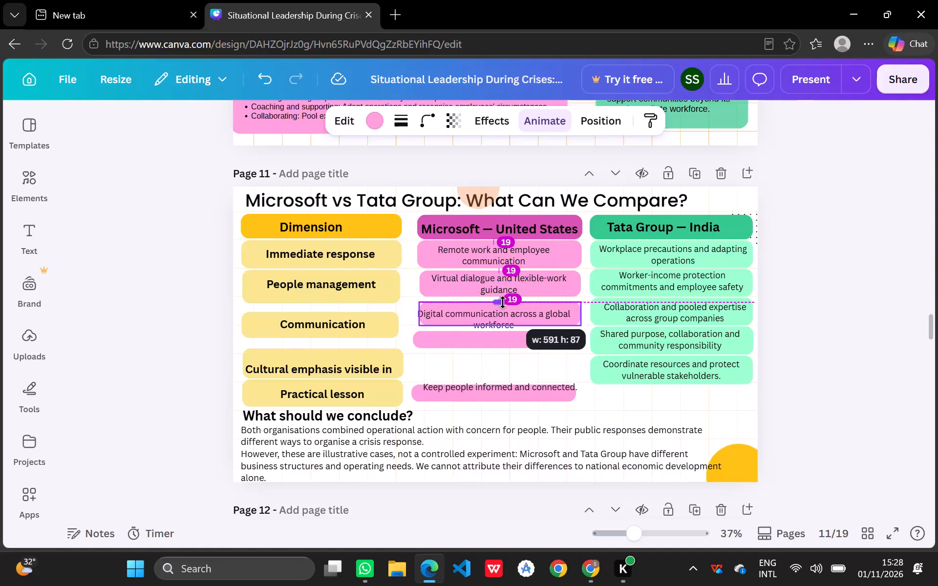
drag(503, 302, 504, 299)
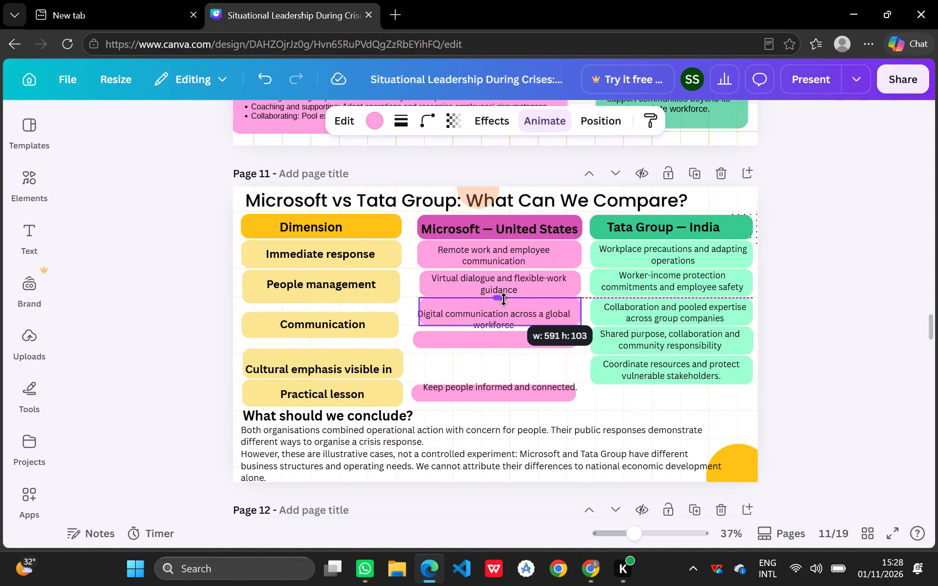
drag(504, 299, 504, 301)
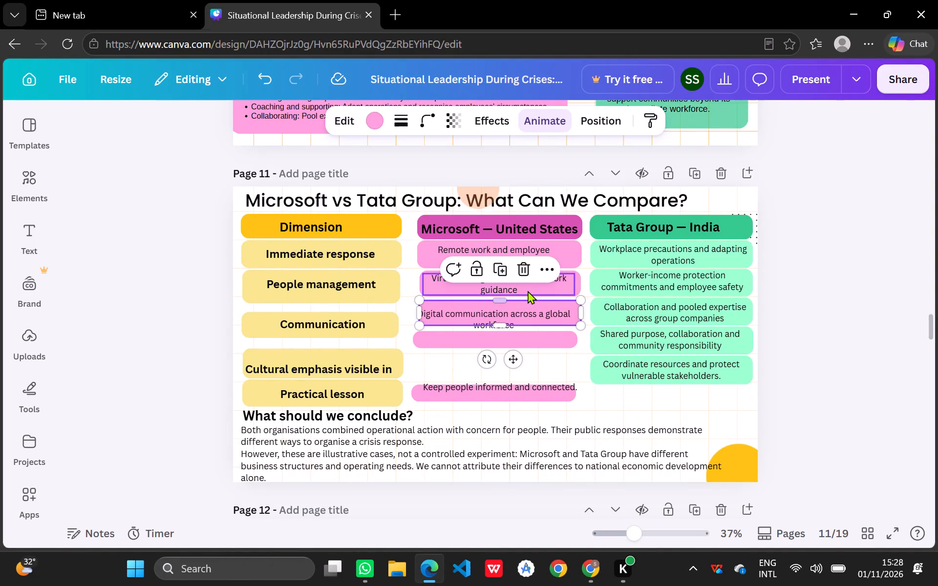
Extend the top edge of the pink "Virtual dialogue" box up slightly towards the "Remote work" box.
click(529, 291)
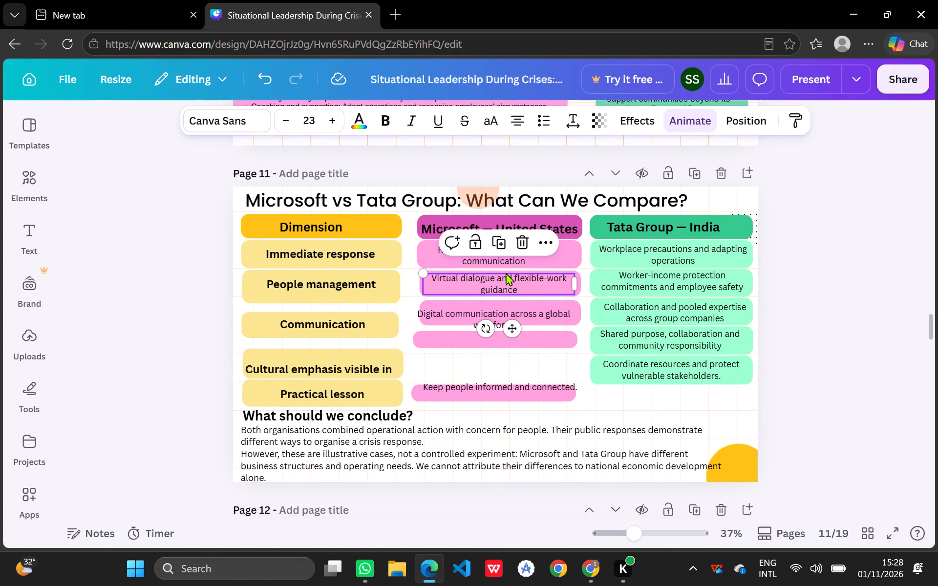
click(505, 271)
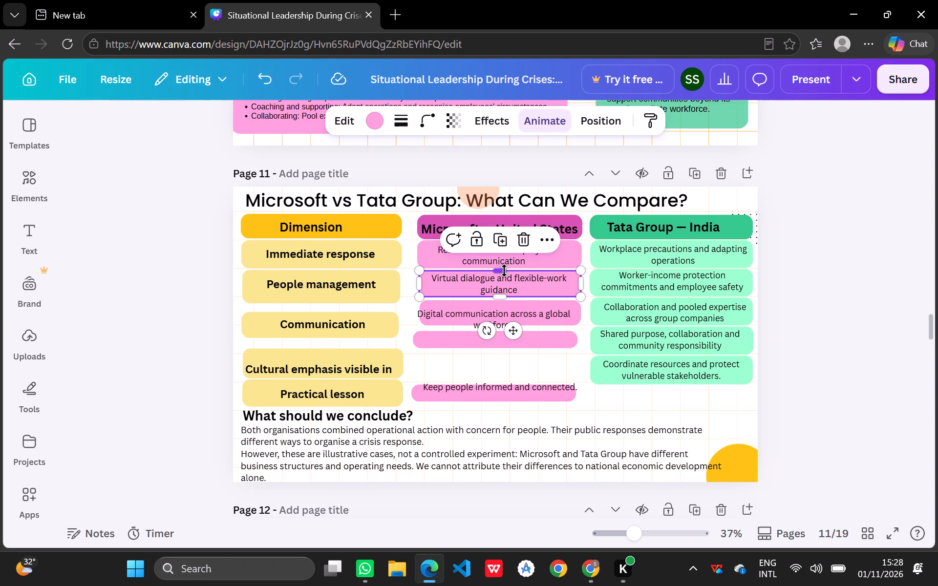
click(504, 271)
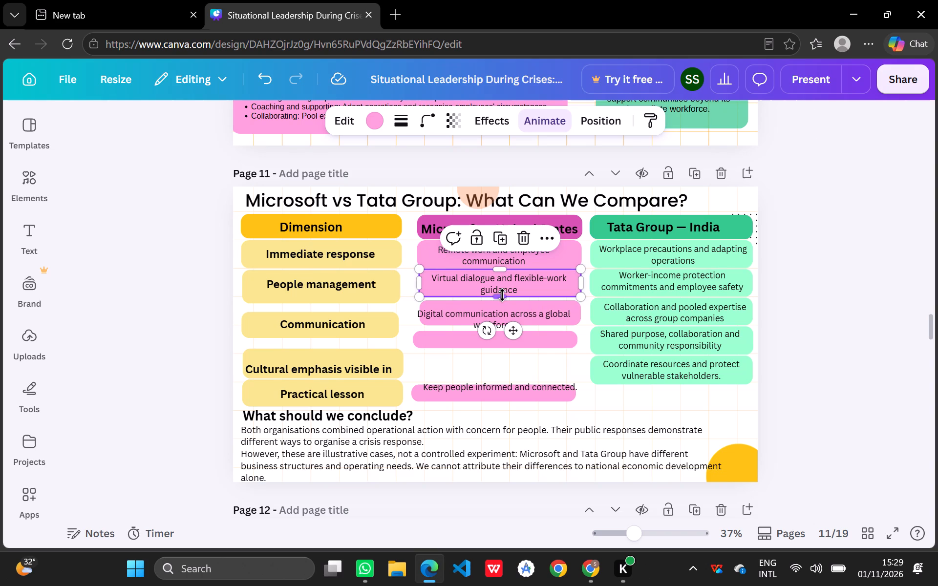
Extend the top edge of the pink "Digital communication" box up slightly to sit close beneath the "Virtual dialogue" box.
click(513, 312)
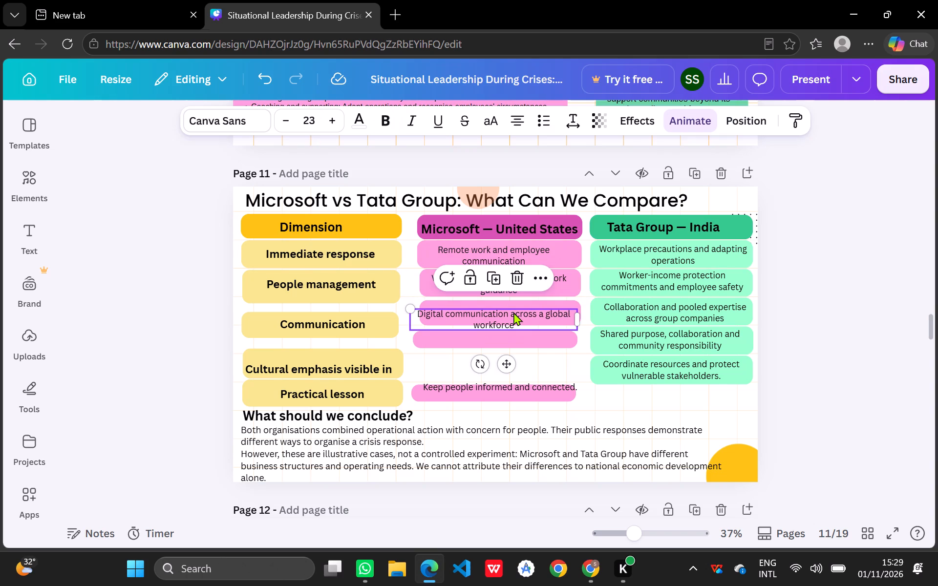
click(513, 306)
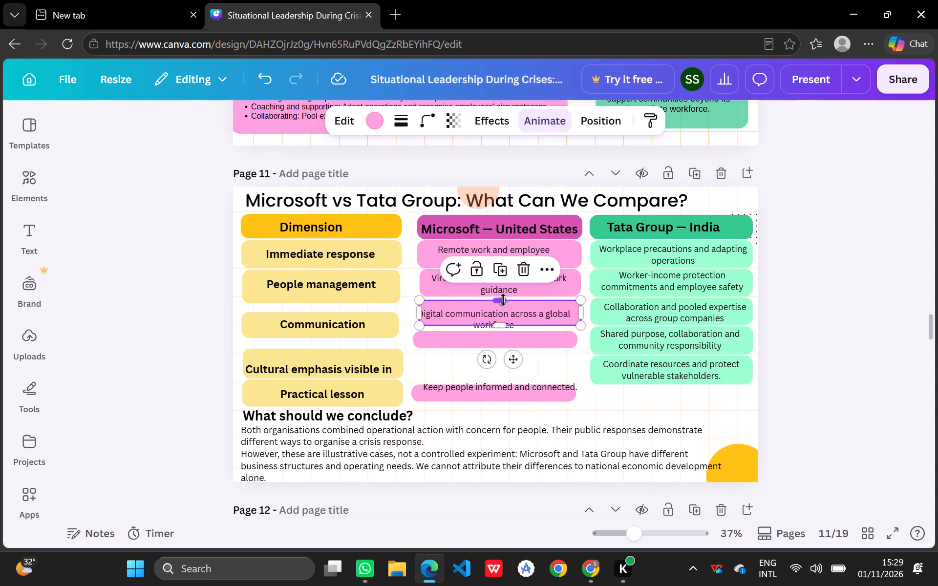
click(503, 300)
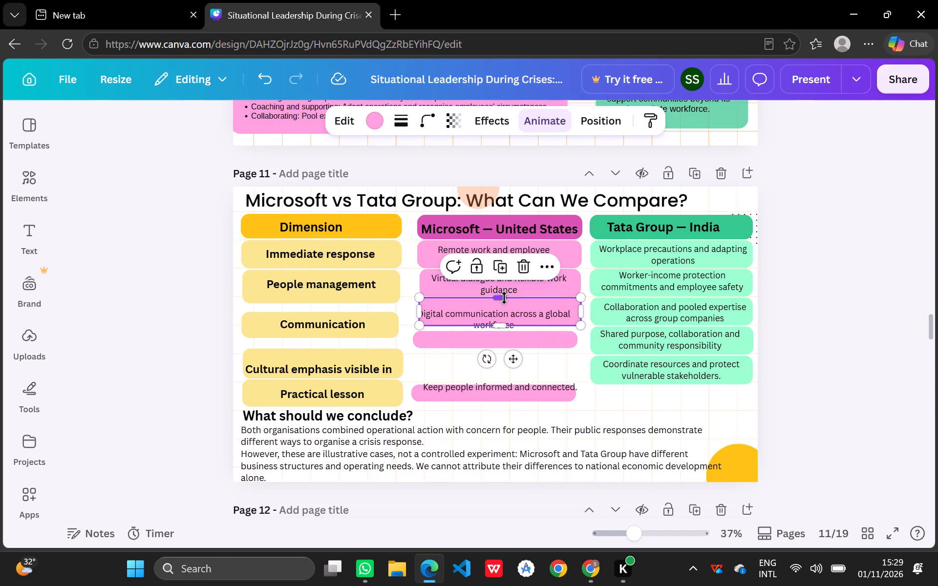
Move the thin empty pink box down and slightly right, clear of the "Digital communication" text and in line with the column.
click(505, 340)
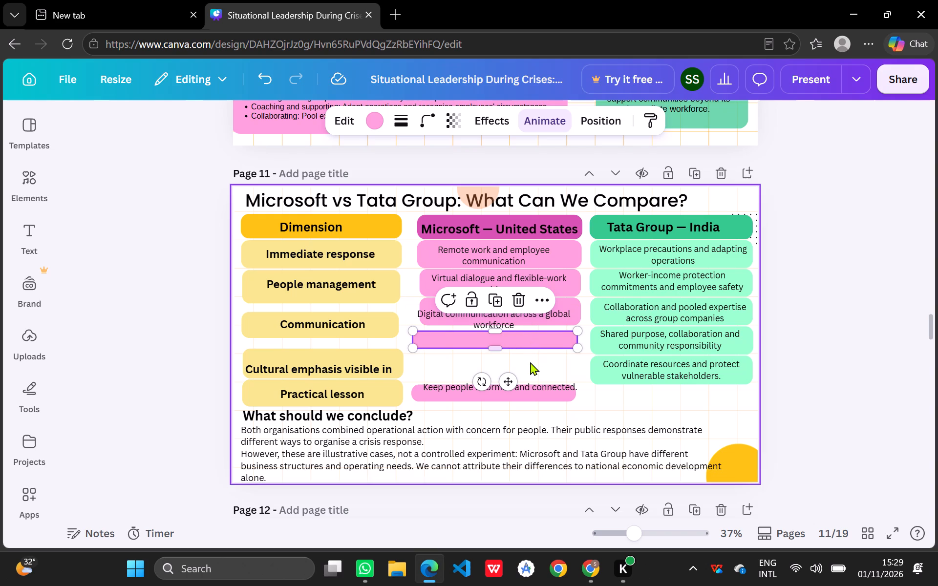
click(530, 364)
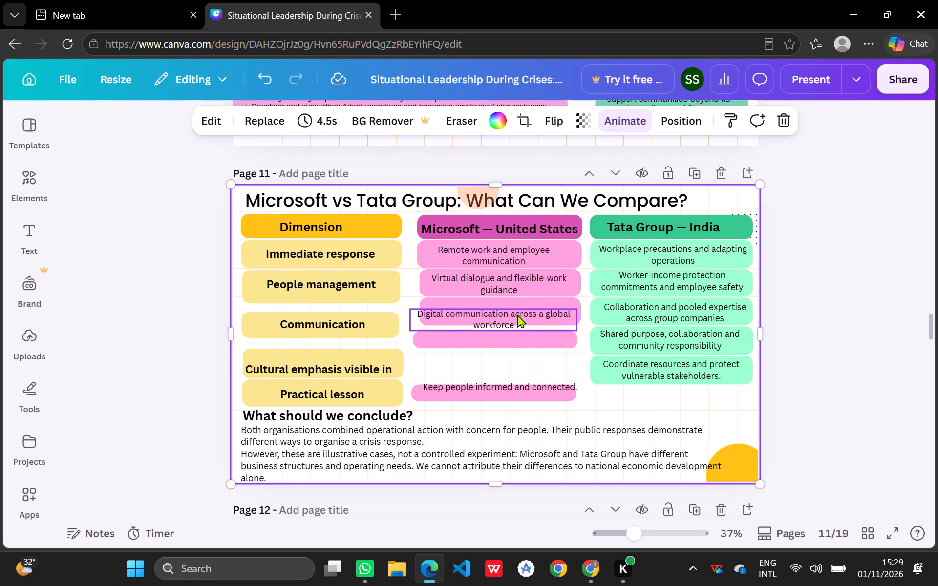
drag(510, 343, 510, 361)
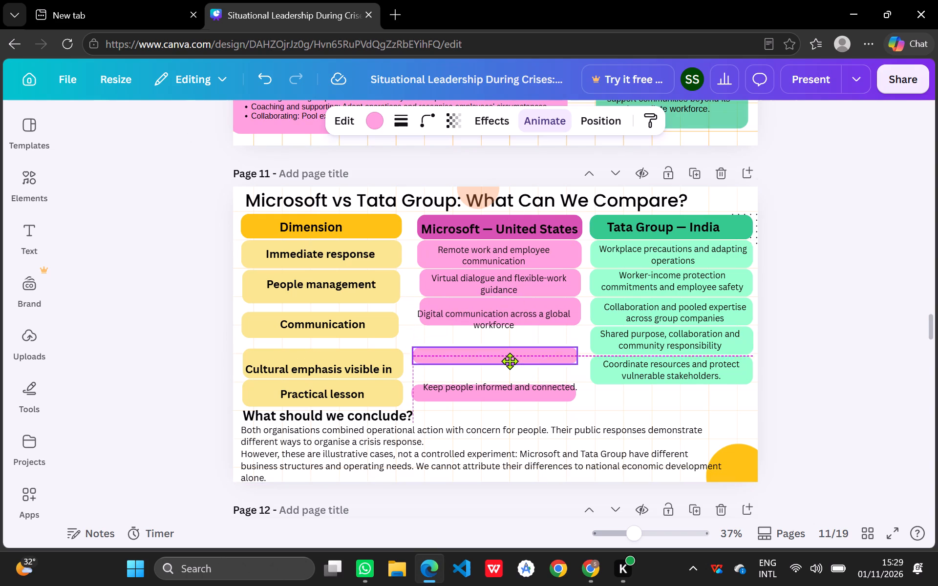
drag(510, 361, 515, 358)
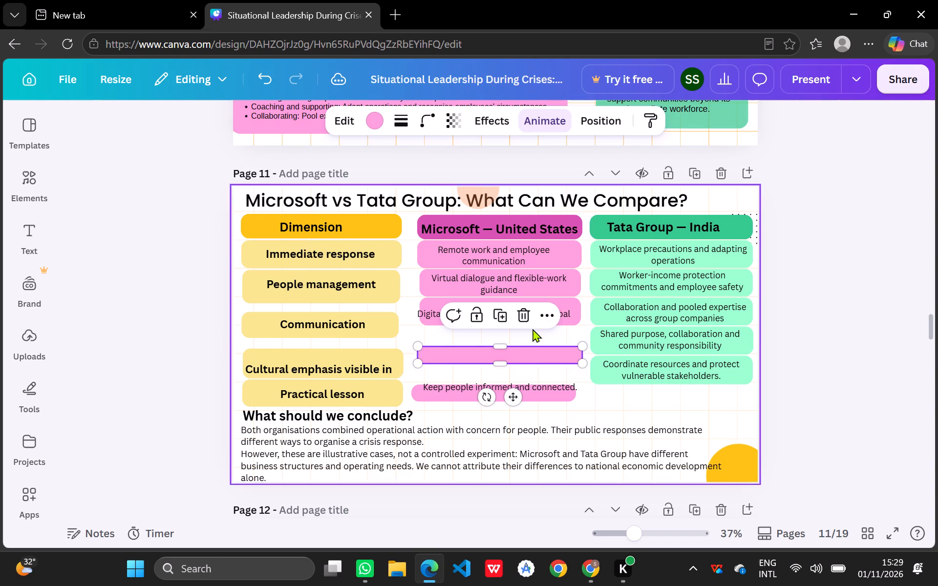
click(536, 339)
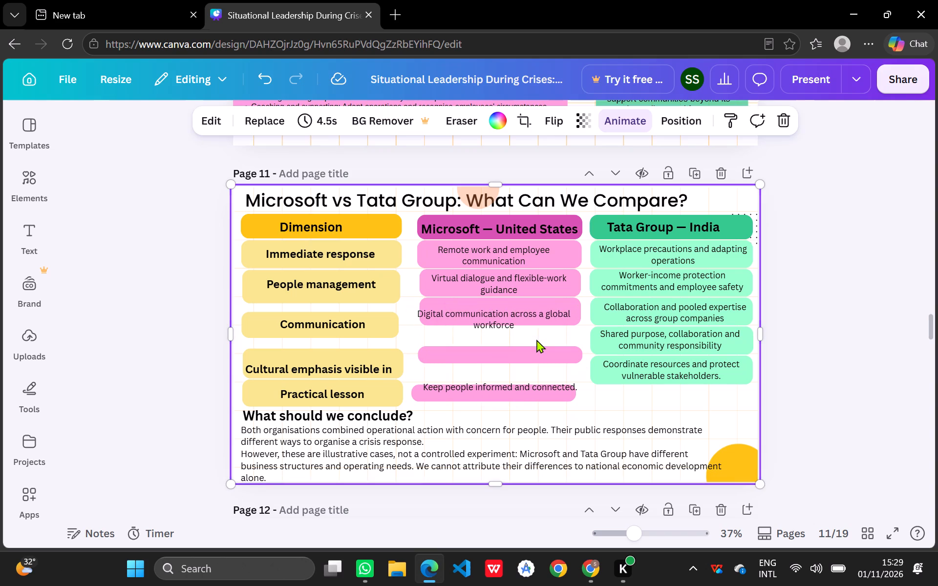
Move the "Digital communication" text and its pink box down, and shift the covered "Dialogue, flexibility and employee connection" text to the column's bottom.
drag(554, 313, 557, 360)
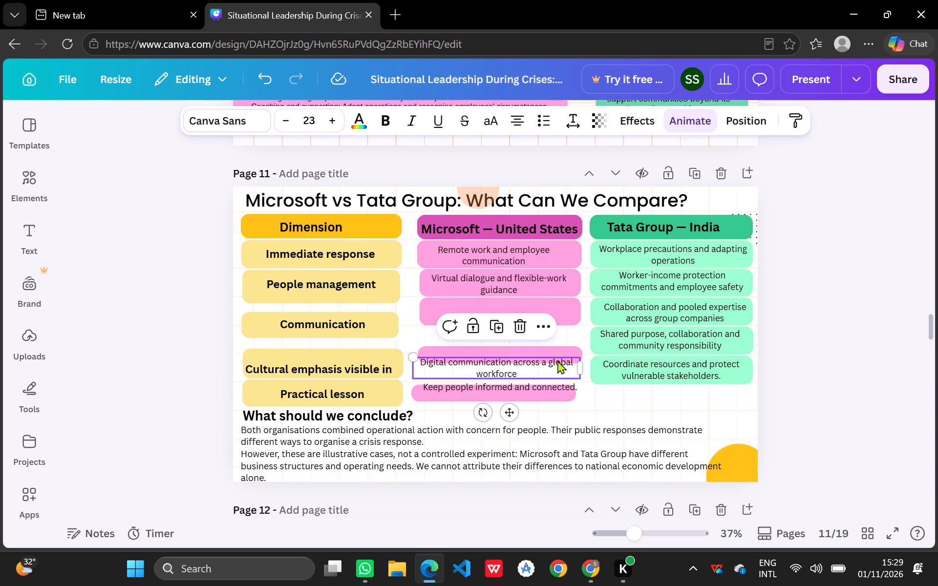
drag(563, 315, 563, 345)
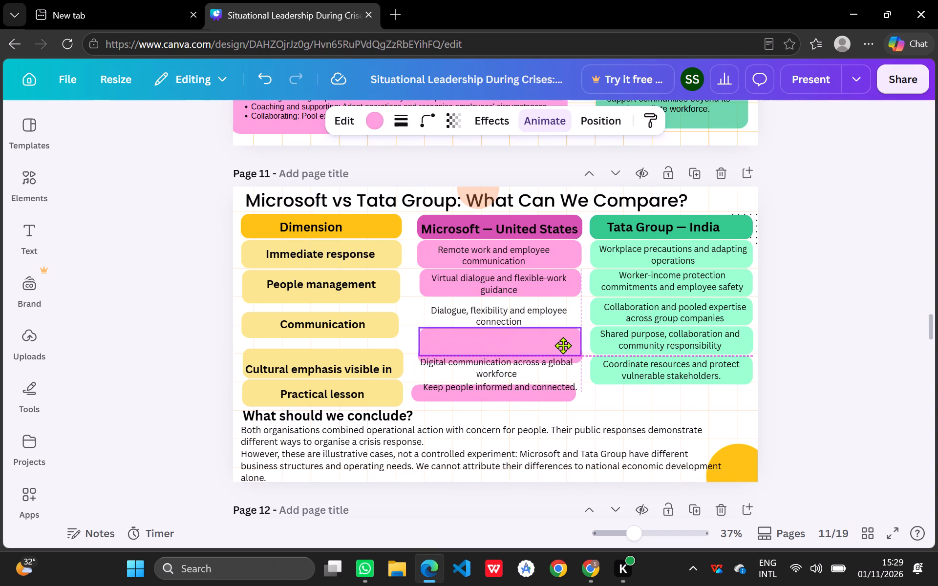
drag(563, 345, 559, 336)
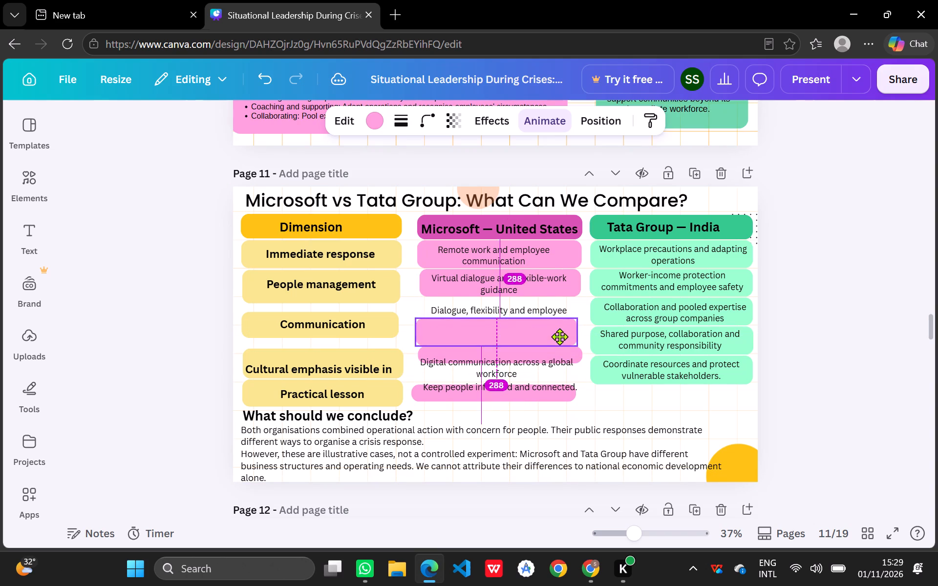
drag(559, 336, 559, 337)
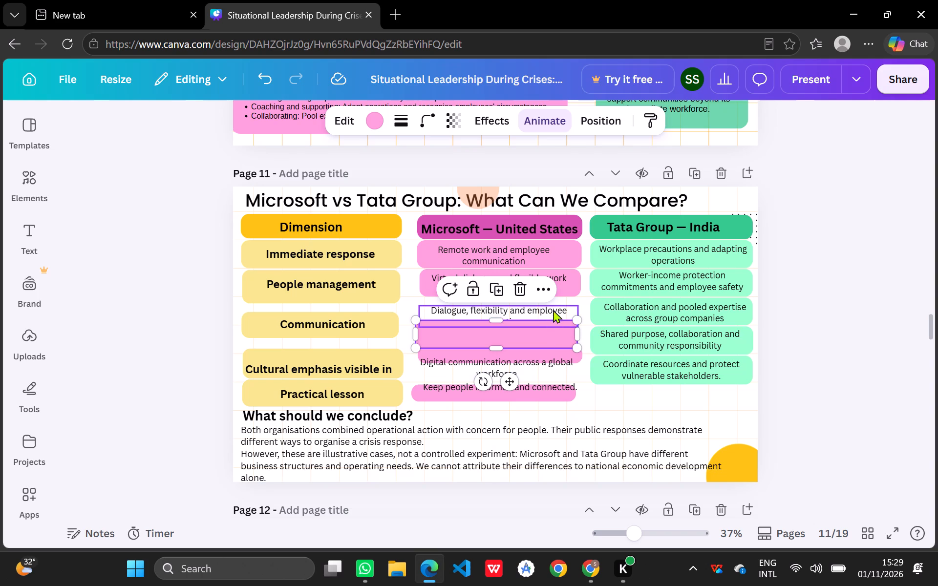
drag(554, 310, 552, 398)
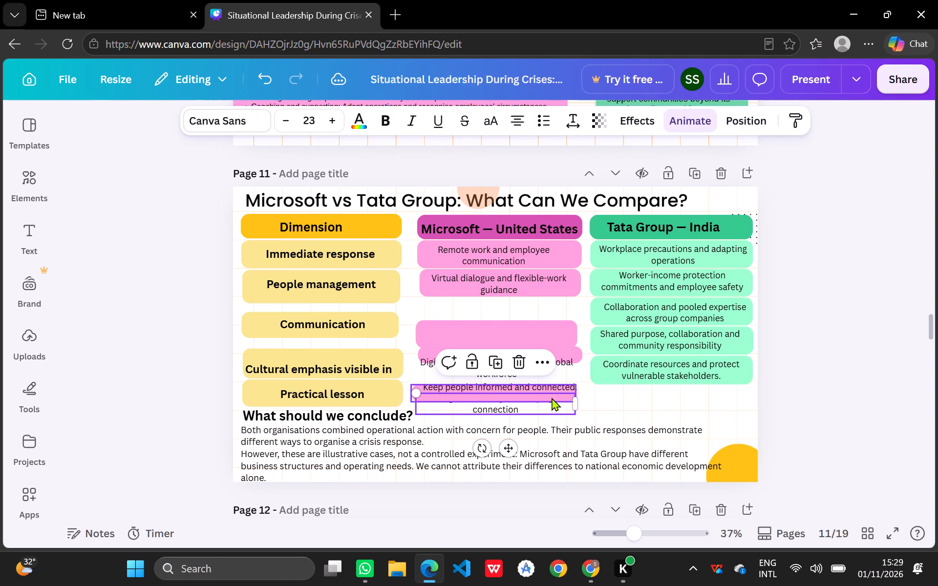
Move the emptied larger pink box back up close beneath the "Virtual dialogue" box, aligned with the column.
drag(558, 329, 563, 312)
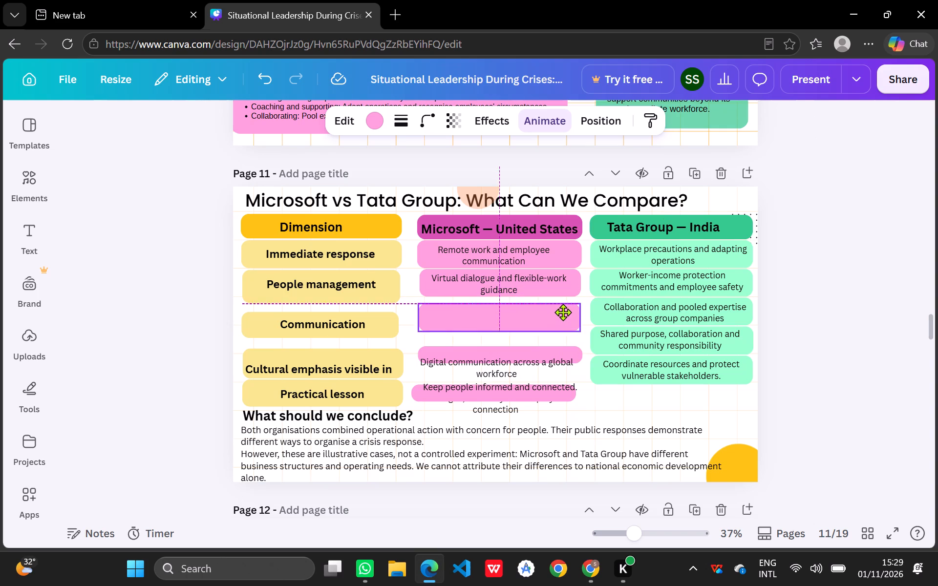
drag(563, 312, 563, 309)
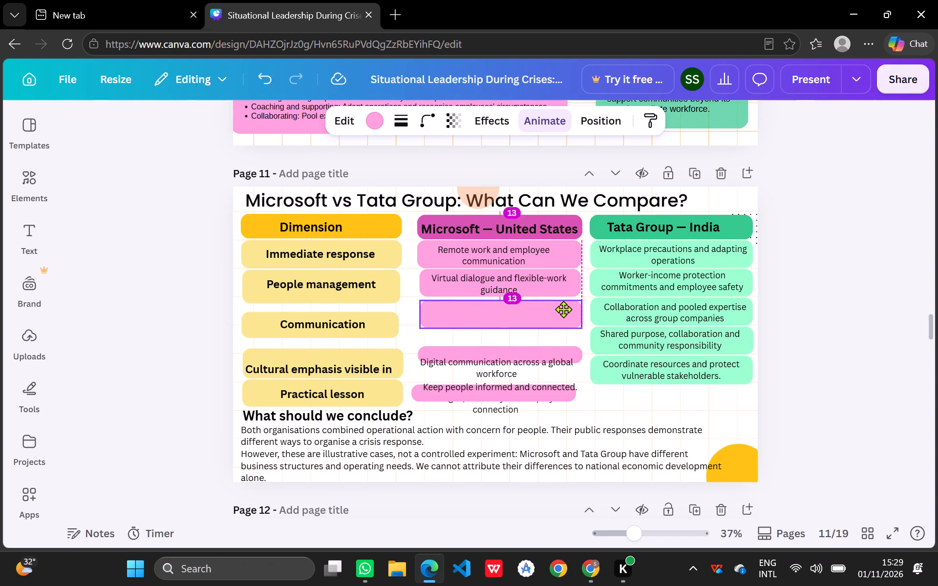
drag(563, 309, 563, 308)
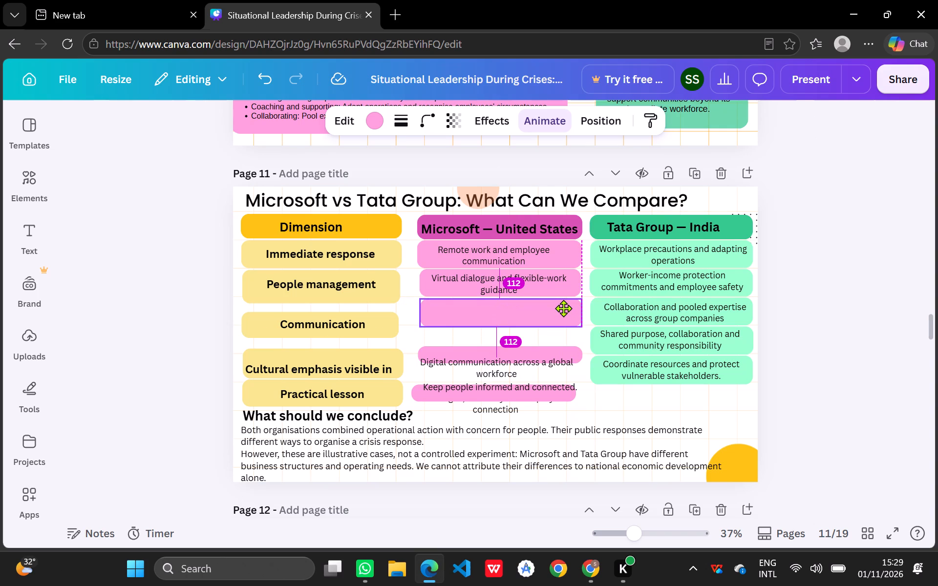
drag(563, 308, 563, 307)
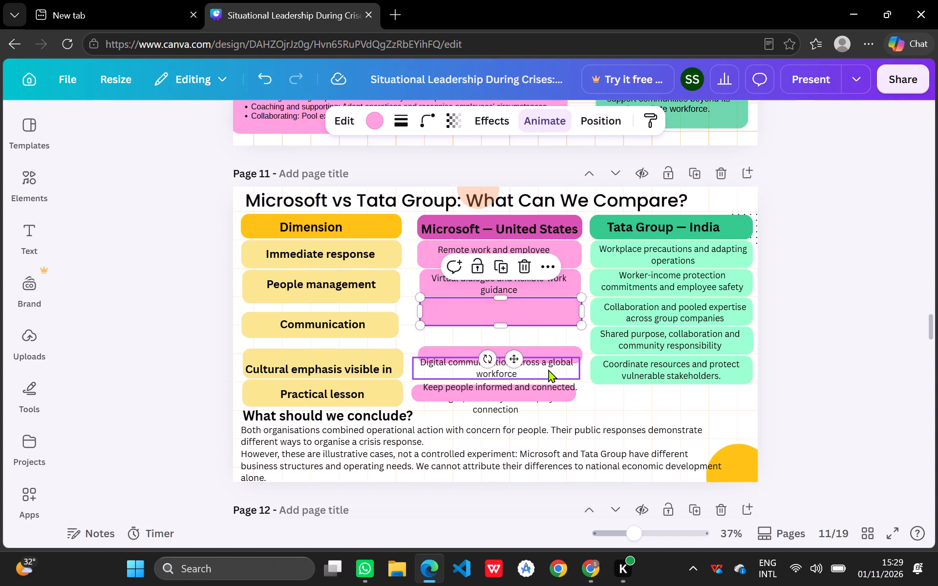
Move the "Digital communication across a global workforce" text up into the pink box below "Virtual dialogue" and centre it.
drag(548, 369, 552, 316)
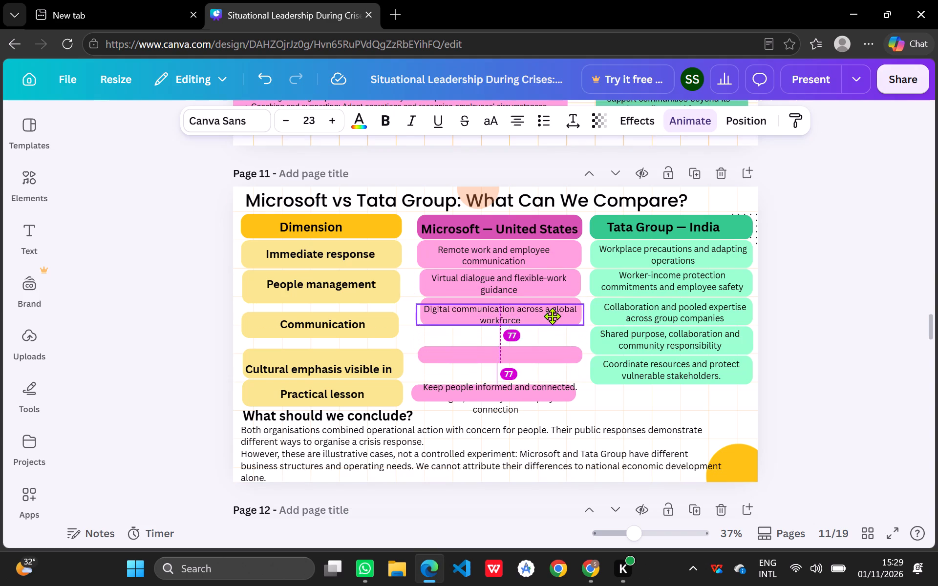
drag(552, 316, 553, 314)
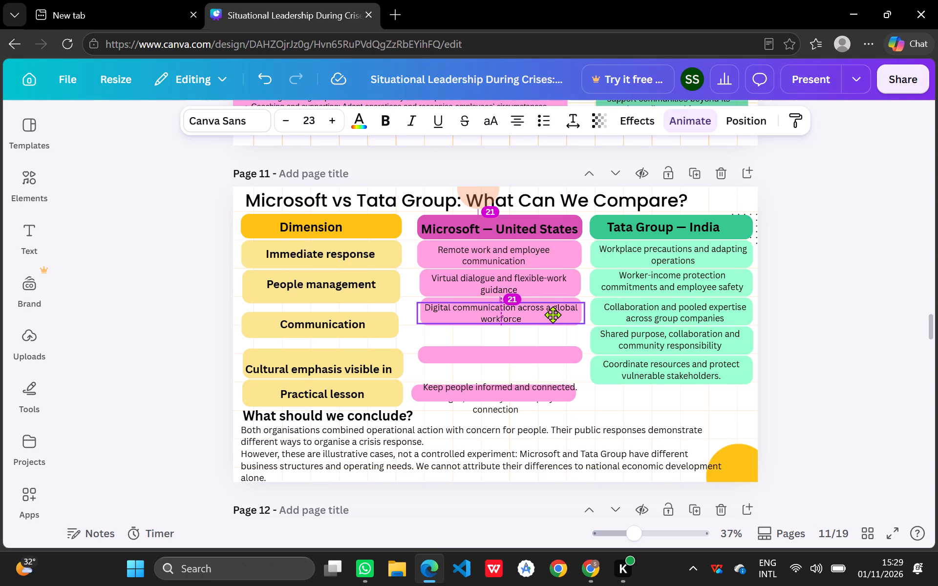
drag(553, 314, 552, 313)
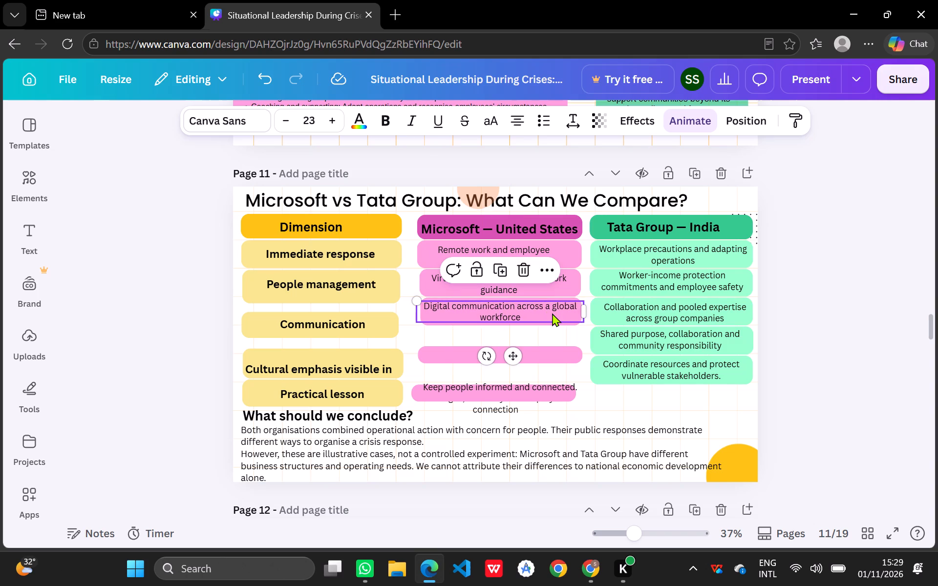
Narrow the "Digital communication" text frame from both sides to a width of about 559 so it fits inside its pink box.
click(582, 309)
drag(585, 312, 581, 312)
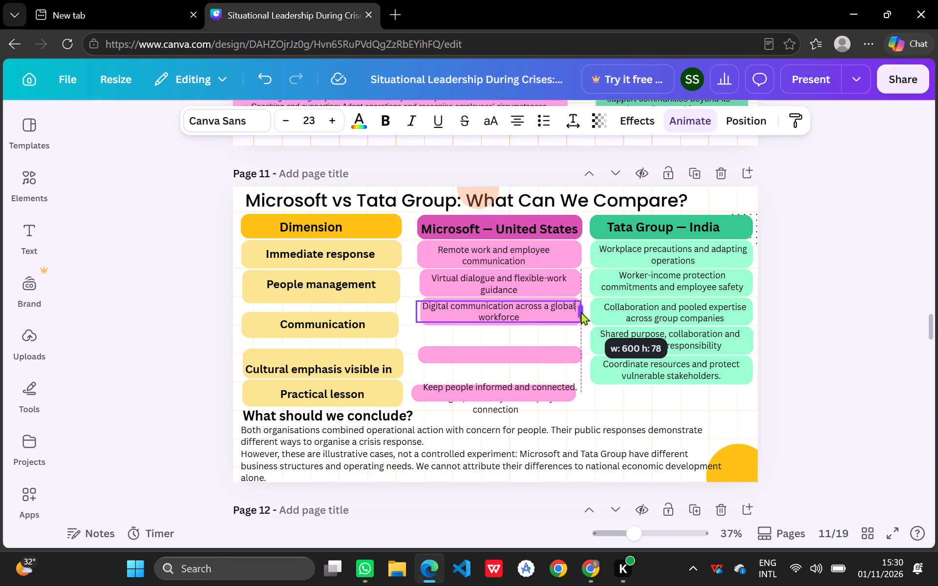
drag(581, 312, 580, 310)
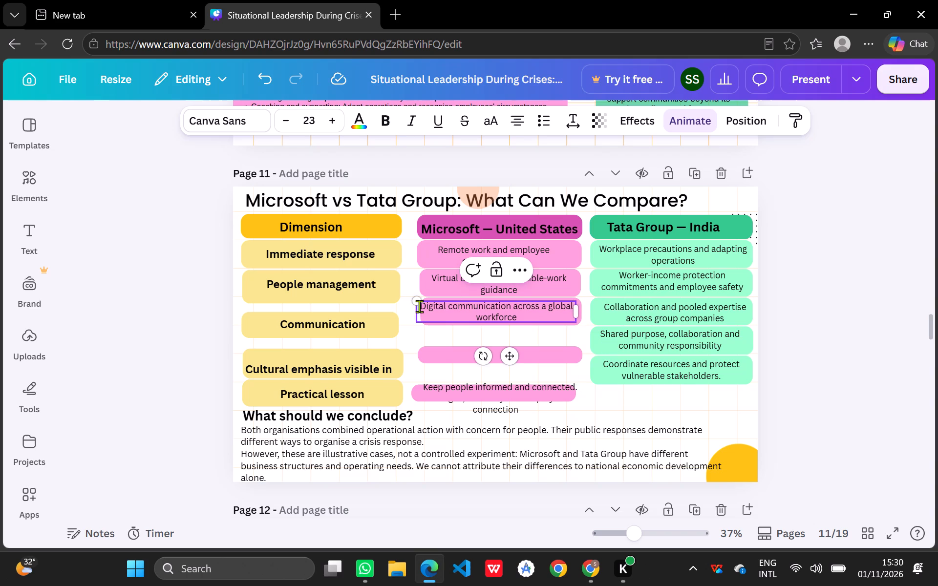
click(417, 315)
drag(414, 312, 421, 310)
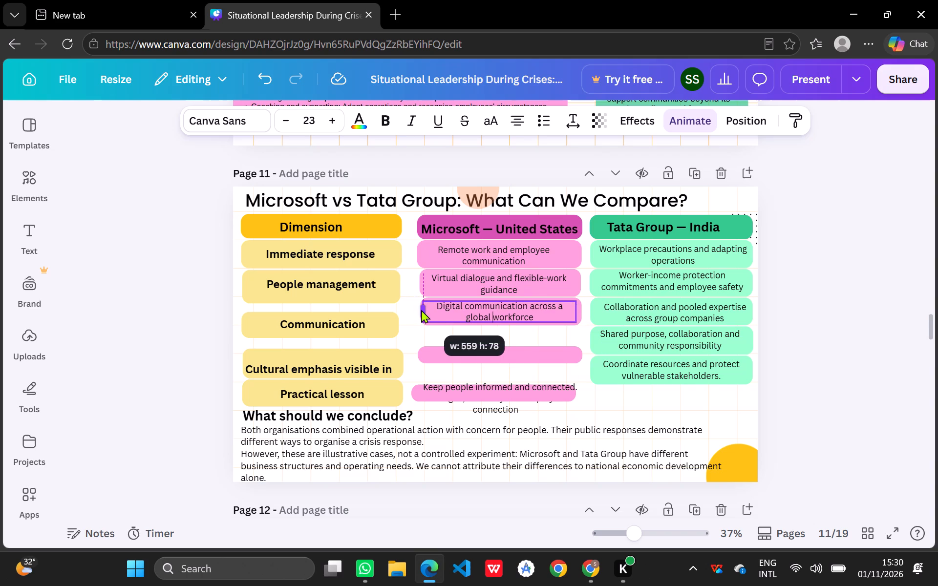
drag(421, 310, 421, 310)
click(416, 340)
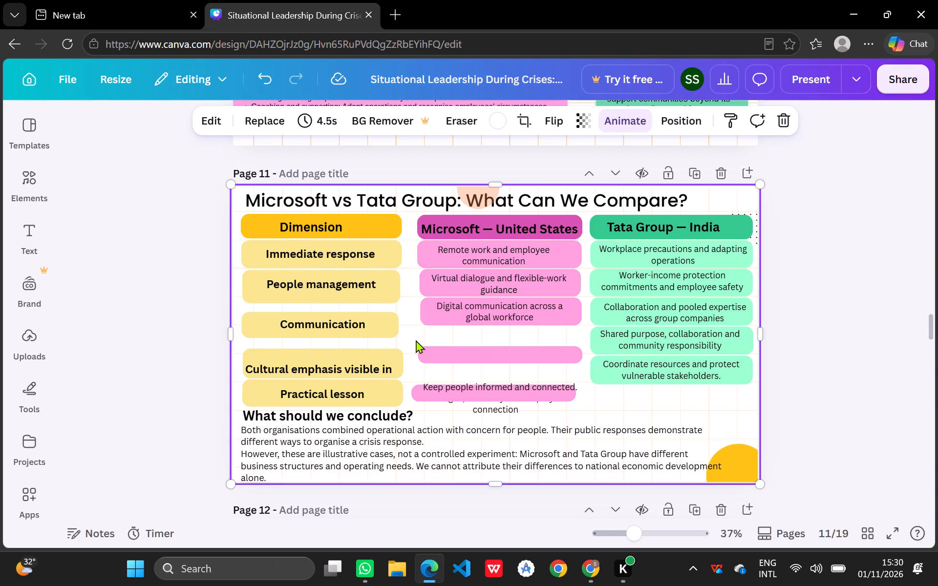
Resize the thin empty pink box to a height of about 104, with its top edge close beneath the "Digital communication" box.
click(487, 349)
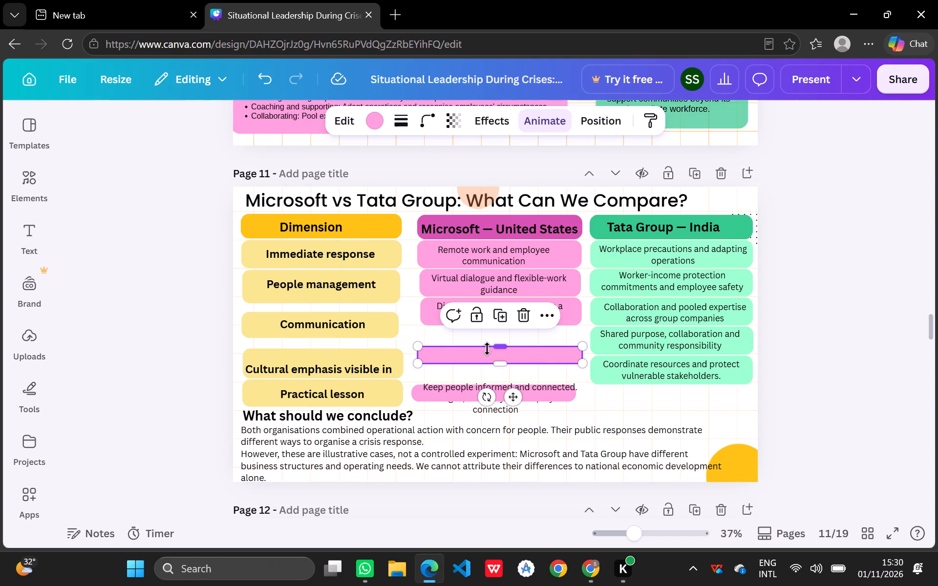
click(475, 336)
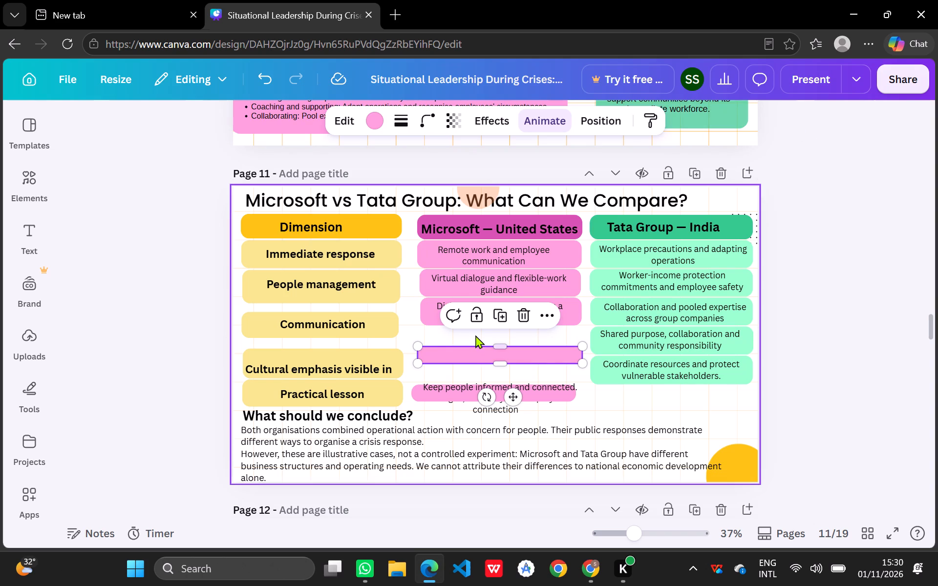
drag(500, 345, 505, 329)
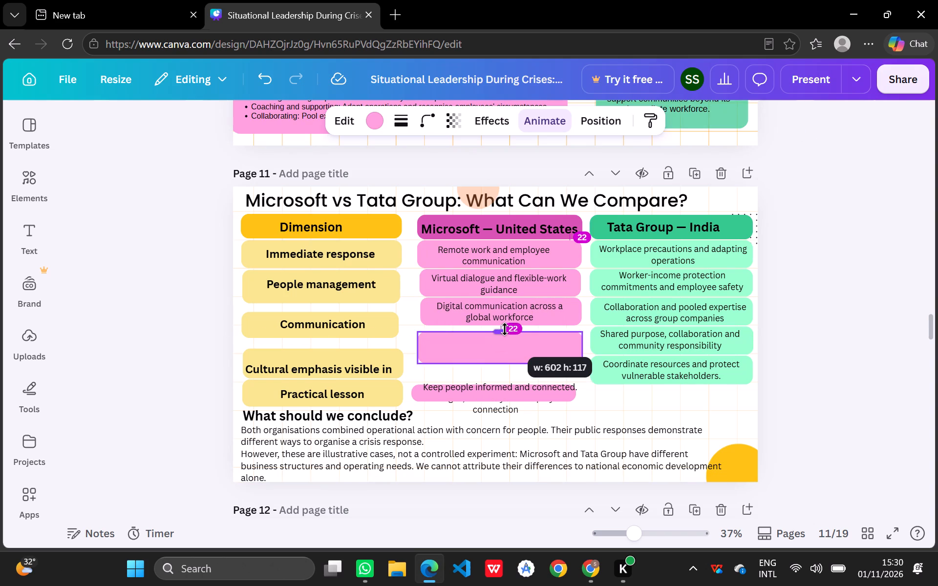
drag(505, 329, 505, 326)
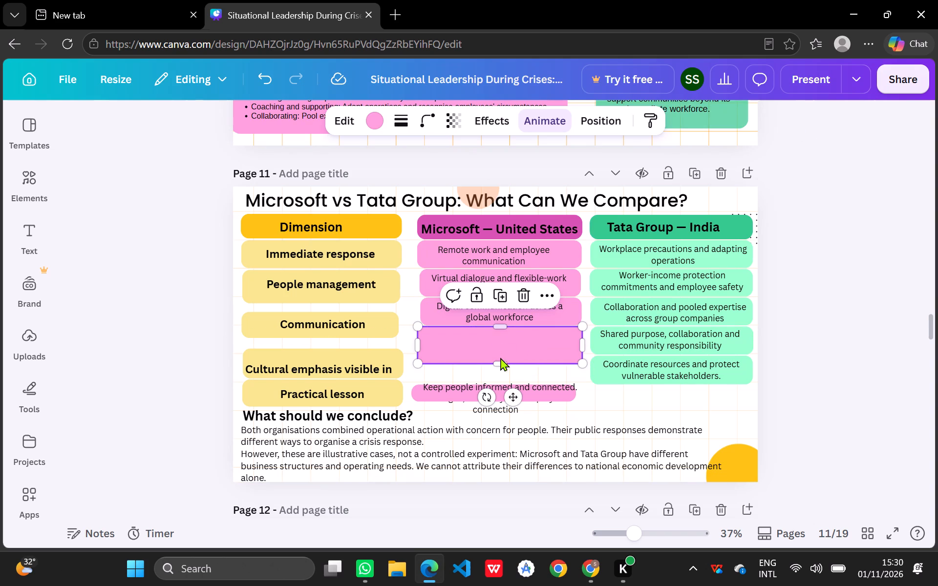
drag(500, 362, 500, 353)
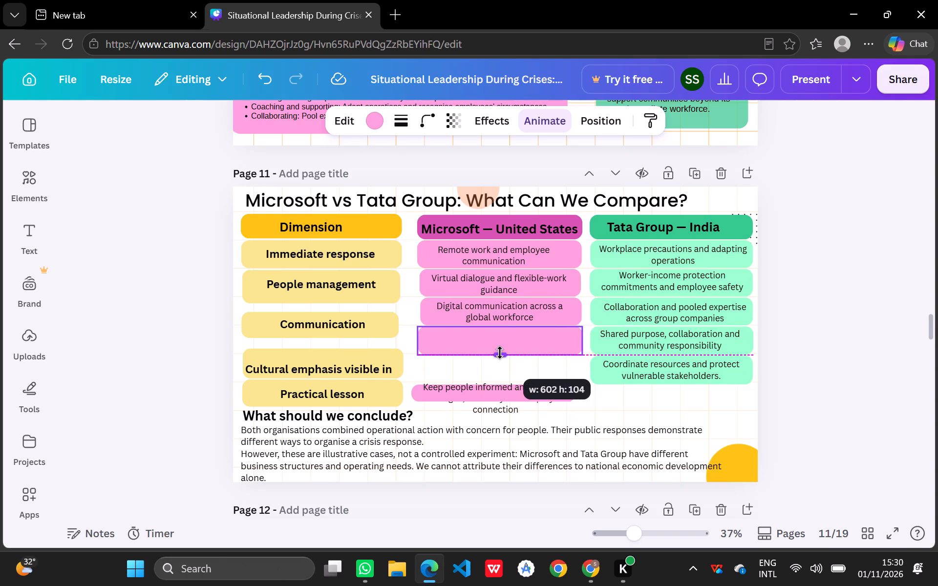
drag(500, 353, 500, 354)
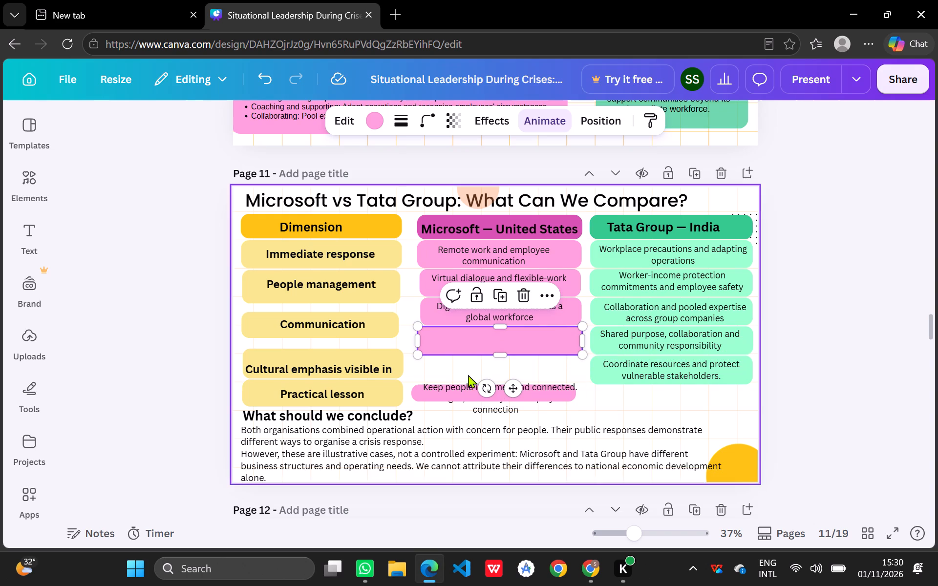
Move the "Keep people informed and connected." text into the pink box below "Digital communication", narrowing its frame so it wraps onto two centred lines.
drag(462, 388, 471, 340)
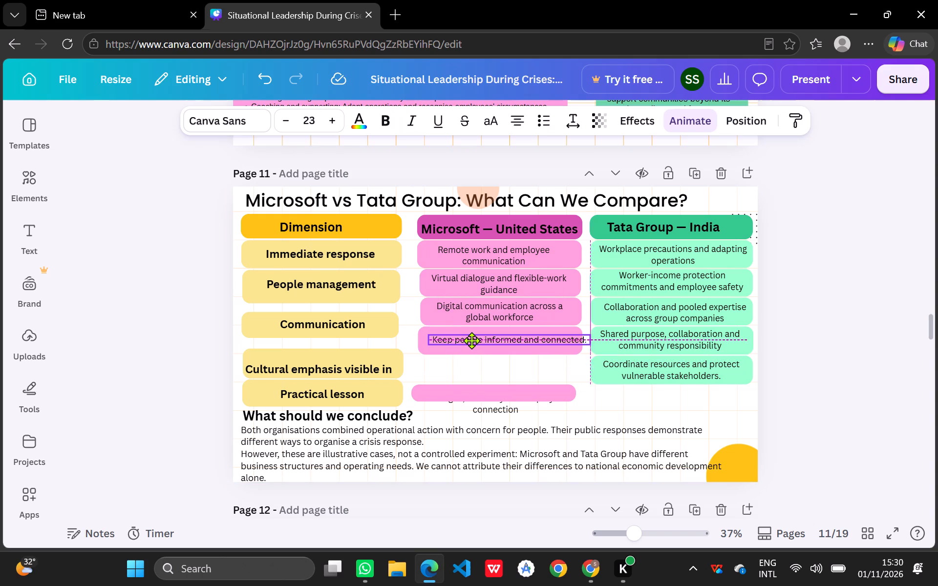
drag(471, 340, 466, 338)
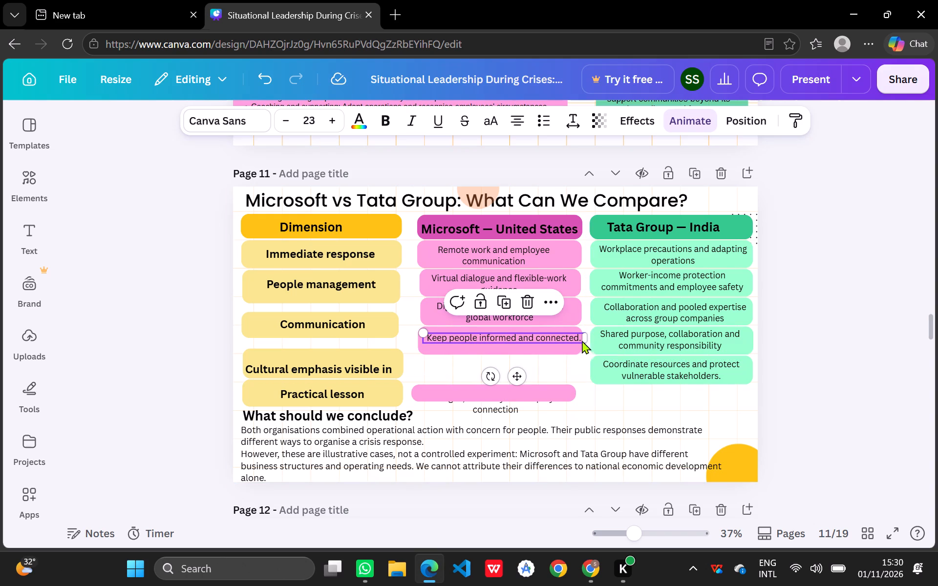
drag(584, 337, 577, 339)
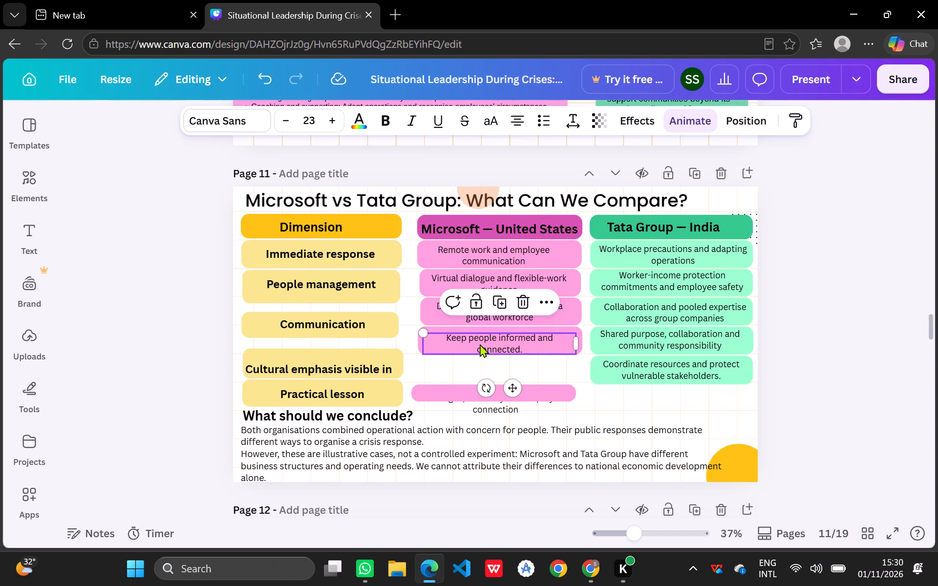
click(480, 344)
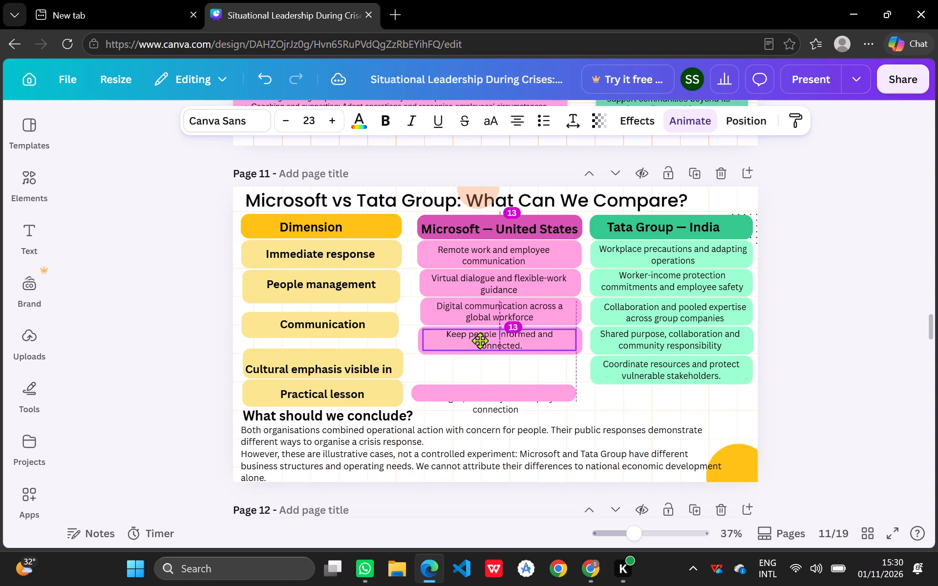
click(455, 362)
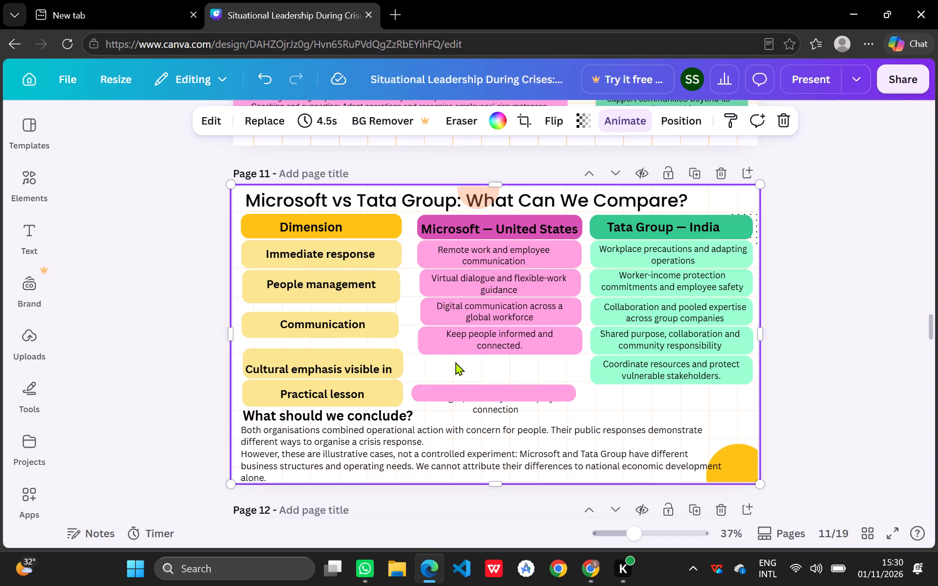
Line up the left edges of the "Digital communication" and "Virtual dialogue" pink boxes with the column, making "Virtual dialogue" about 599 wide.
click(421, 310)
click(421, 310)
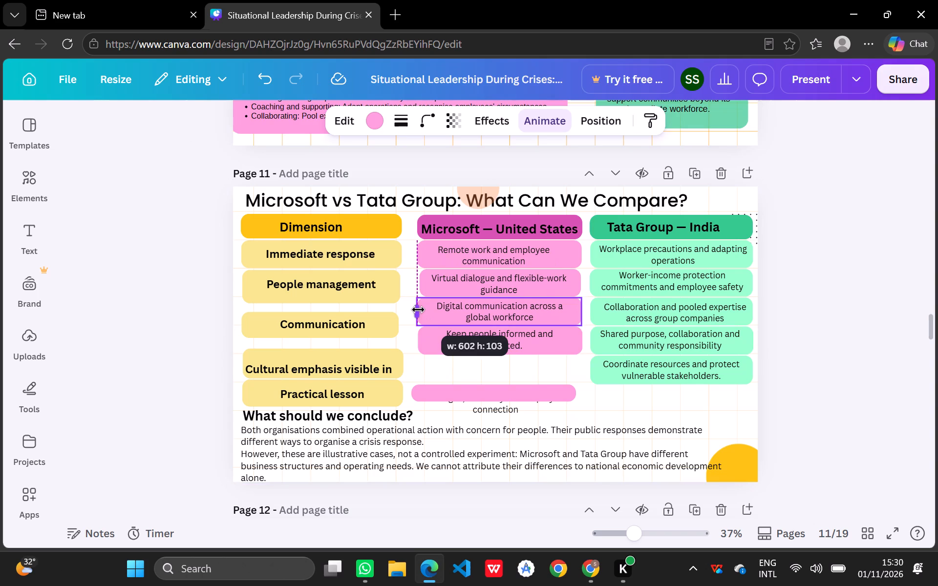
click(422, 285)
click(421, 284)
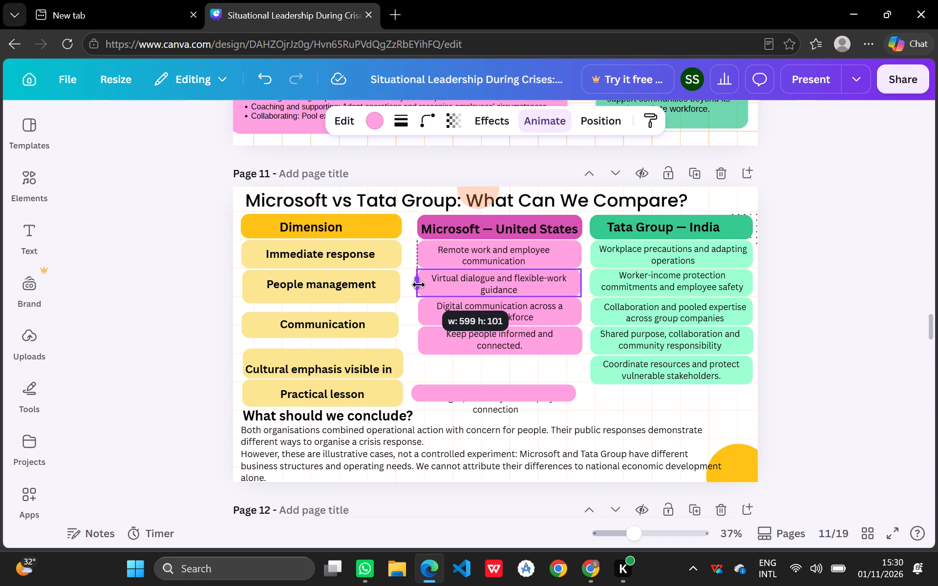
click(423, 341)
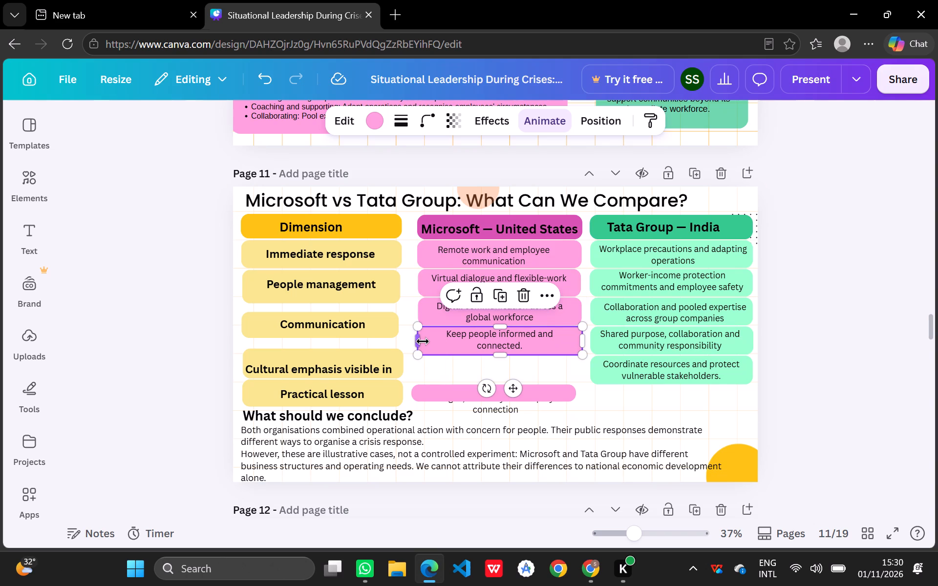
click(419, 341)
click(442, 369)
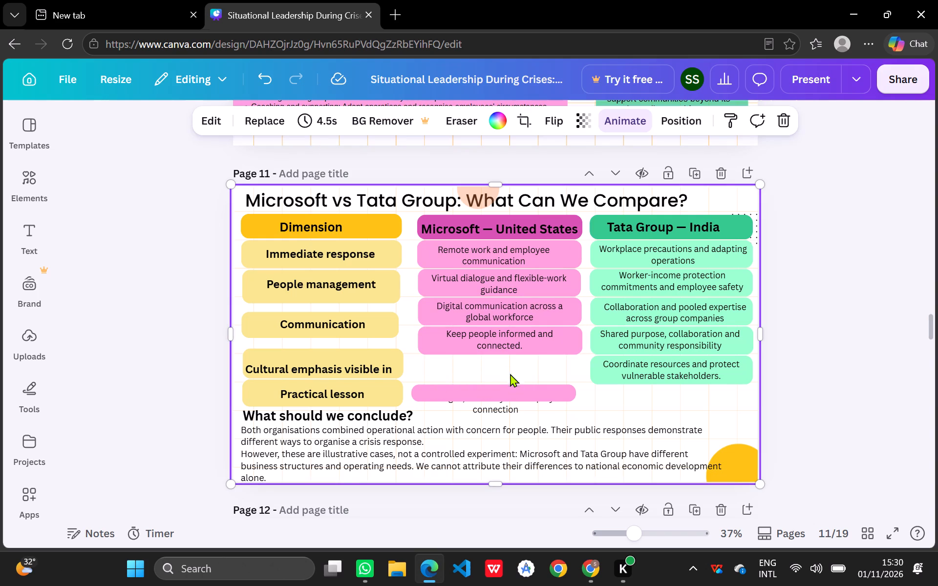
Move the last thin pink box close beneath the "Keep people informed" box and stretch its height to match the green box beside it.
drag(506, 392, 513, 367)
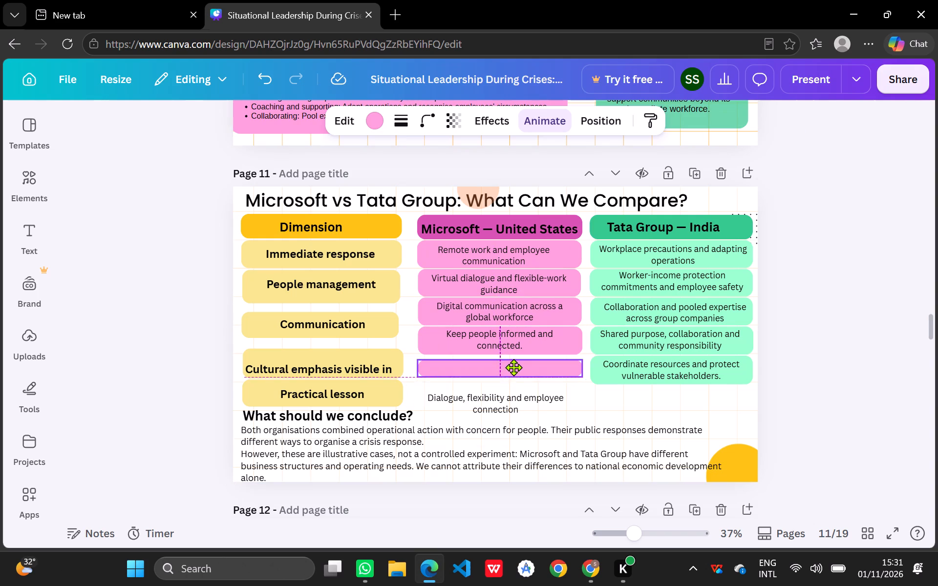
drag(513, 367, 513, 369)
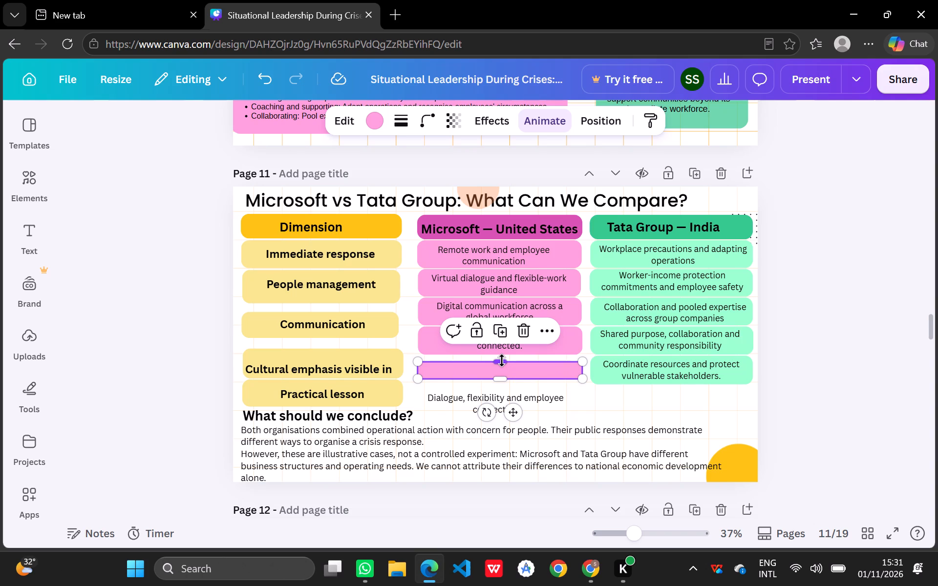
drag(502, 360, 503, 355)
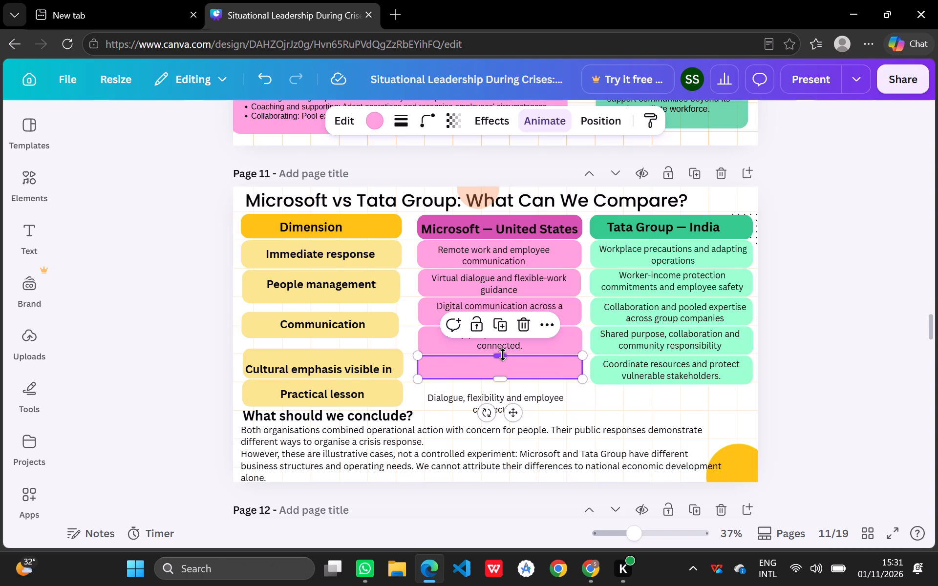
drag(499, 376, 499, 379)
drag(499, 379, 499, 380)
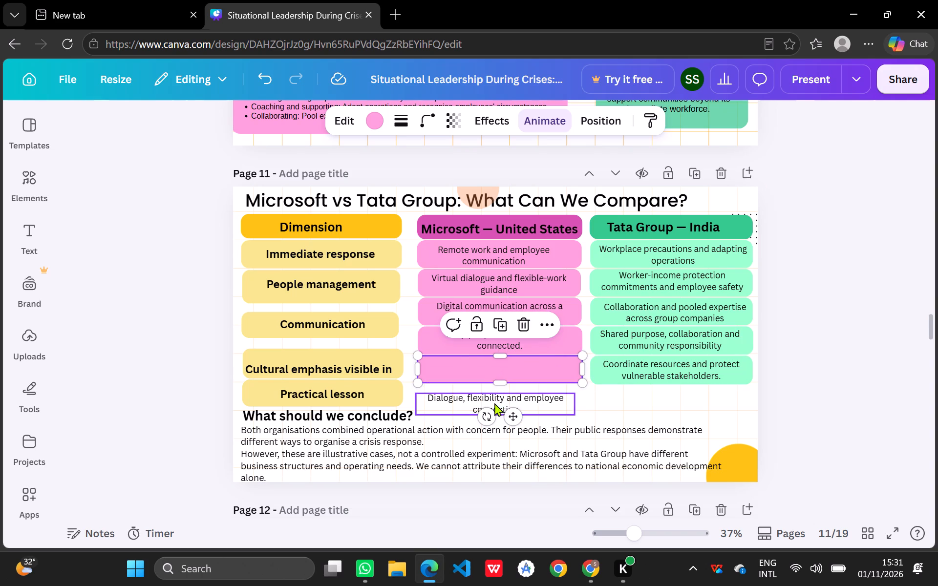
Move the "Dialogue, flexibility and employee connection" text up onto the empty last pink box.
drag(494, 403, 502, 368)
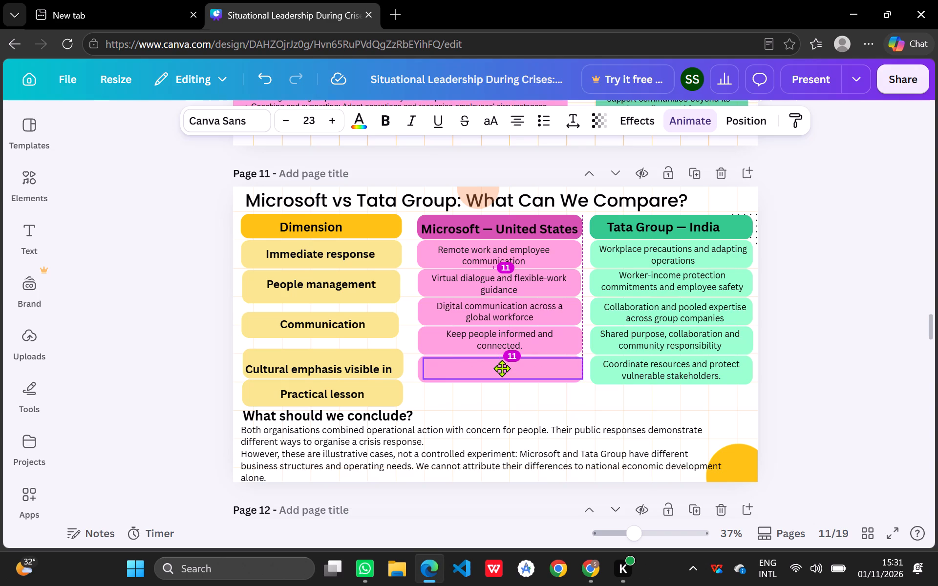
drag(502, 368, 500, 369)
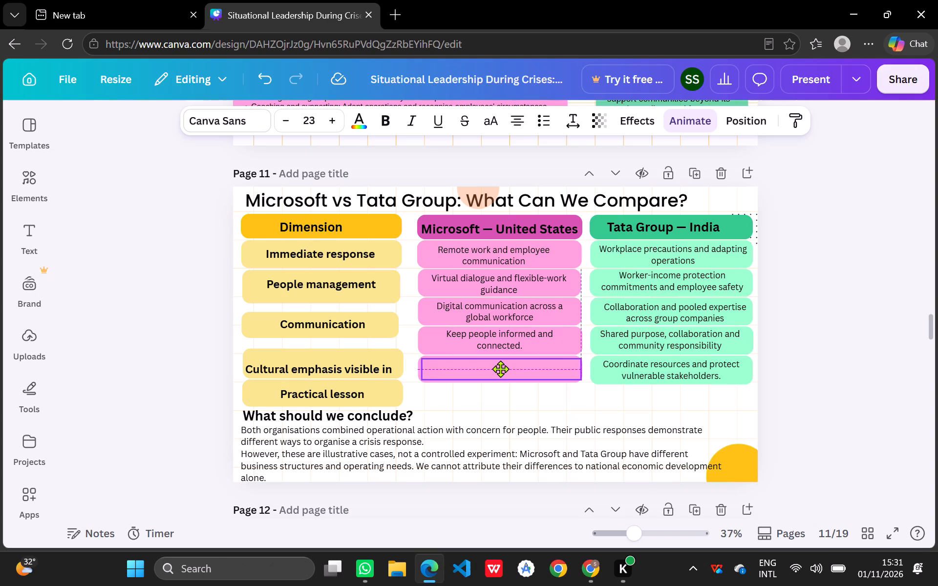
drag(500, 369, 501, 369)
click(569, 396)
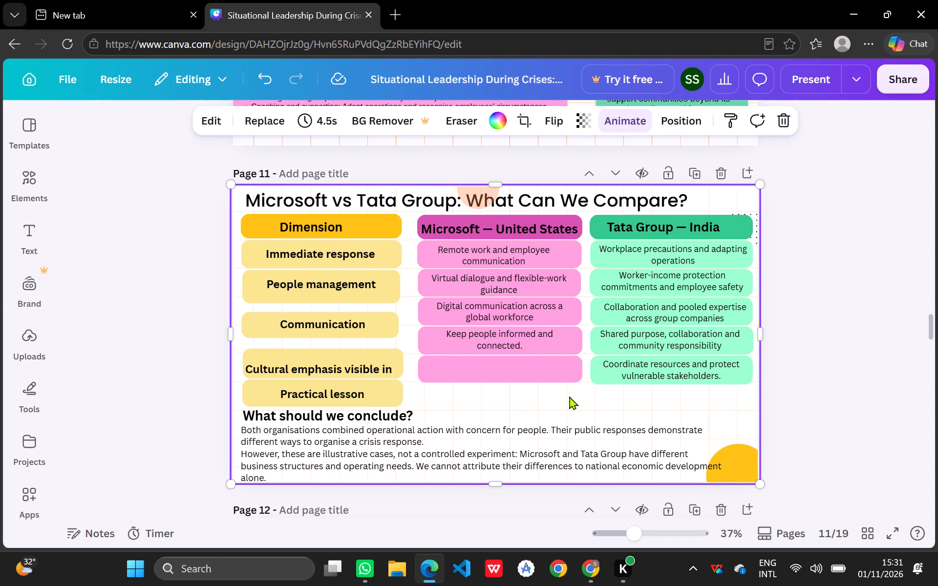
Lower the last pink box to uncover the "Dialogue, flexibility" text, and swap that text with "Keep people informed" from the box above.
drag(533, 369, 533, 404)
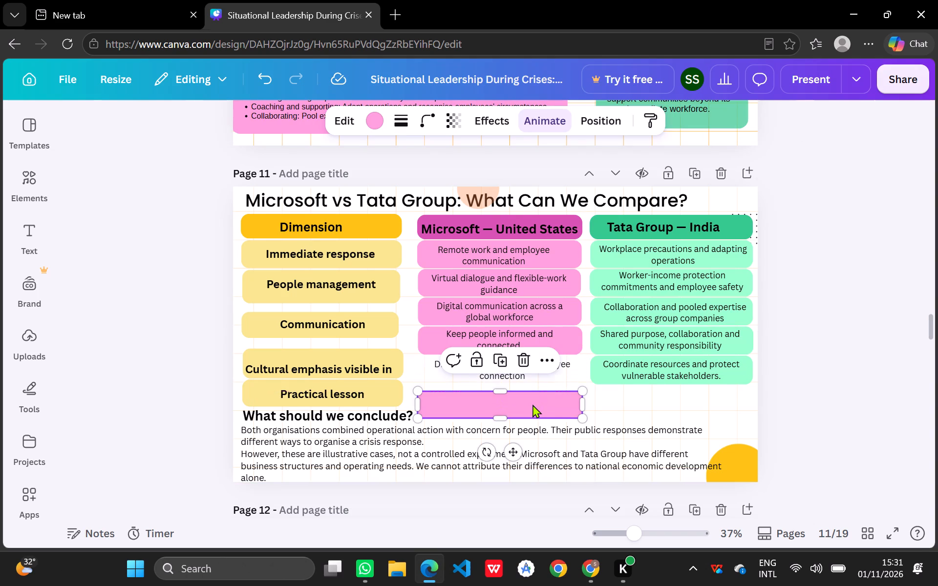
drag(532, 377, 657, 406)
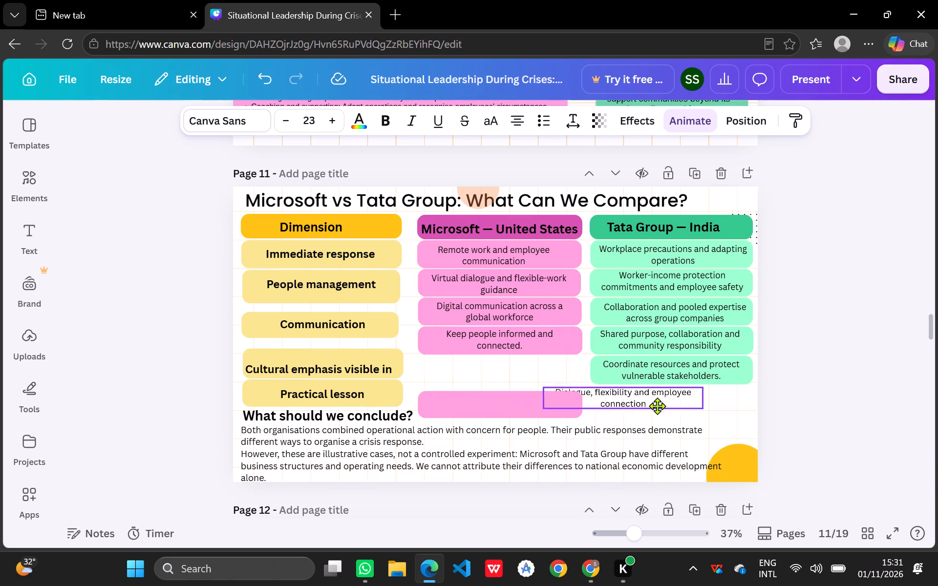
drag(657, 406, 598, 393)
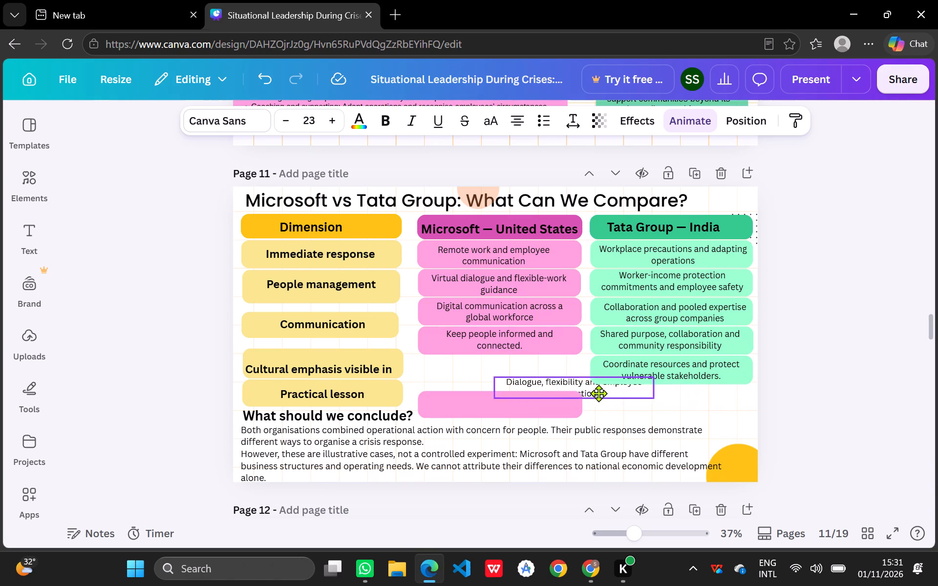
drag(598, 393, 552, 387)
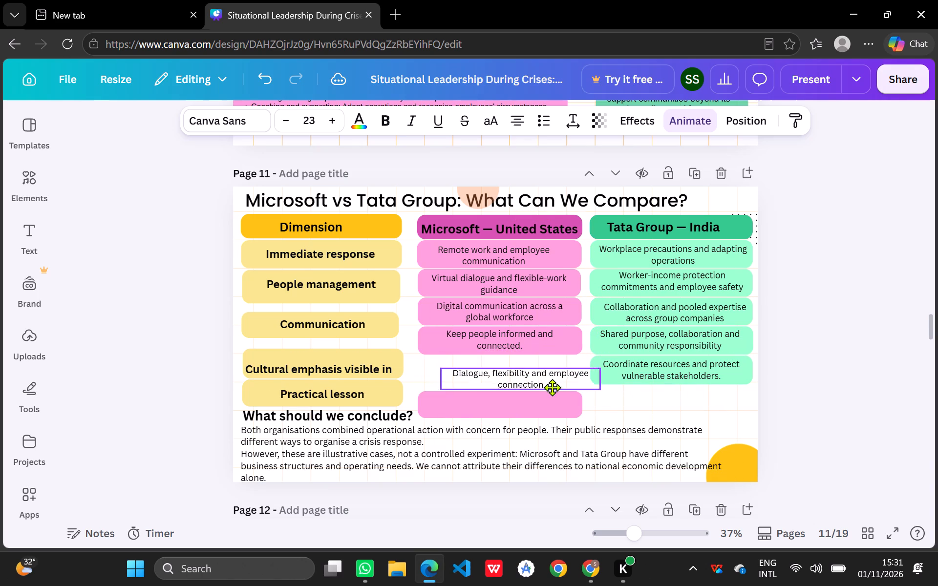
drag(552, 387, 614, 410)
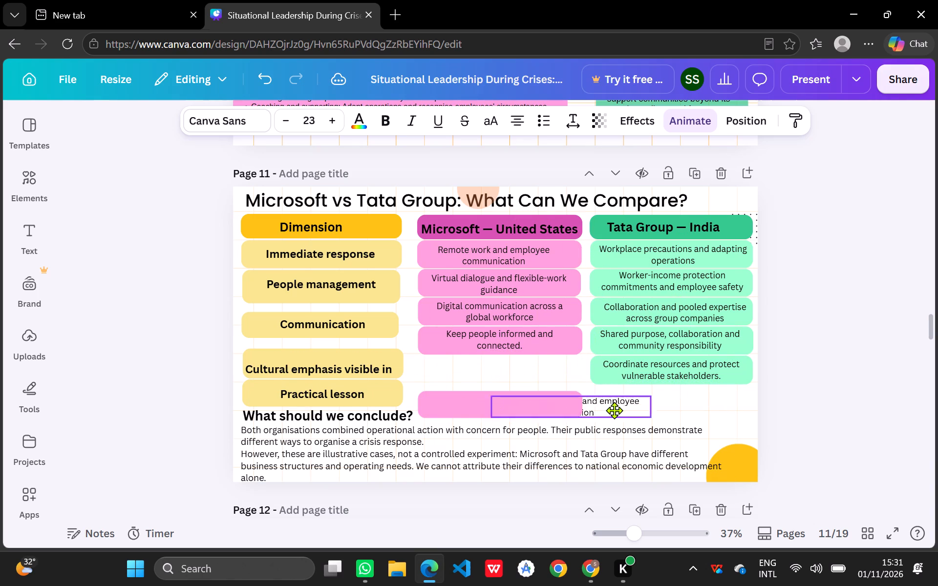
drag(614, 410, 691, 418)
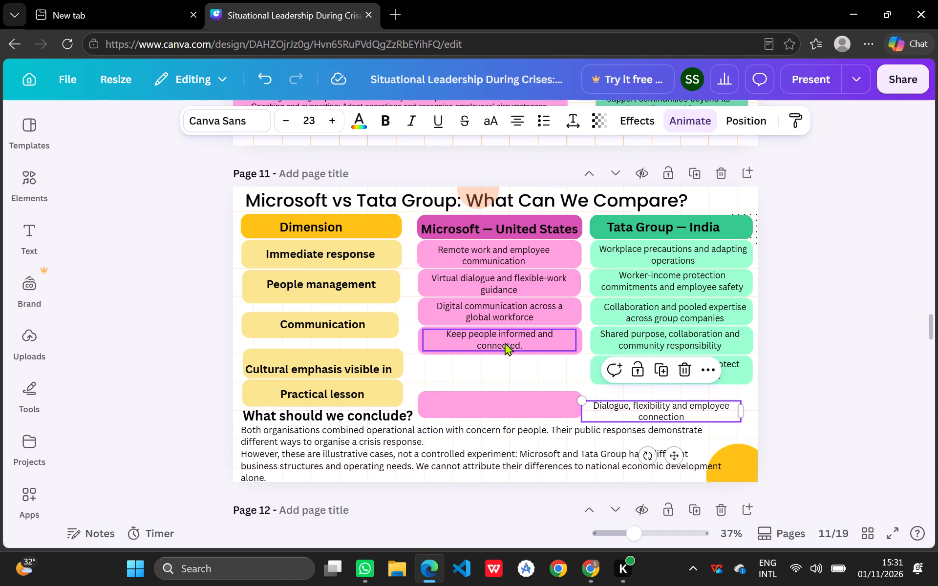
drag(505, 342, 504, 411)
drag(642, 414, 483, 344)
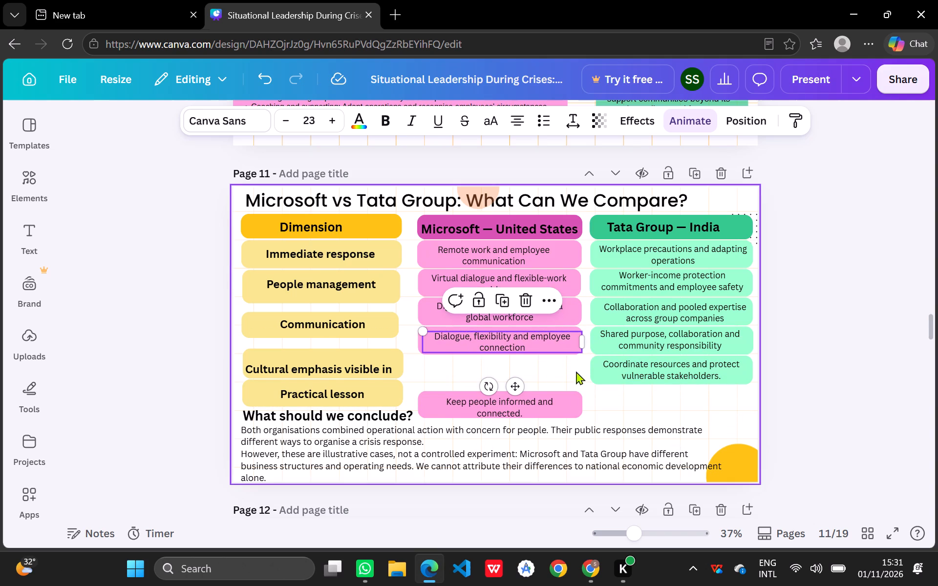
click(578, 371)
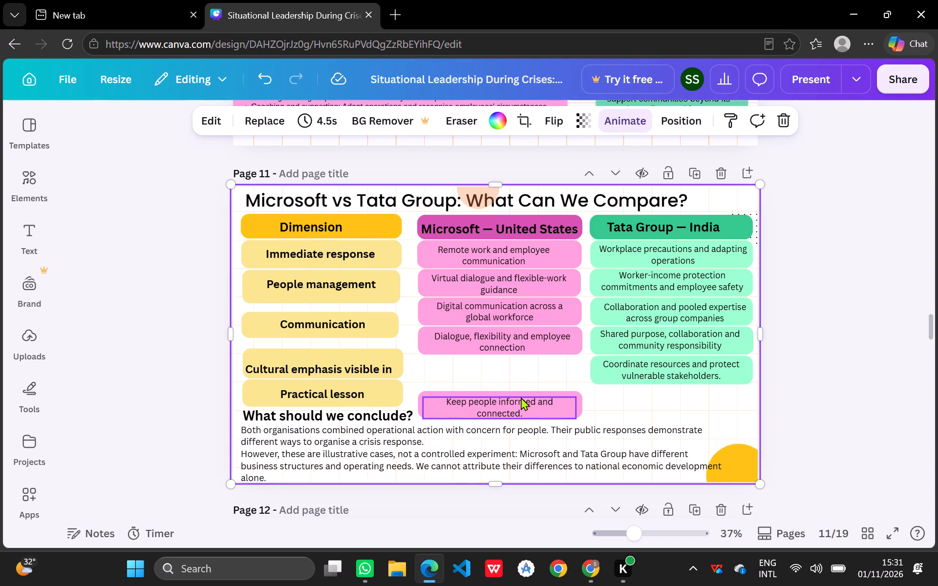
Move the last pink box back up close beneath the "Dialogue, flexibility" box, aligned with the column.
drag(521, 391, 523, 358)
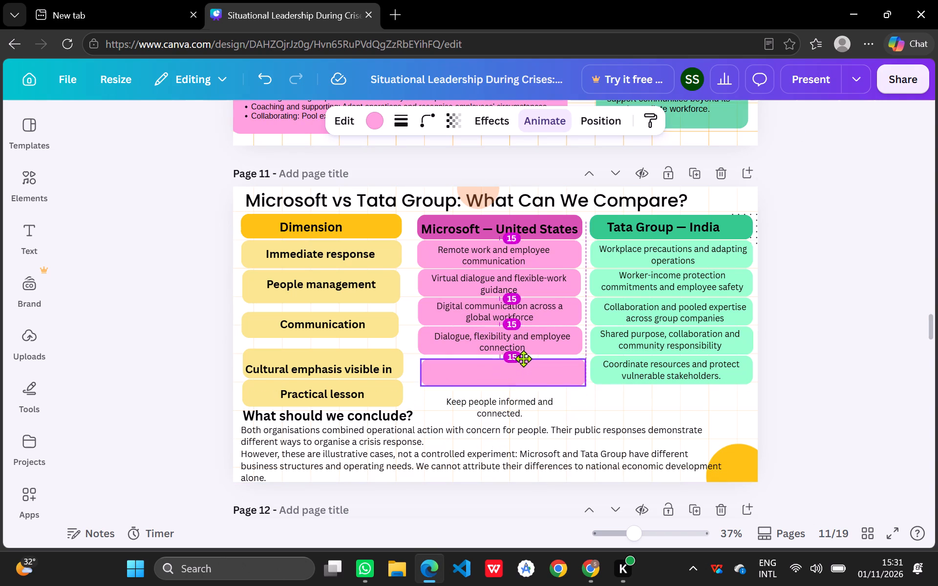
drag(523, 358, 523, 357)
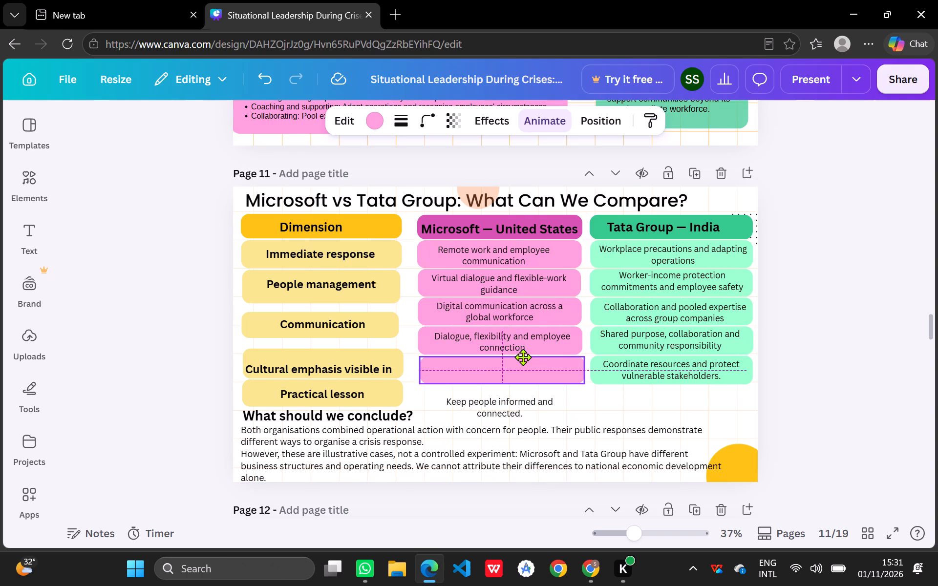
drag(523, 357, 521, 357)
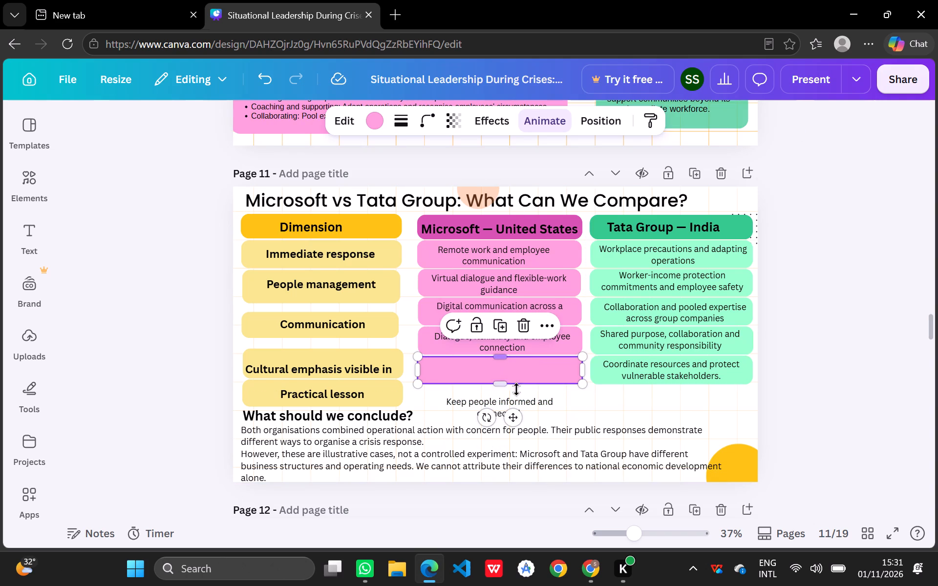
Move the "Keep people informed and connected." text up into the last pink box and centre it.
drag(515, 399, 515, 360)
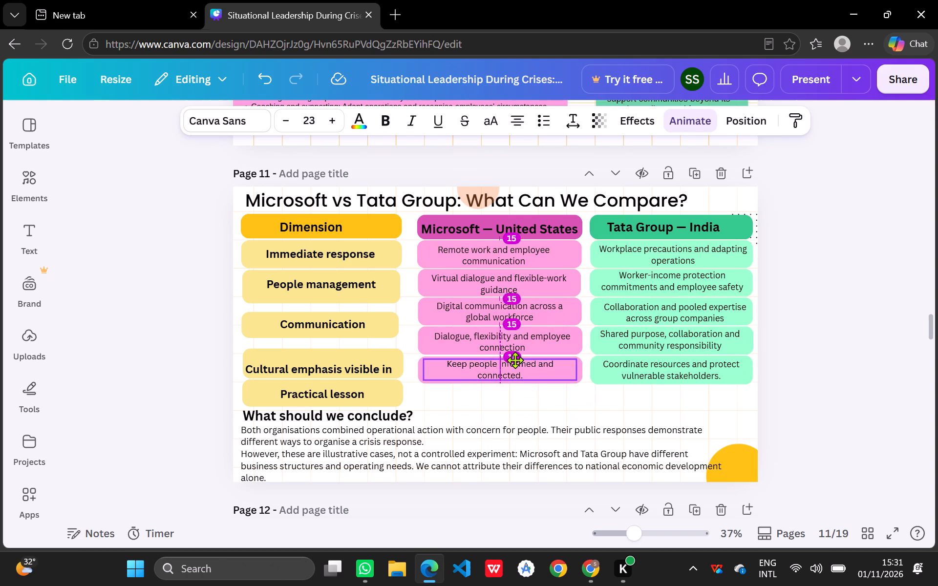
drag(515, 360, 514, 362)
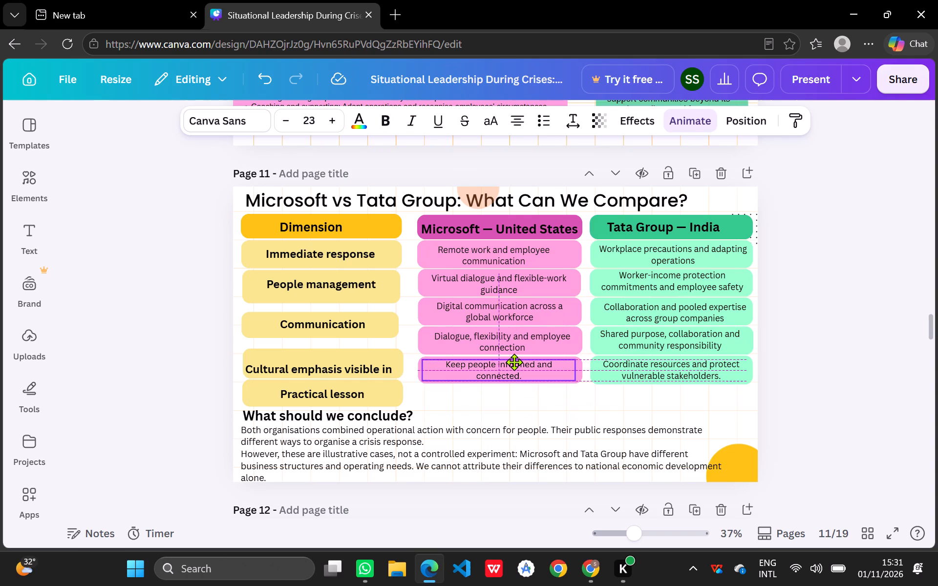
drag(514, 362, 515, 362)
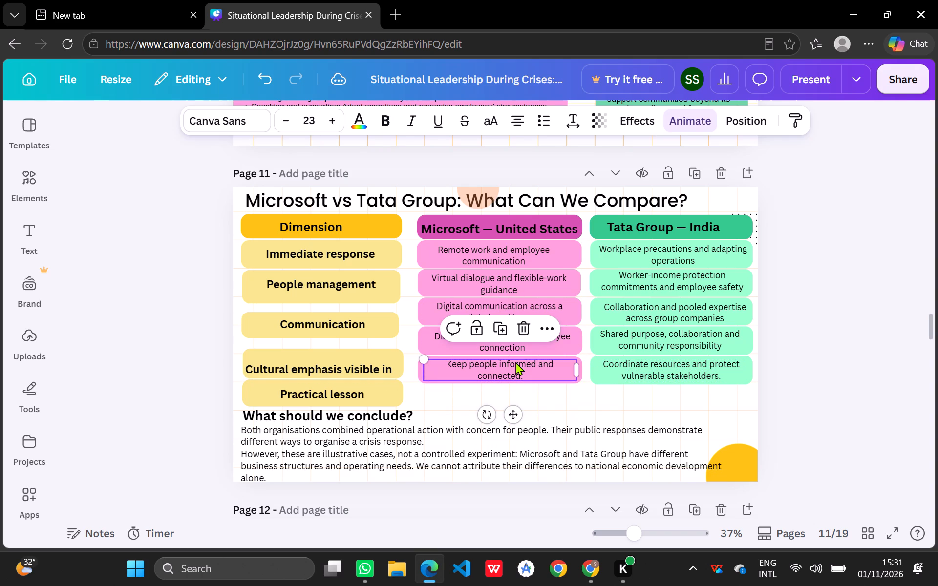
click(553, 398)
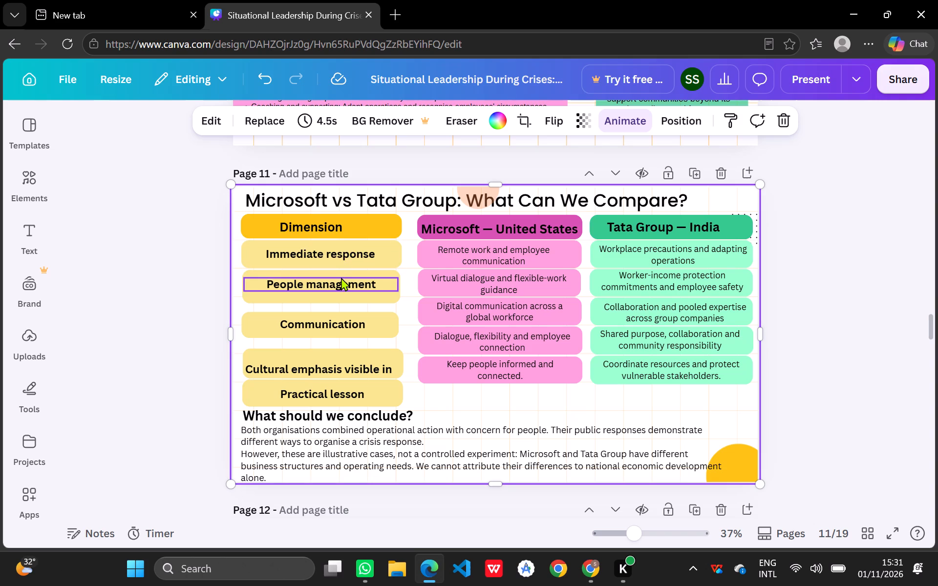
Reduce the yellow "People management" box to a height of about 101, level with the bottom of the pink box beside it.
click(339, 303)
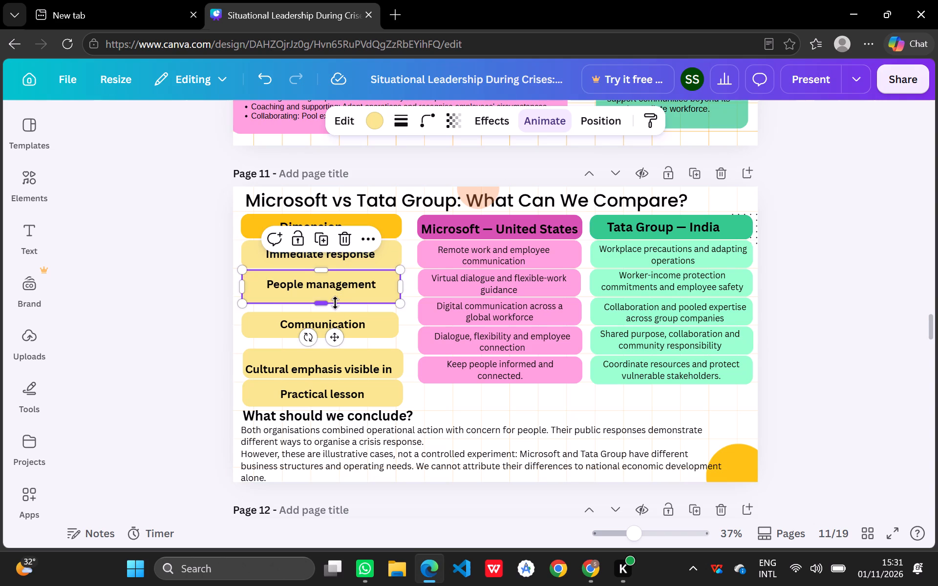
drag(323, 303, 323, 298)
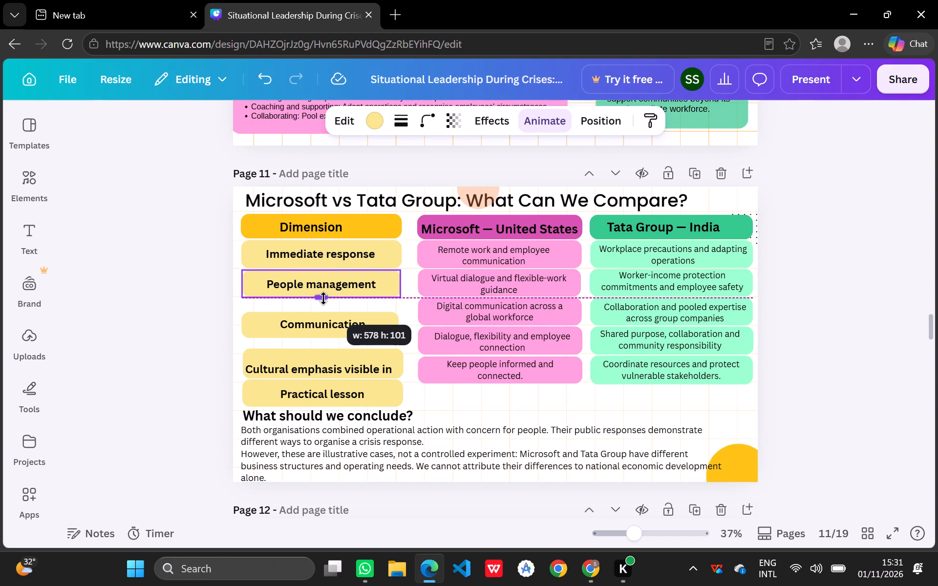
Trim the bottom edge of the yellow "People management" box slightly so its height is about 98.
drag(323, 298, 324, 297)
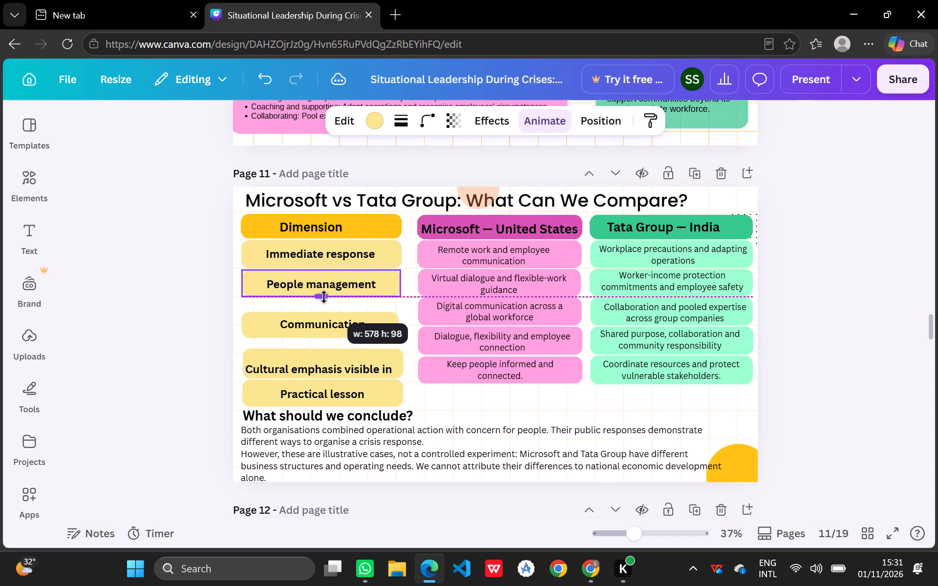
drag(324, 297, 324, 297)
Extend the yellow "Communication" box up close beneath "People management" and shorten its bottom edge to about level with the pink box beside it.
click(322, 314)
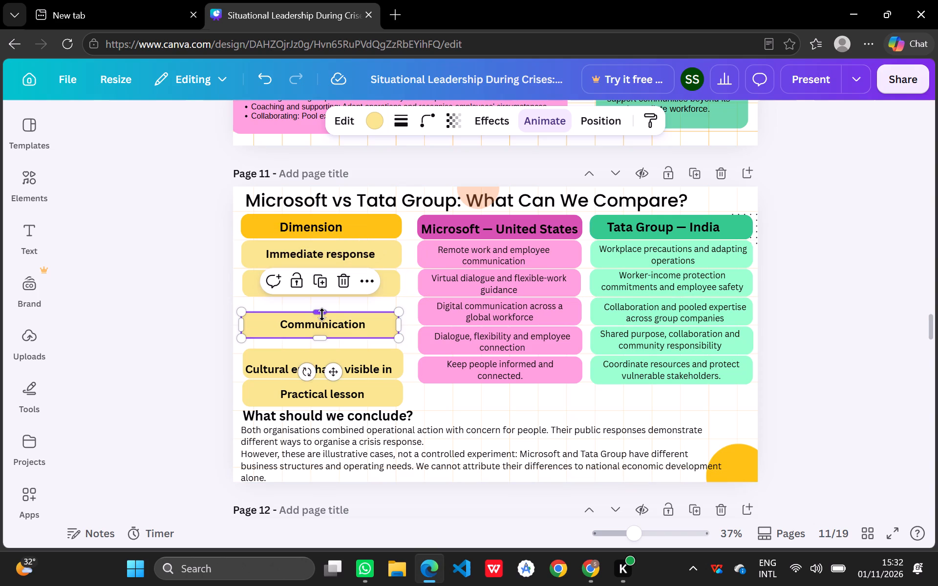
drag(320, 313, 320, 301)
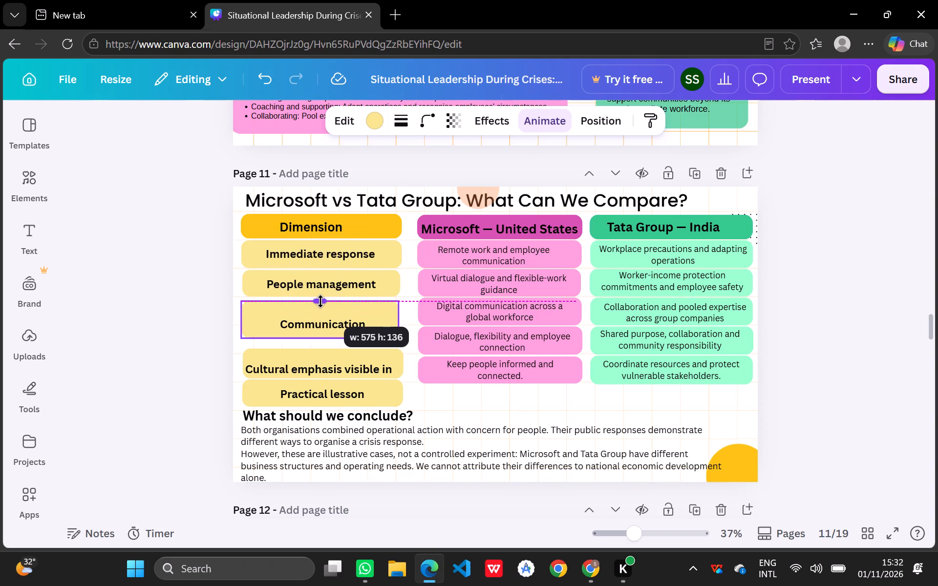
drag(320, 301, 320, 300)
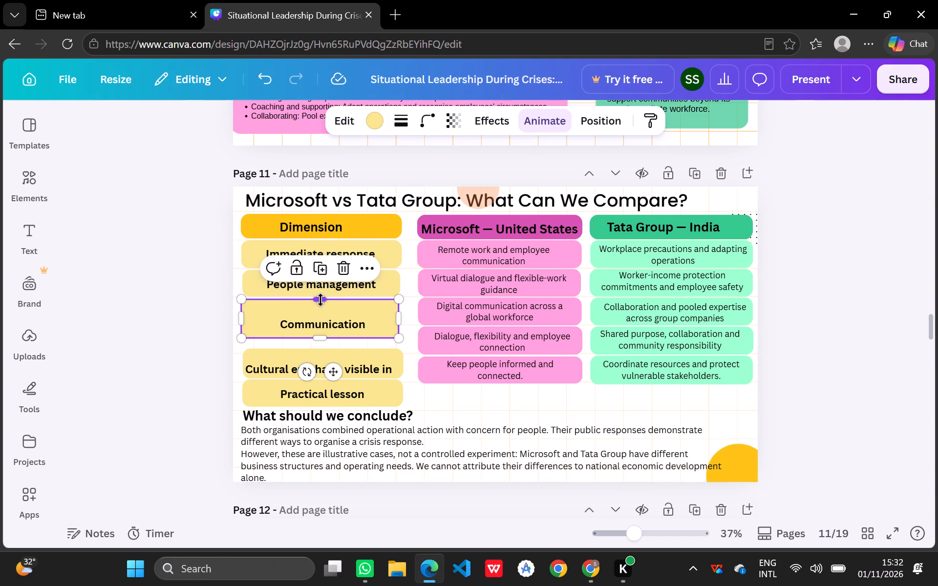
drag(322, 335, 322, 323)
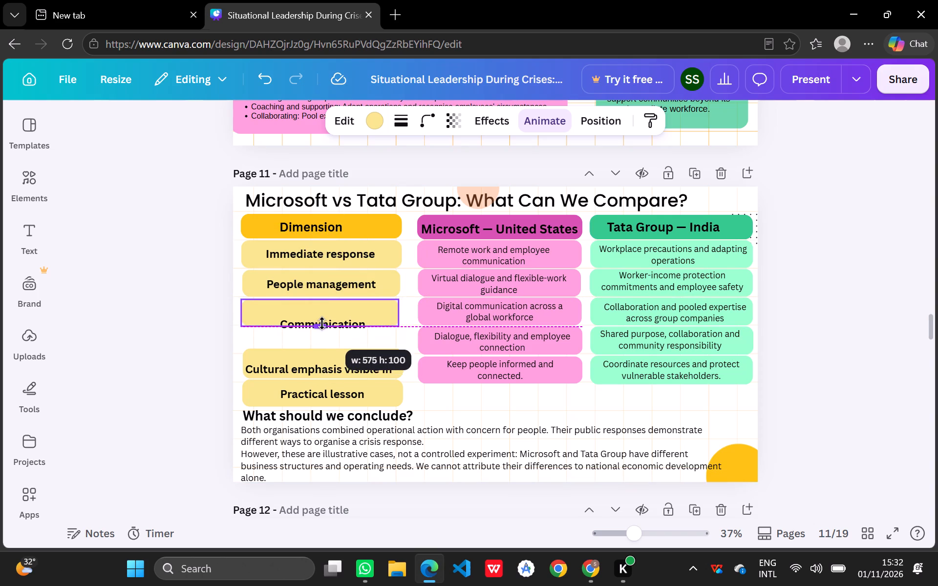
drag(322, 323, 322, 322)
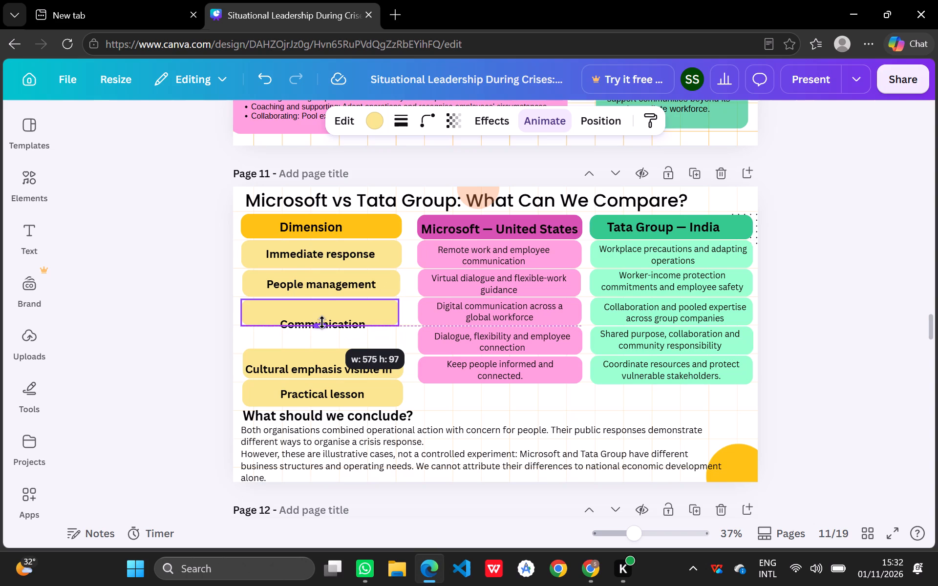
drag(322, 322, 322, 321)
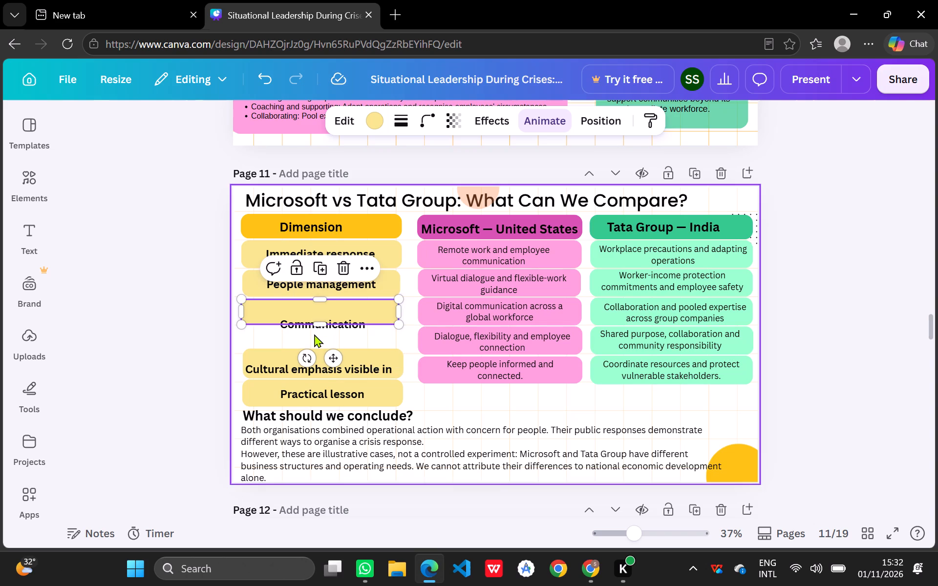
Move the "Communication" text up and centre it inside its resized yellow box.
click(314, 334)
drag(311, 326, 311, 317)
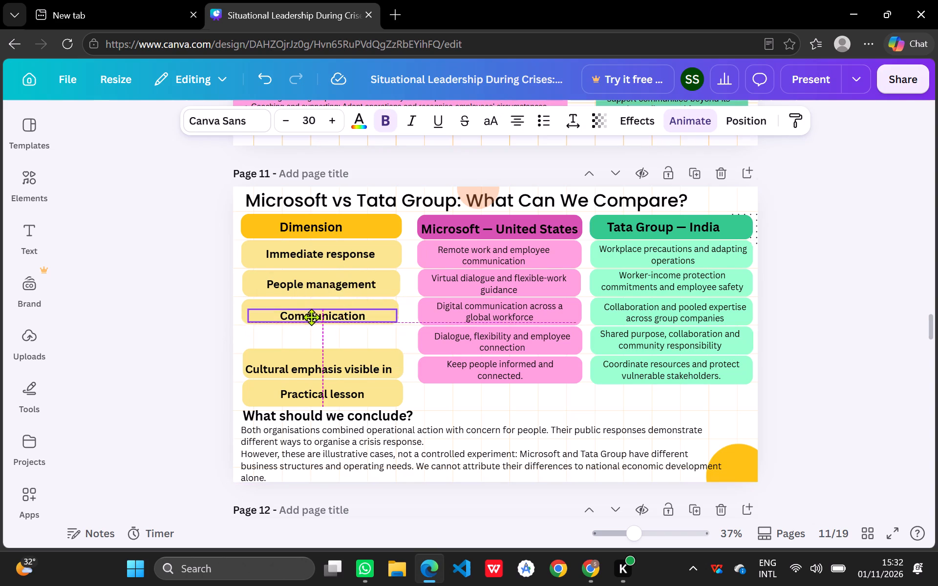
drag(311, 317, 308, 313)
Extend the top edges of the yellow "Communication", "Immediate response" and "People management" boxes slightly upward to tighten the gaps between them.
click(324, 292)
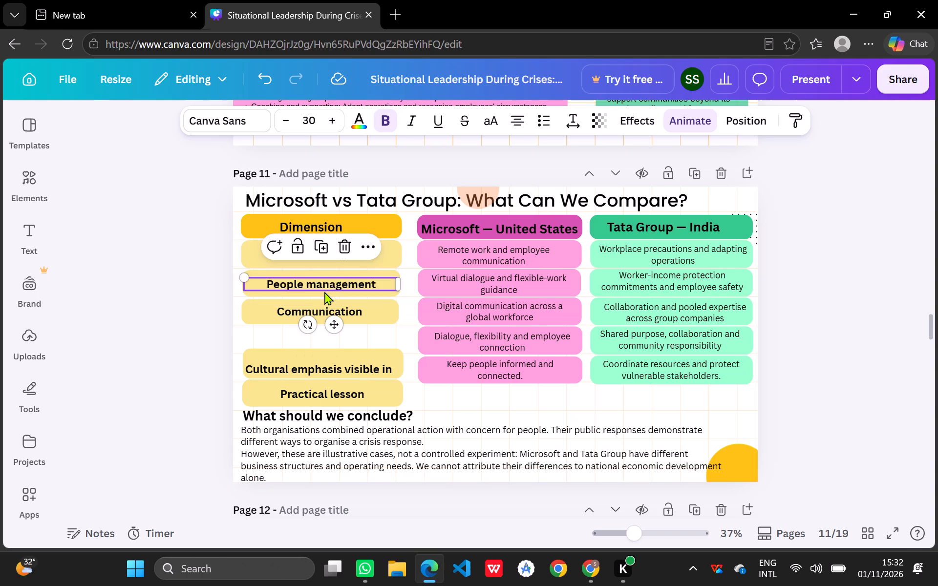
click(324, 300)
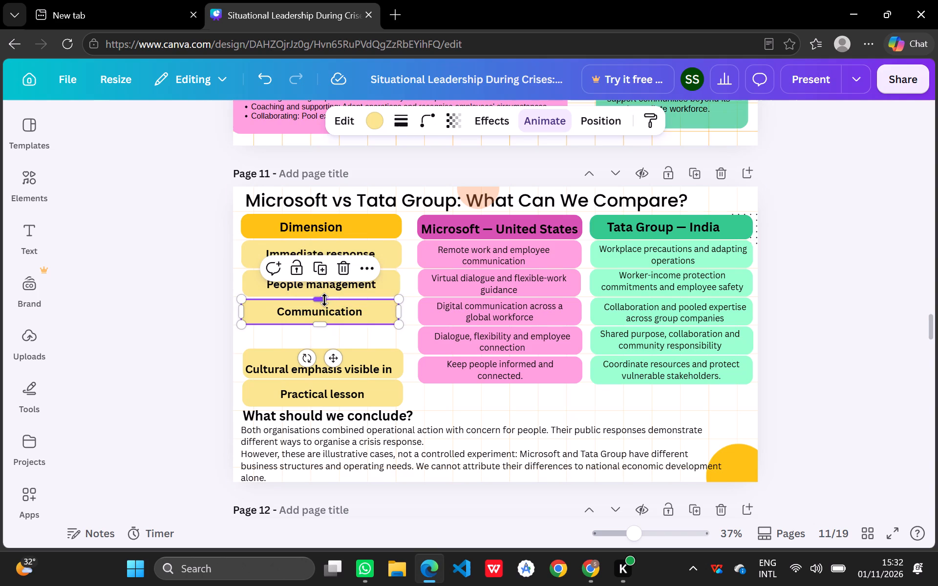
click(323, 300)
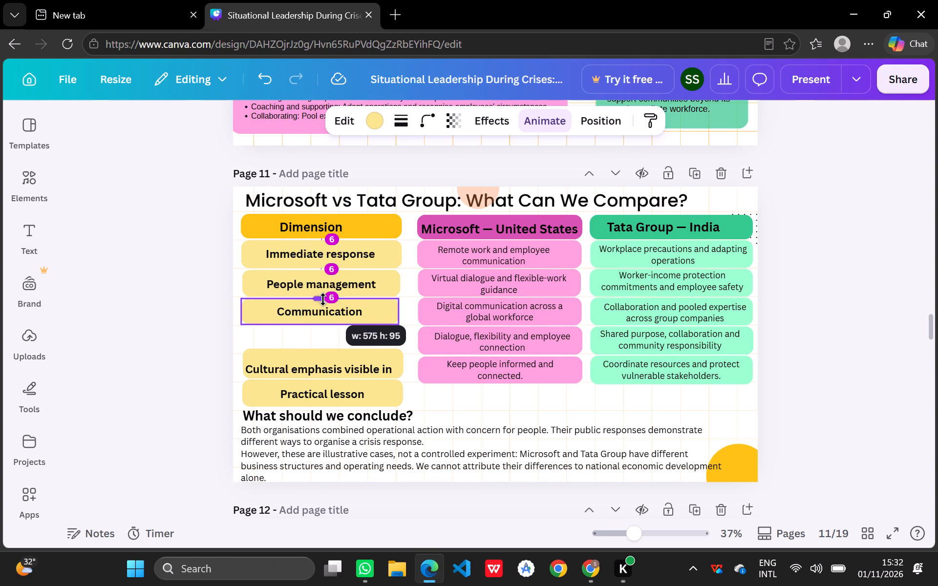
click(341, 240)
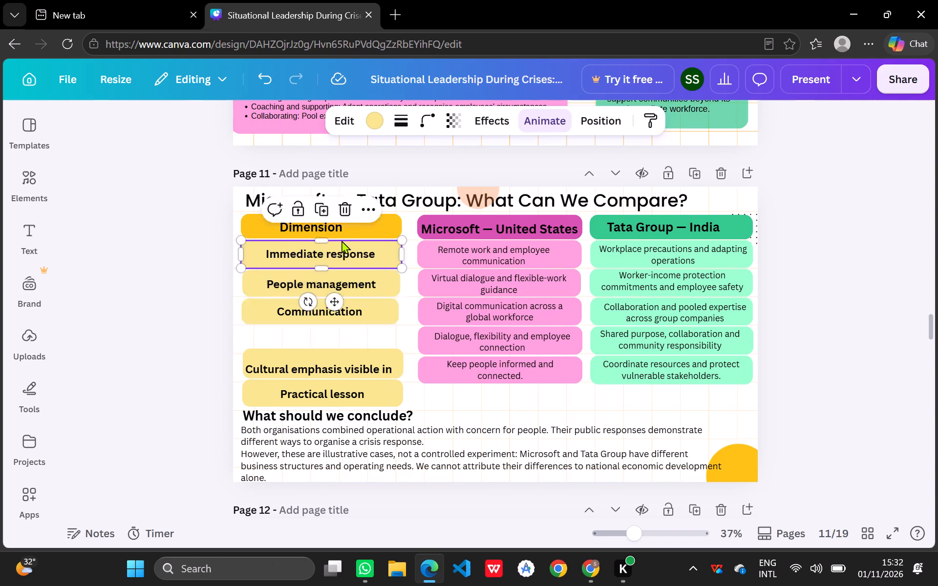
click(325, 240)
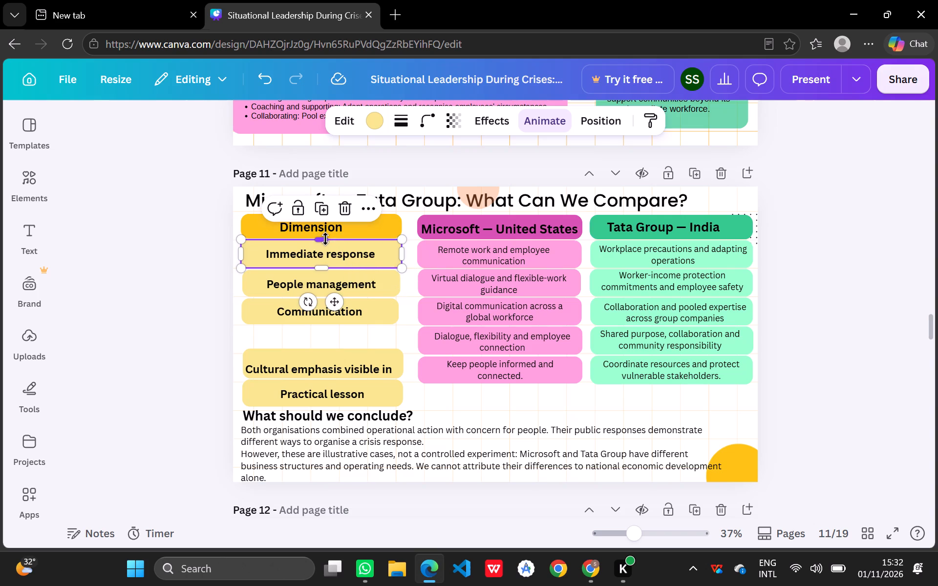
click(408, 293)
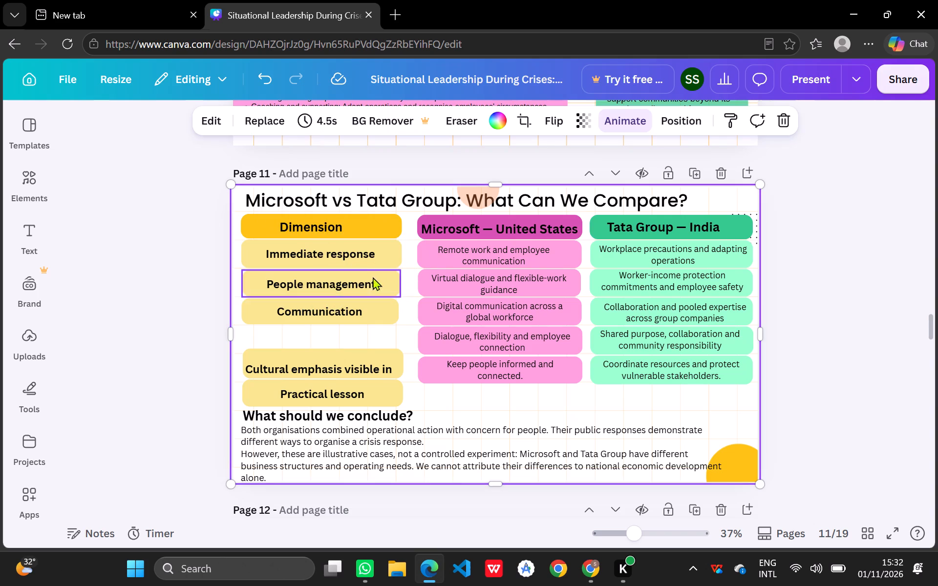
click(320, 265)
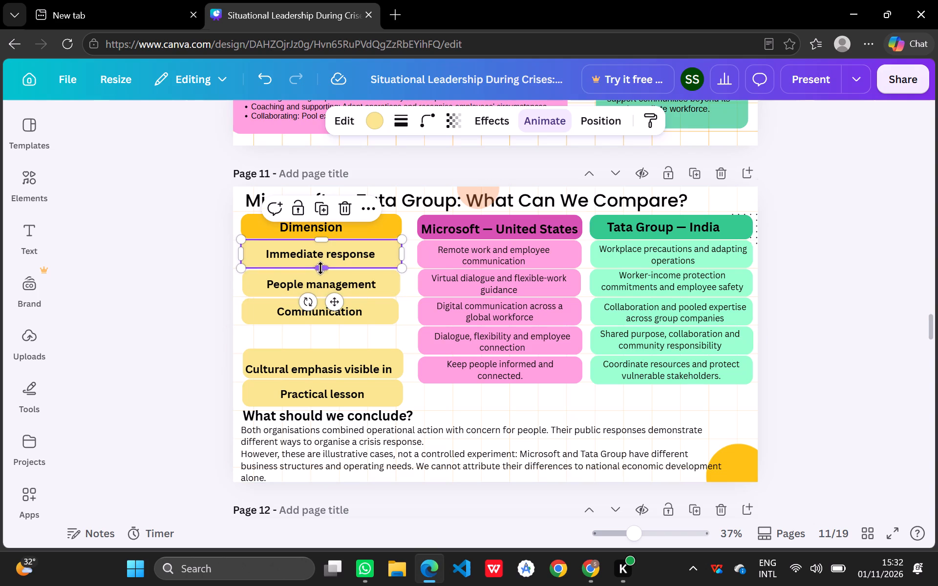
click(325, 273)
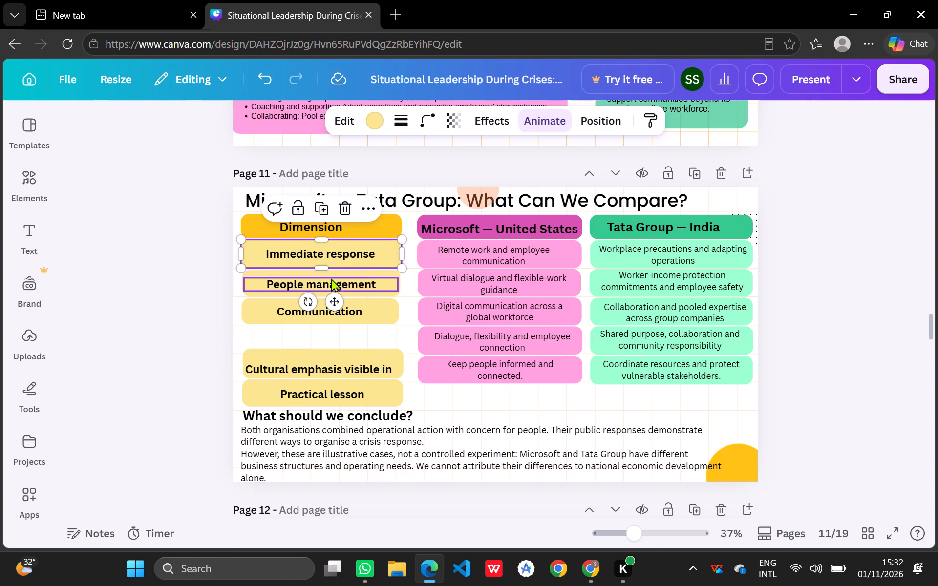
click(363, 295)
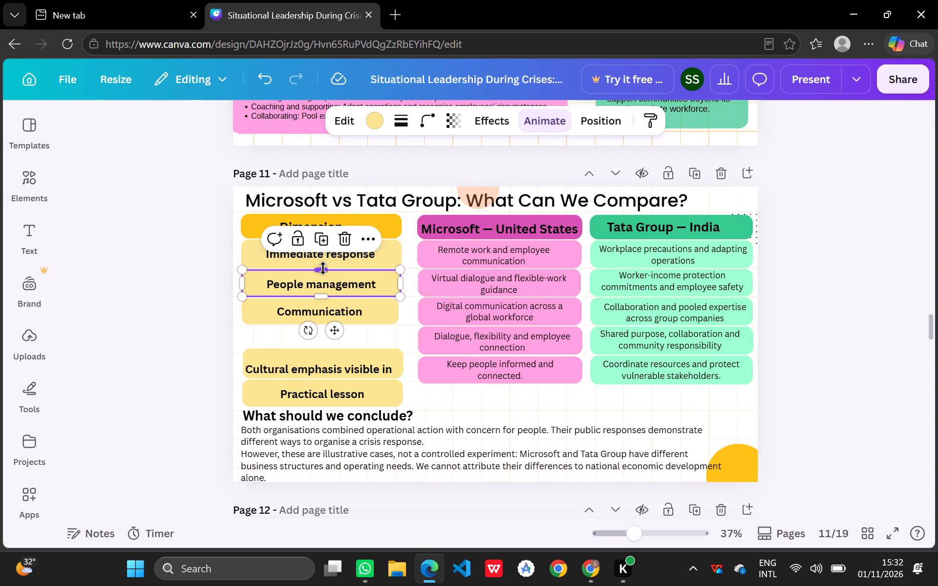
click(323, 268)
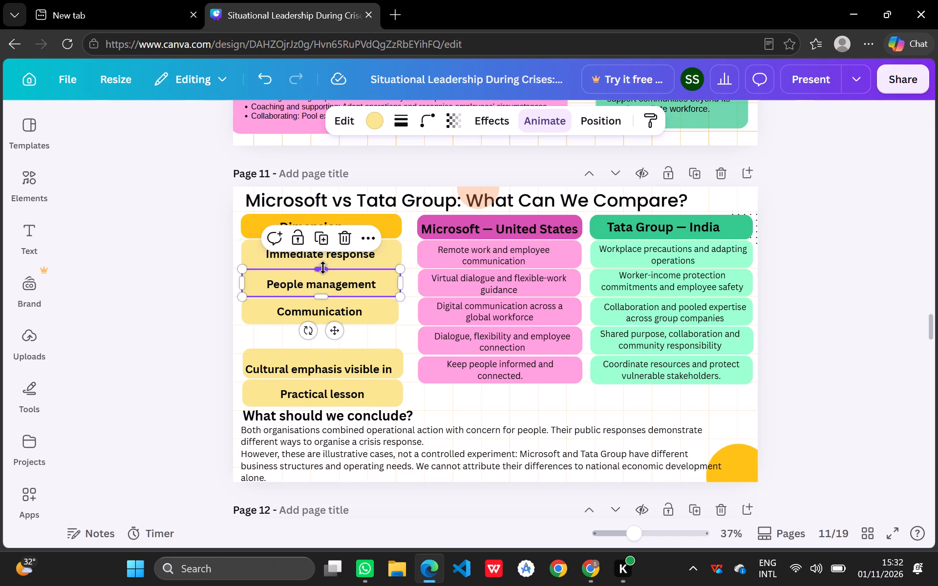
click(333, 303)
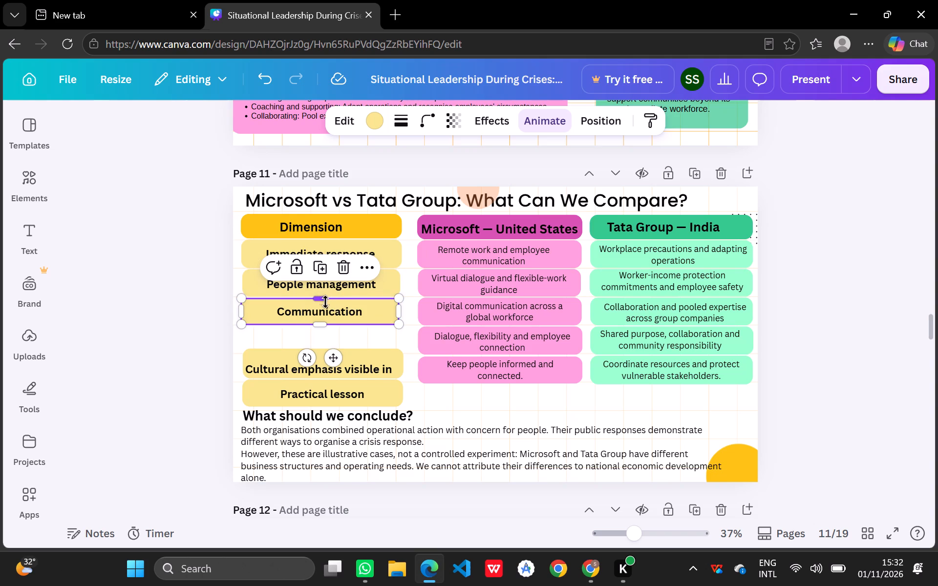
click(320, 297)
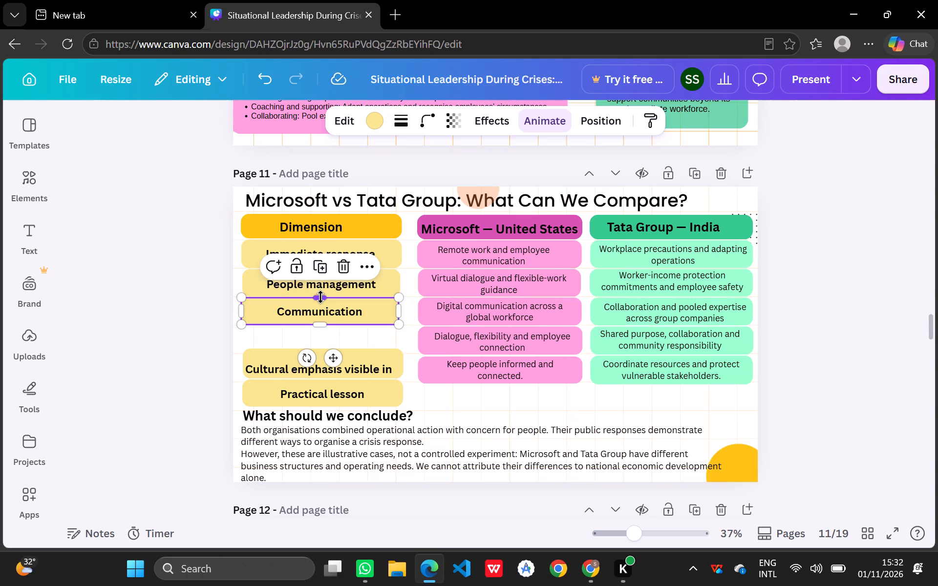
click(337, 337)
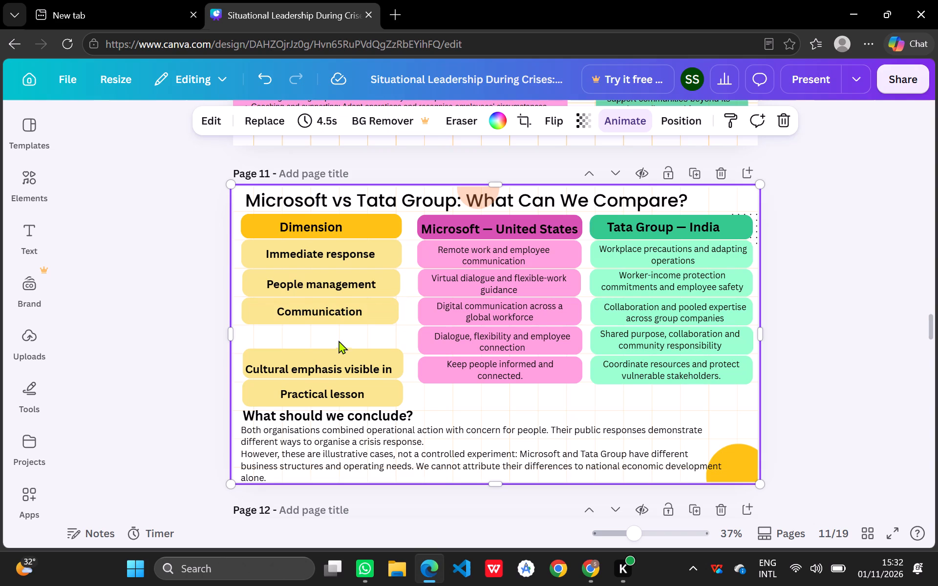
click(397, 312)
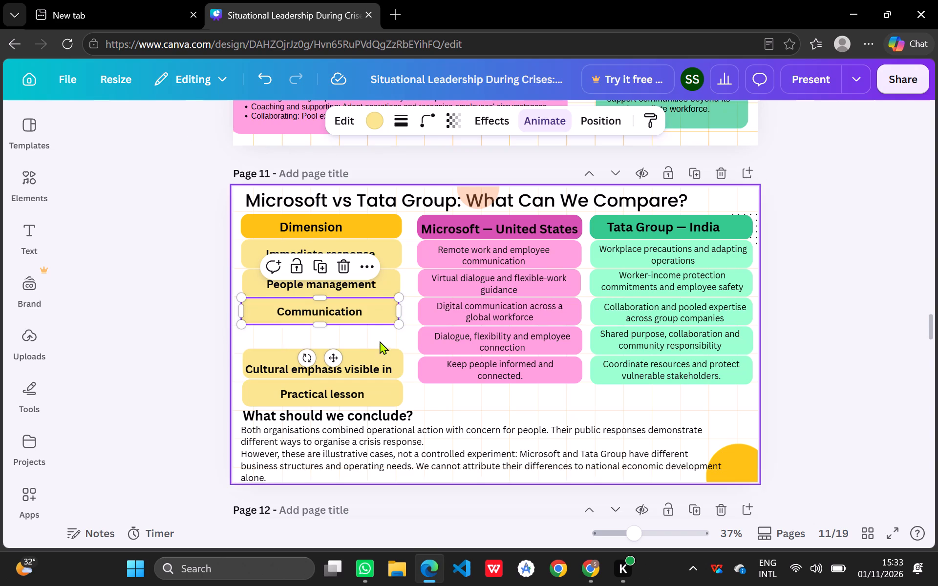
Move the yellow box behind the "Cultural emphasis" text up close beneath the "Communication" box, level with the fourth pink box.
drag(377, 354, 373, 332)
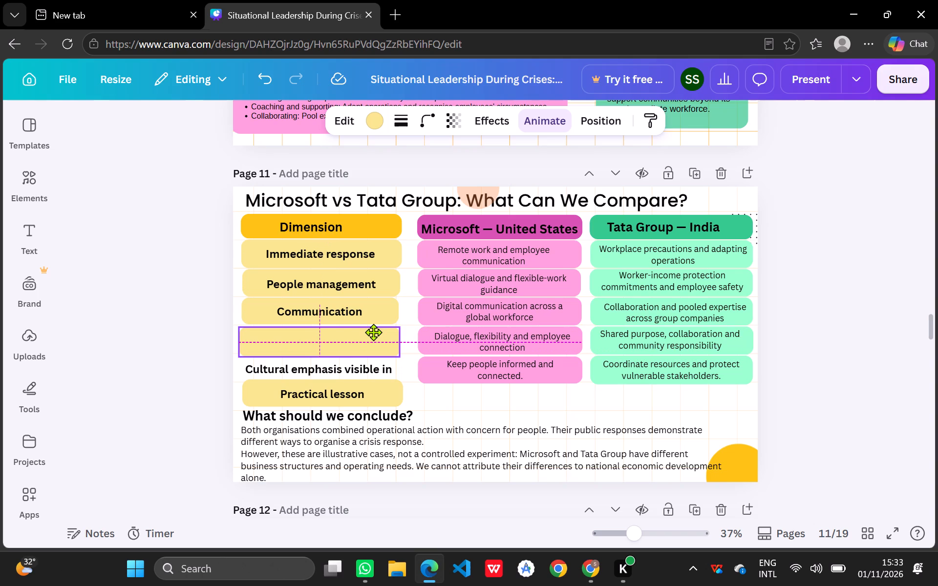
drag(373, 332, 373, 330)
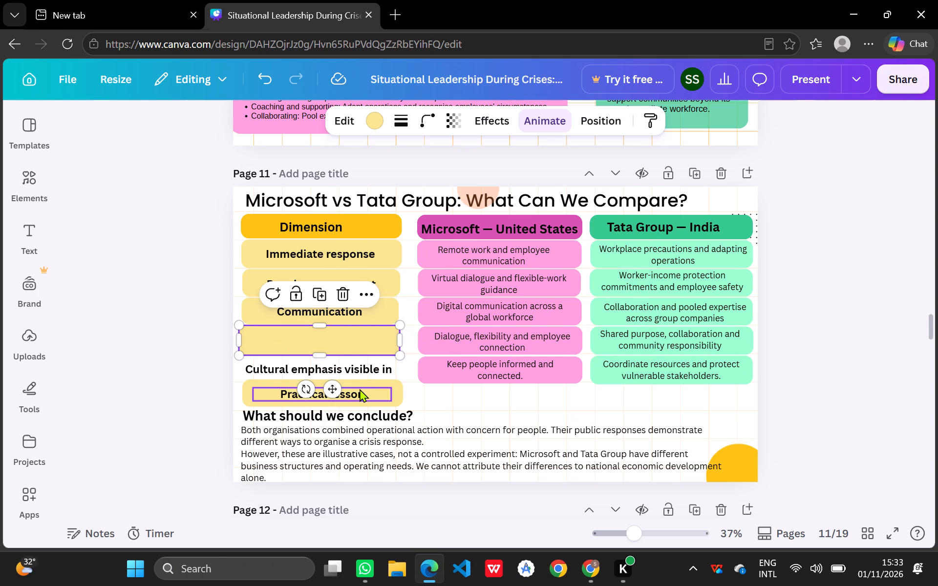
Move the "Cultural emphasis visible in the response" text up and centre it in the fourth yellow box.
drag(358, 371, 360, 332)
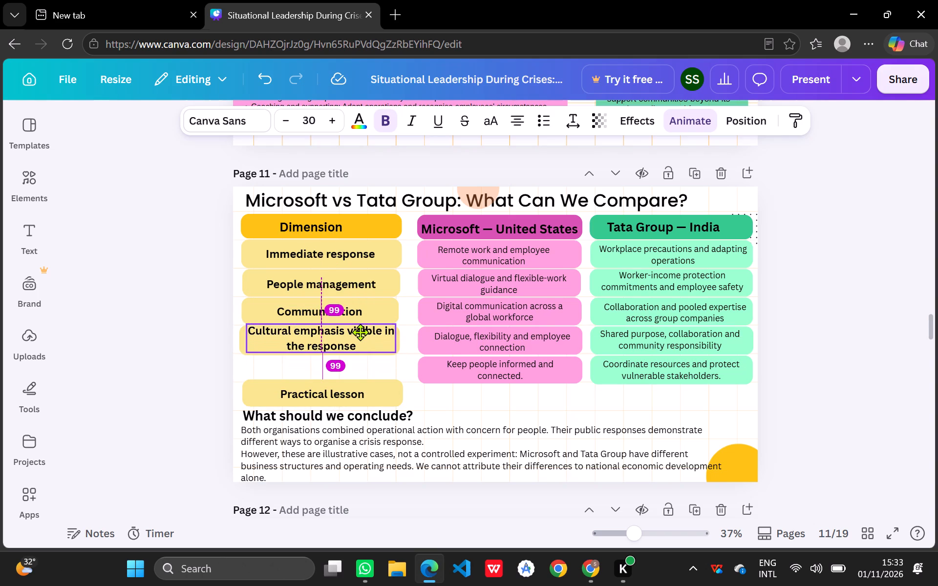
drag(360, 332, 360, 333)
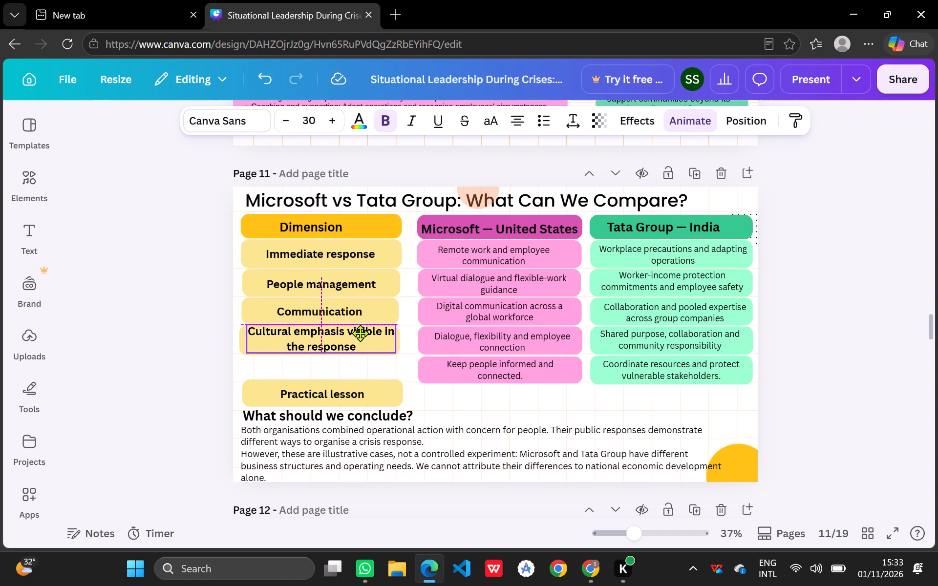
drag(360, 333, 358, 334)
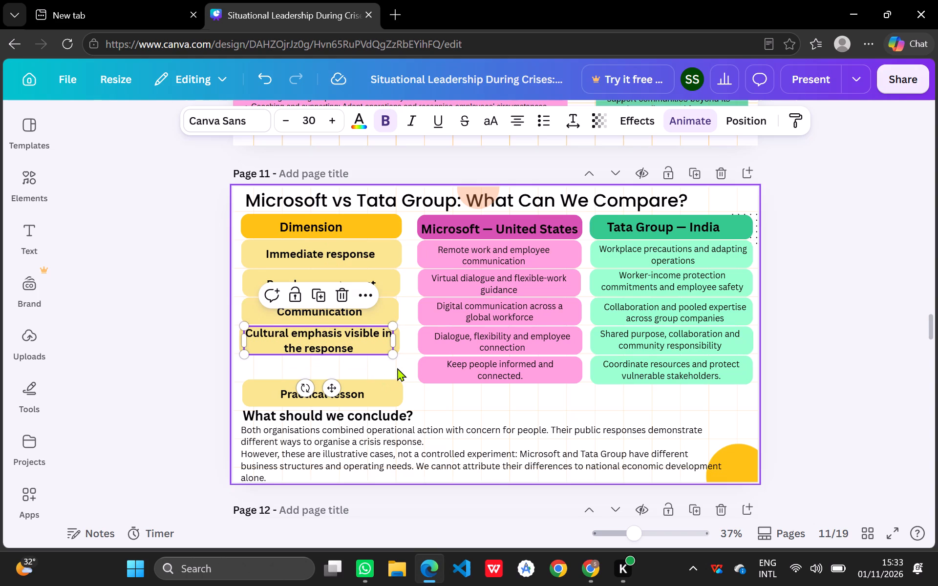
click(397, 368)
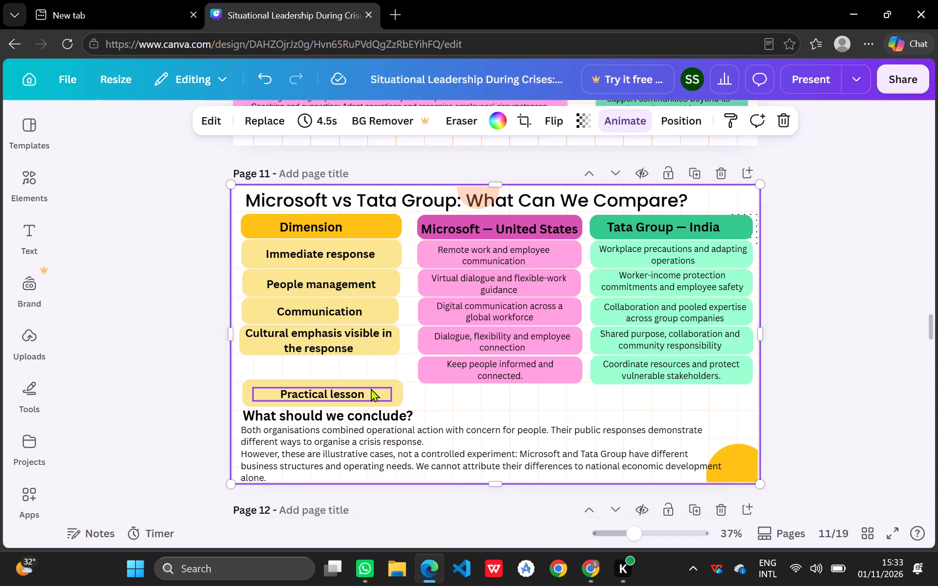
Move the last yellow box up close beneath the "Cultural emphasis" box, aligned with the column and the last pink box.
drag(370, 379, 372, 362)
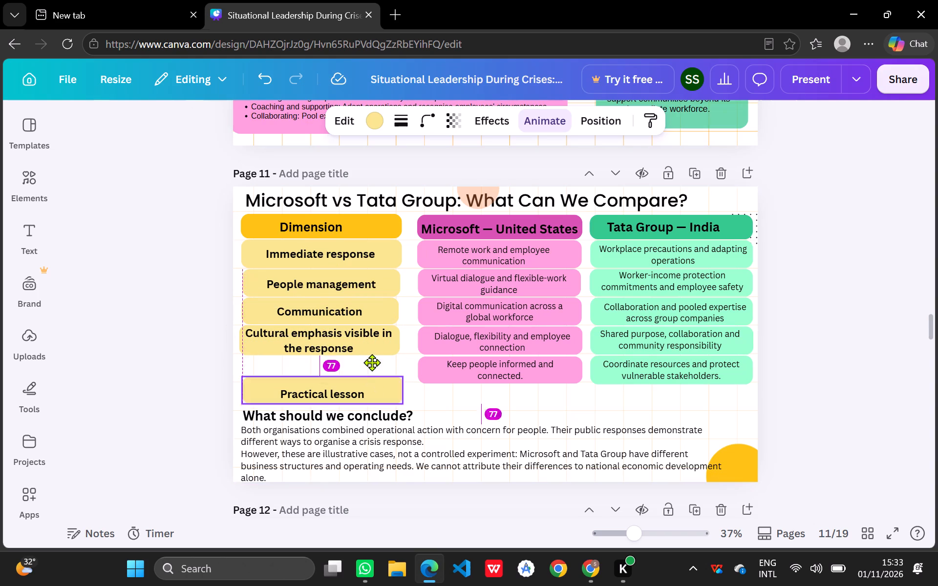
drag(372, 362, 368, 357)
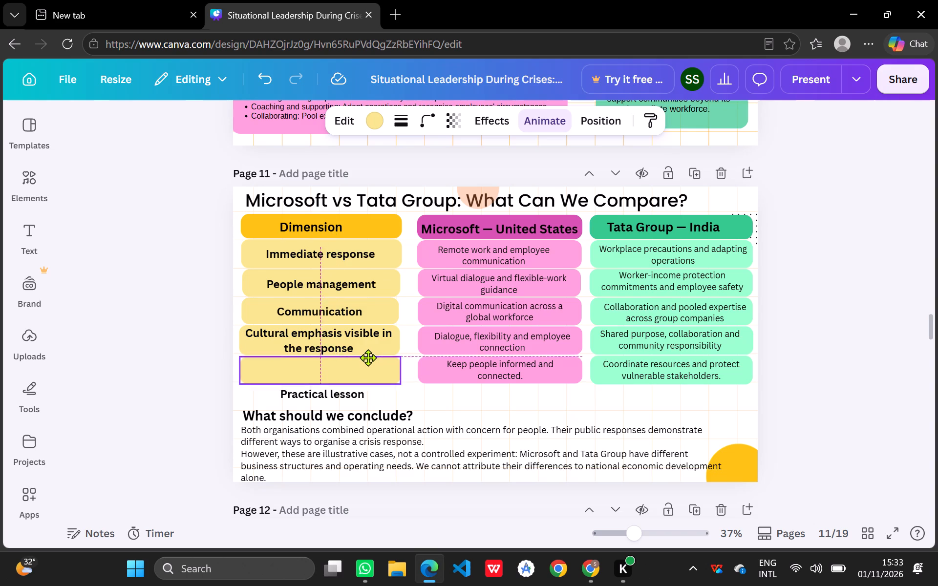
drag(368, 357, 368, 356)
drag(368, 356, 369, 356)
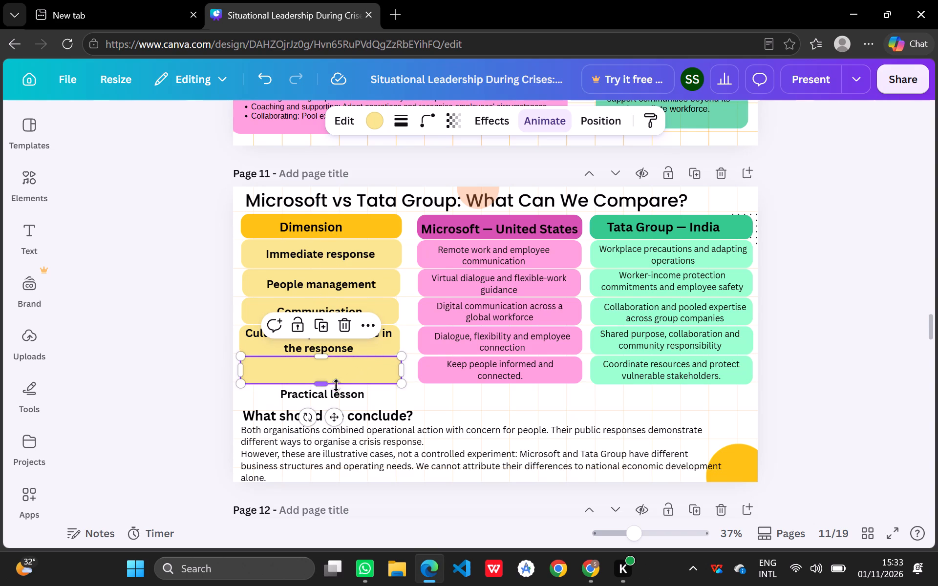
Move the "Practical lesson" text up into the last yellow box and centre it.
drag(334, 398, 335, 373)
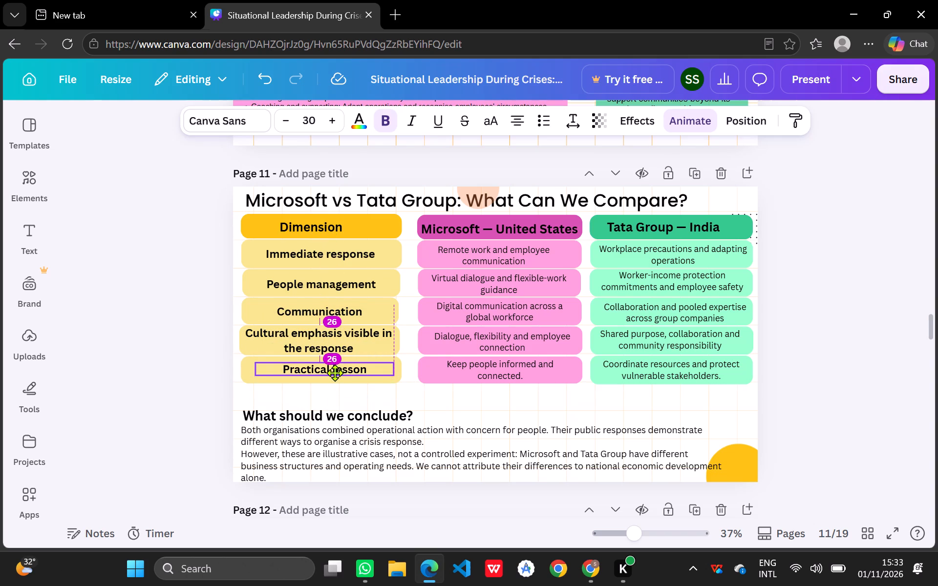
drag(335, 373, 331, 373)
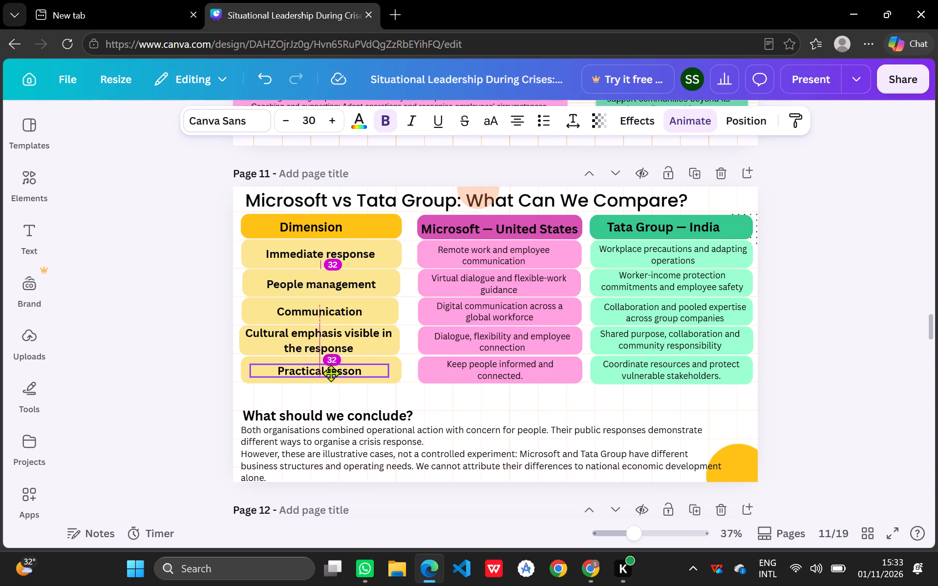
drag(331, 373, 329, 372)
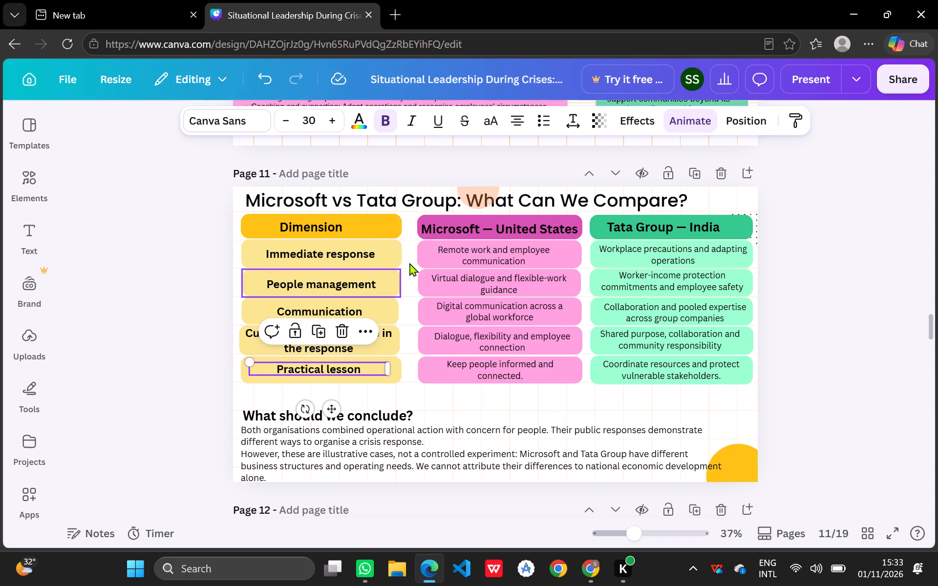
Resize the first, third, fourth and fifth yellow boxes so their right edges line up with the "People management" box.
click(399, 252)
click(402, 253)
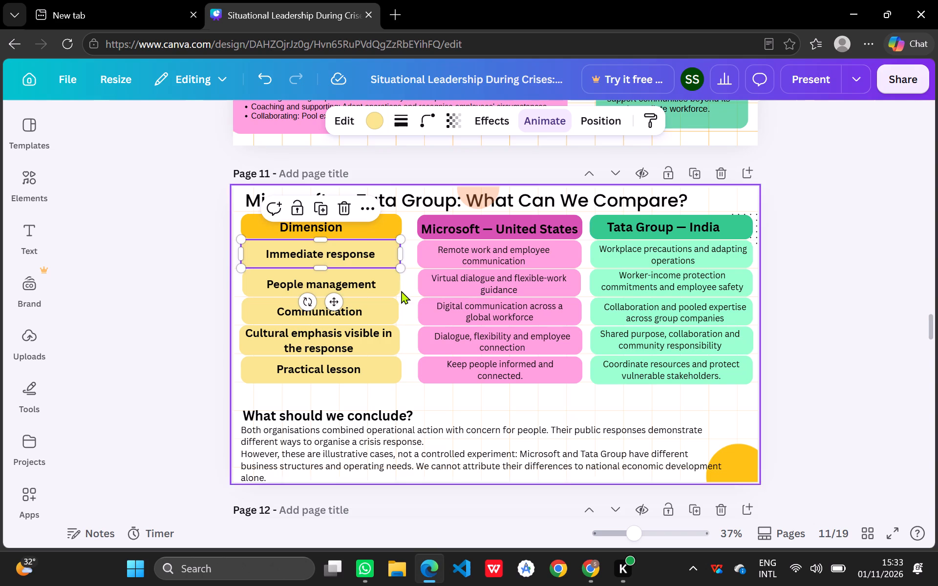
click(393, 308)
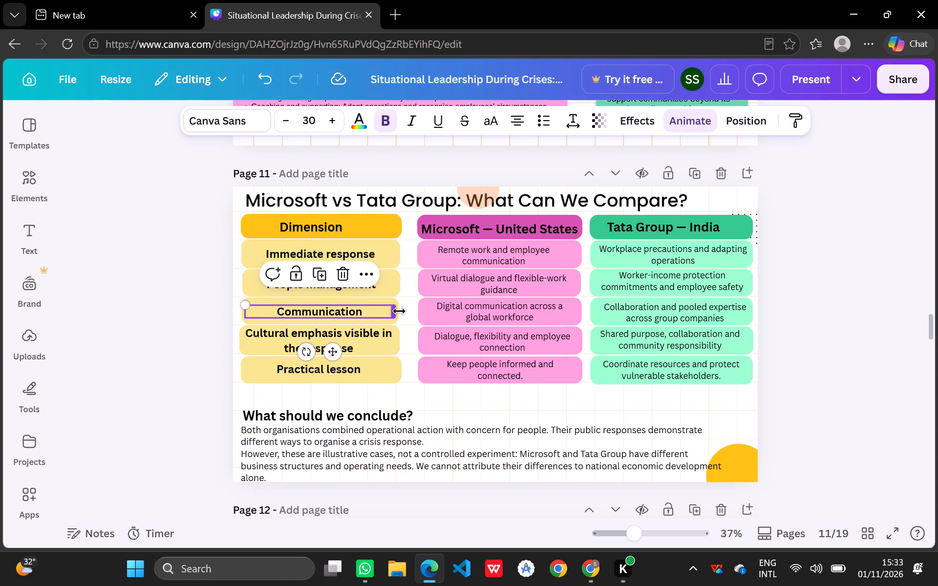
drag(405, 323, 411, 301)
click(411, 301)
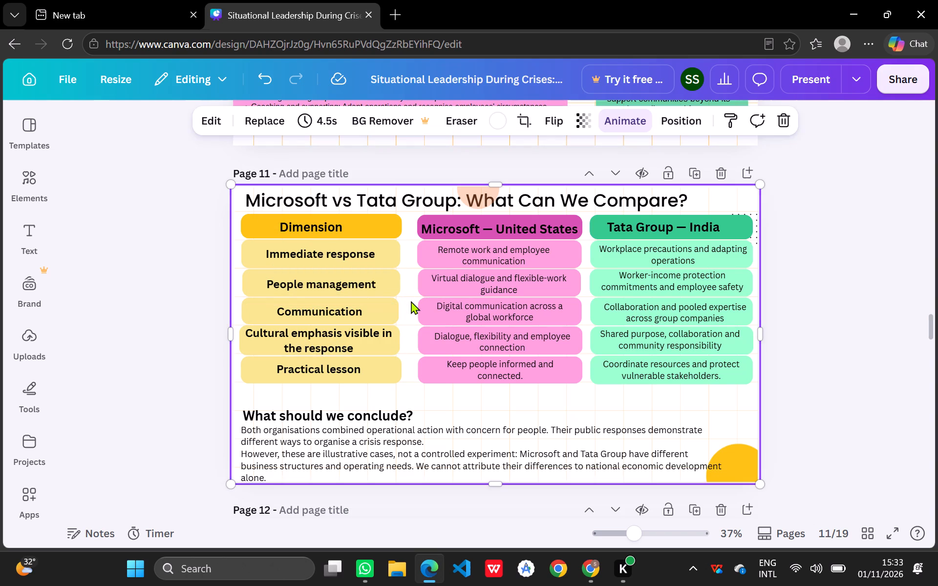
double_click(397, 312)
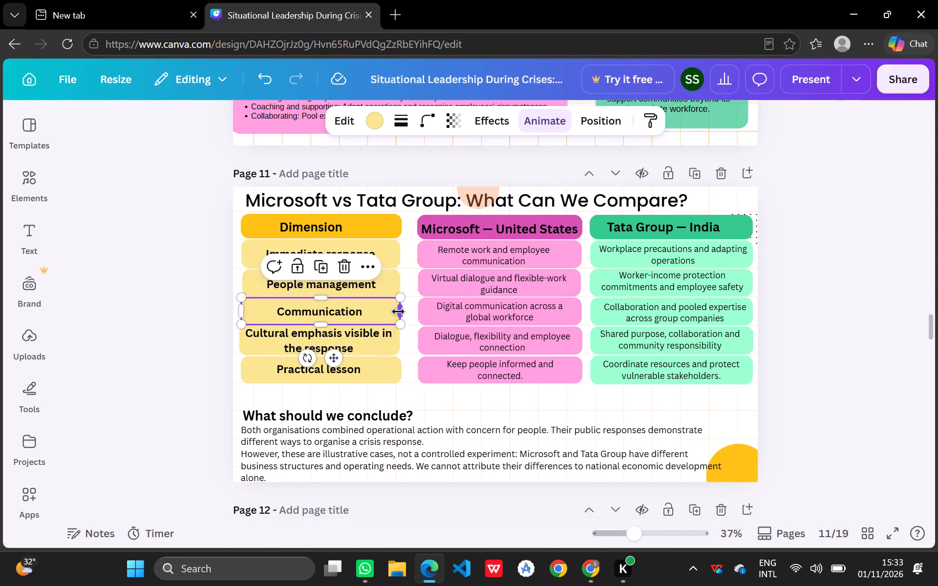
click(395, 343)
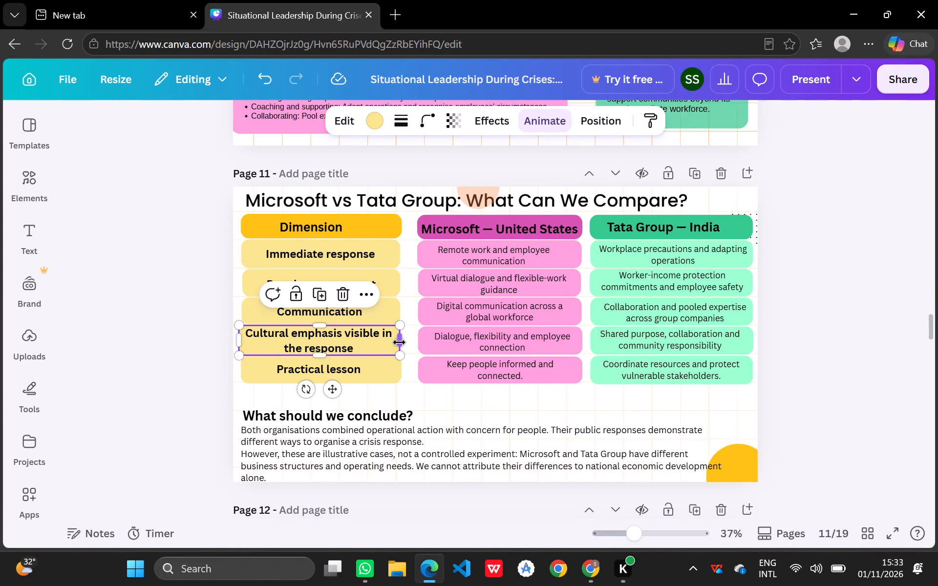
click(399, 342)
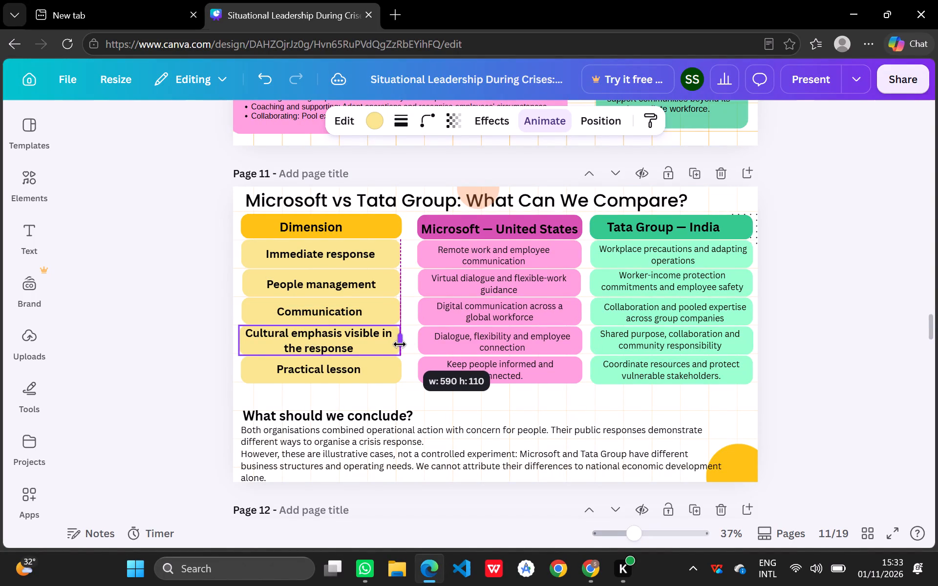
click(394, 372)
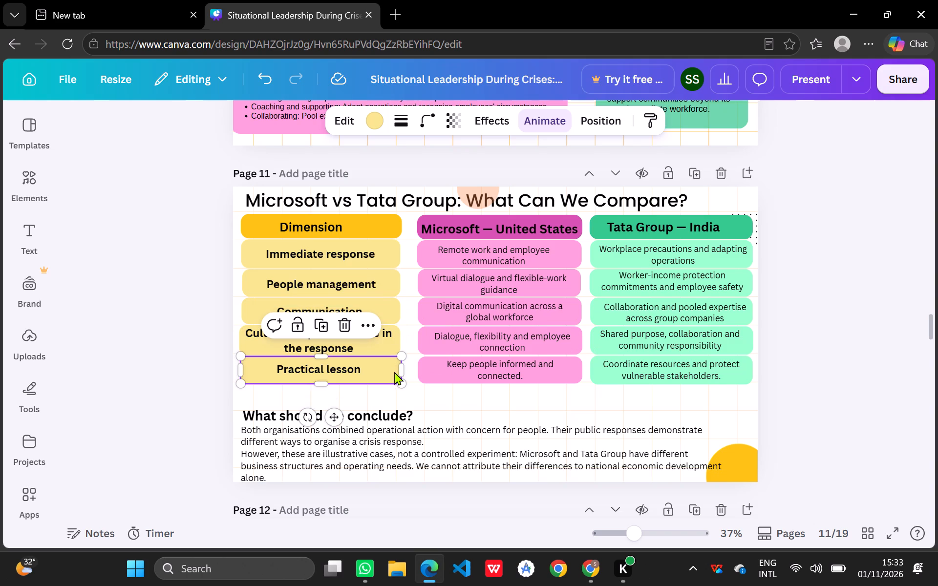
click(401, 368)
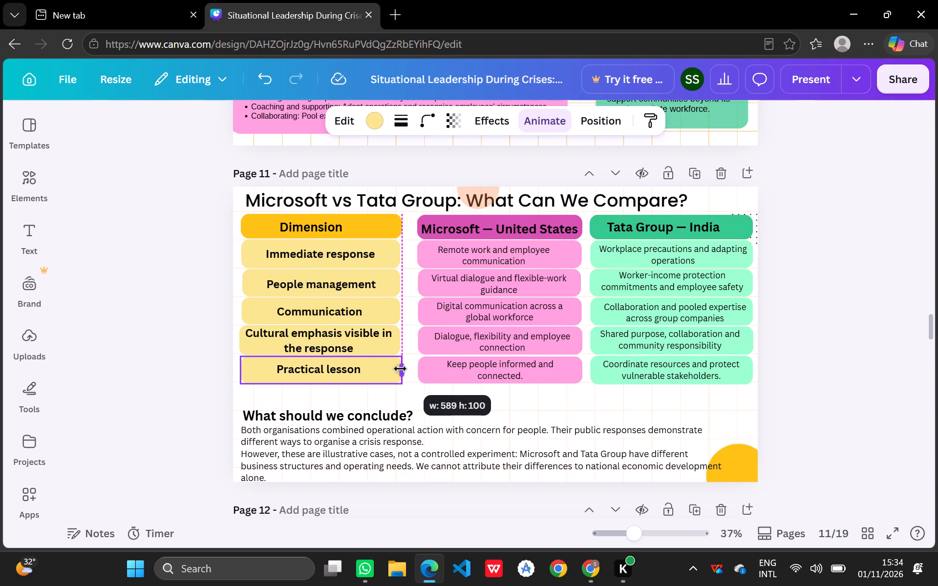
click(418, 388)
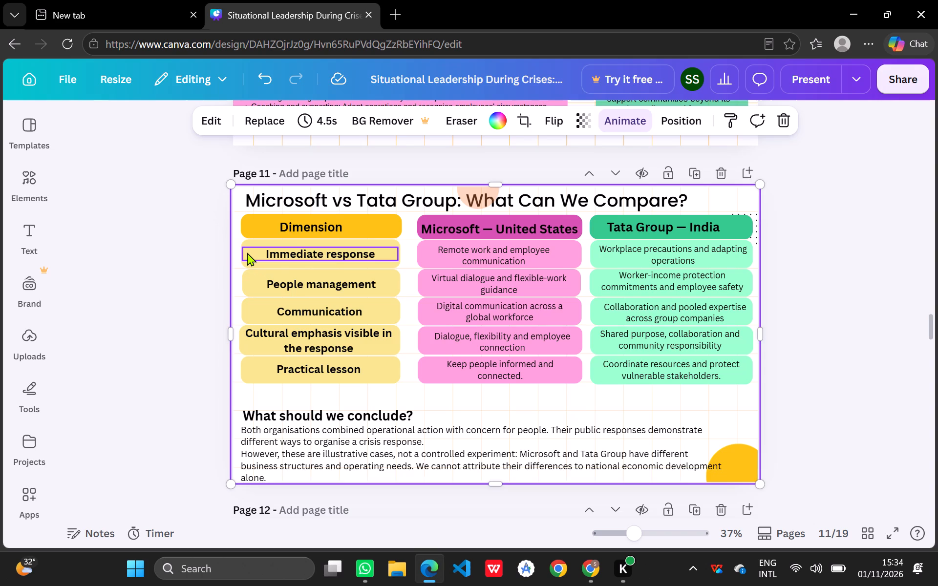
Trim the "Immediate response", "Cultural emphasis" and "Practical lesson" yellow boxes to align their left edges, the last about 578 wide.
click(247, 252)
click(247, 260)
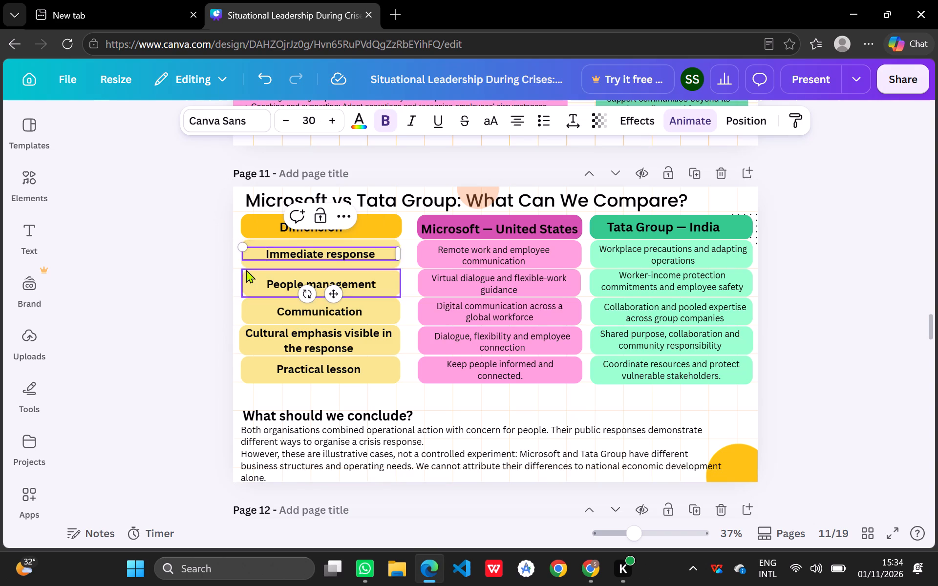
click(251, 265)
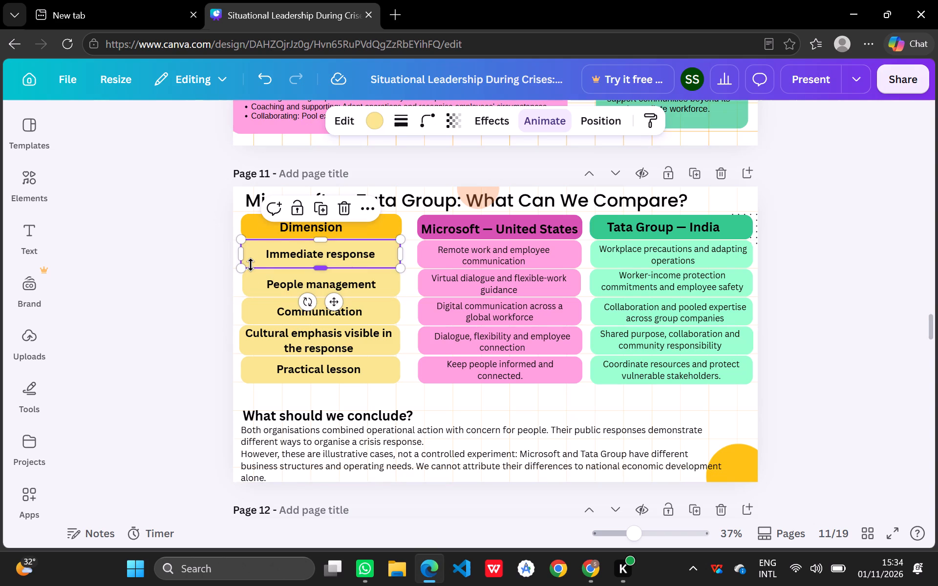
click(243, 254)
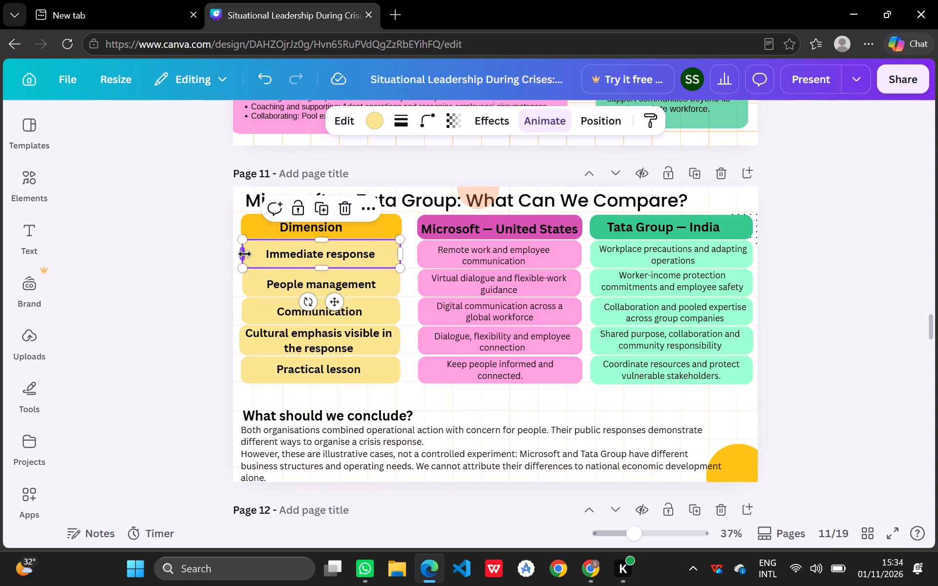
click(240, 348)
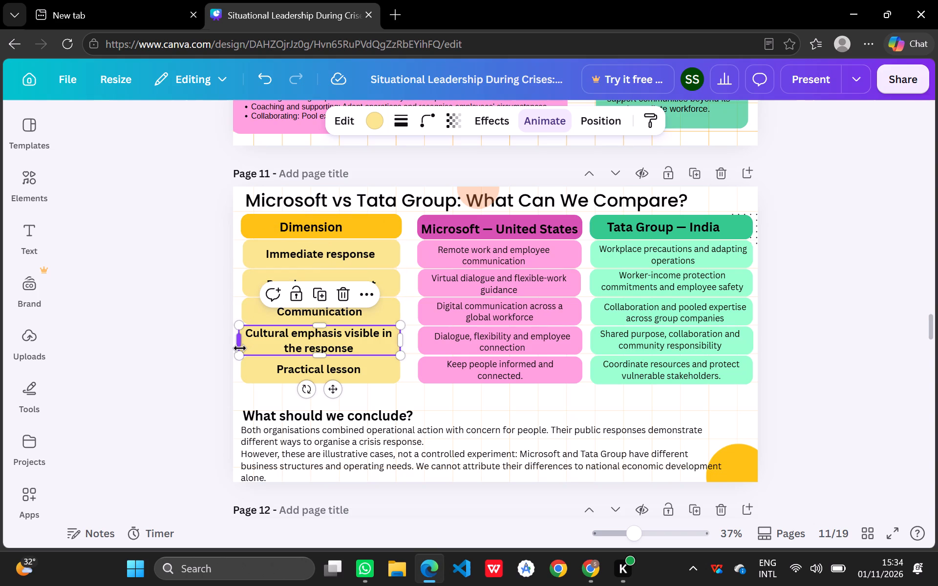
click(240, 344)
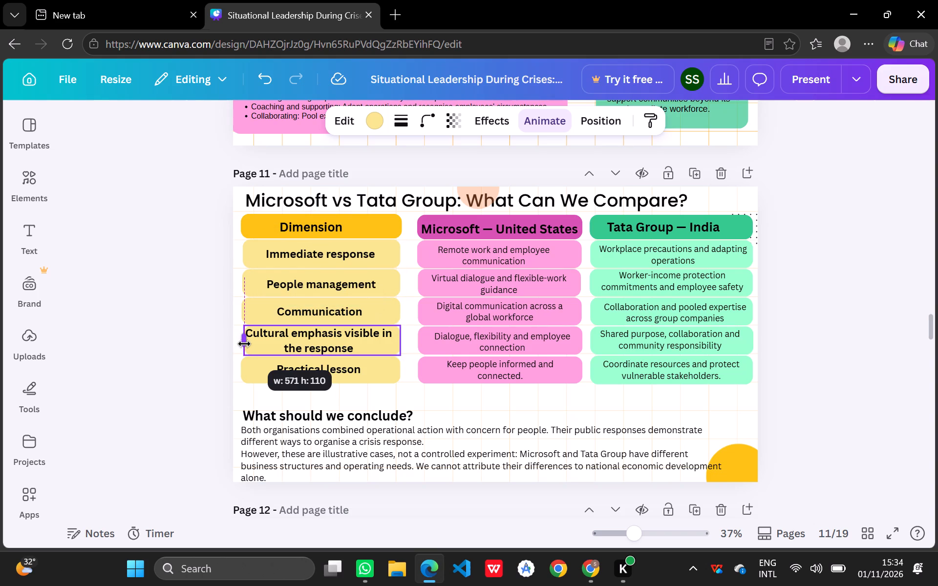
click(242, 368)
click(242, 368)
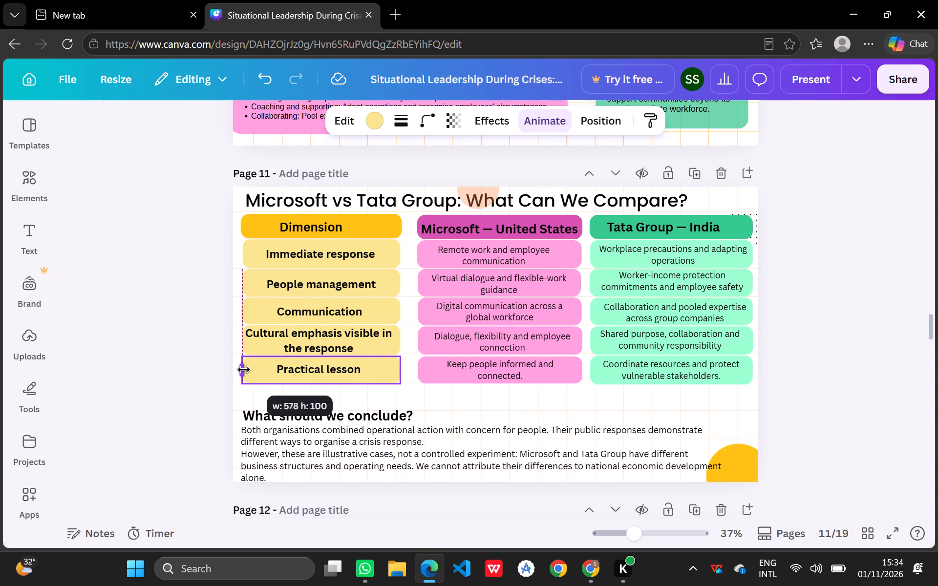
click(392, 394)
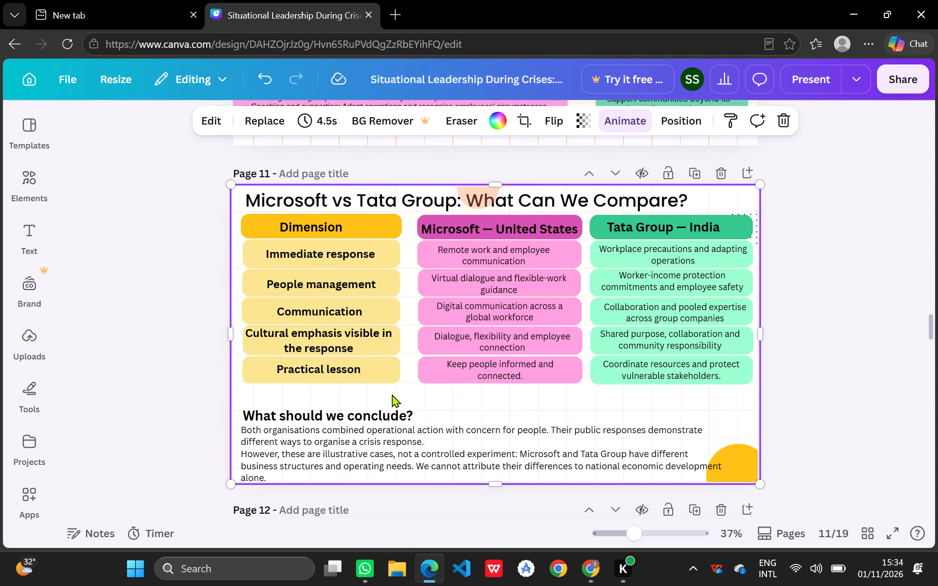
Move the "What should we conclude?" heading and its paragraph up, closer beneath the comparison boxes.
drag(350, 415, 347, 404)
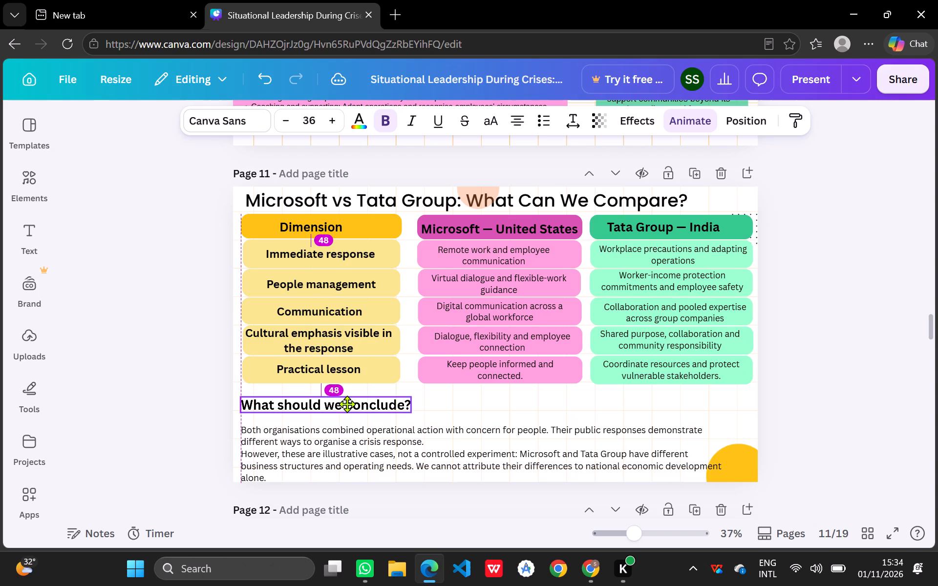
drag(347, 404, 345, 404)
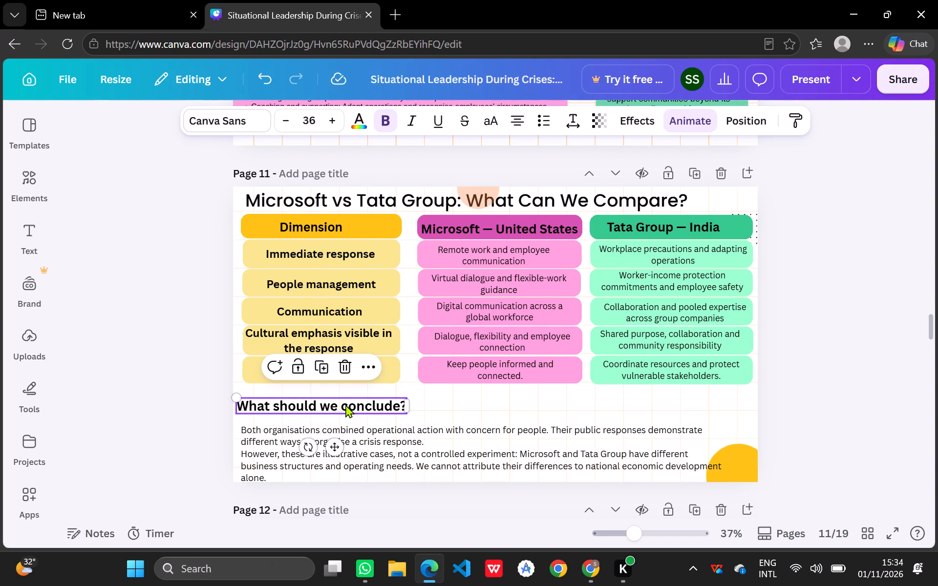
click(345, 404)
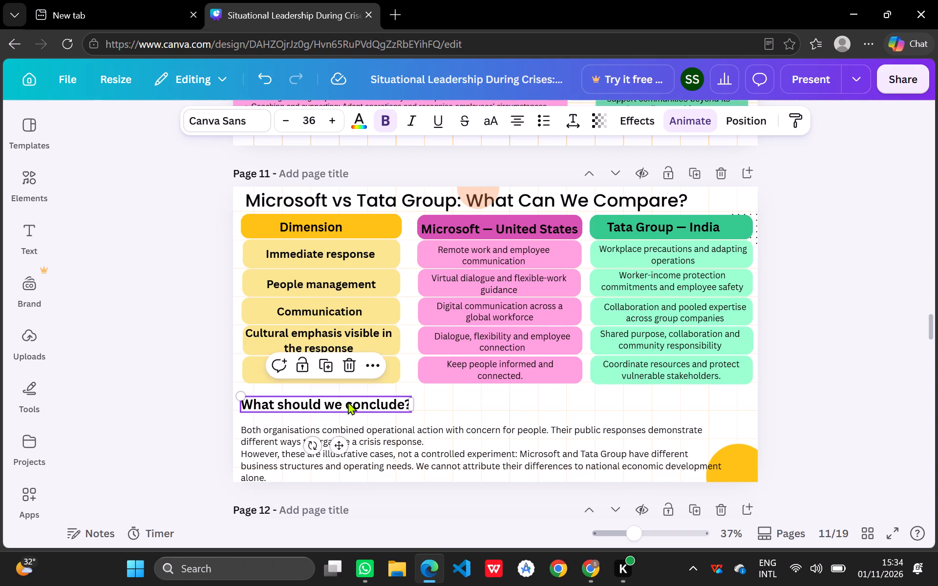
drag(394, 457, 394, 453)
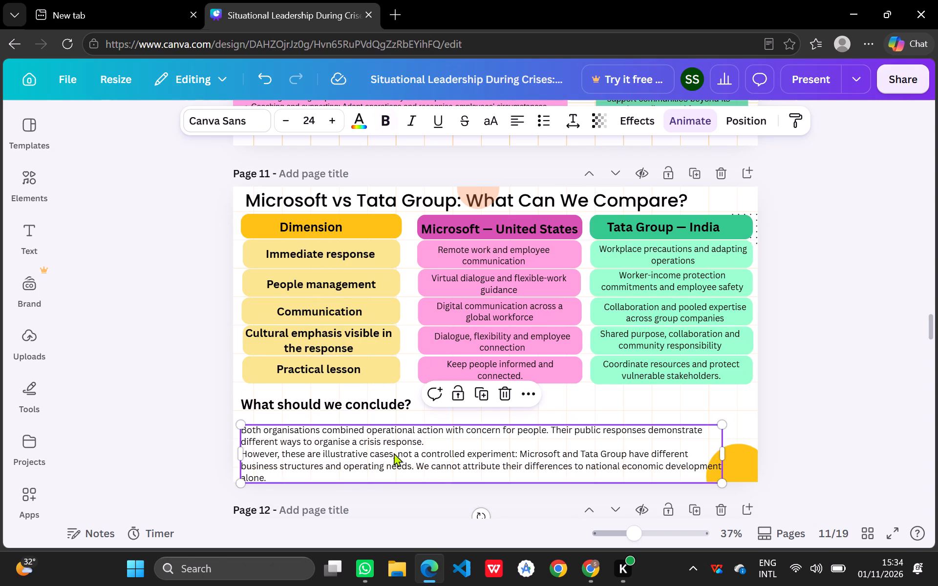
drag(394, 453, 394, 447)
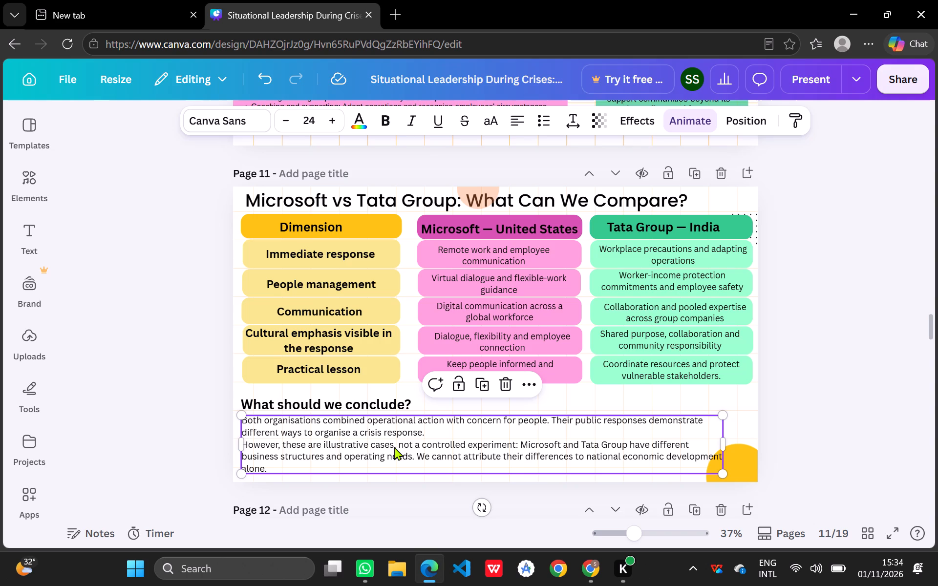
Copy and delete the "What should we conclude?" heading, and delete the conclusion paragraph beneath it.
click(341, 402)
key(ctrl+c)
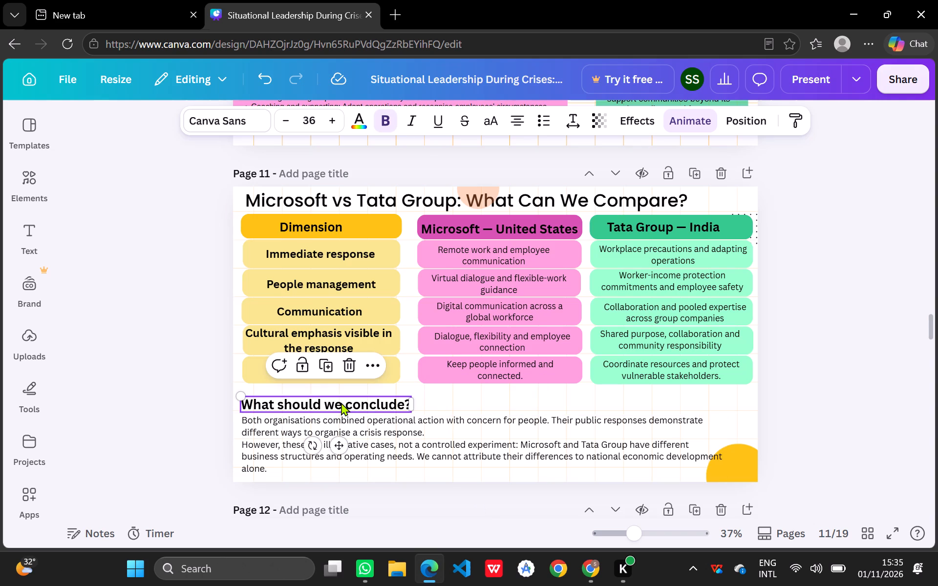
key(BackSpace)
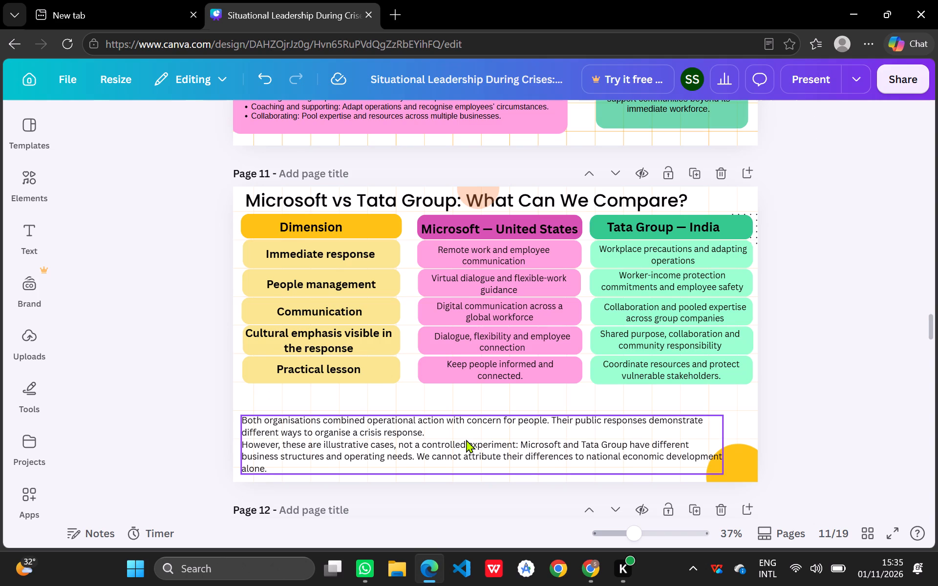
key(BackSpace)
click(438, 443)
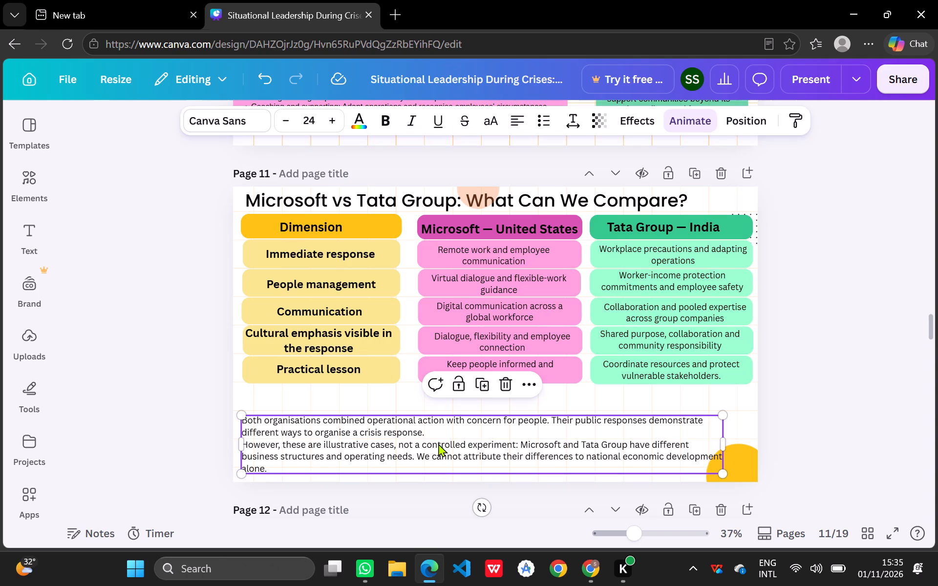
click(507, 386)
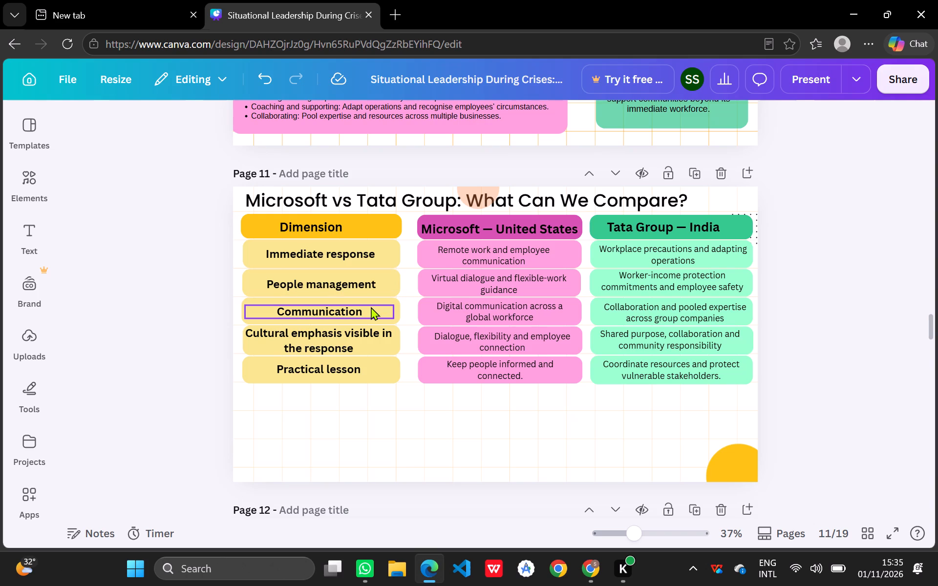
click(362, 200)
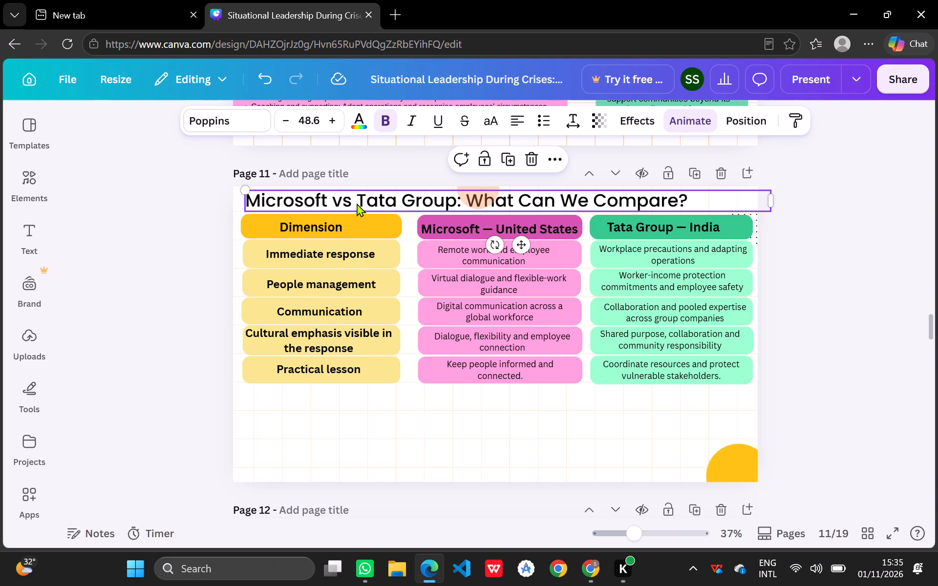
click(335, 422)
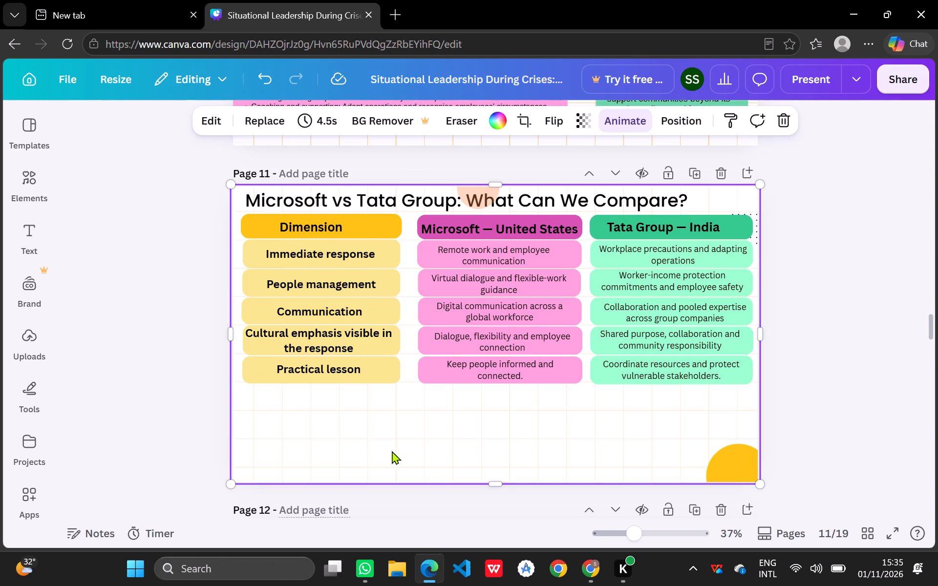
Review the layout and box styling of the case study pages 9 and 10 and page 12 against page 11.
scroll(482, 158, up, 4)
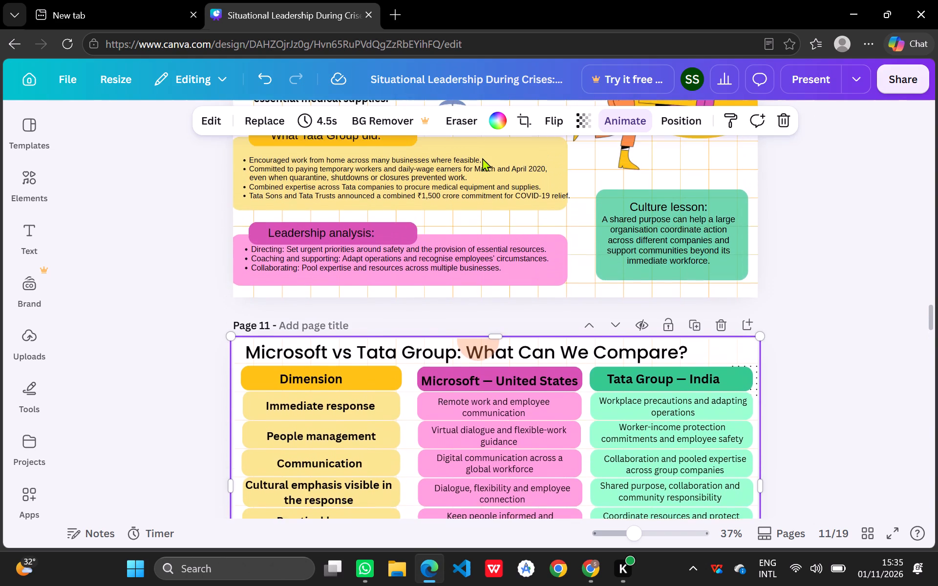
scroll(482, 158, up, 1)
scroll(490, 141, right, 1)
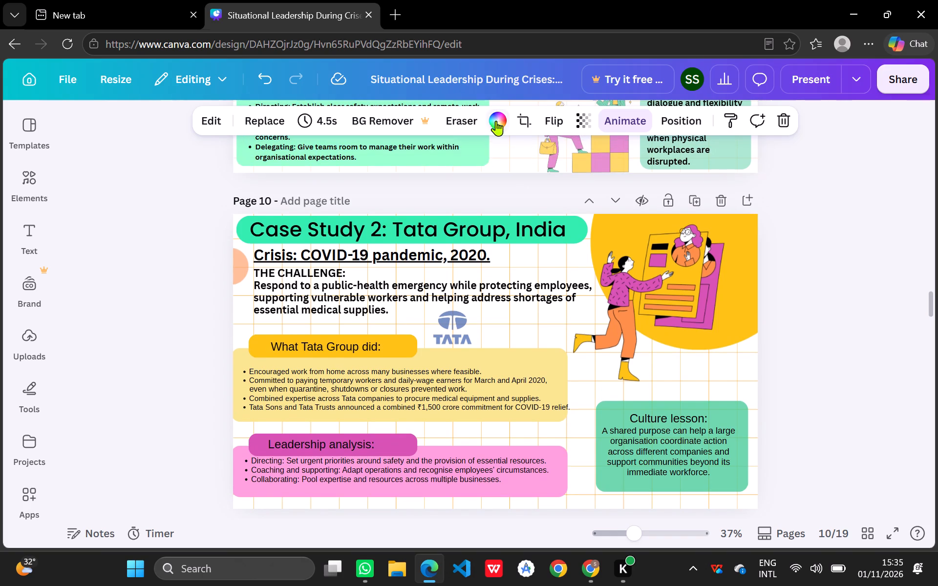
scroll(496, 121, right, 1)
scroll(522, 195, up, 4)
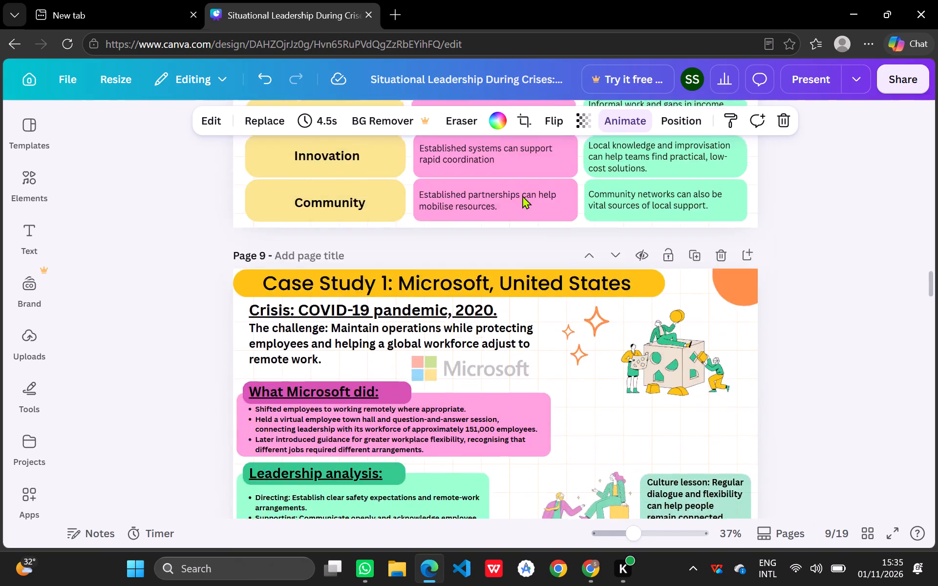
scroll(522, 195, right, 1)
scroll(522, 195, down, 1)
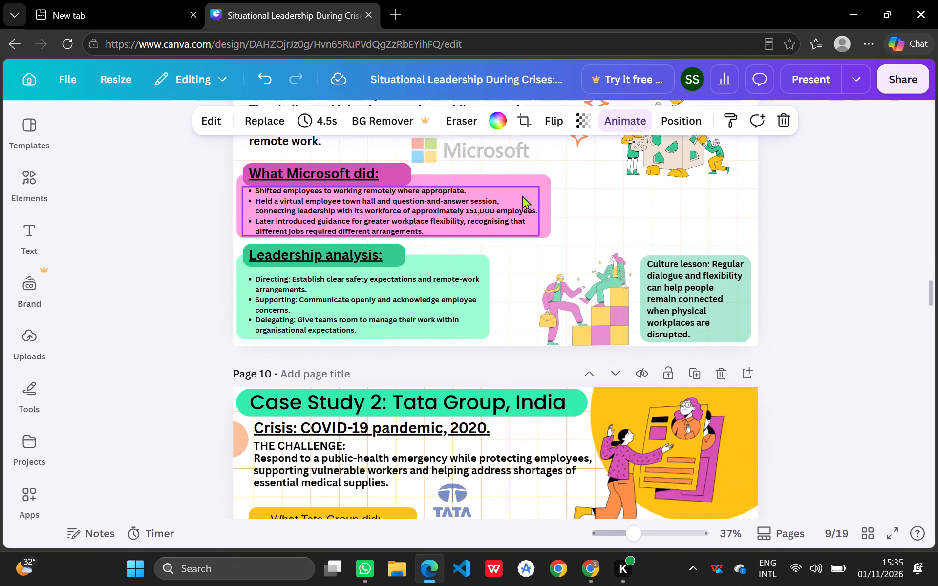
scroll(522, 195, down, 1)
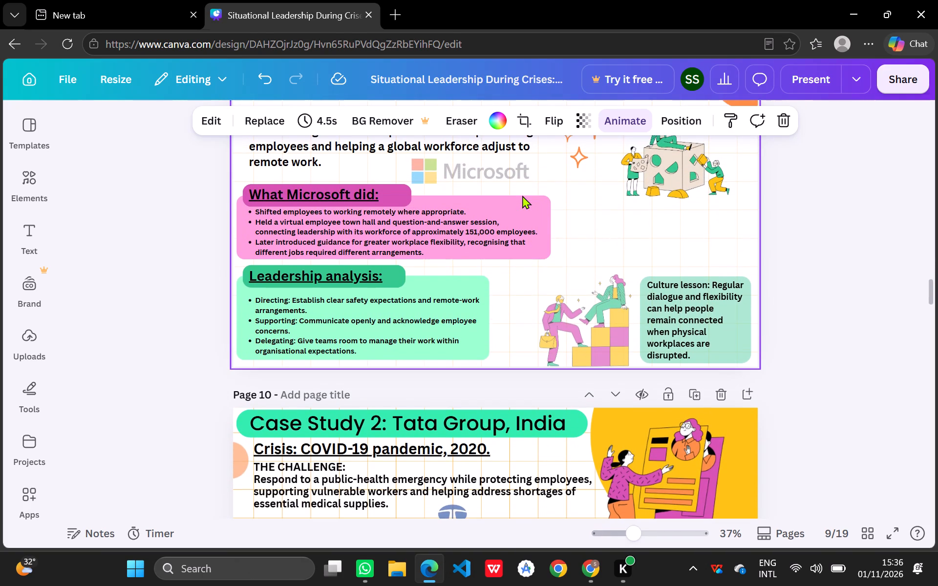
click(515, 202)
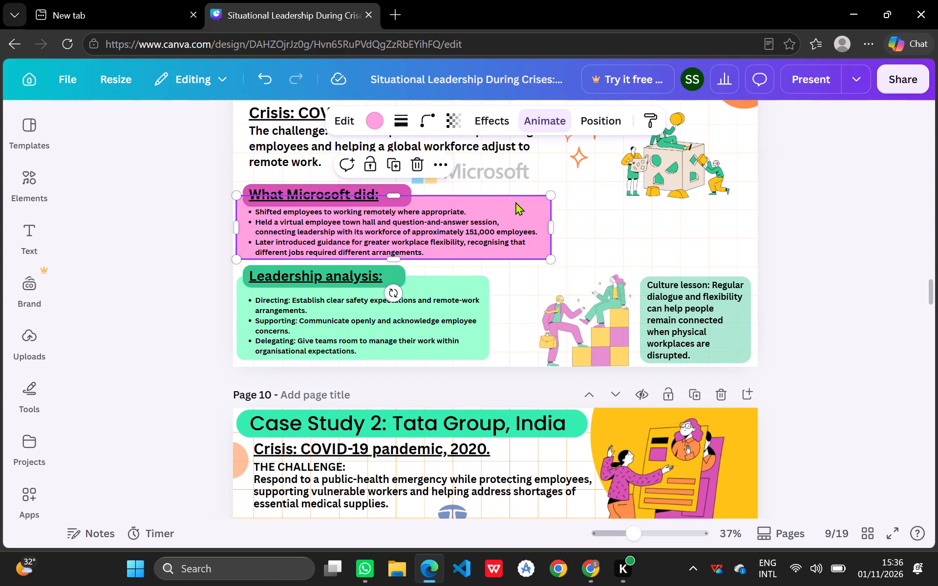
scroll(515, 202, down, 7)
scroll(515, 202, up, 3)
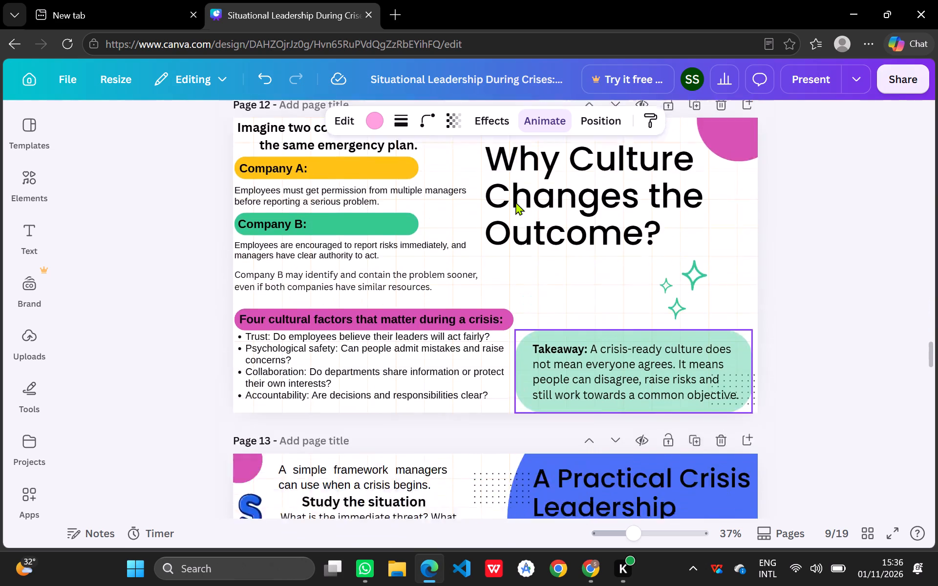
scroll(515, 202, down, 4)
scroll(515, 202, up, 5)
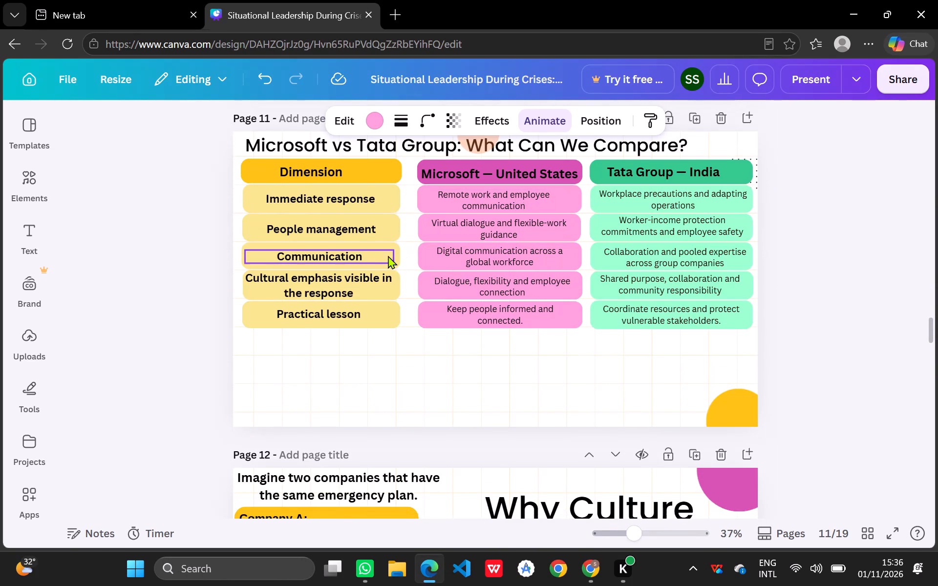
Copy the yellow "Communication" box without its text and place the copy about 107 below the "Practical lesson" box.
click(383, 259)
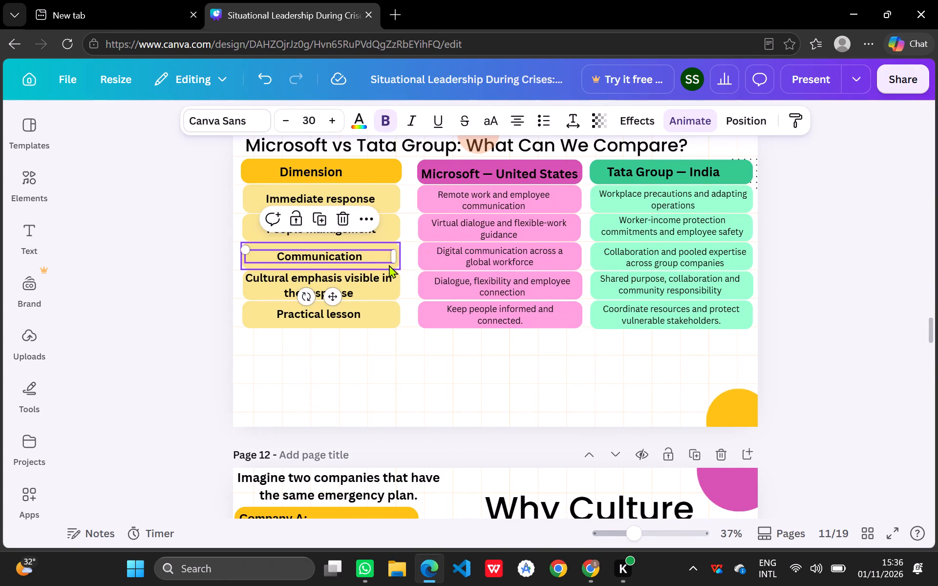
click(389, 265)
key(ctrl+c)
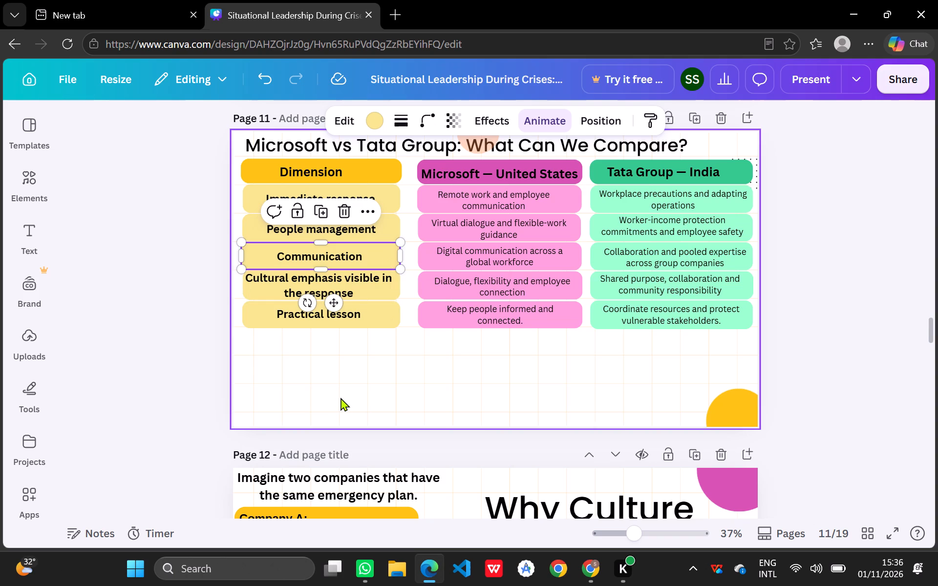
click(341, 388)
key(ctrl+v)
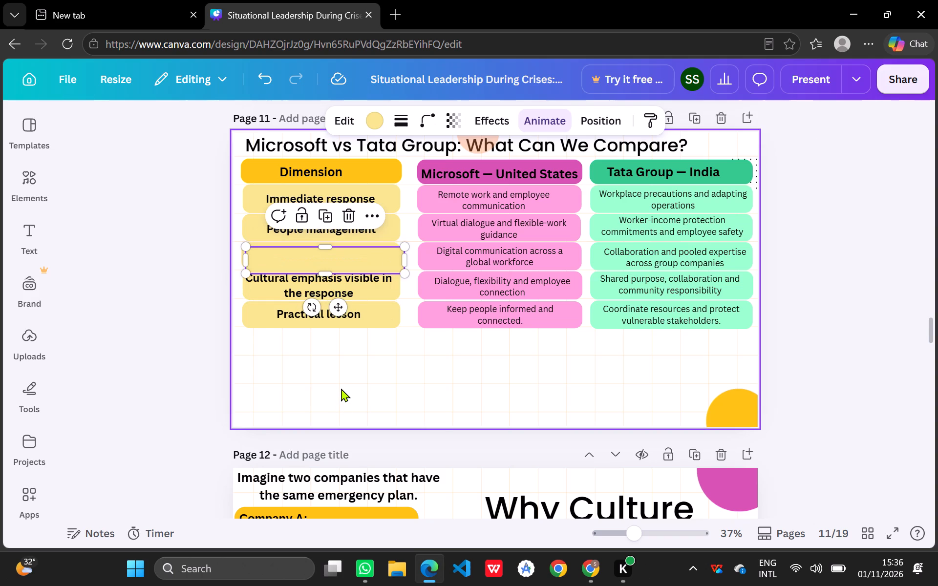
drag(387, 259, 395, 375)
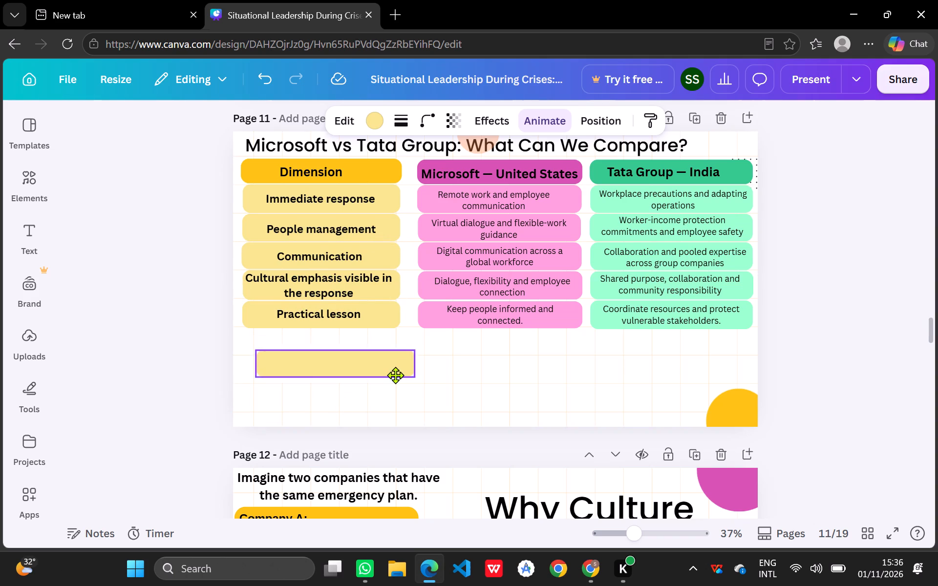
drag(395, 375, 392, 369)
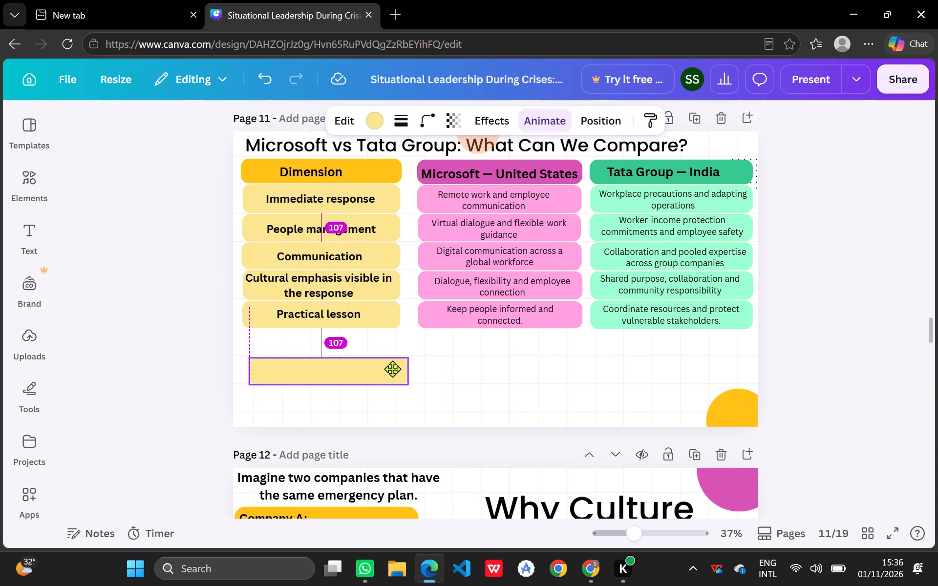
drag(392, 369, 391, 366)
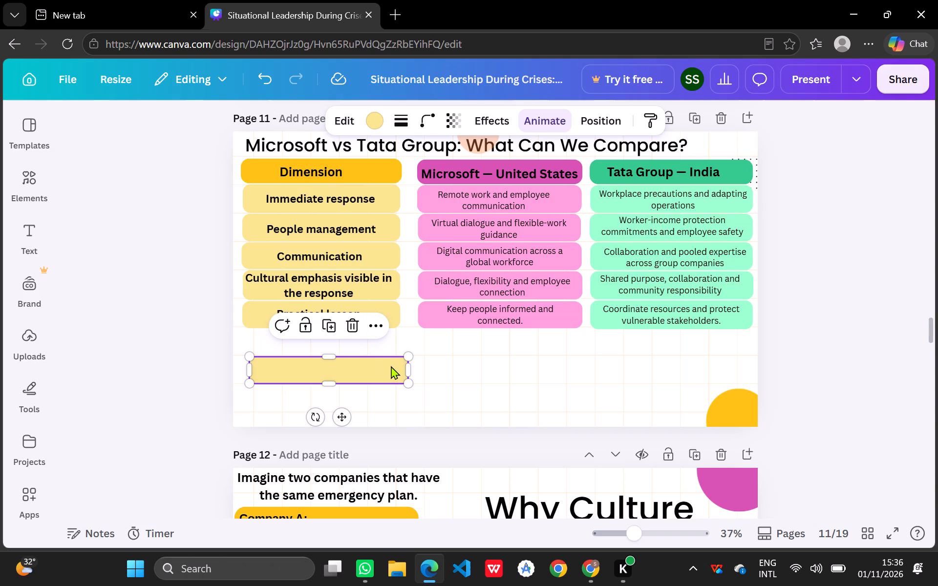
Stretch the copied yellow box across all three comparison columns, to about 1,842 wide and 200 high.
drag(408, 369, 666, 371)
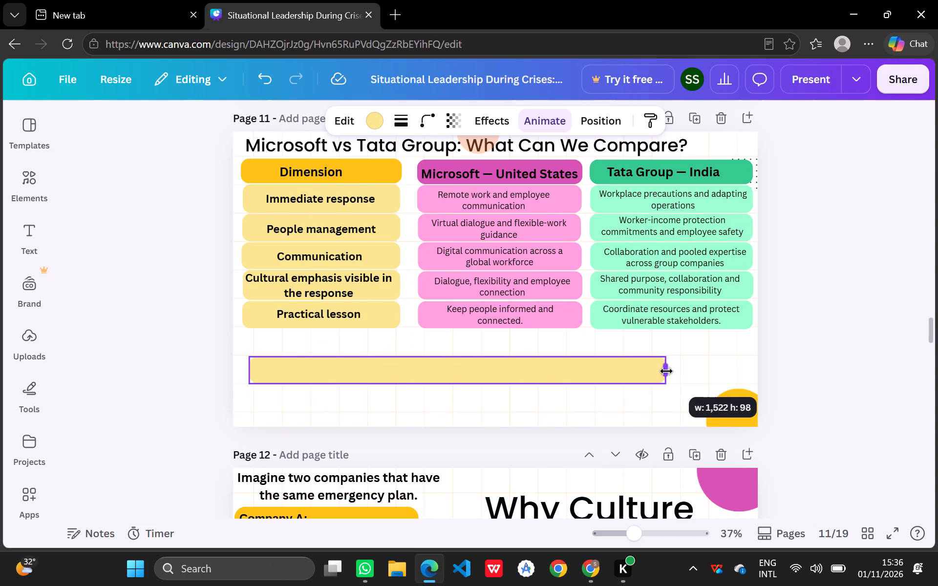
drag(666, 371, 727, 363)
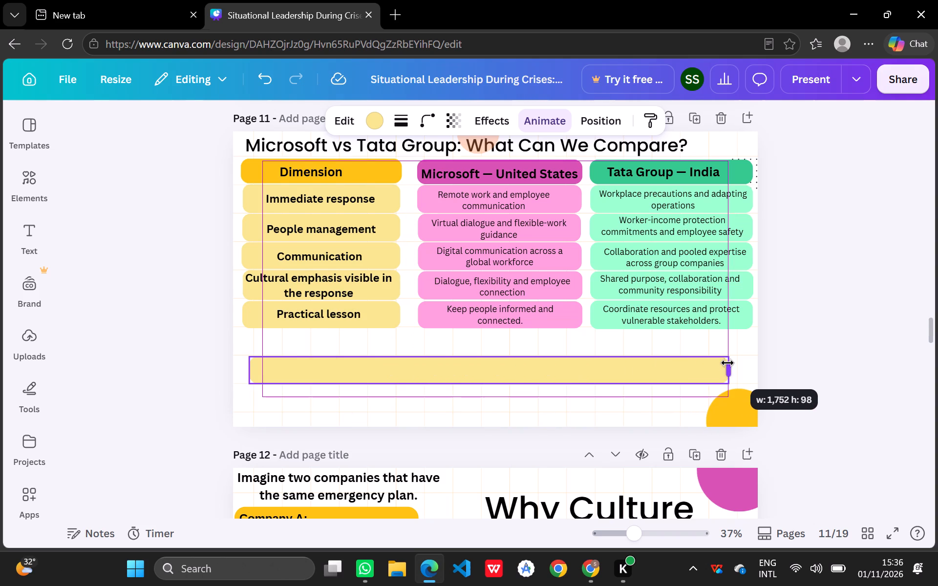
drag(727, 363, 730, 362)
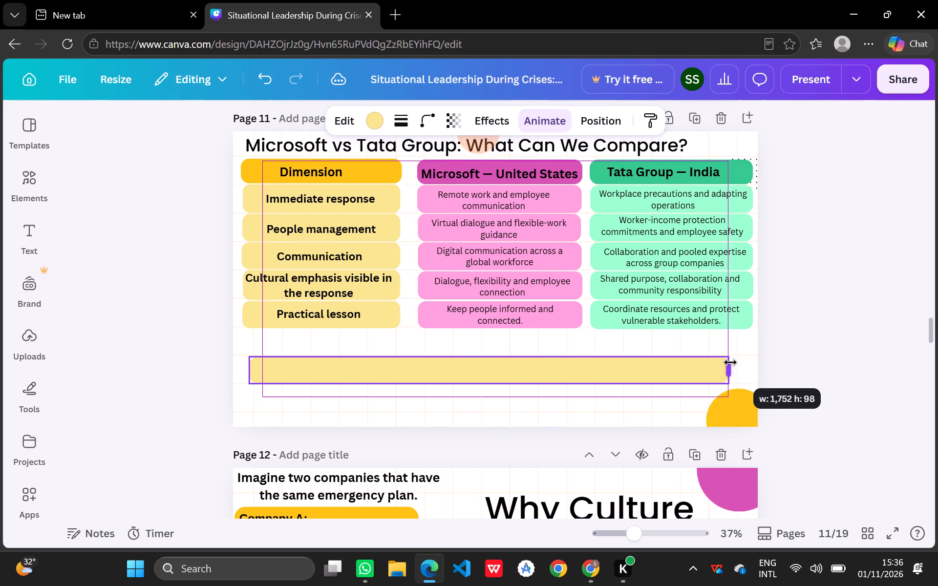
drag(730, 362, 730, 363)
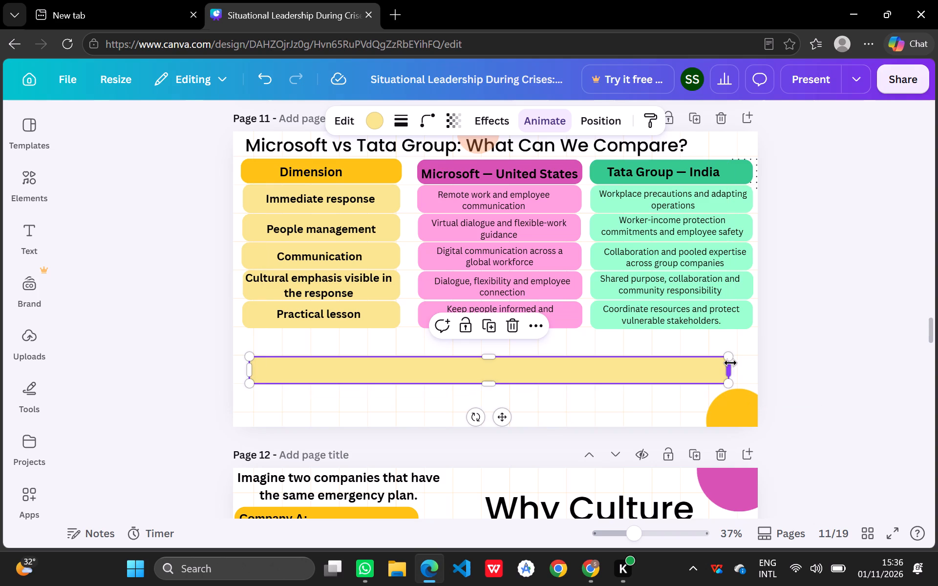
drag(730, 363, 750, 364)
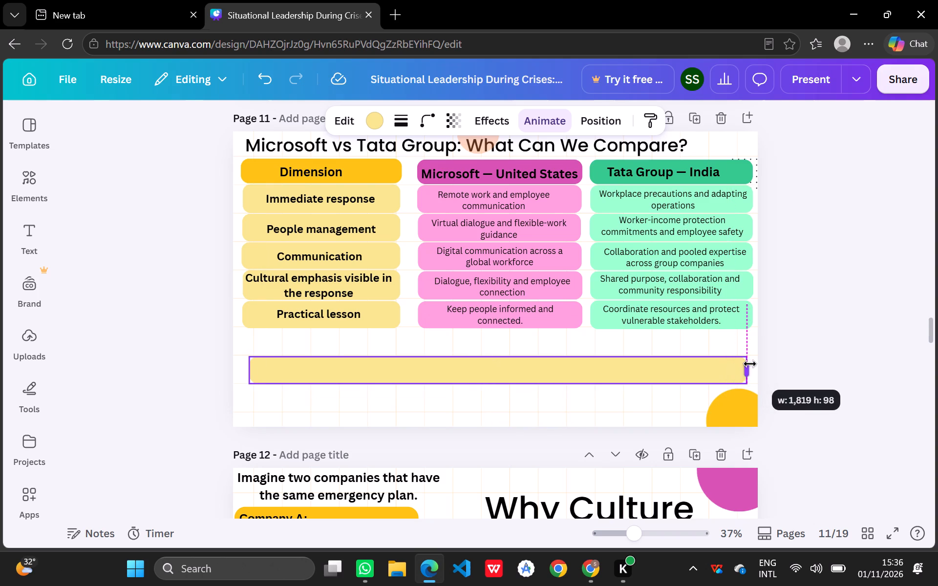
drag(750, 364, 750, 364)
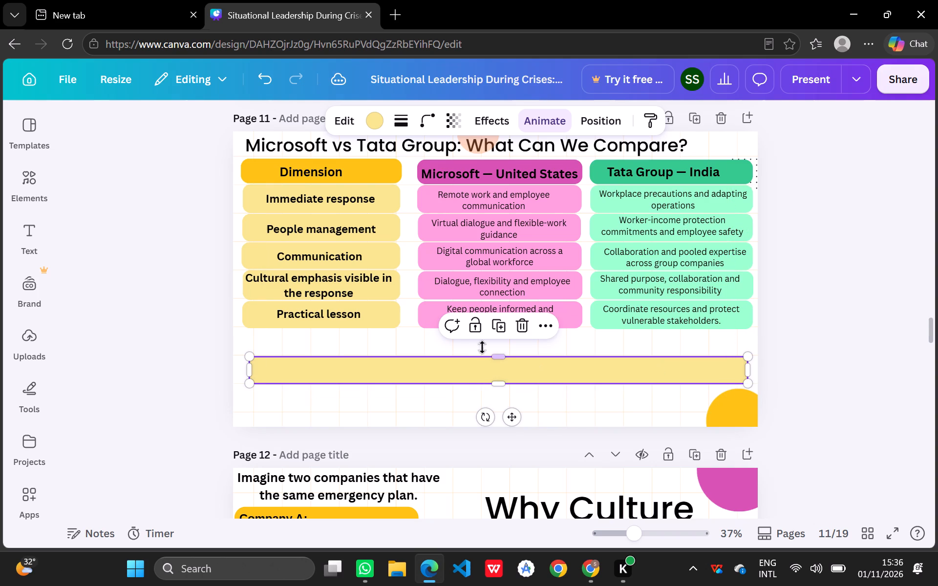
drag(249, 371, 243, 371)
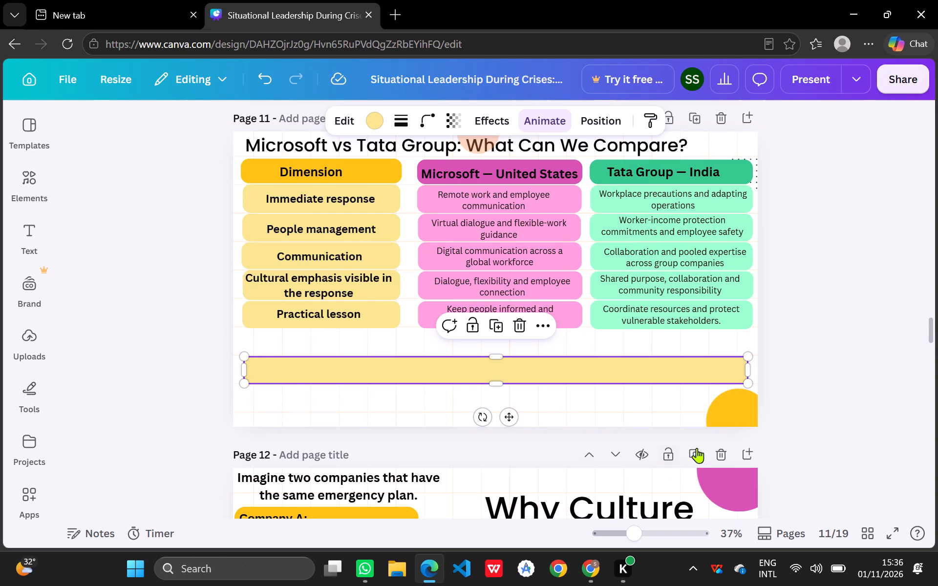
drag(495, 384, 496, 404)
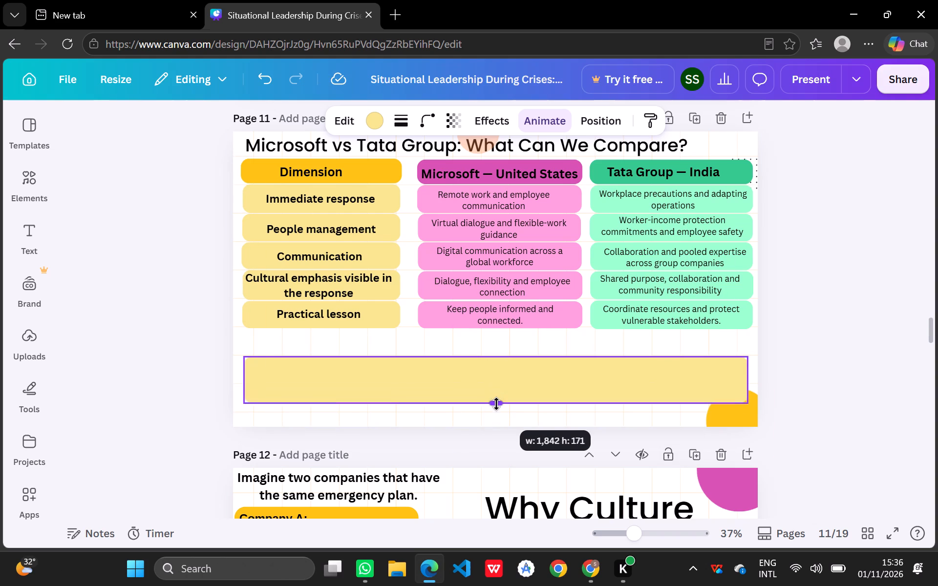
drag(496, 404, 497, 410)
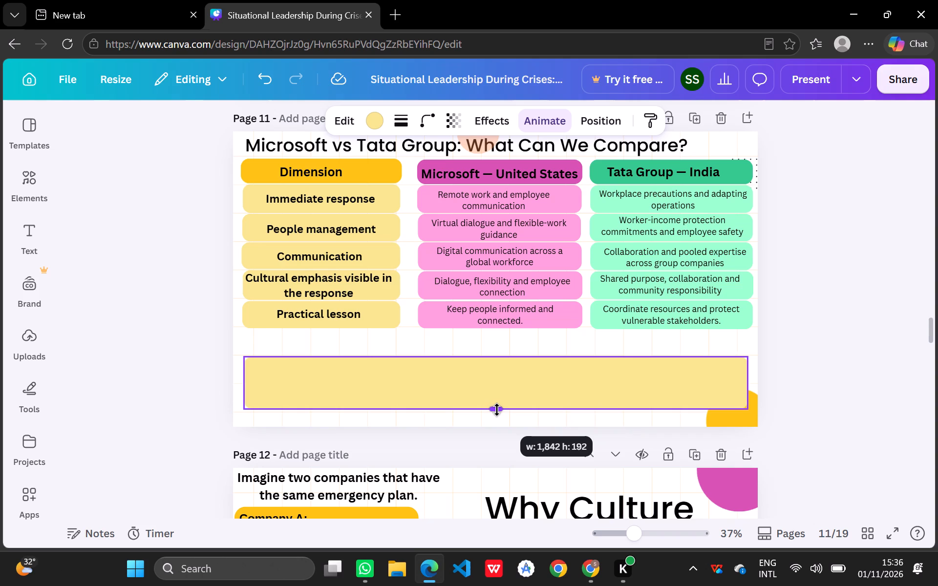
drag(497, 410, 498, 413)
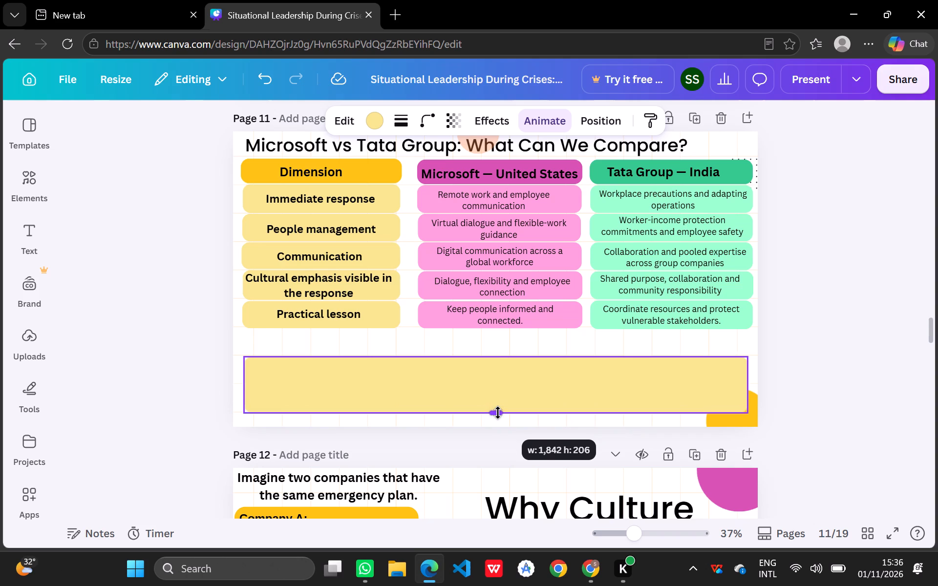
drag(498, 413, 498, 412)
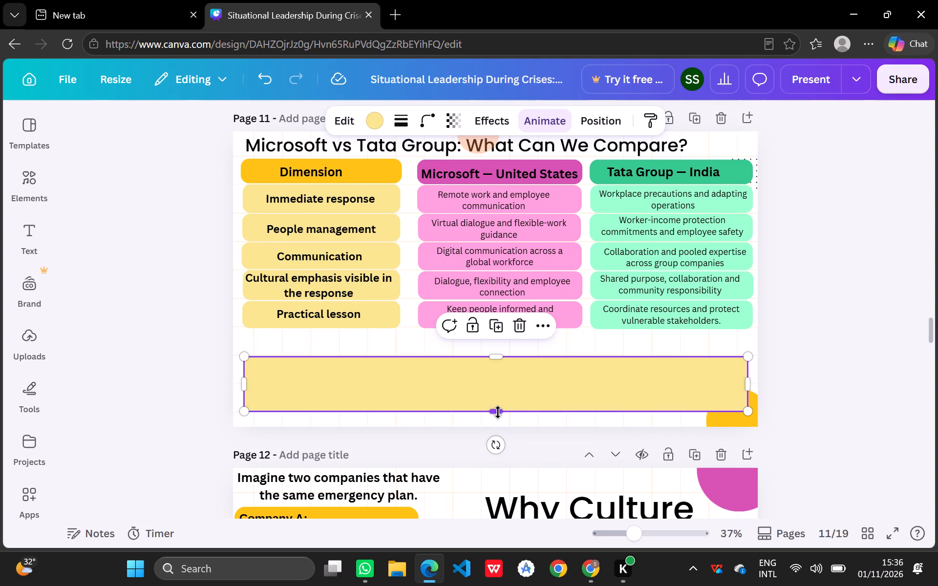
Open the elements library search.
click(31, 185)
click(205, 130)
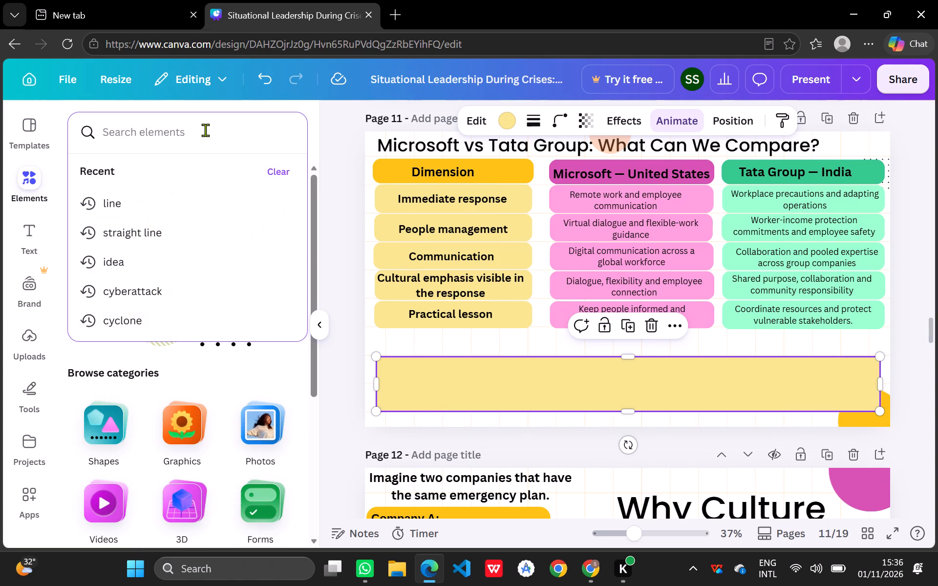
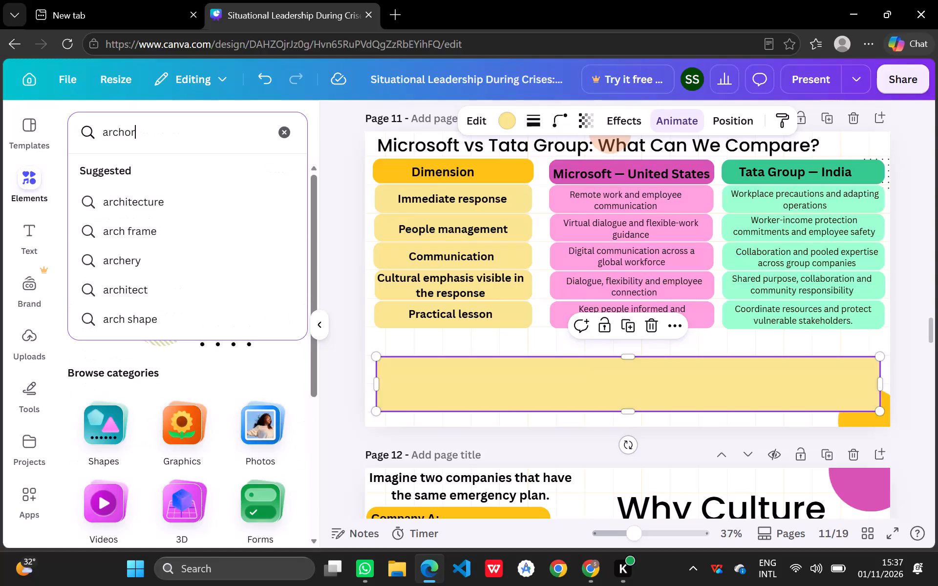
Search the elements library for "archery board", correcting the misspelled first word.
text(board)
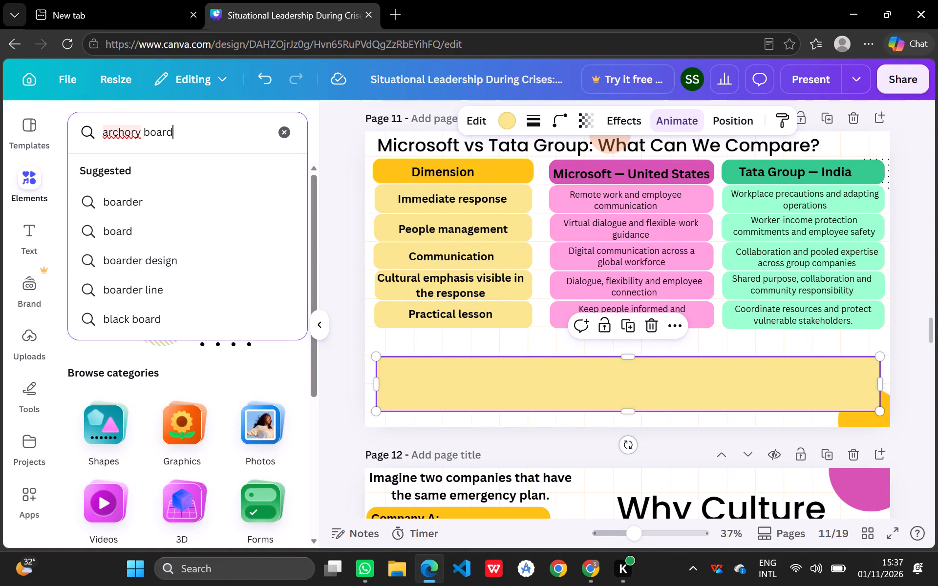
key(Return)
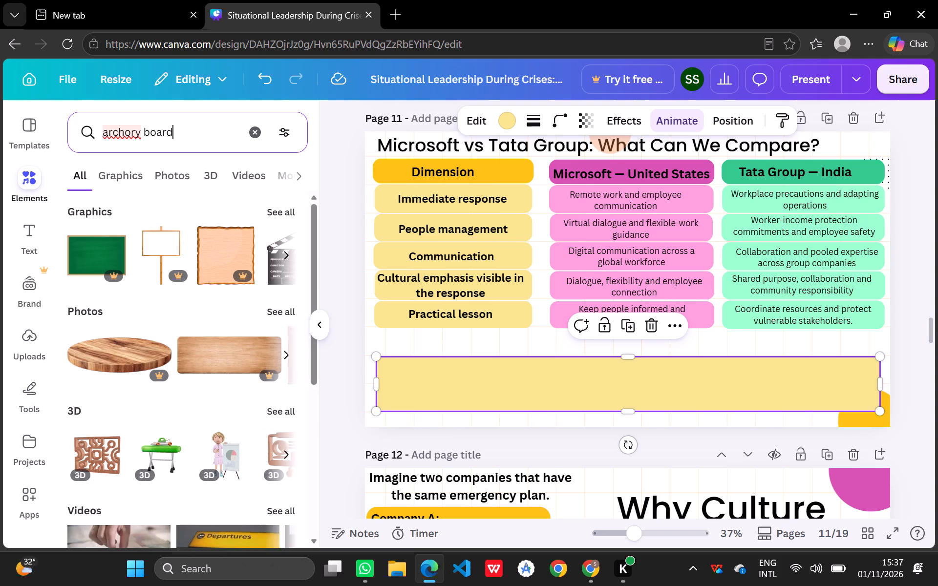
click(140, 135)
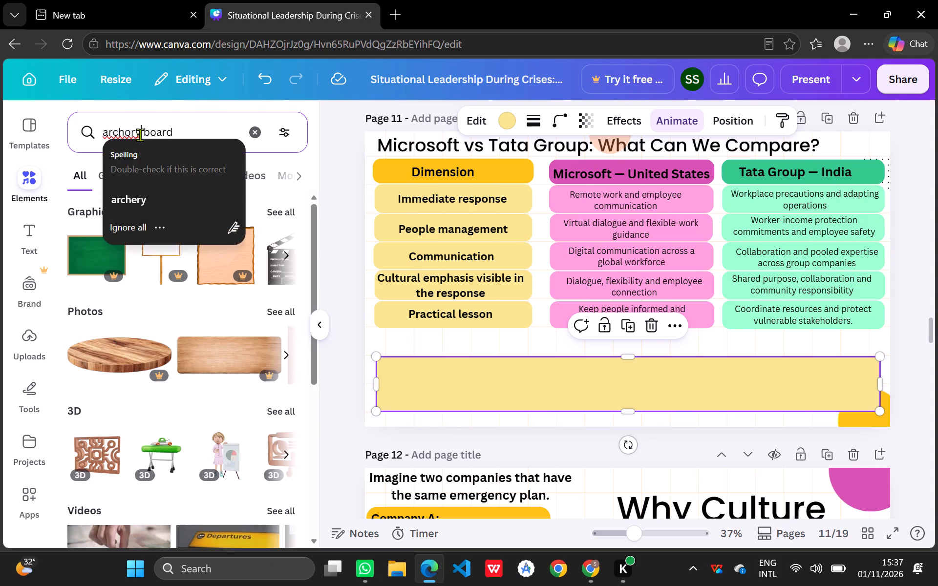
click(140, 199)
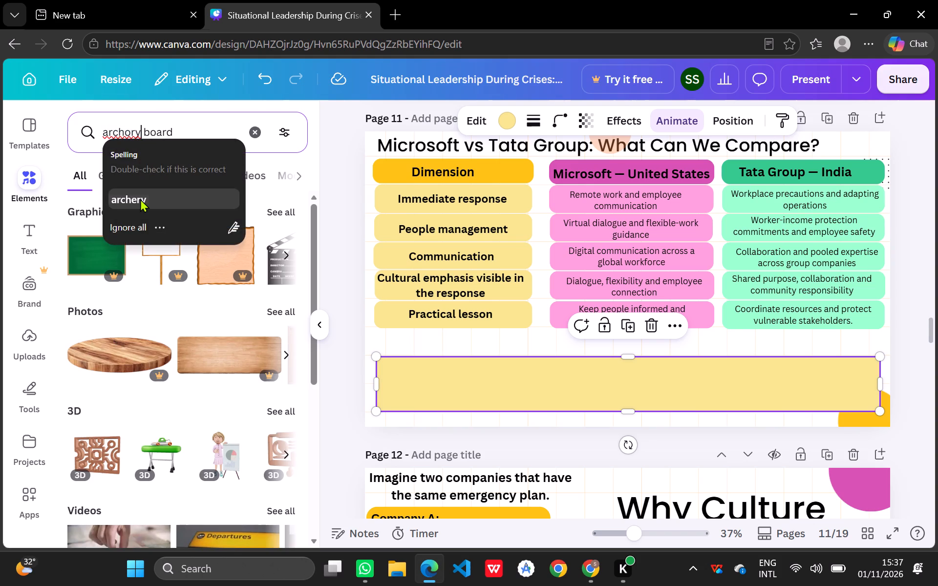
click(205, 126)
key(Return)
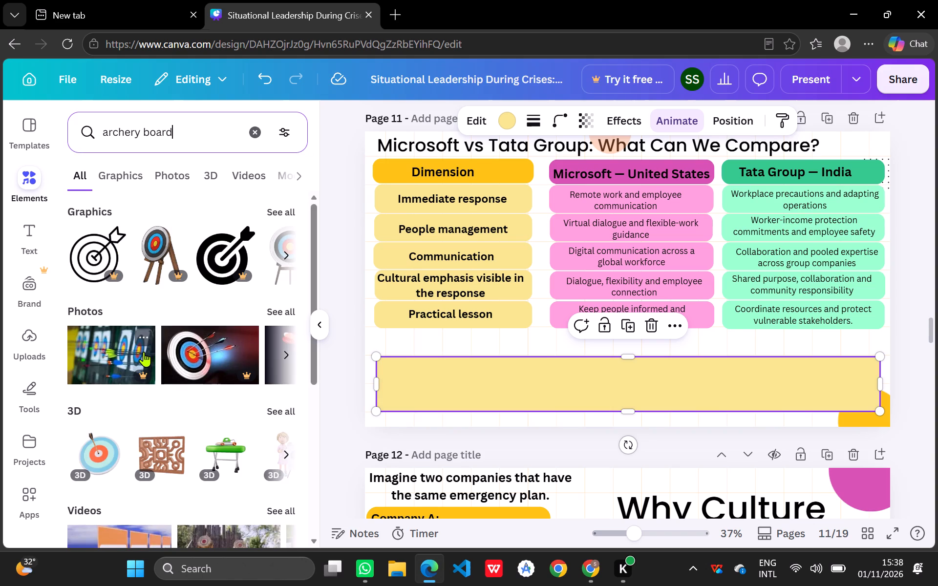
Look through the graphics and photo rows of the "archery board" results for a suitable target image.
scroll(256, 253, left, 1)
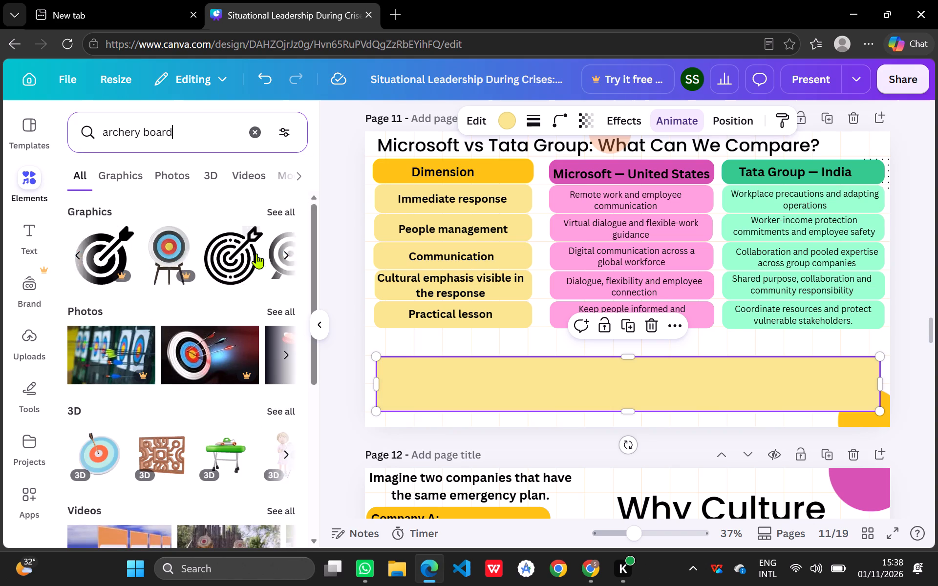
scroll(256, 253, left, 4)
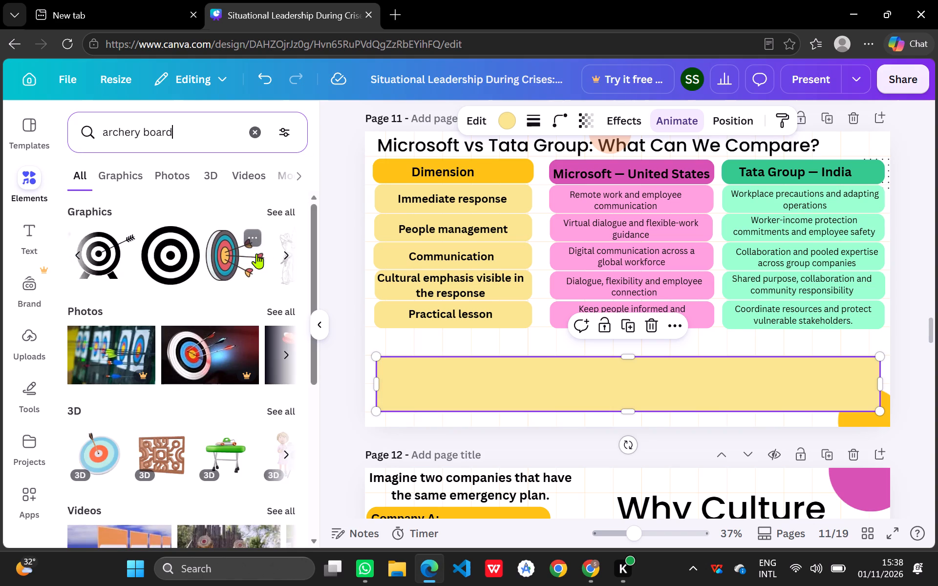
scroll(256, 253, left, 1)
scroll(256, 253, right, 4)
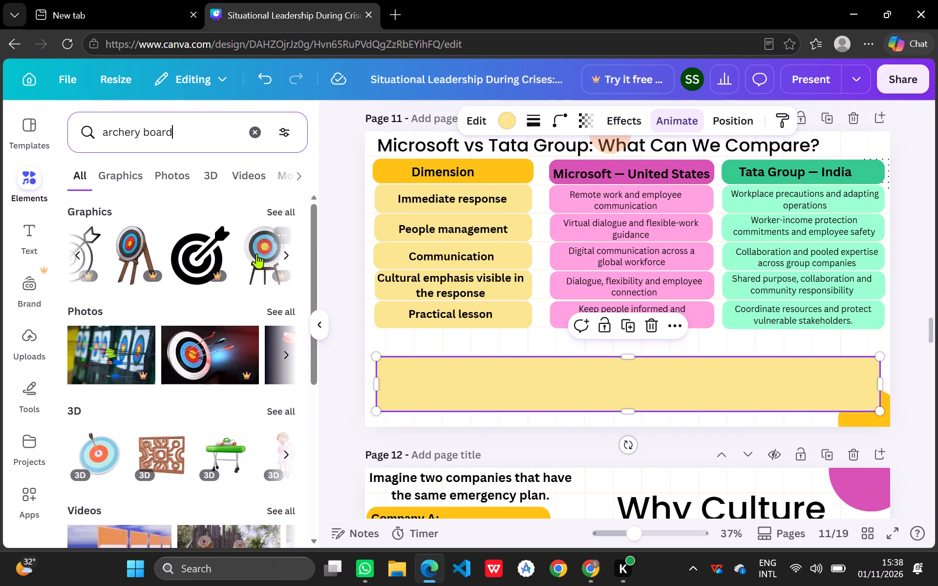
scroll(256, 253, left, 3)
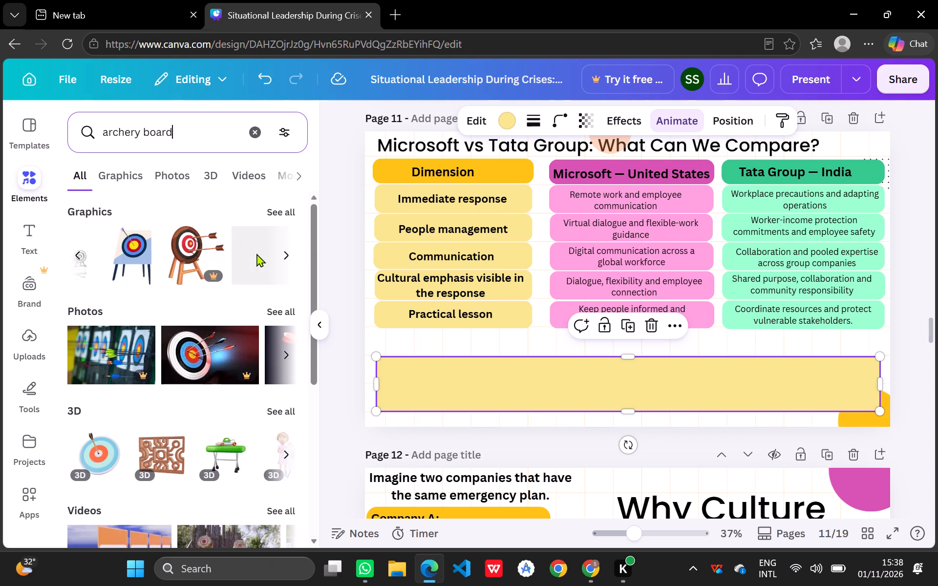
scroll(256, 253, left, 4)
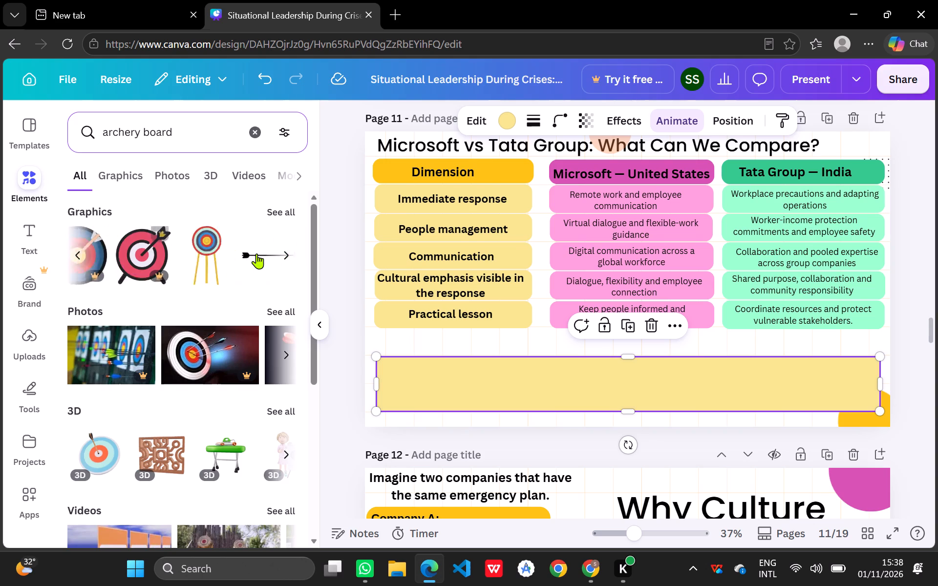
scroll(256, 253, left, 2)
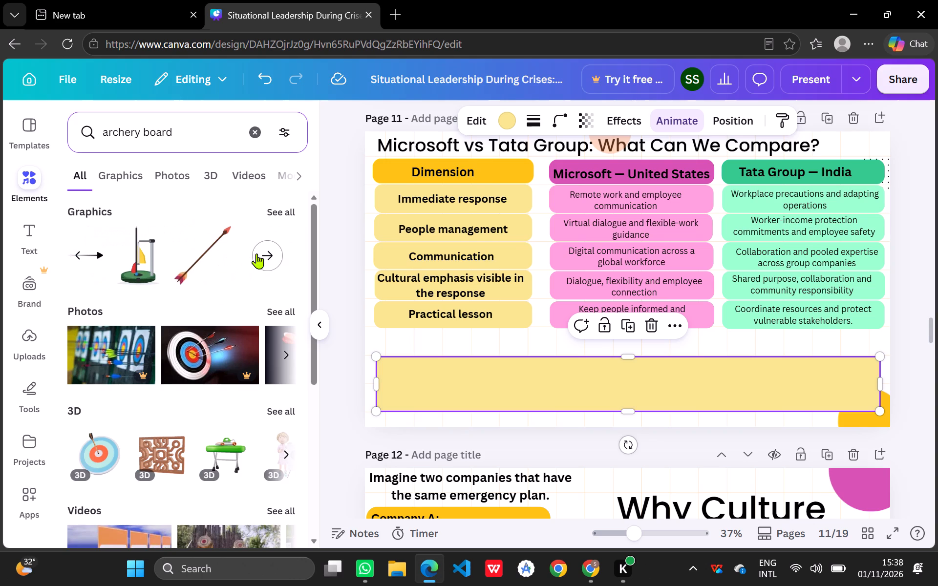
scroll(244, 351, left, 1)
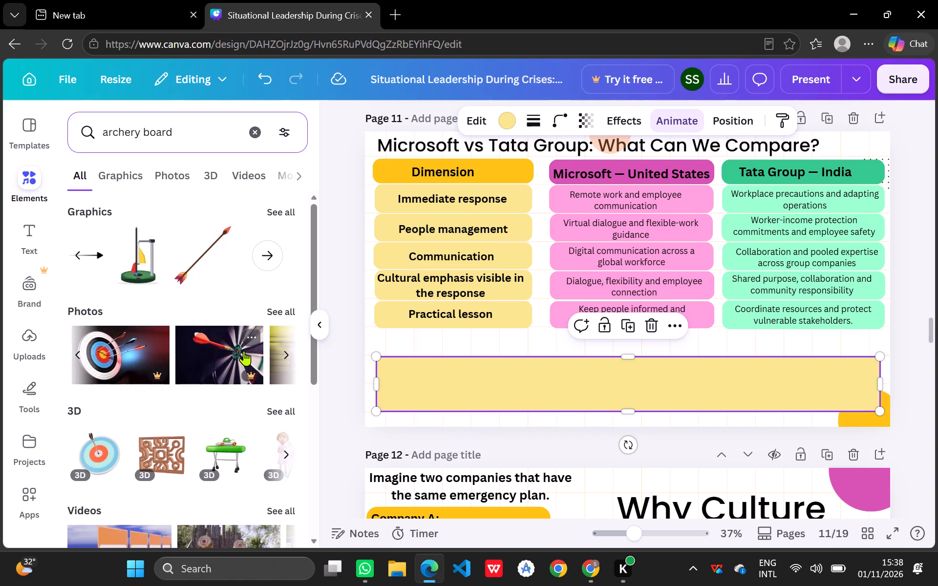
scroll(244, 351, left, 4)
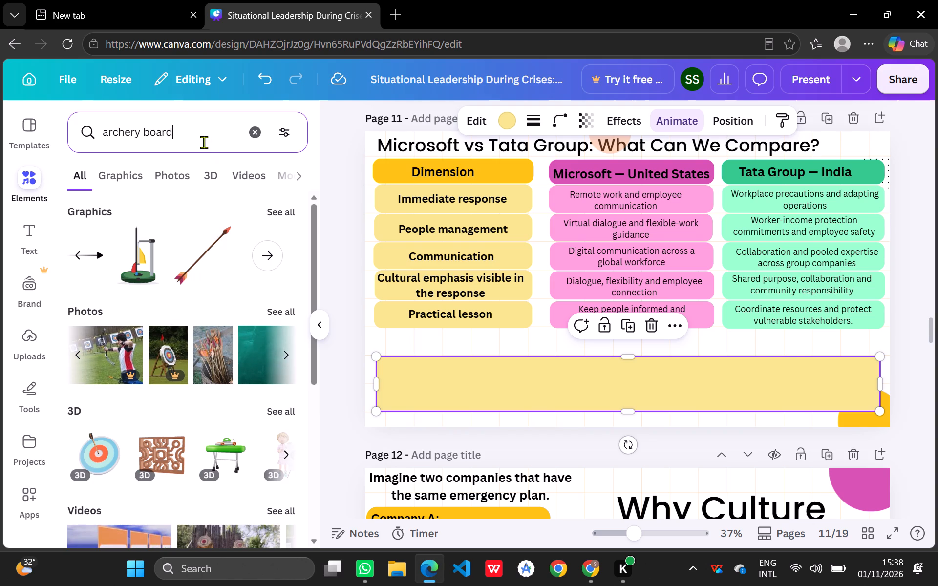
scroll(213, 398, down, 8)
scroll(213, 398, up, 4)
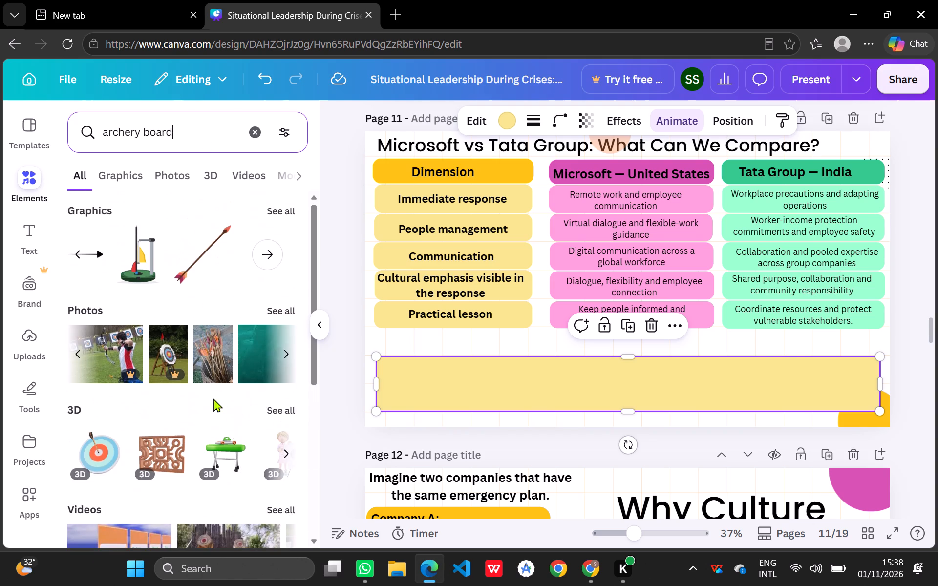
Restrict the "archery board" results to photos and examine them for a suitable target picture.
click(188, 176)
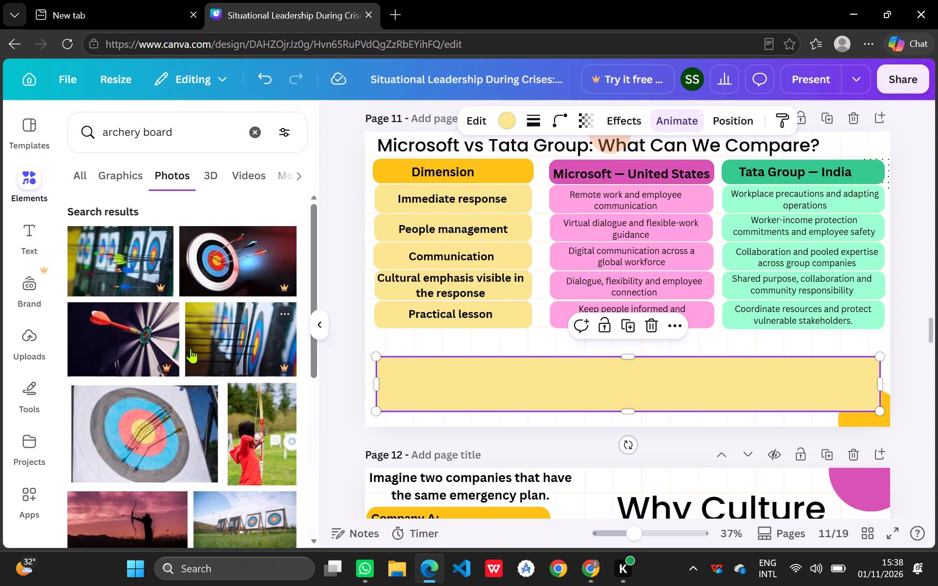
scroll(221, 378, down, 2)
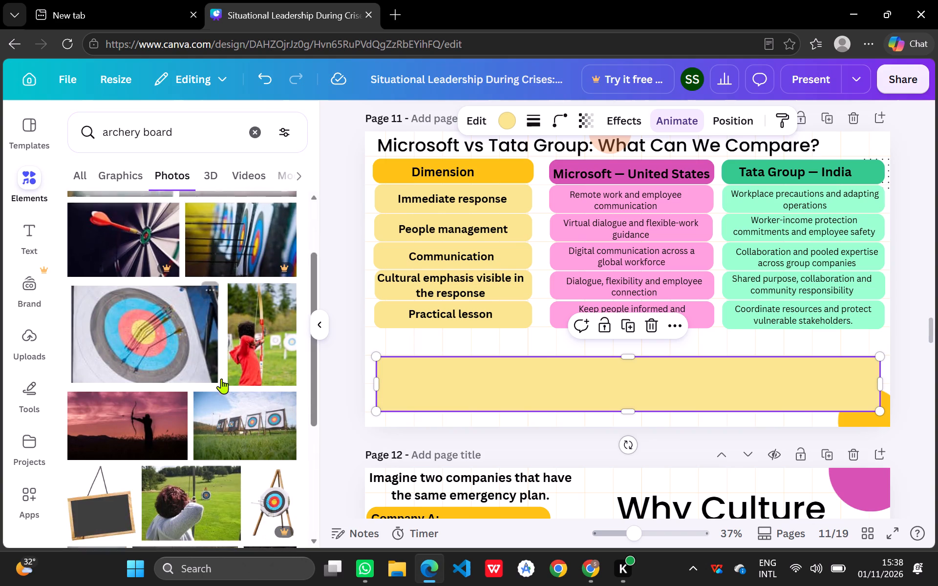
scroll(221, 378, down, 6)
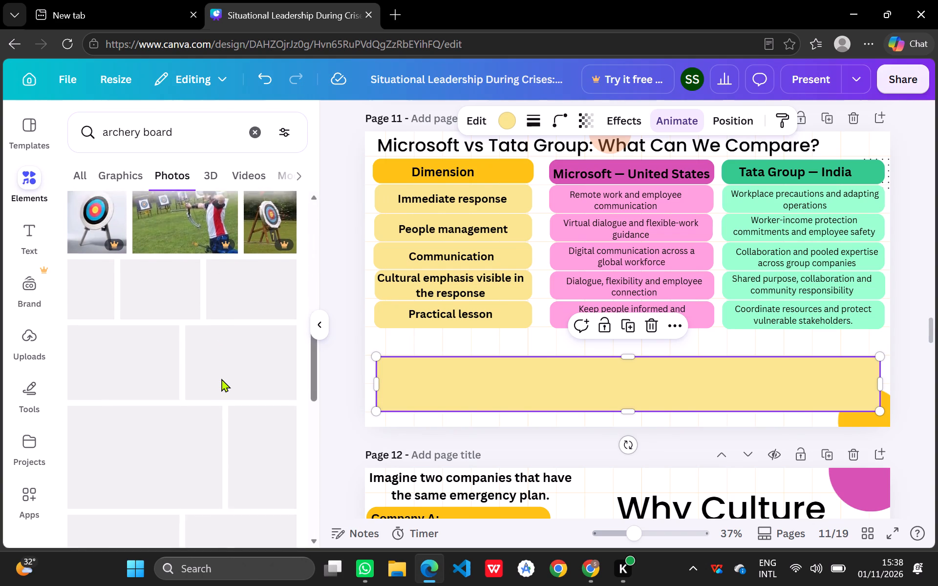
scroll(221, 378, down, 1)
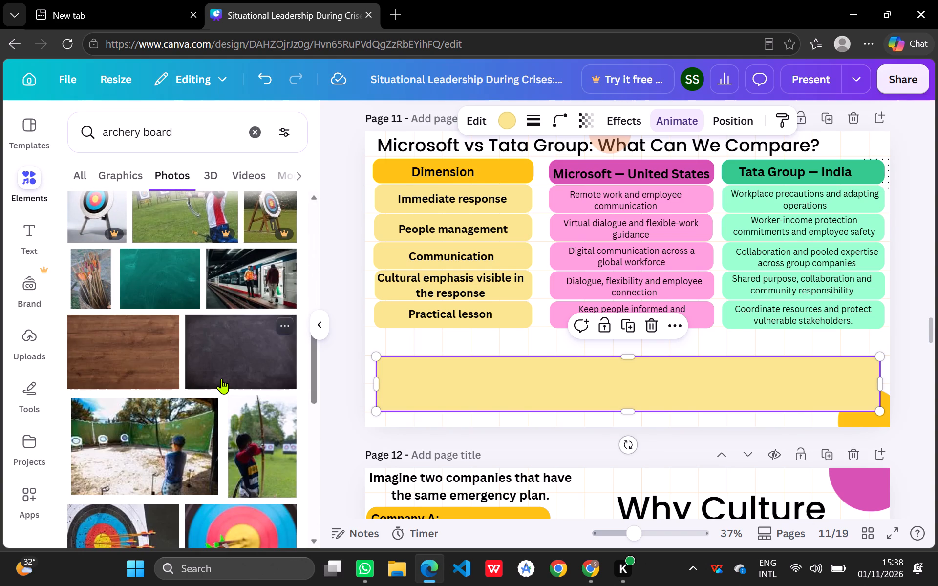
scroll(242, 325, down, 5)
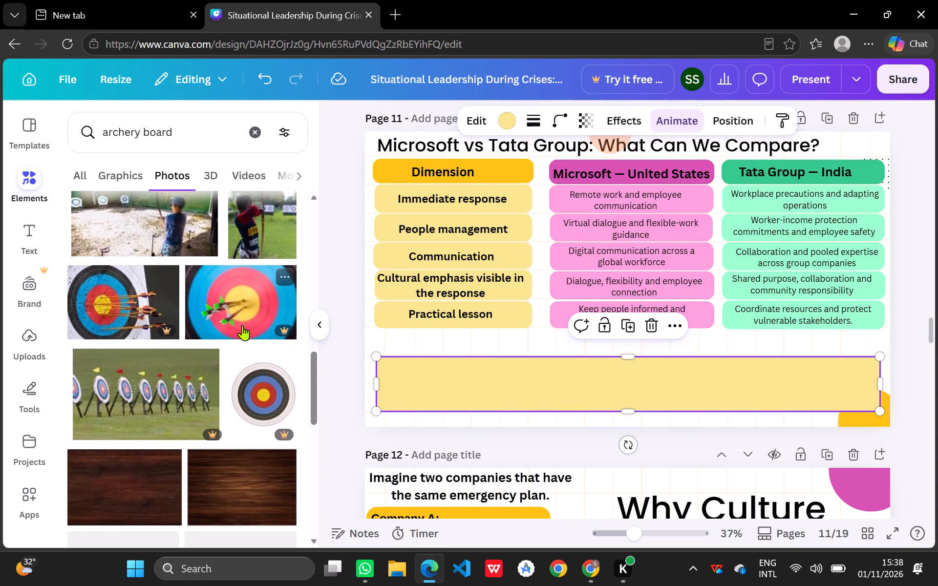
scroll(242, 325, down, 5)
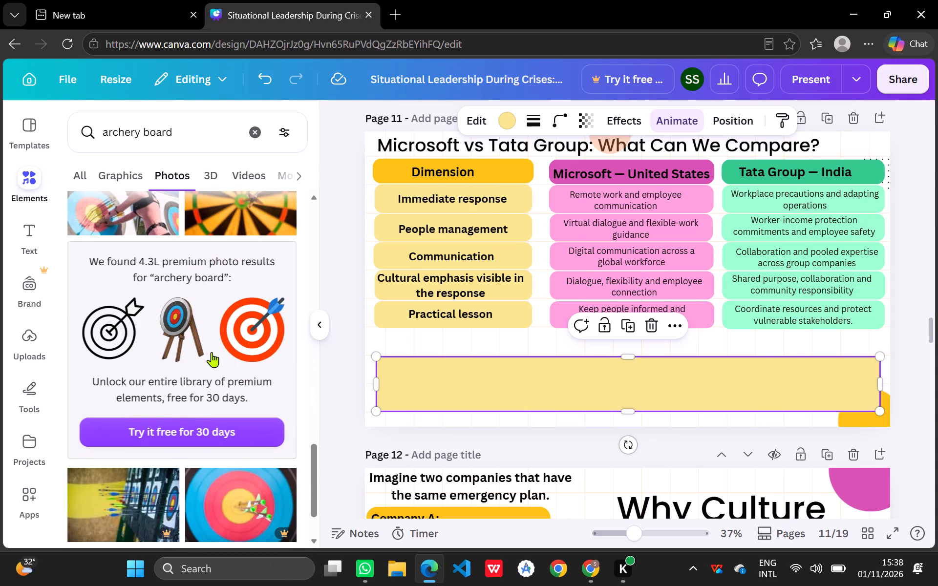
scroll(212, 352, down, 9)
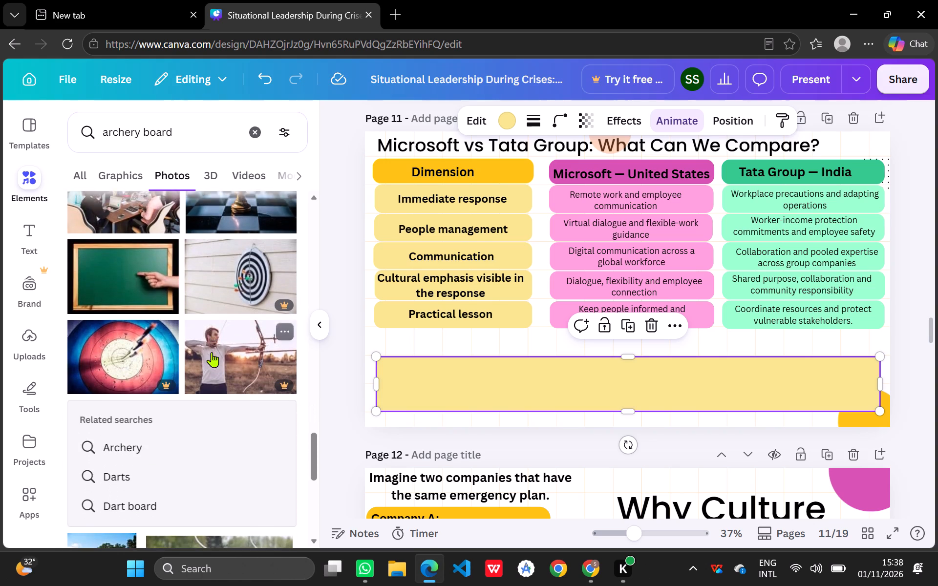
Search the photos for "archery" instead, look over the results, and clear the search.
click(188, 131)
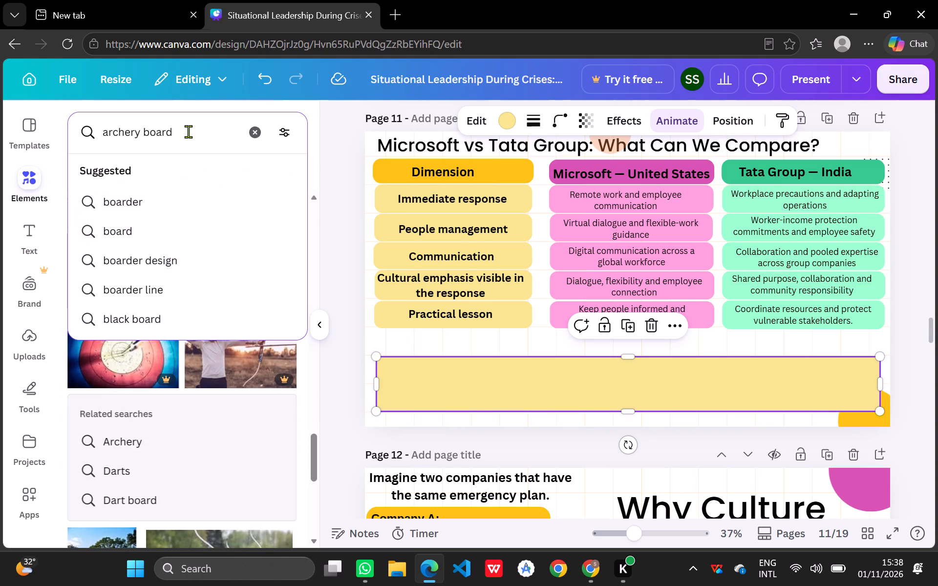
key(BackSpace)
key(BackSpace)
key(BackSpace)
key(BackSpace)
key(BackSpace)
key(BackSpace)
key(BackSpace)
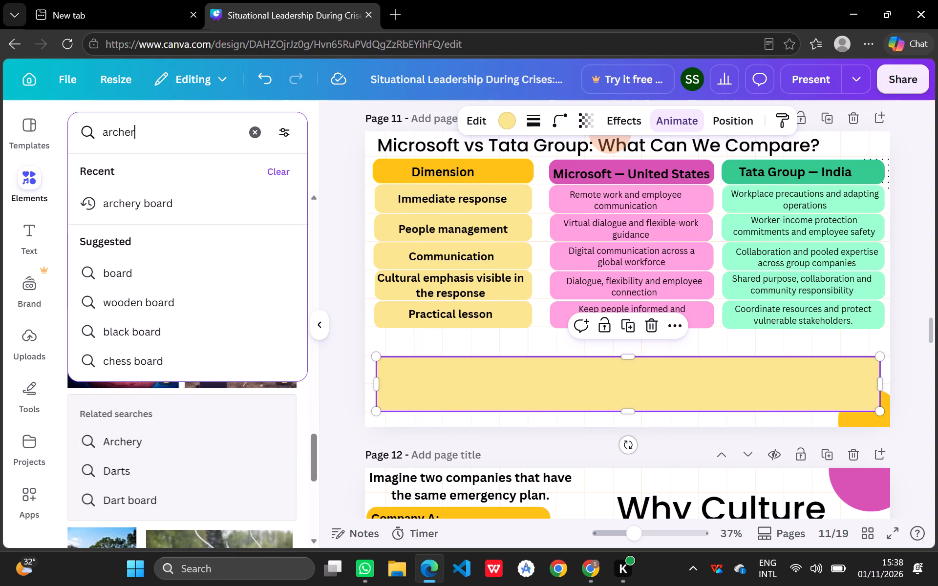
key(t)
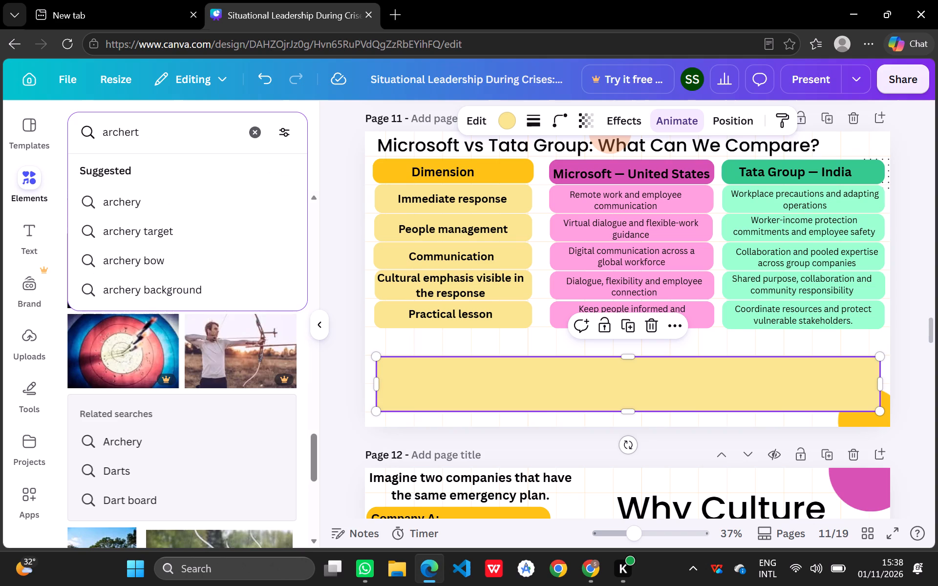
key(BackSpace)
key(y)
key(Return)
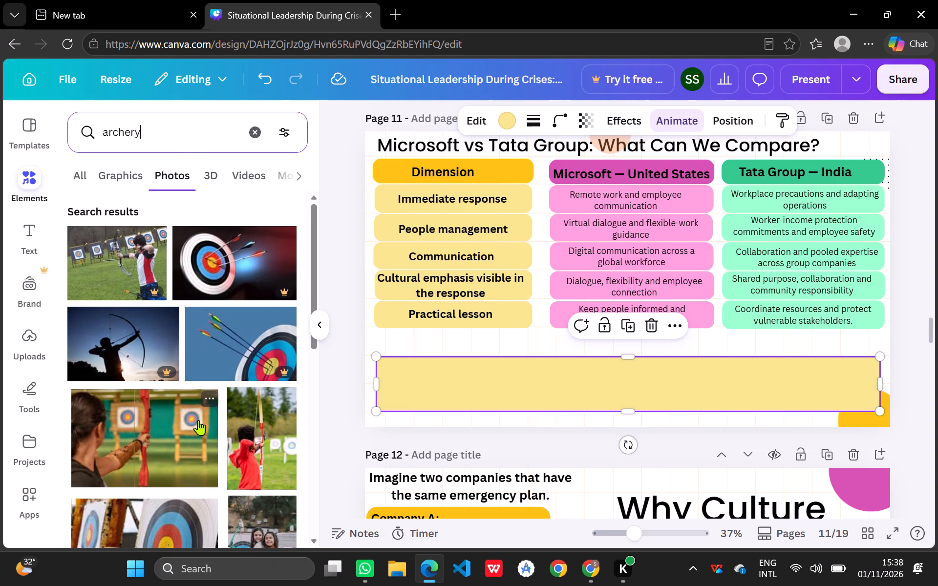
scroll(198, 420, down, 3)
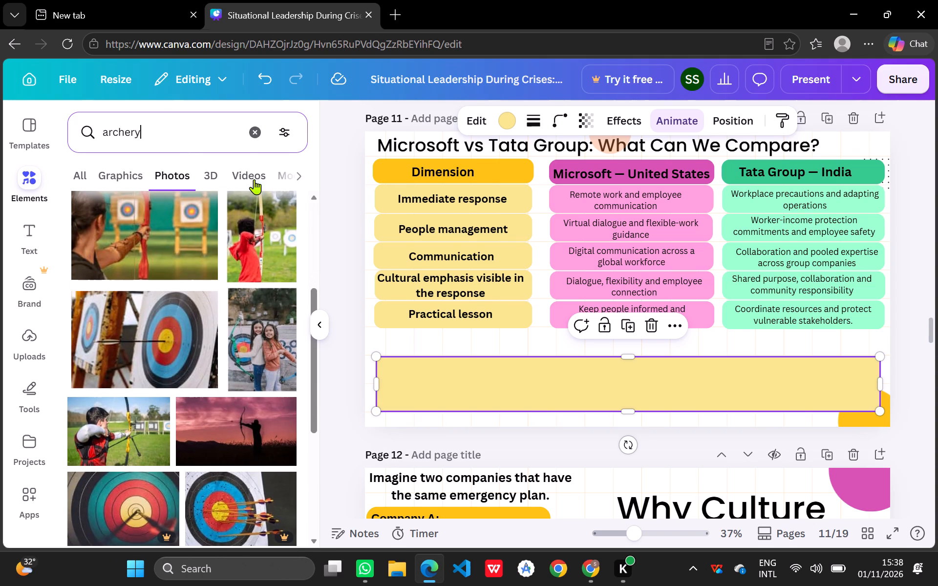
click(257, 128)
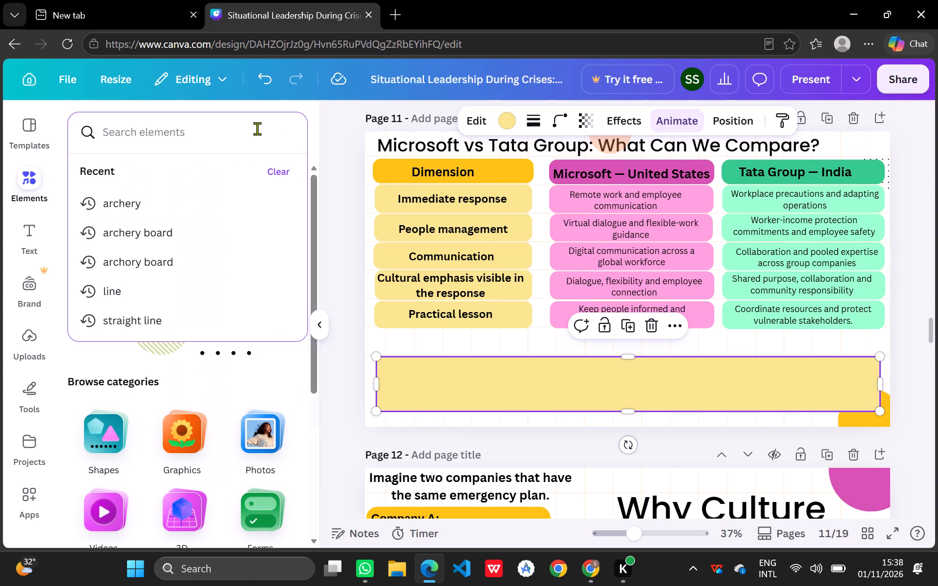
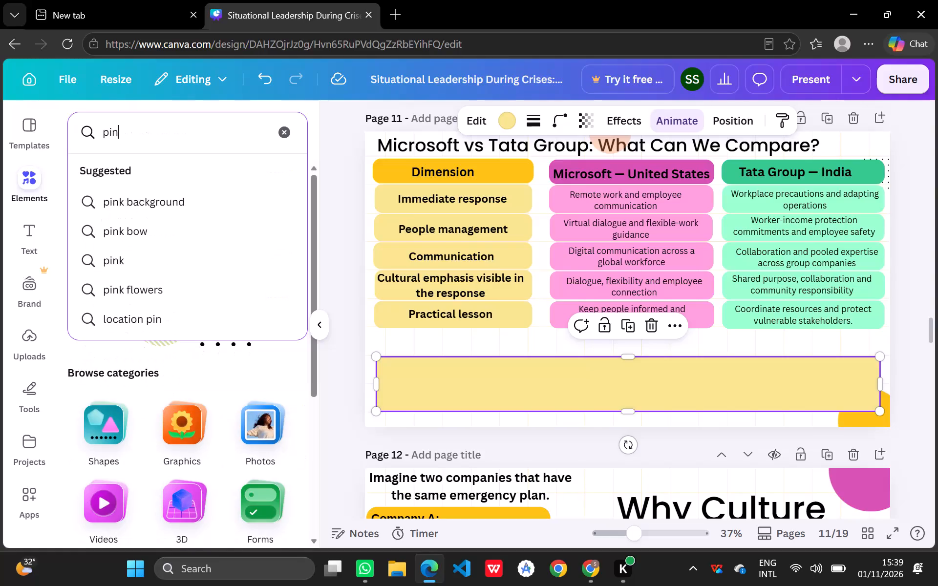
Search the elements library for "pin point", look through the results for a suitable image, and clear the search.
key(space)
text(point)
key(Return)
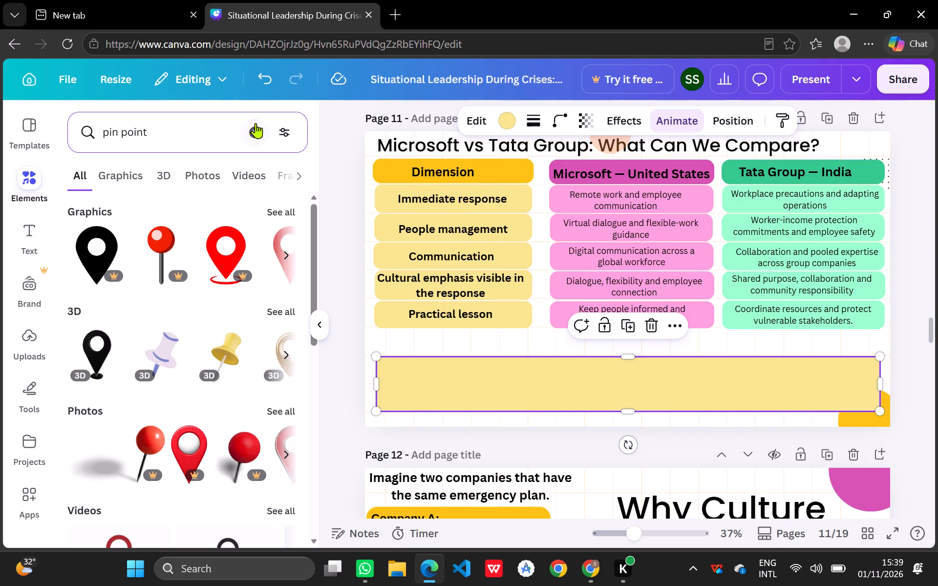
scroll(192, 285, down, 6)
scroll(192, 285, up, 3)
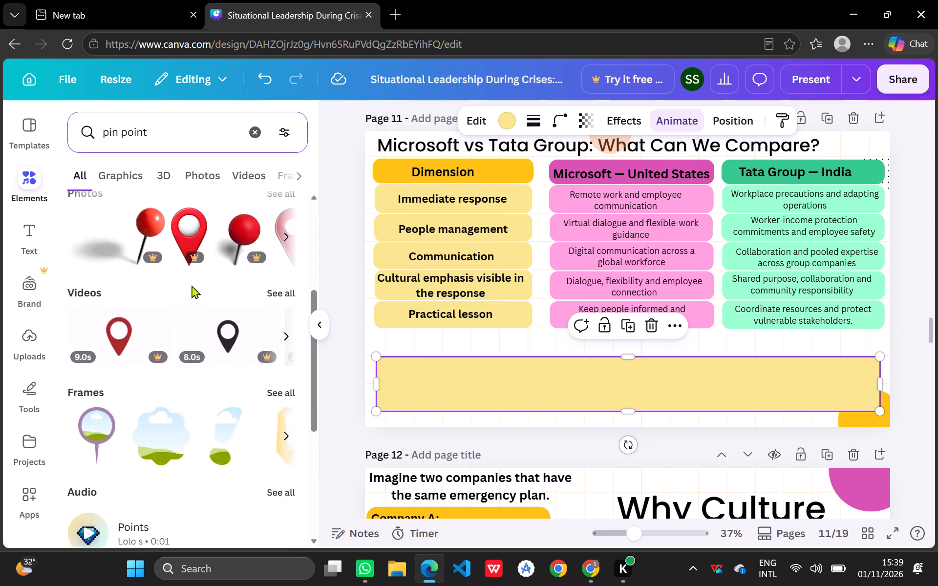
scroll(192, 285, up, 3)
scroll(192, 285, left, 2)
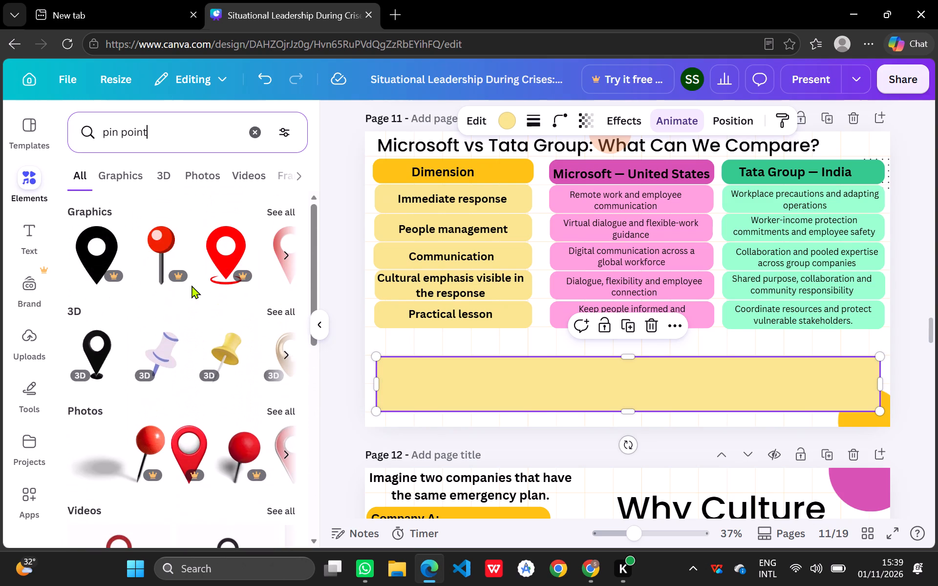
click(259, 136)
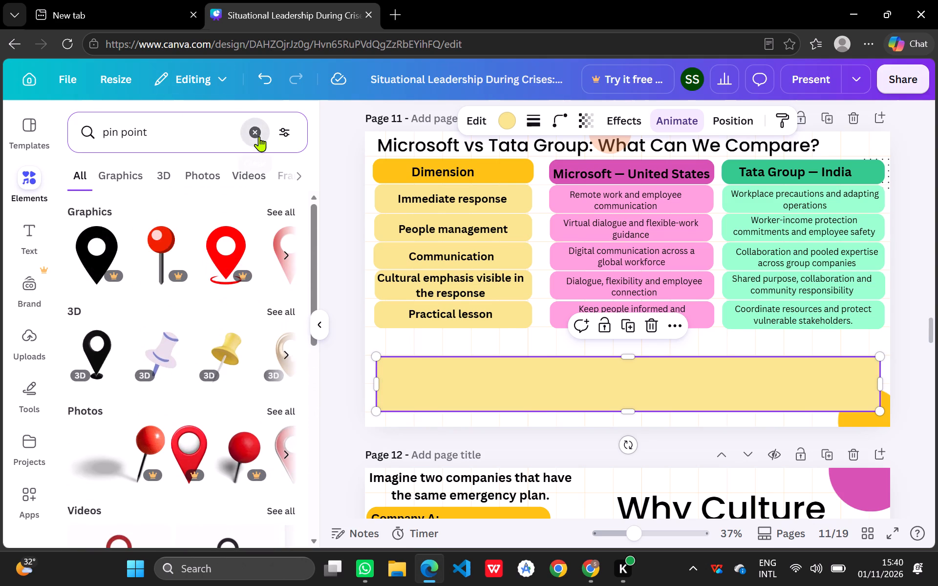
Search the elements library for "conclusion", look over the results, and clear the search.
text(conclusion)
key(Return)
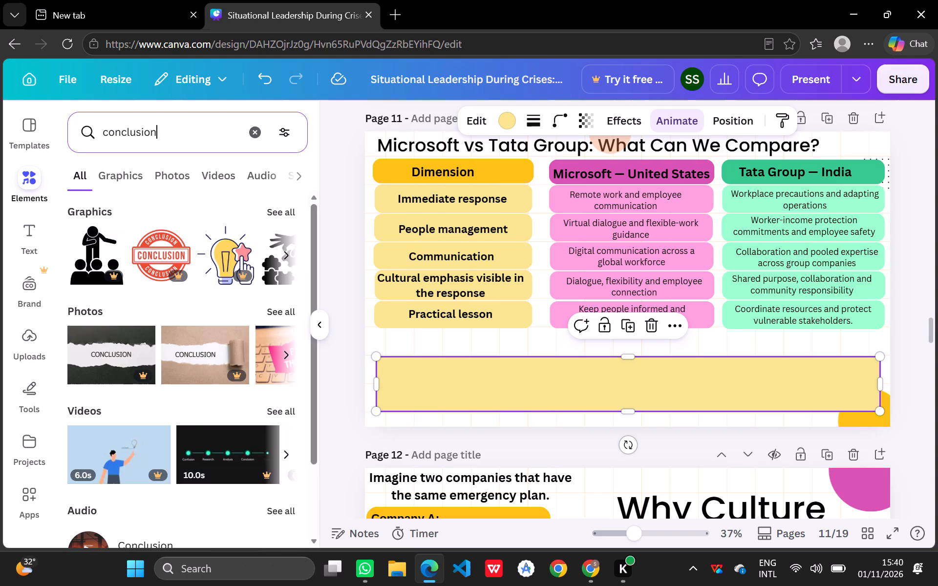
scroll(190, 422, down, 3)
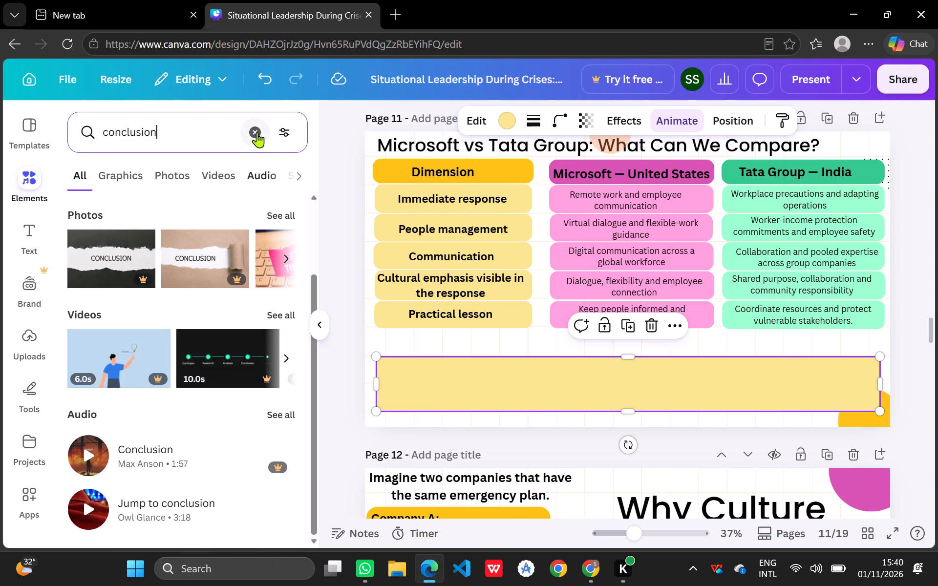
click(257, 132)
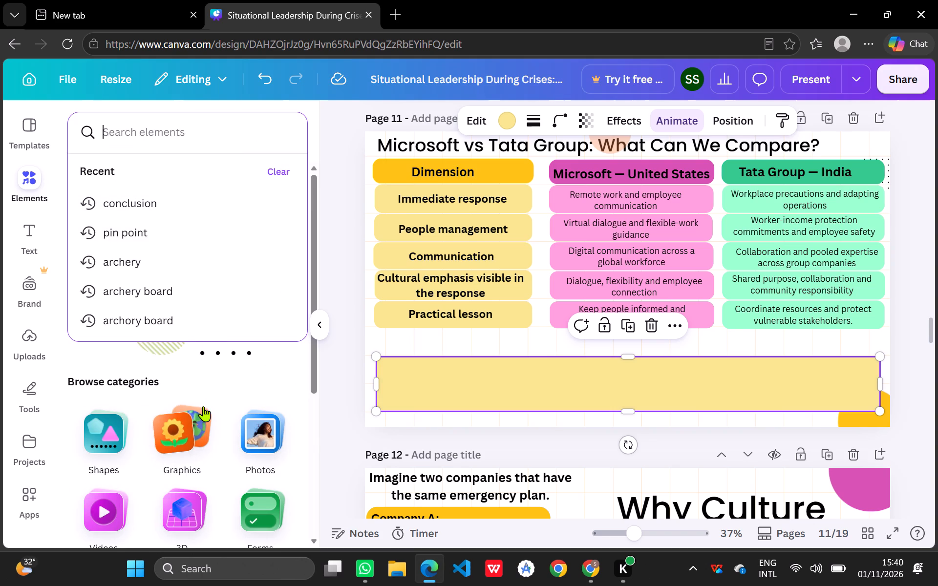
click(287, 383)
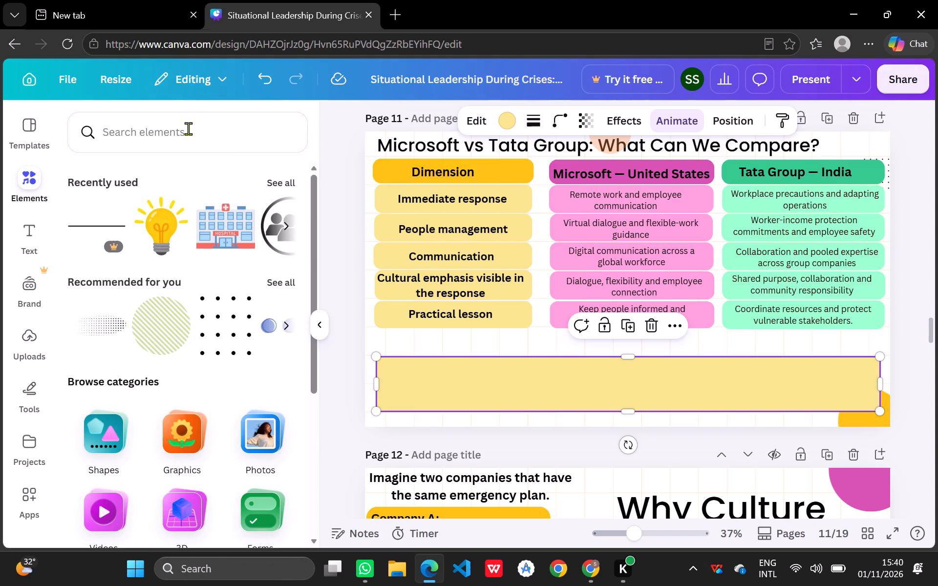
click(188, 128)
scroll(171, 296, down, 2)
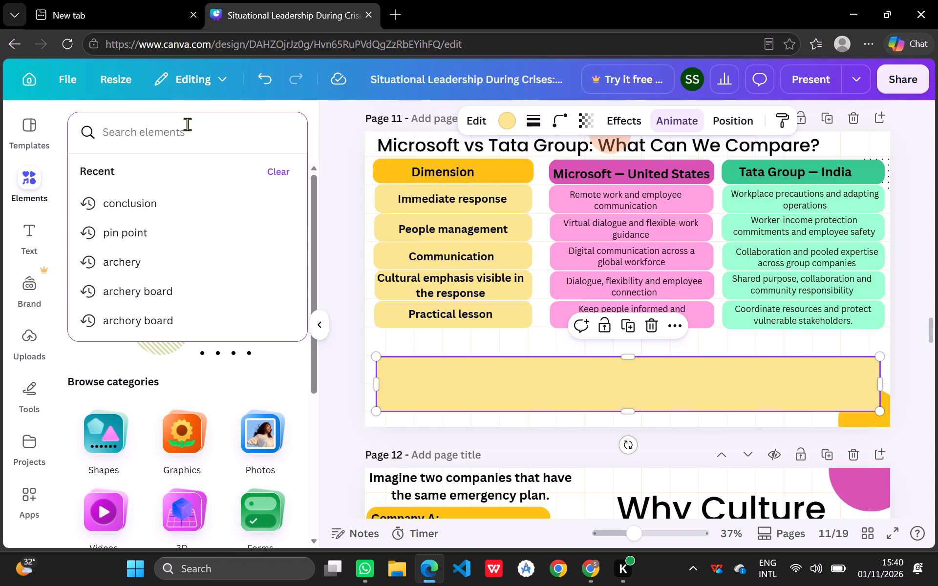
click(34, 184)
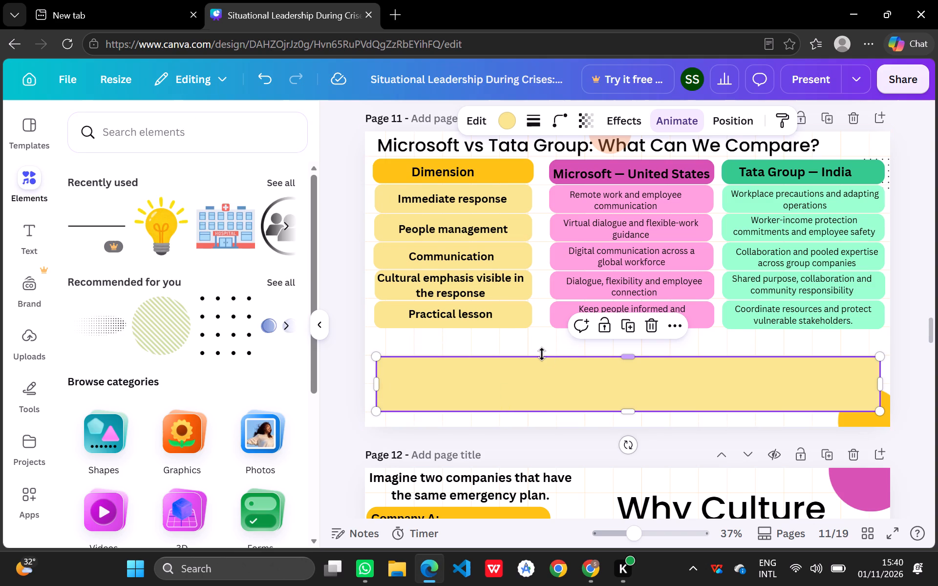
Raise the top edge of the wide yellow conclusion box to make it about 219 high.
drag(631, 358, 631, 353)
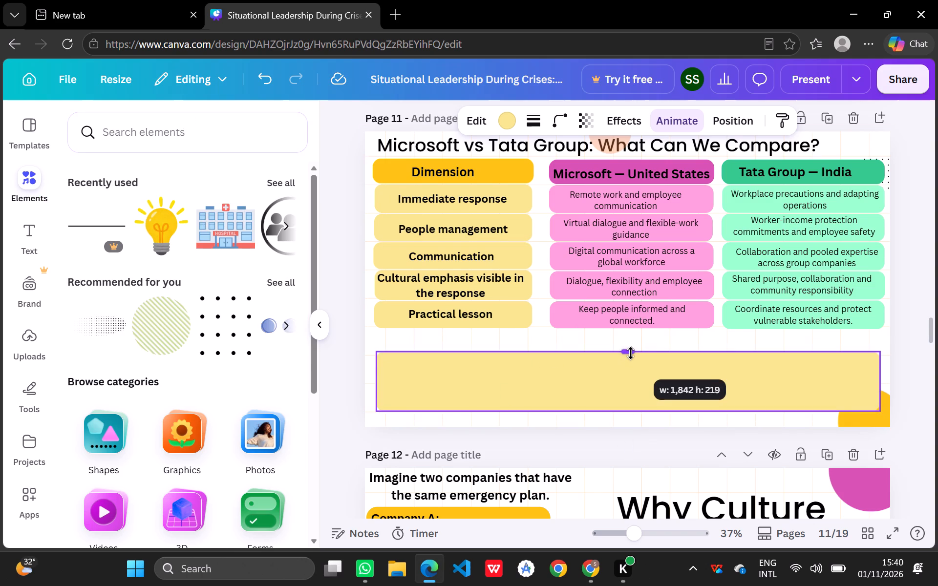
drag(631, 353, 631, 354)
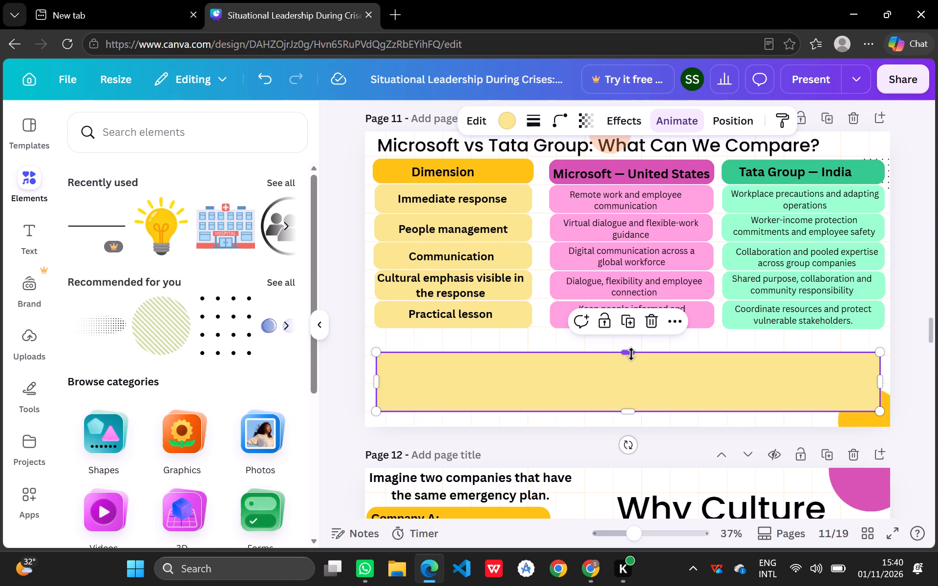
click(721, 344)
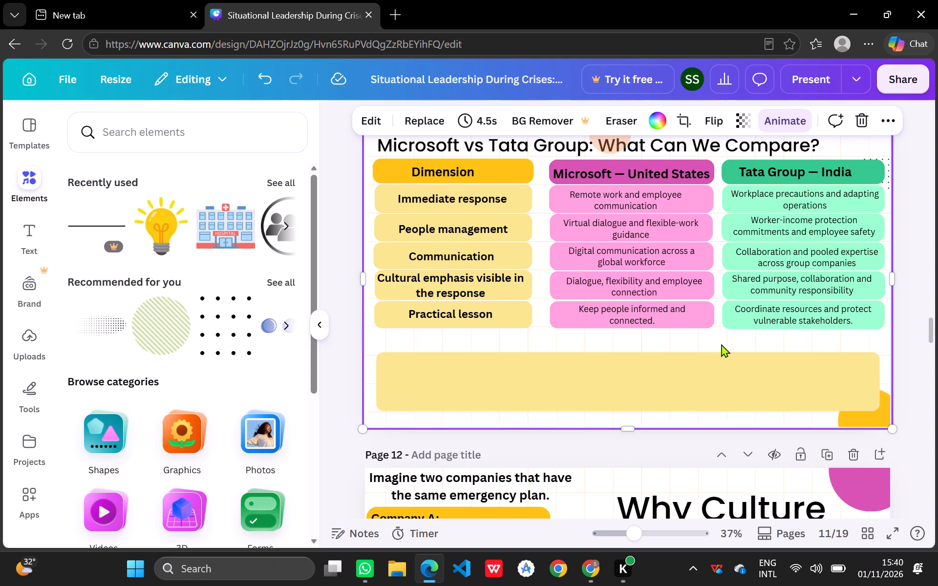
Trim the bottom edge of the last green Tata Group cell slightly to line up with the neighbouring pink cell.
click(707, 326)
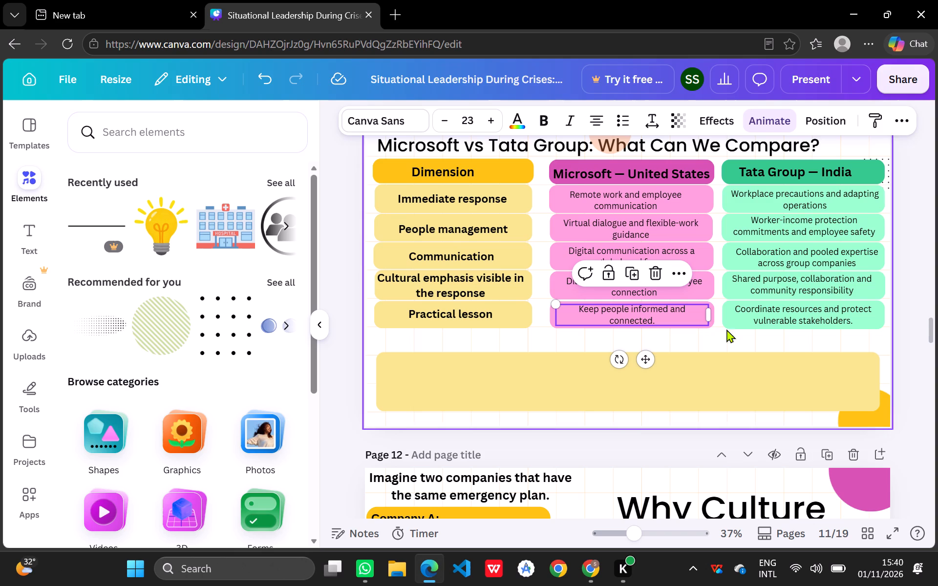
click(738, 327)
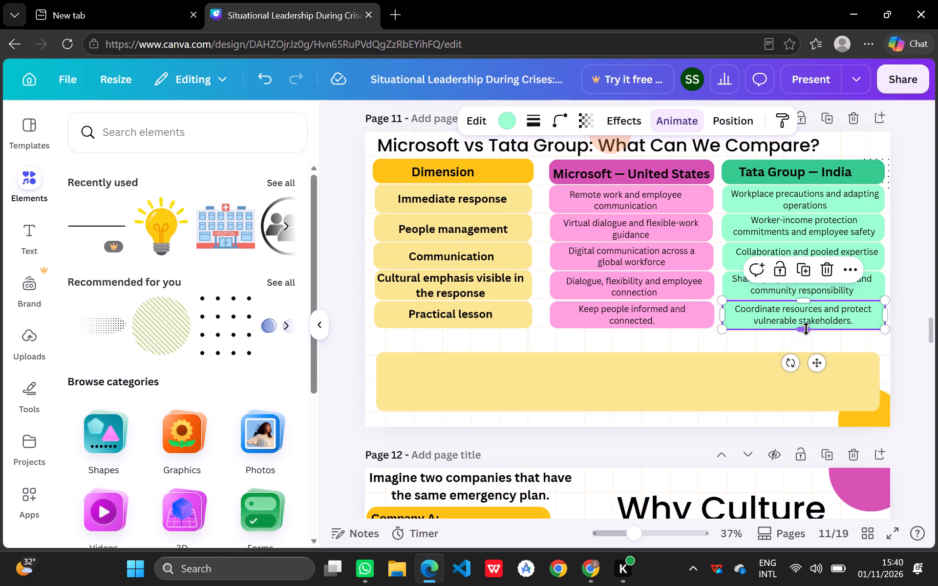
click(806, 329)
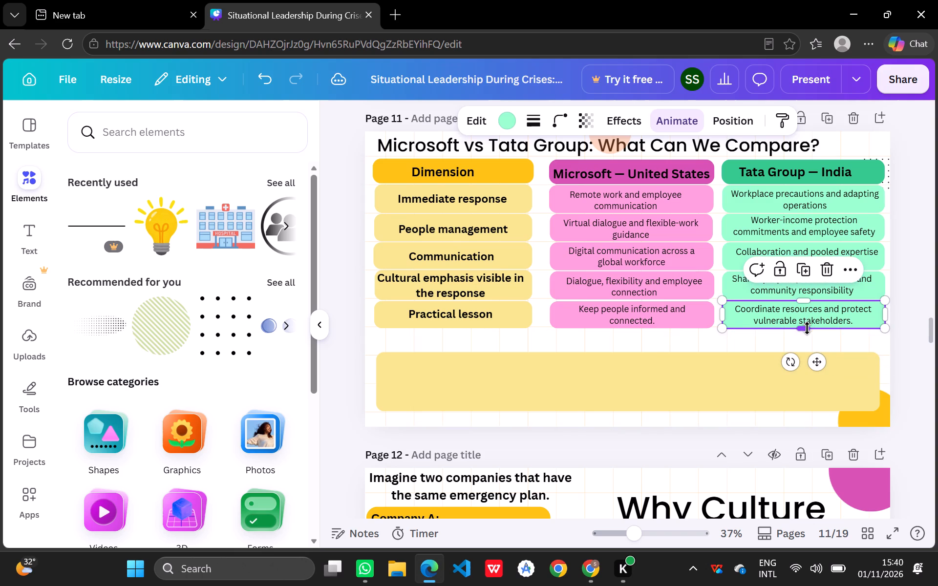
click(783, 342)
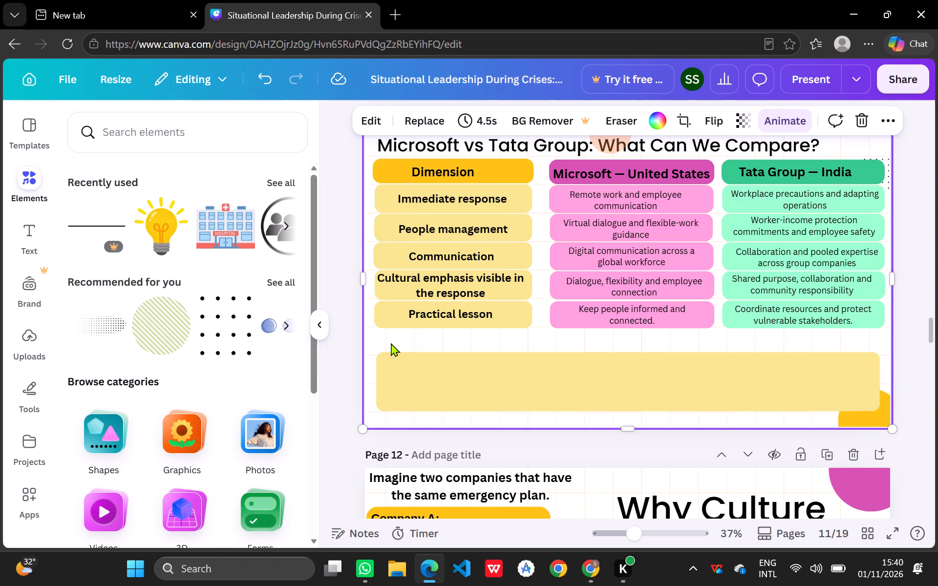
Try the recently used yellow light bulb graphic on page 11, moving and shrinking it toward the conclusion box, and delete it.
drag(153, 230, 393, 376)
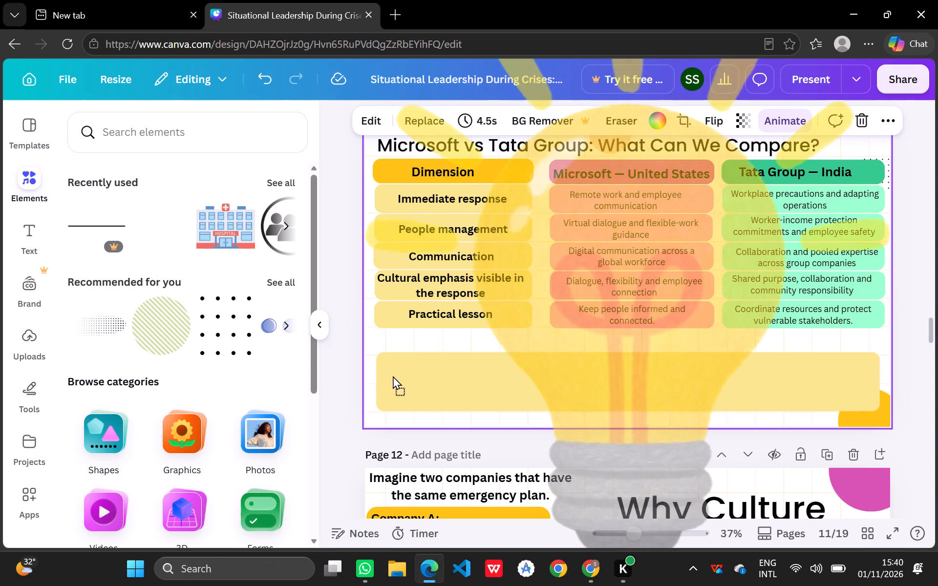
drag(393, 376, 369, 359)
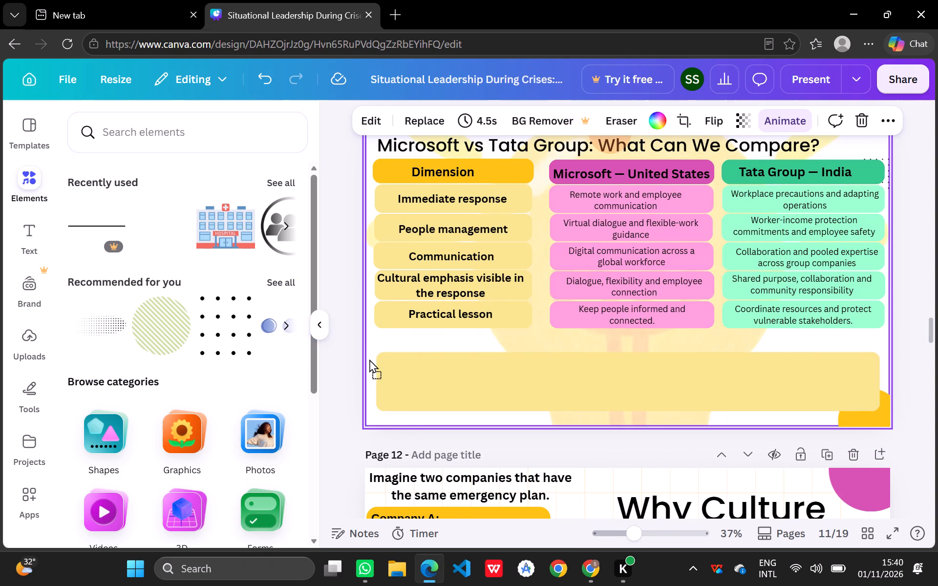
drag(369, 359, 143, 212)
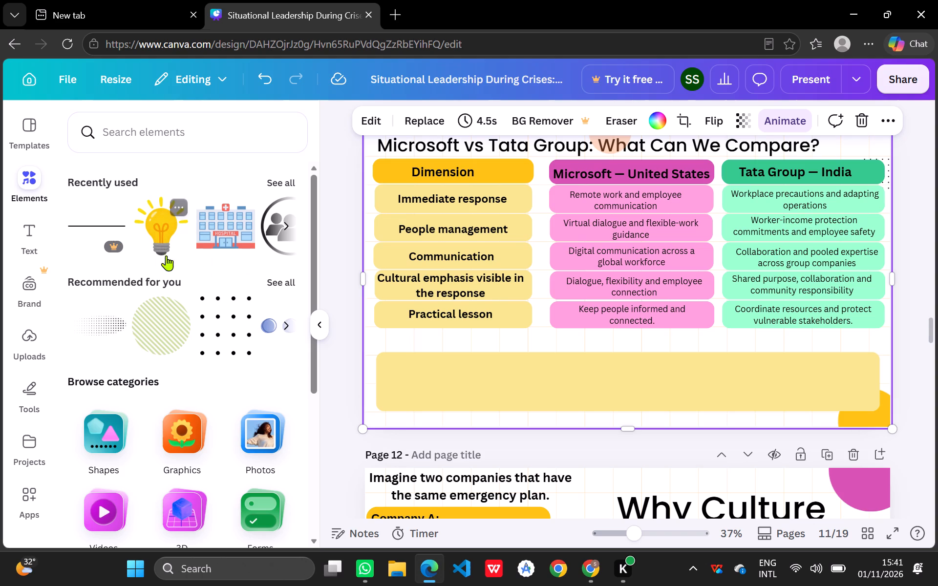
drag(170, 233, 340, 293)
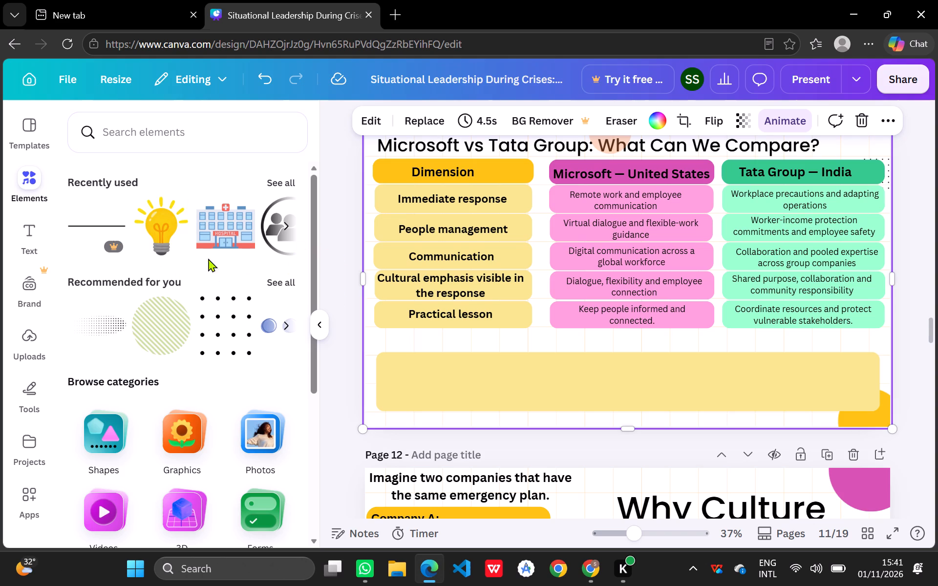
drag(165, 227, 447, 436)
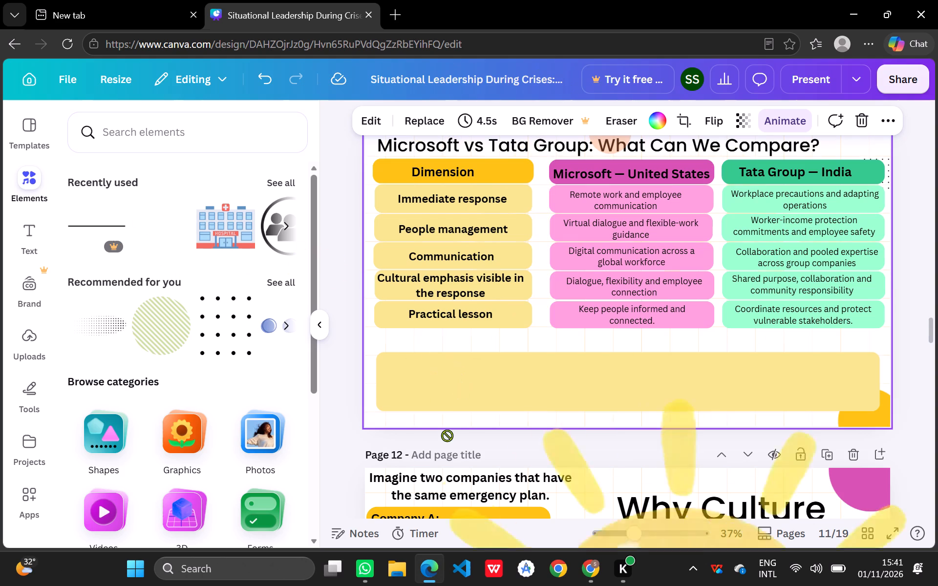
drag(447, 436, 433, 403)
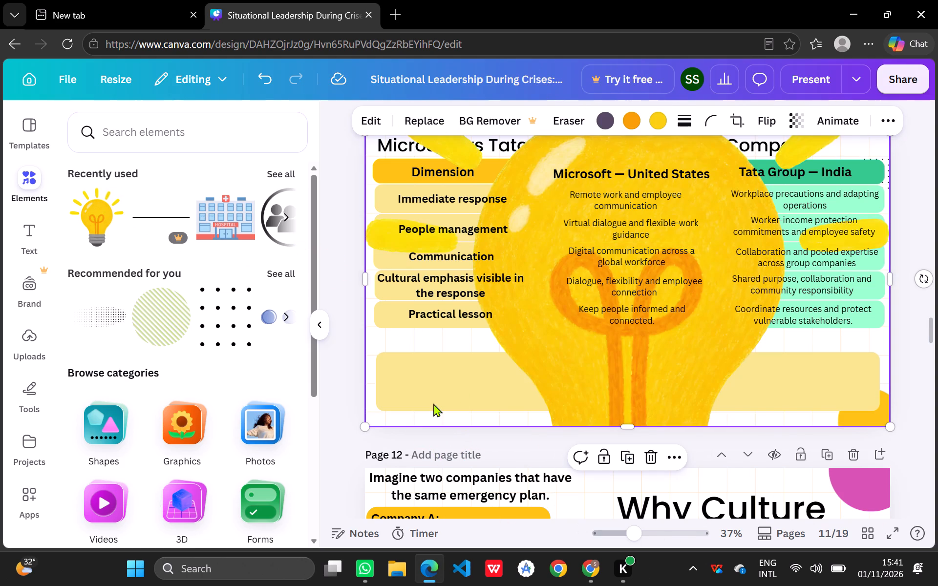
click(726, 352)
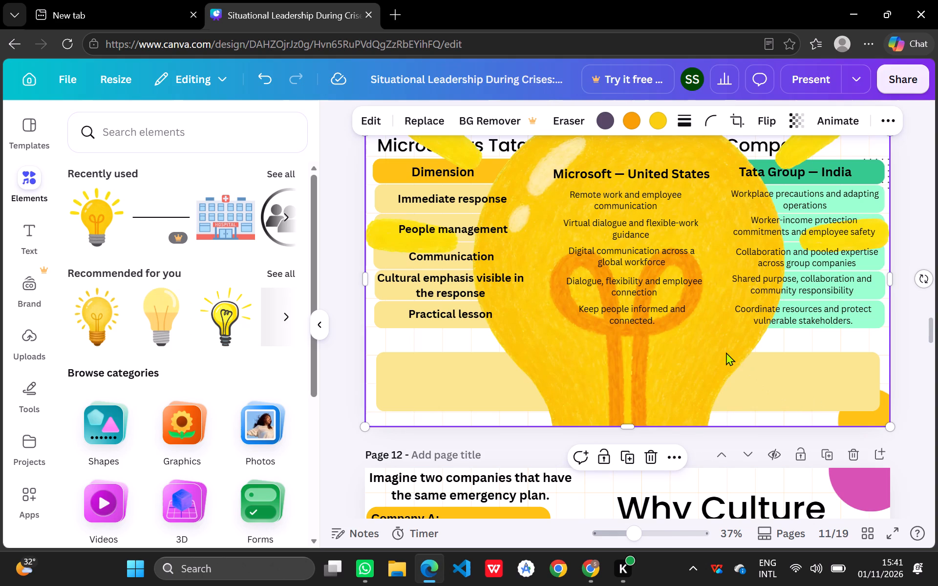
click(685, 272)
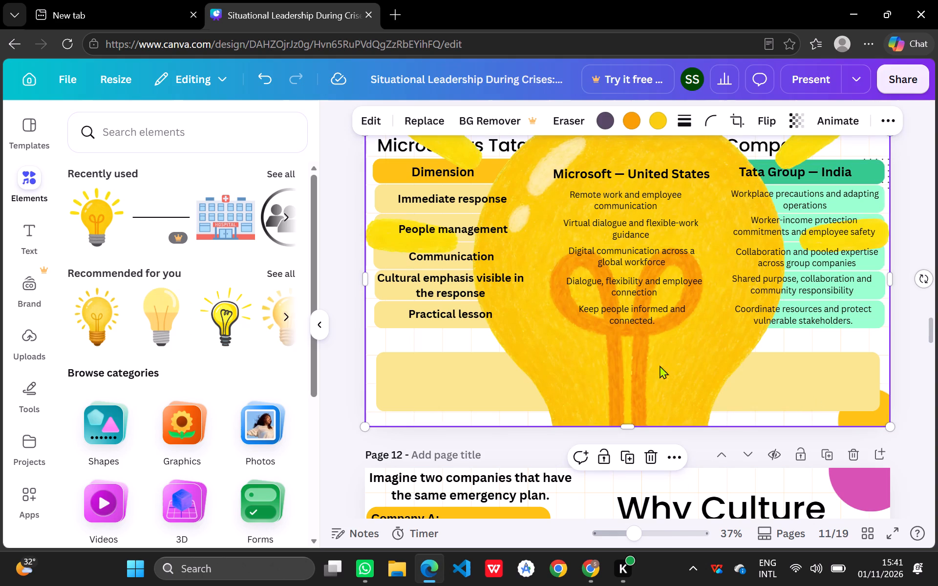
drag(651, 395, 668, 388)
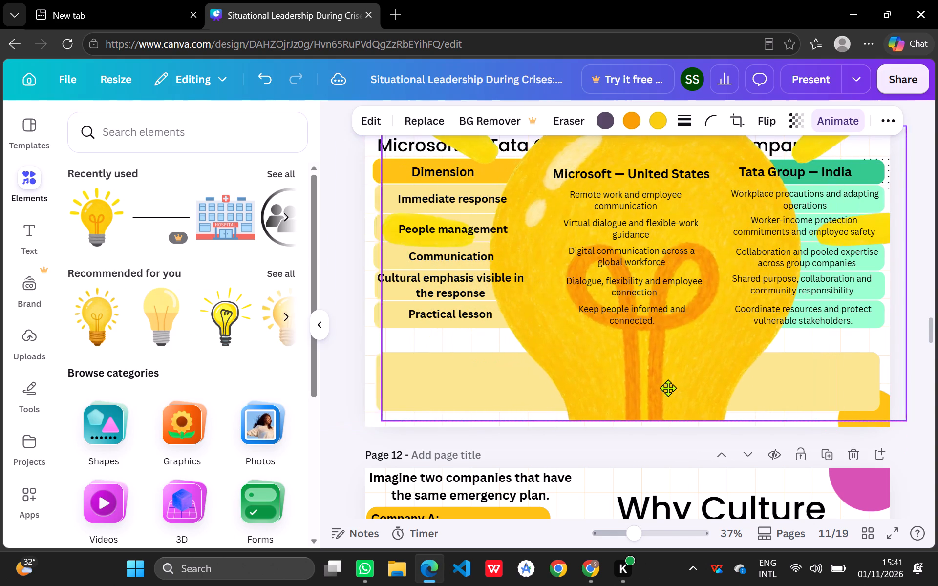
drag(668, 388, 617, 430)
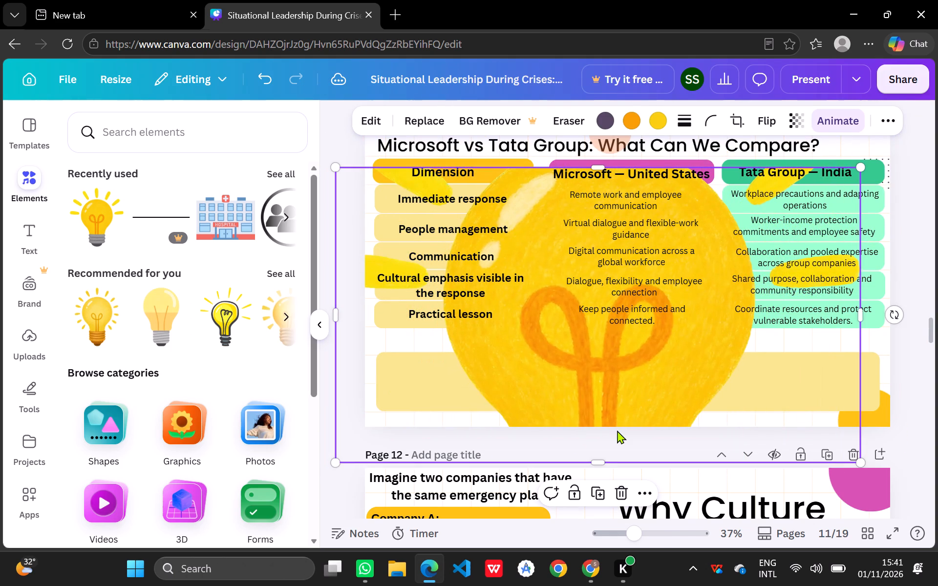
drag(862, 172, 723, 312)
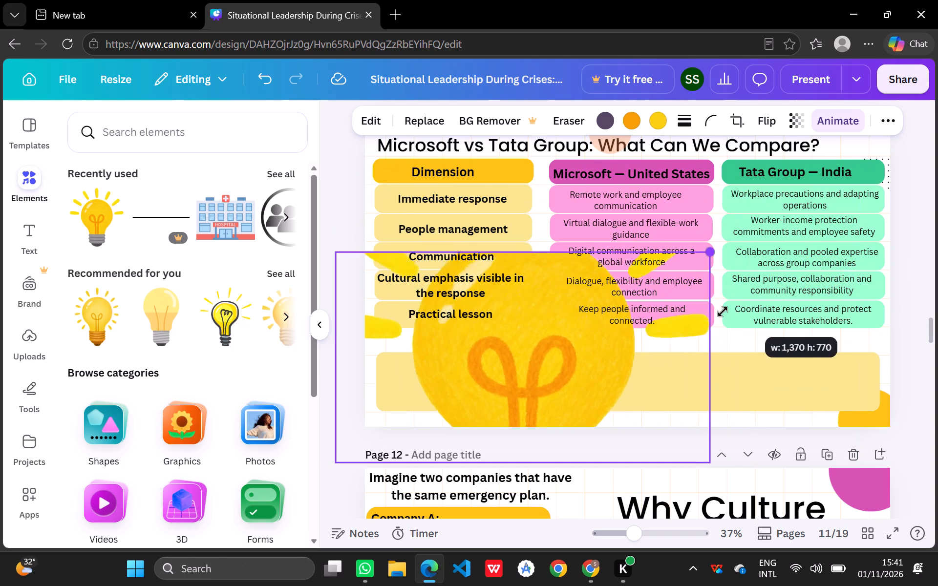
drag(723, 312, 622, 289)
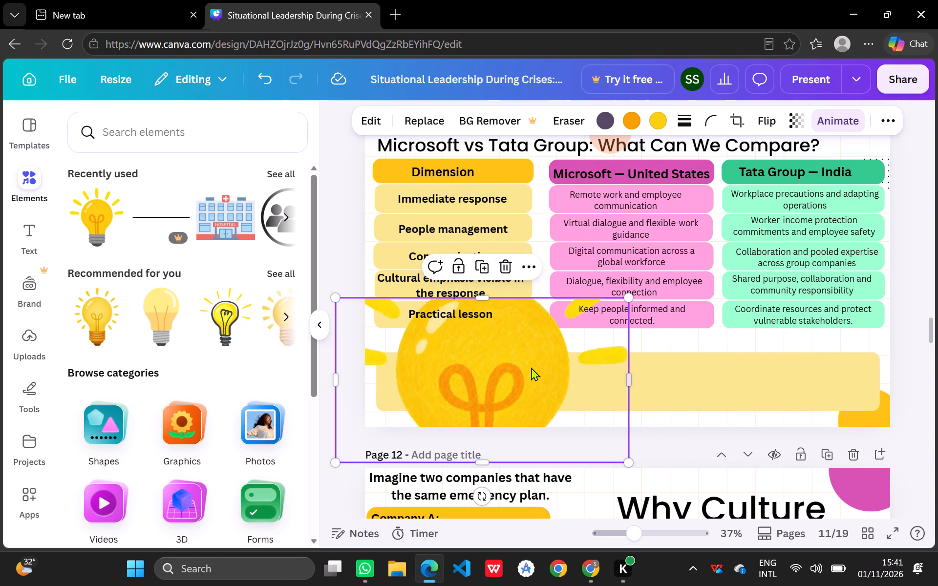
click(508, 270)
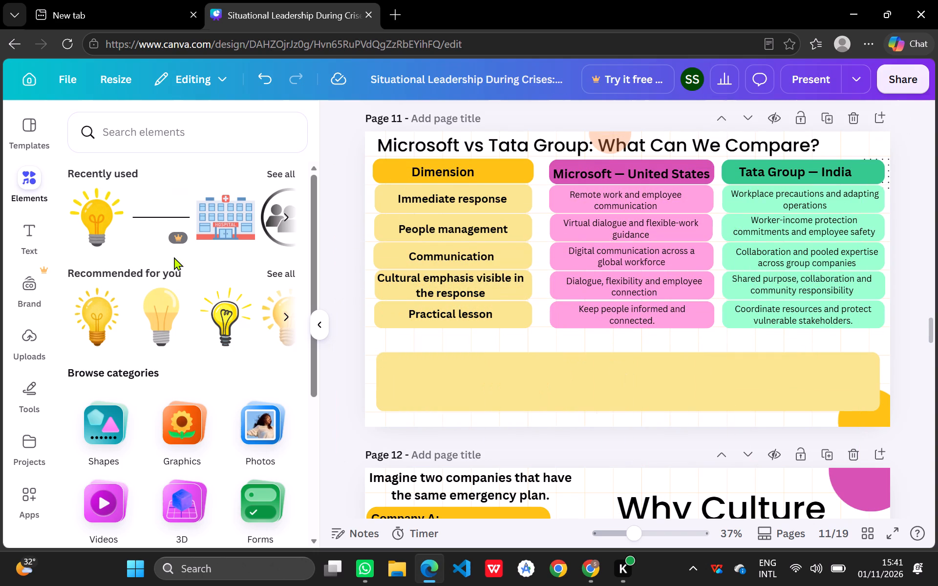
Search the elements library for "bulb", look through the graphics row for a suitable light bulb, and clear the search.
click(178, 137)
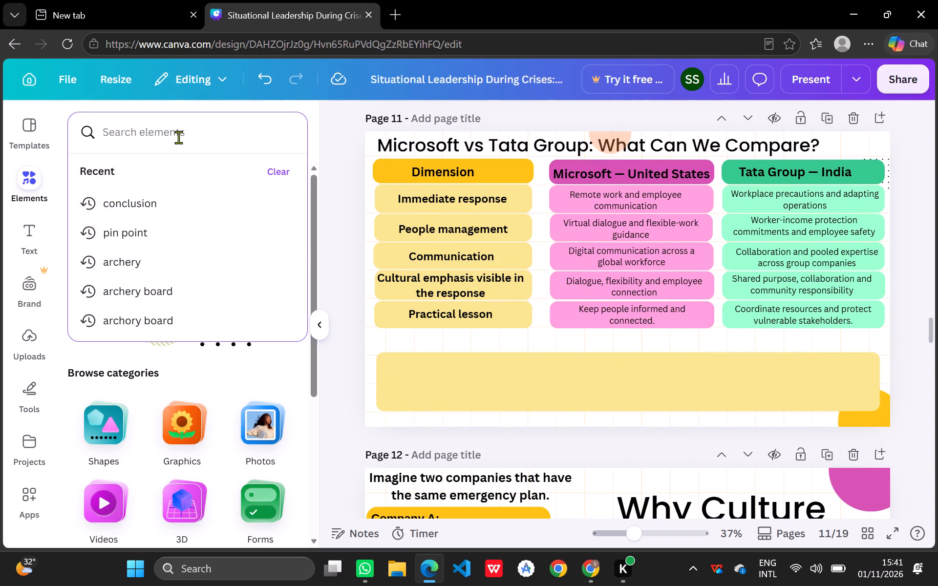
click(178, 137)
text(bulb)
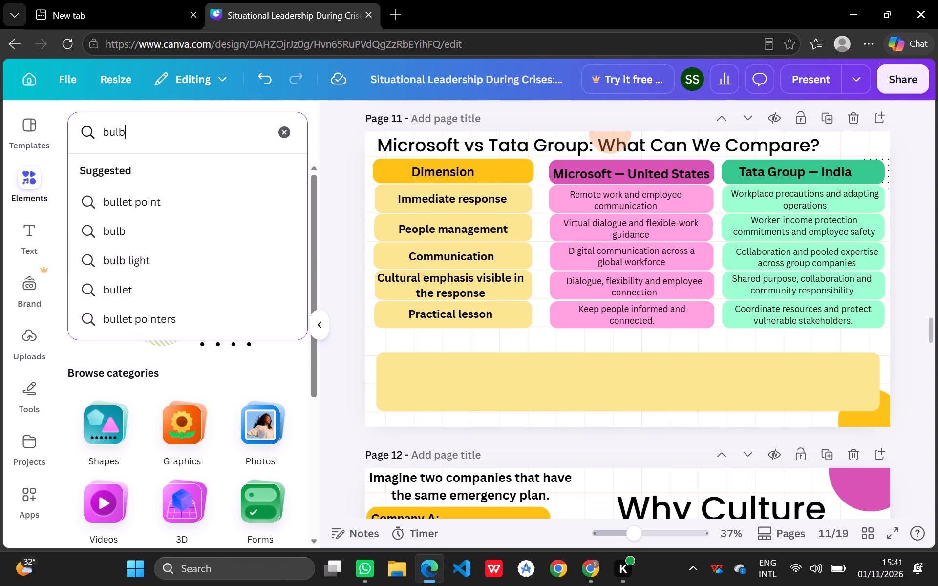
key(Return)
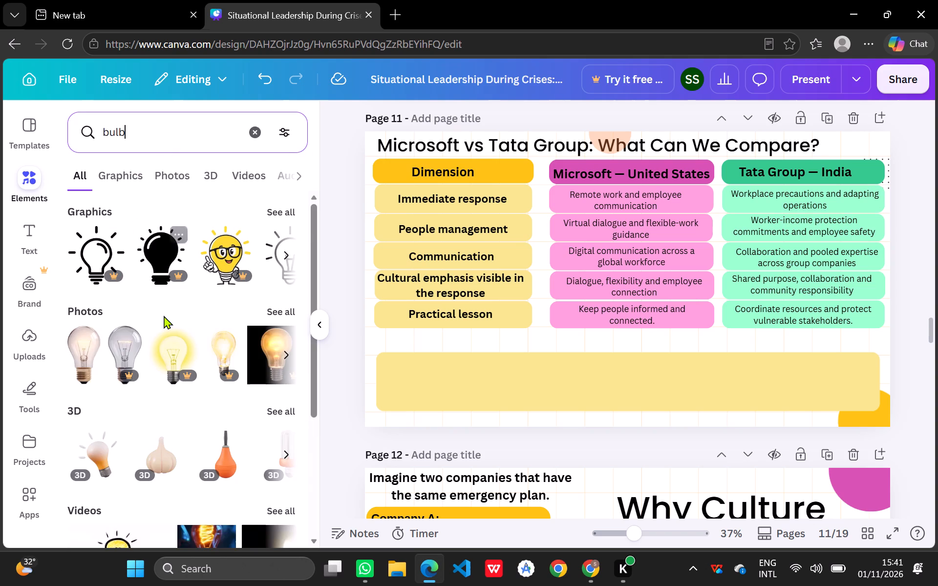
scroll(219, 266, left, 5)
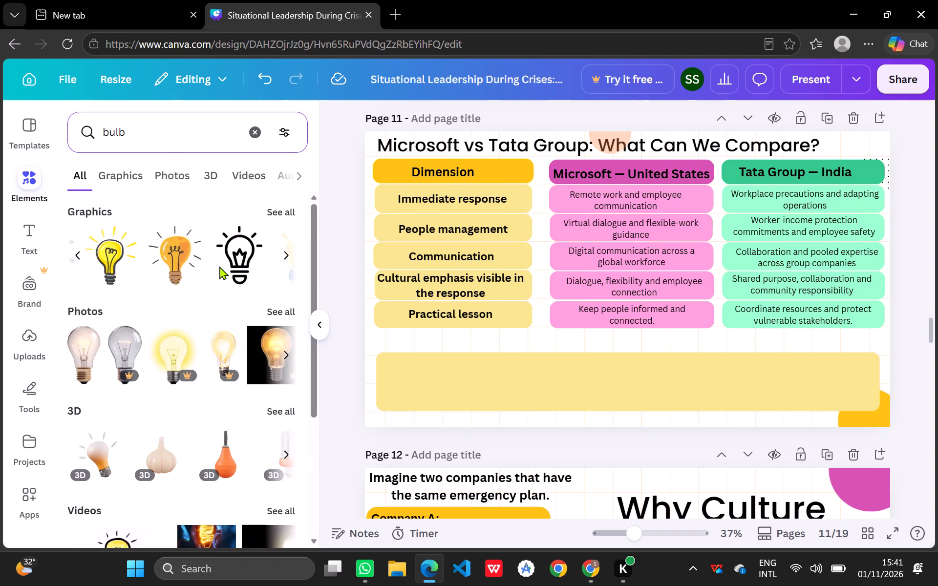
scroll(219, 266, right, 3)
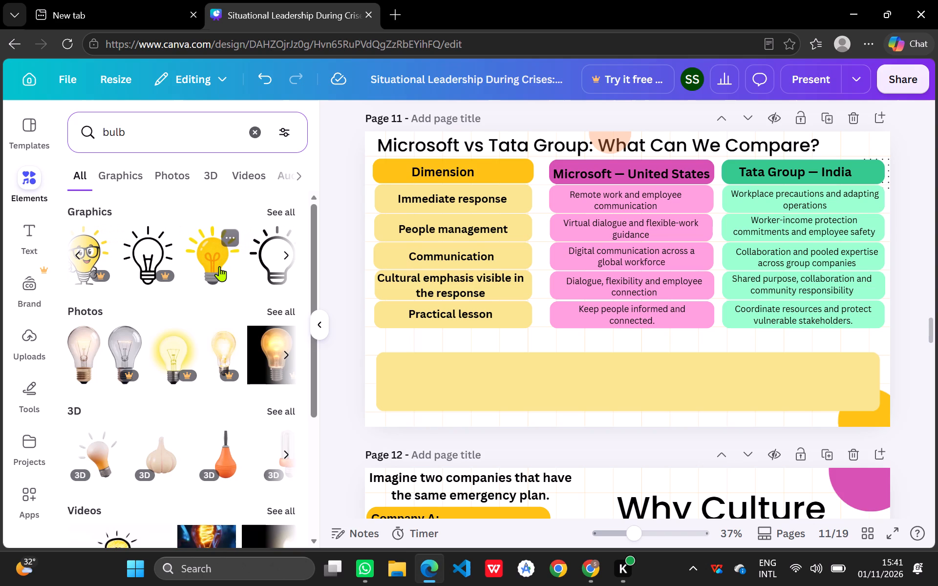
click(255, 128)
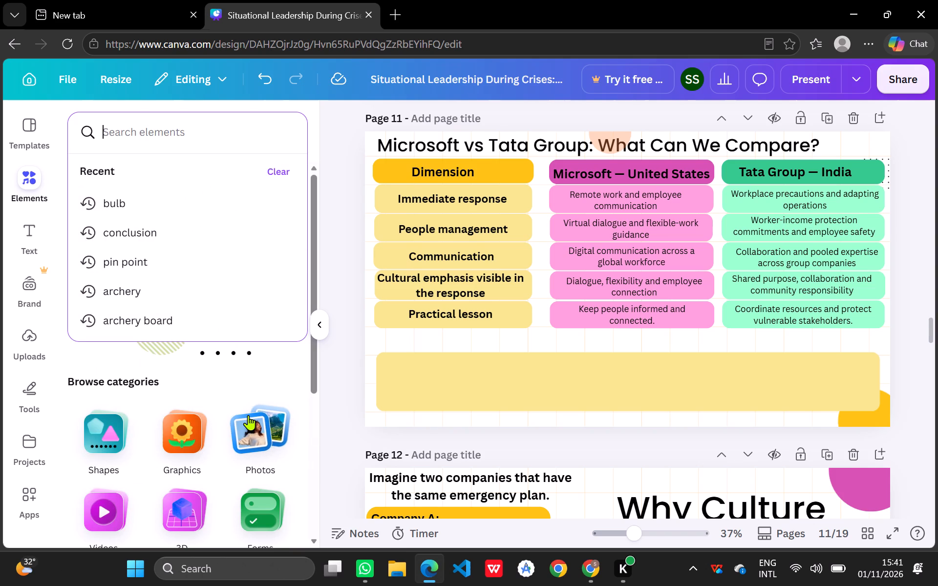
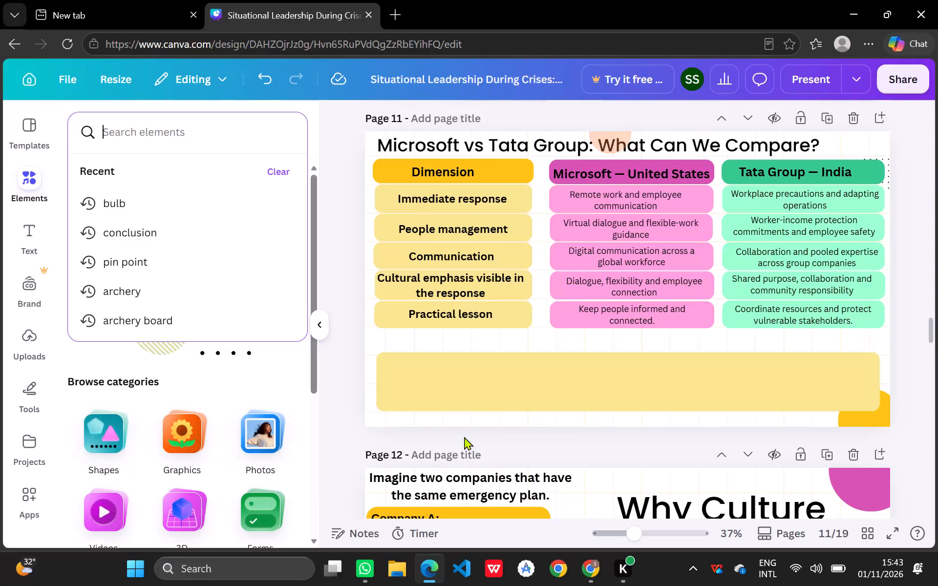
Dismiss the recent searches list to return to the elements library overview with the recently used graphics.
click(295, 391)
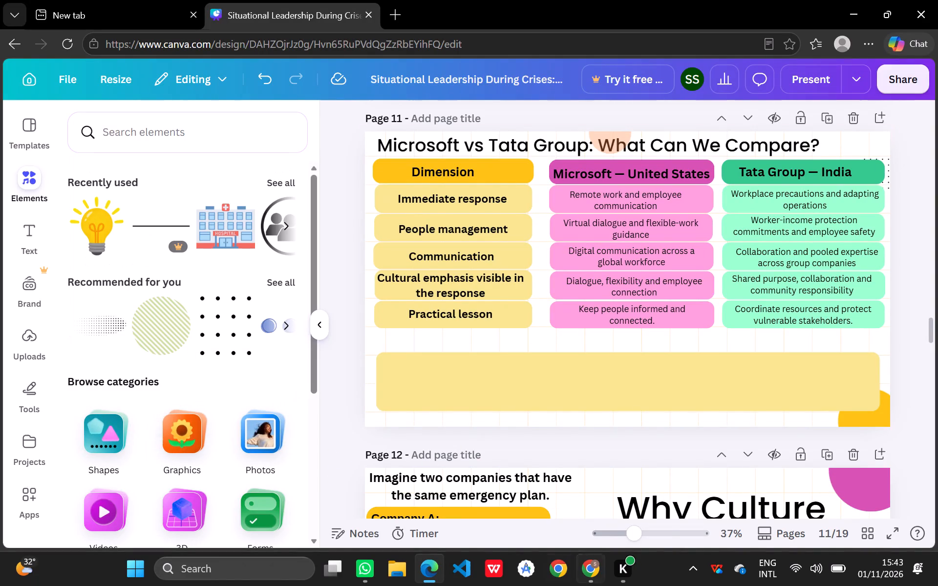
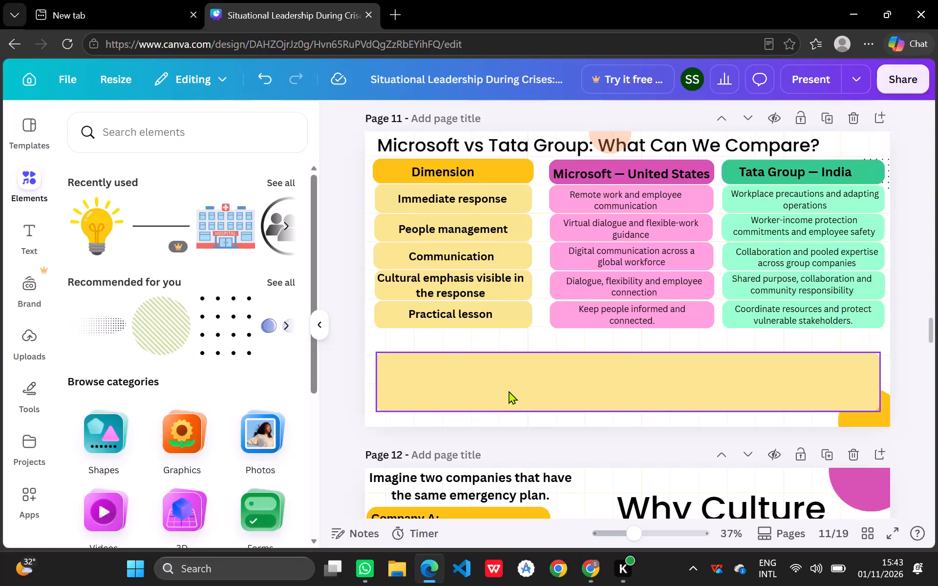
Add a body text box on page 11 and move it onto the wide yellow conclusion box.
click(509, 391)
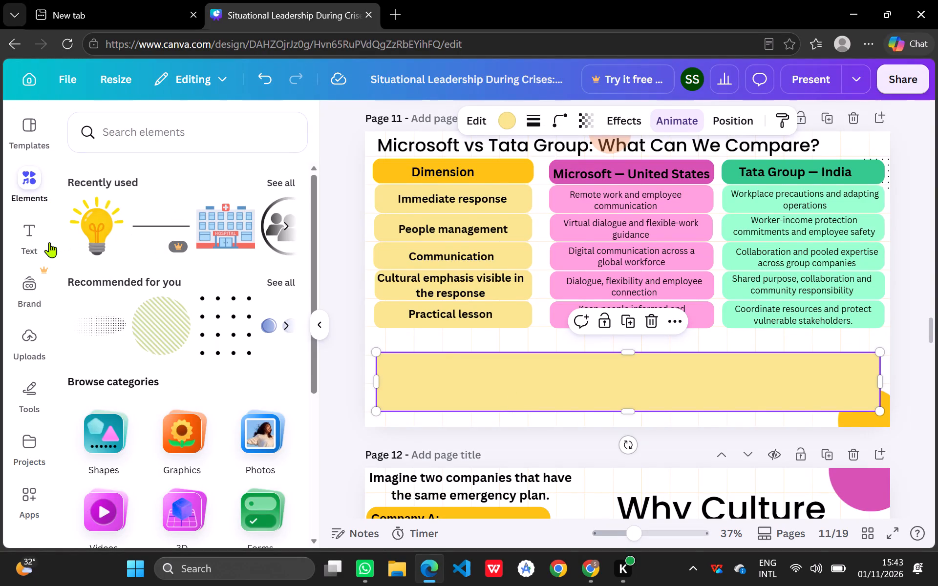
click(36, 242)
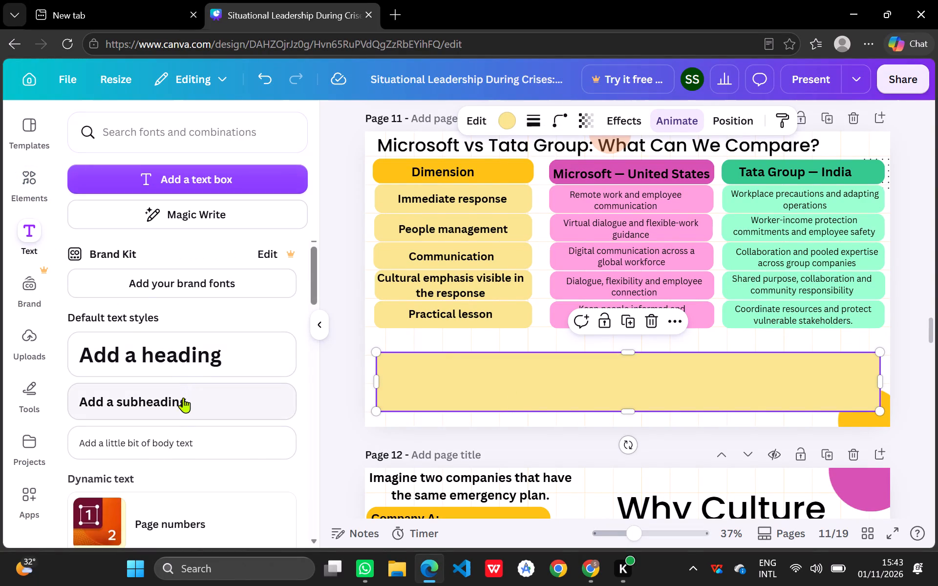
click(180, 439)
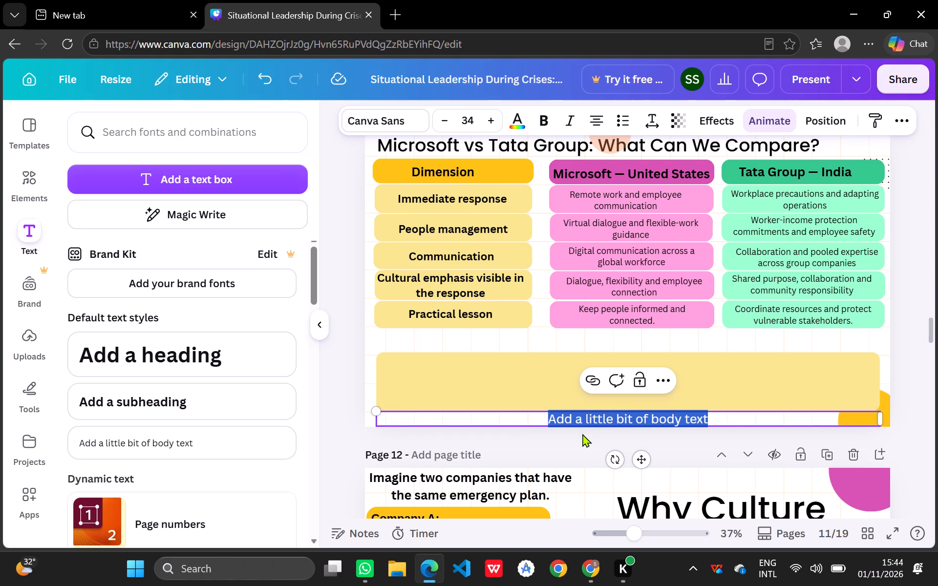
drag(584, 427, 584, 394)
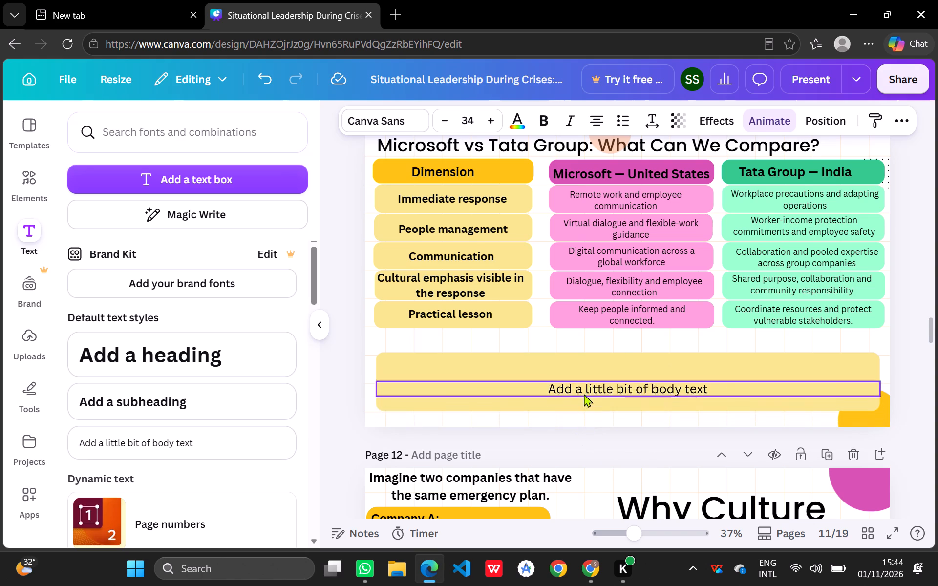
Move the body text up inside the yellow conclusion box and replace its placeholder with the copied "What Should We Conclude?" text.
drag(584, 394, 582, 383)
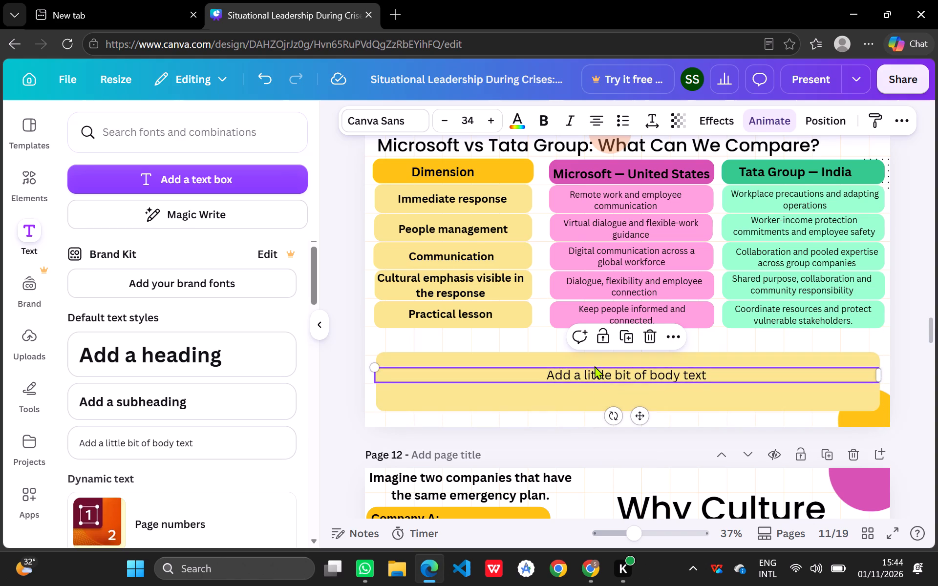
click(595, 366)
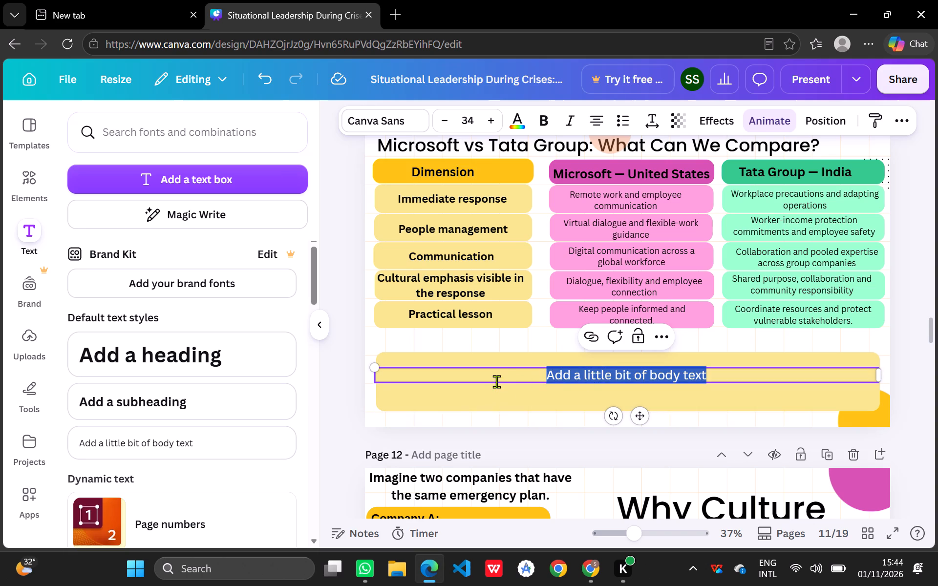
click(507, 375)
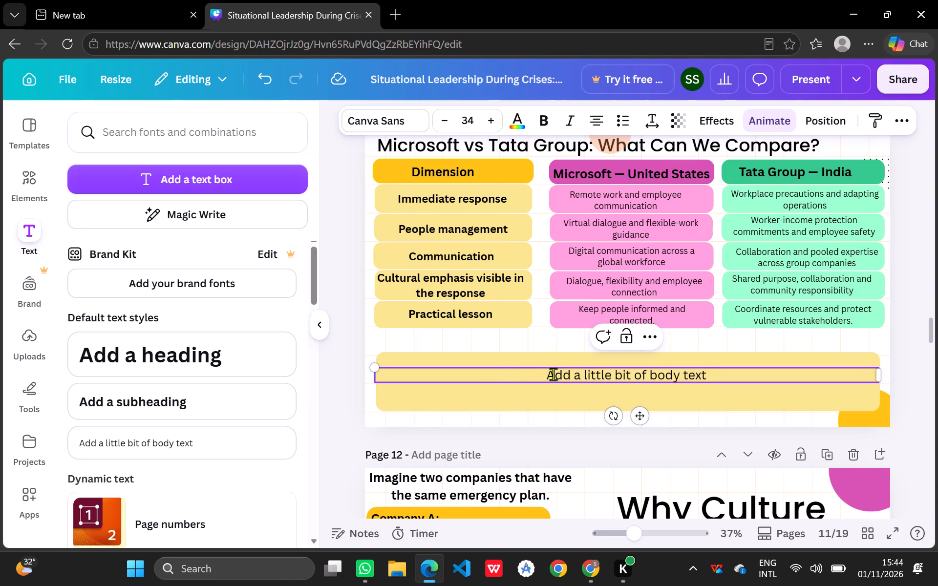
drag(713, 376, 561, 375)
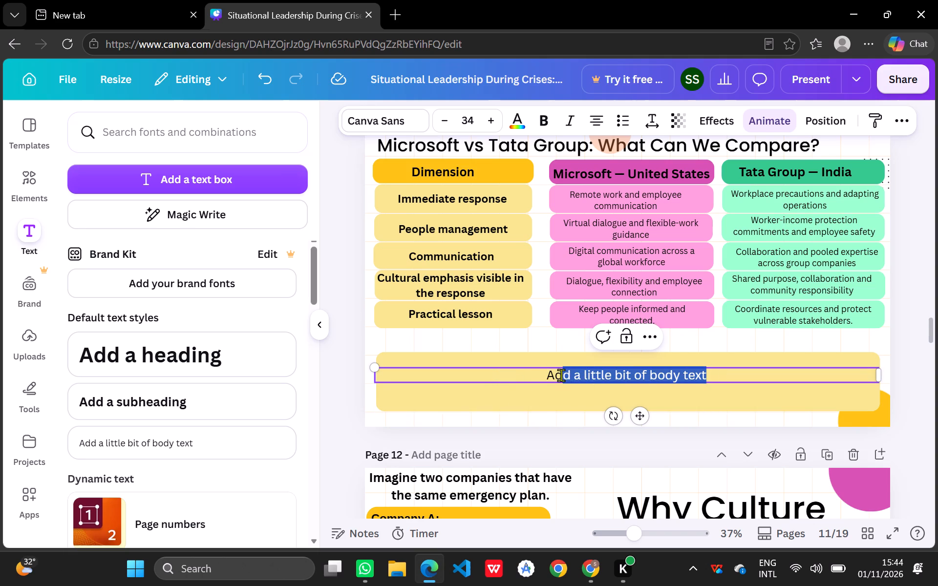
drag(561, 375, 546, 376)
key(BackSpace)
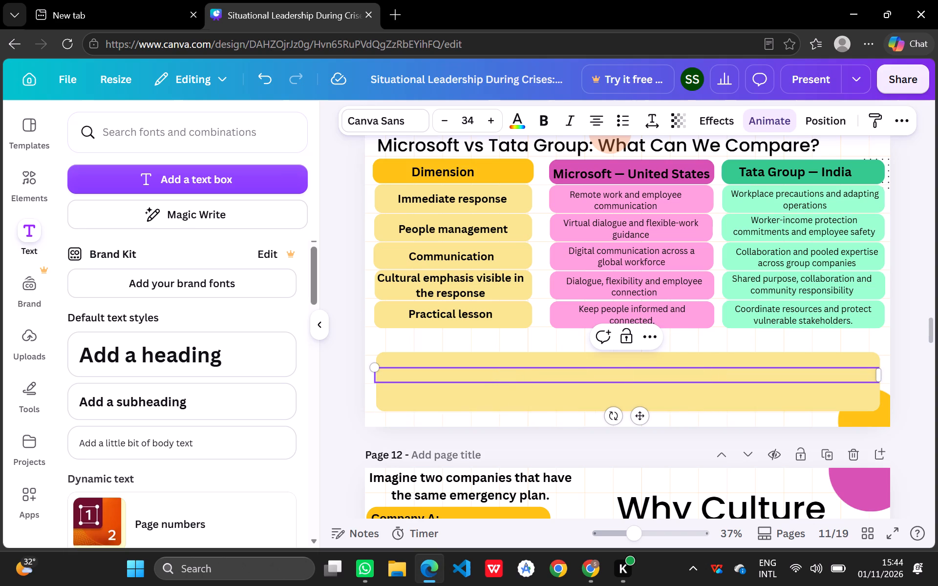
key(ctrl+v)
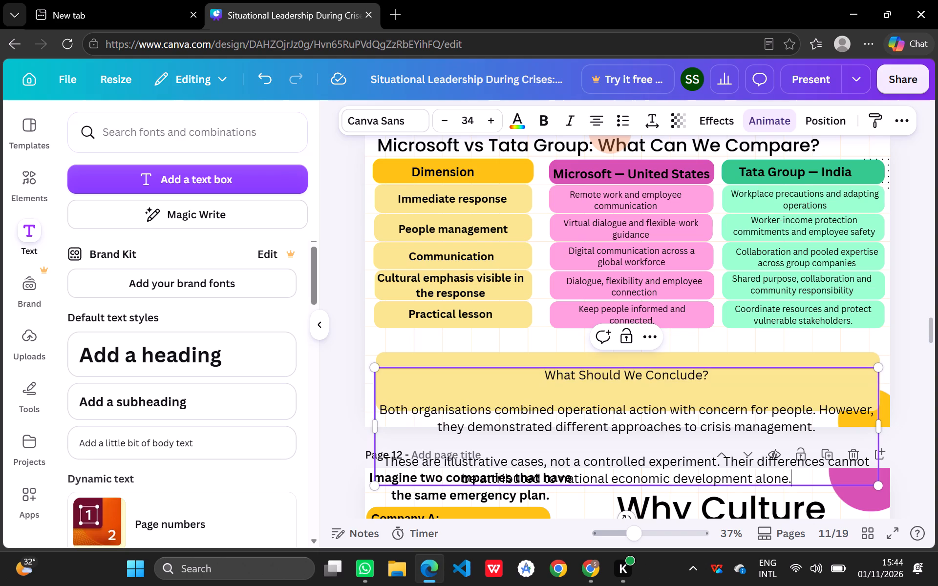
Set all of the pasted conclusion text to font size 30.
click(446, 121)
click(446, 121)
click(446, 121)
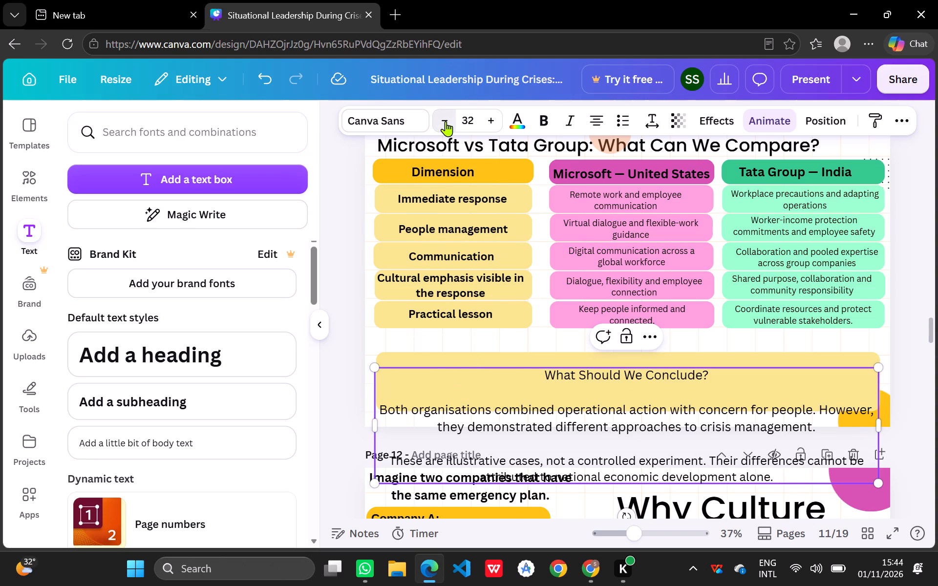
click(446, 121)
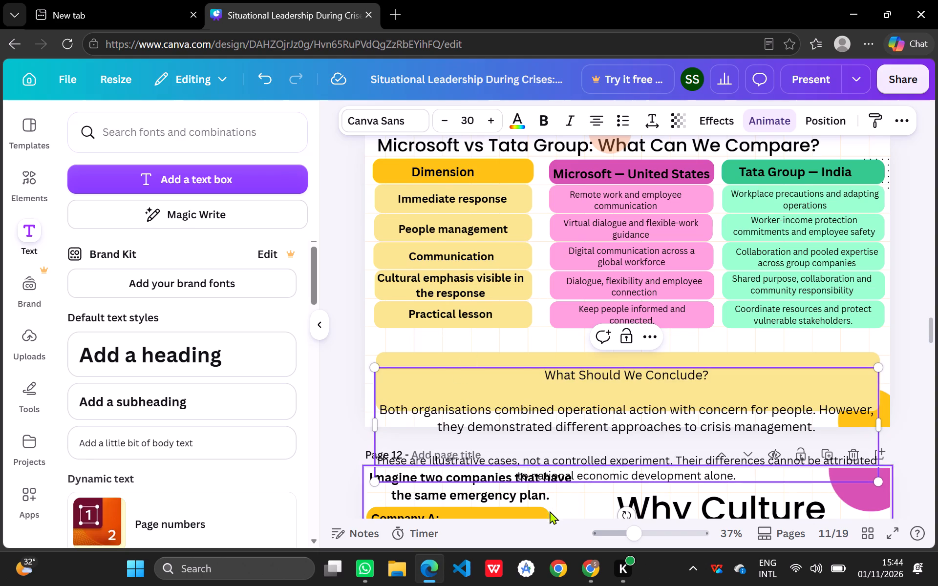
click(525, 379)
click(525, 379)
drag(525, 379, 769, 471)
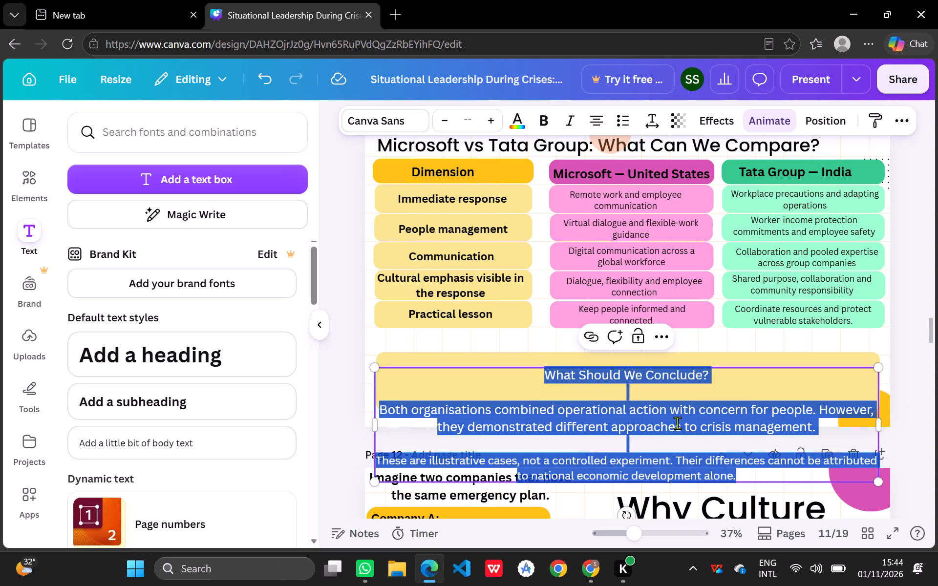
click(466, 119)
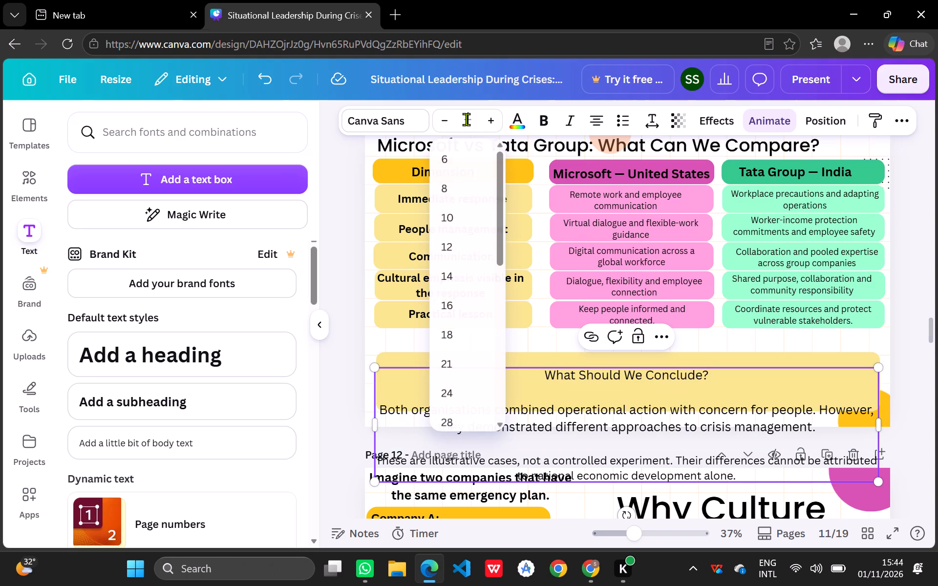
text(30)
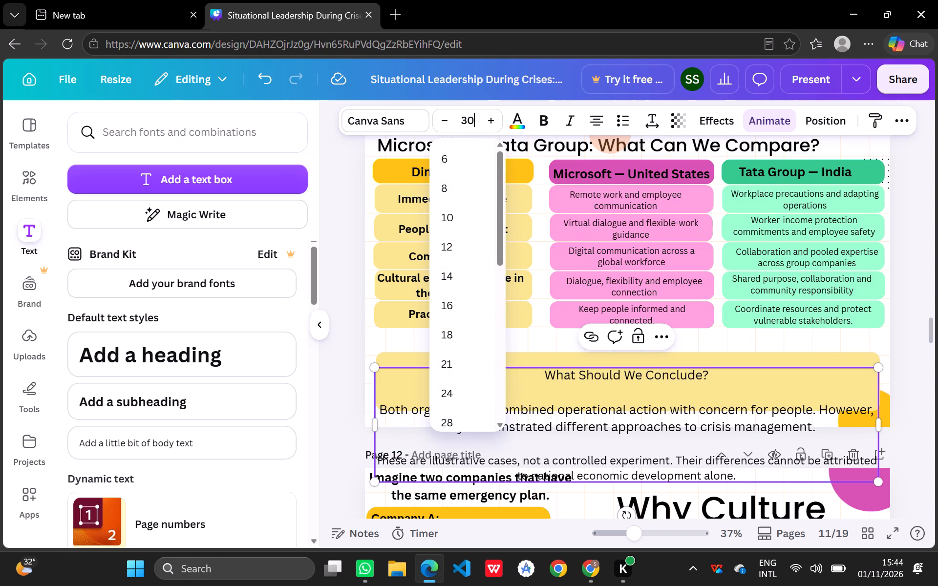
key(Return)
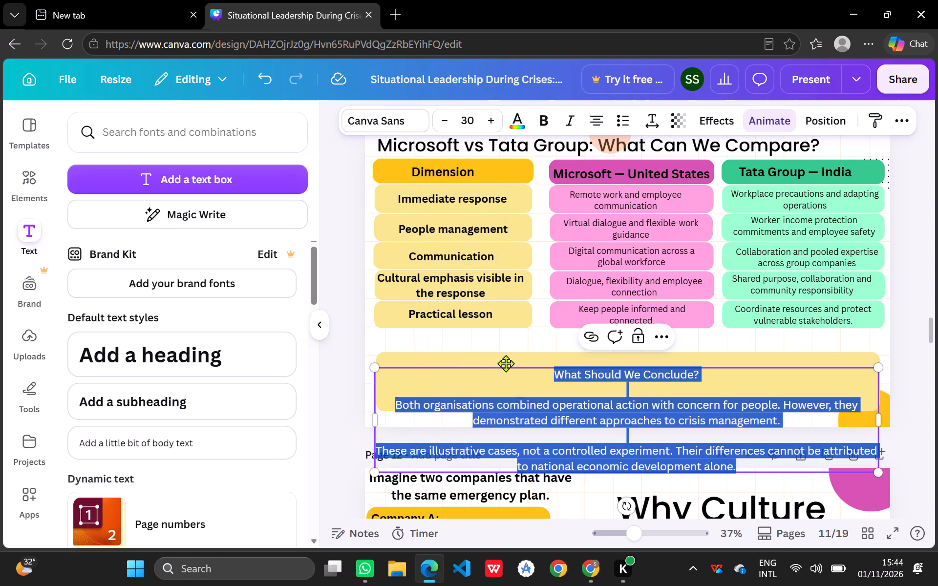
Left-align all of the conclusion text.
click(723, 385)
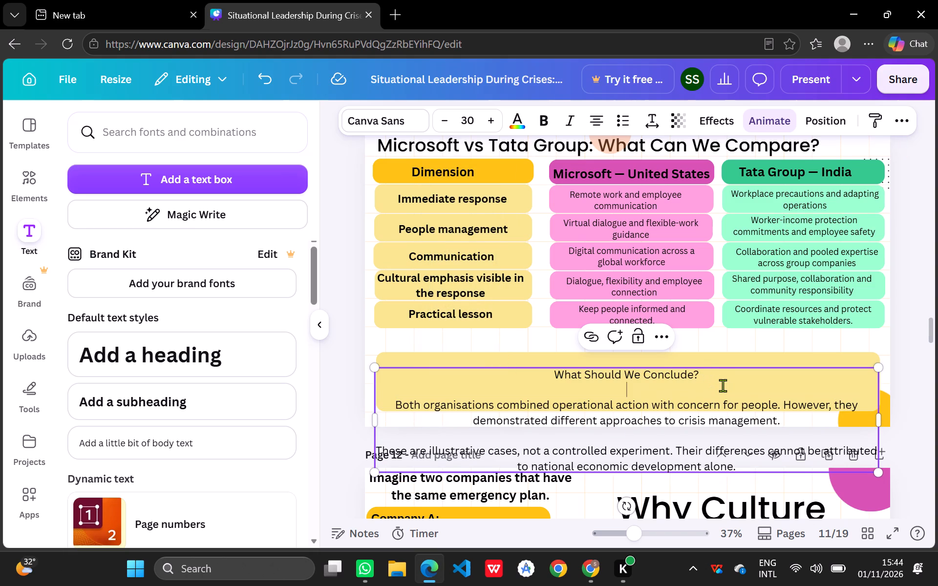
click(613, 390)
key(ctrl+a)
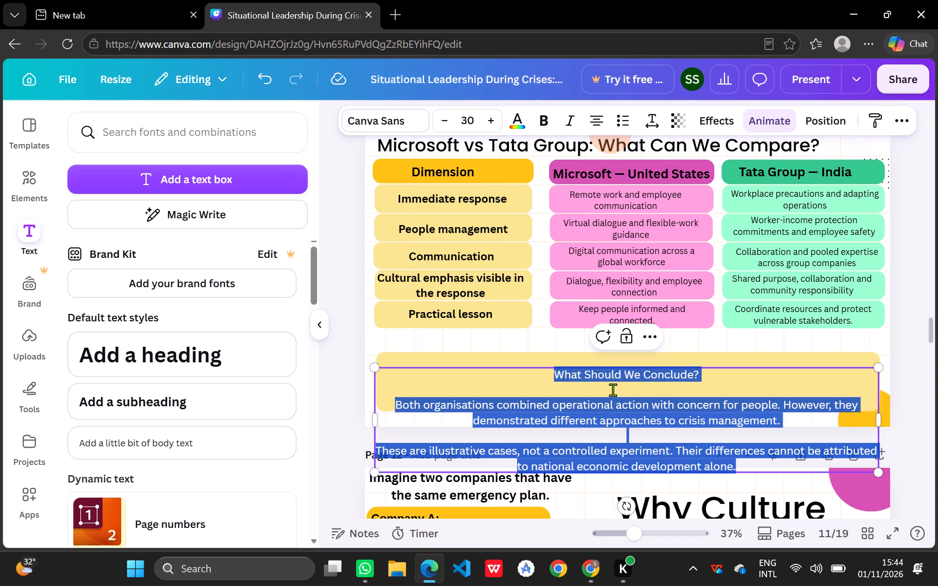
click(596, 117)
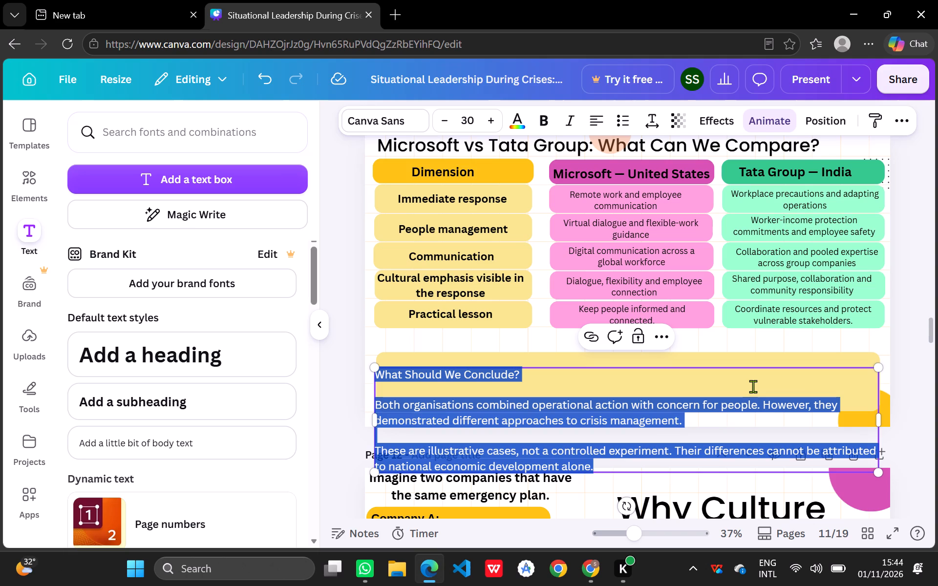
Merge the two conclusion paragraphs into one, separated by a space, and remove the blank line under the "What Should We Conclude?" heading.
click(725, 423)
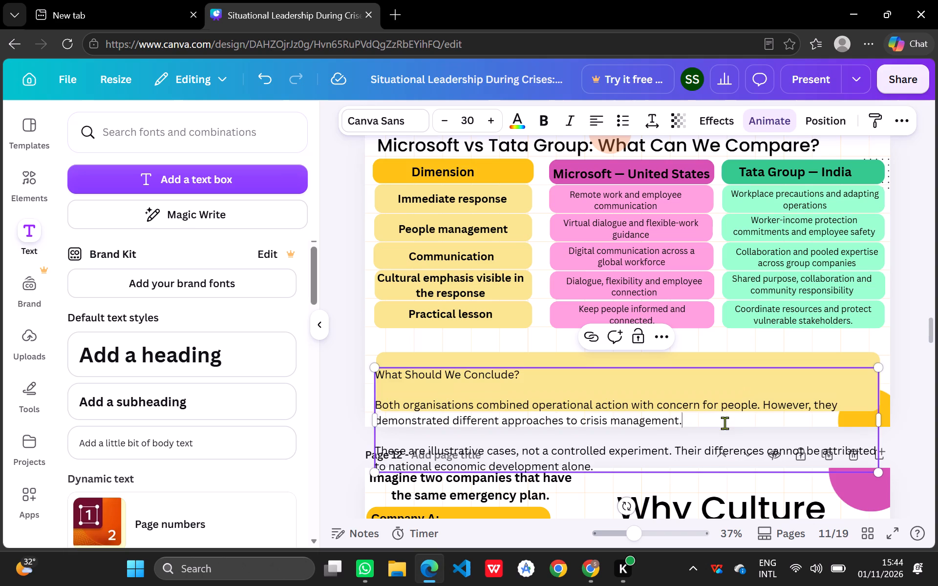
click(375, 448)
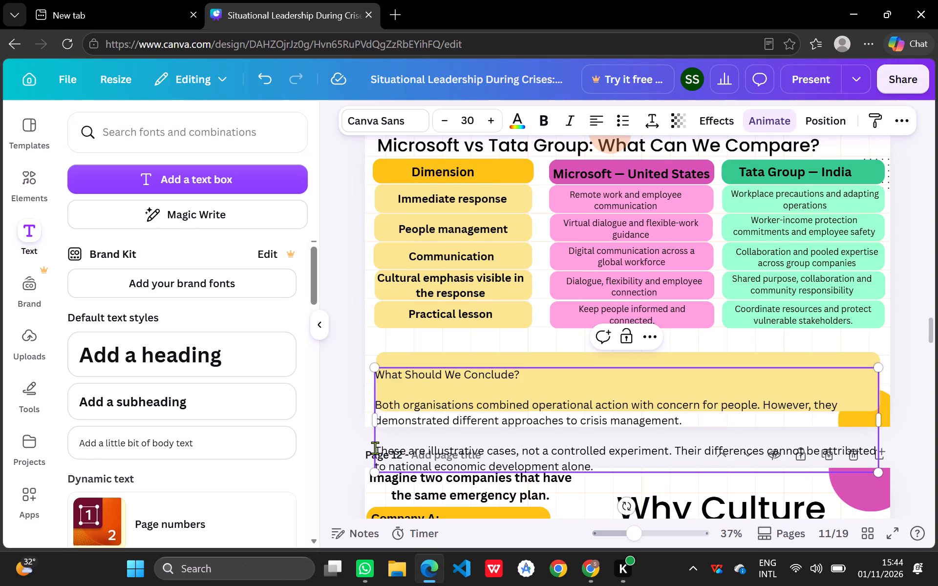
click(377, 448)
key(BackSpace)
key(BackSpace)
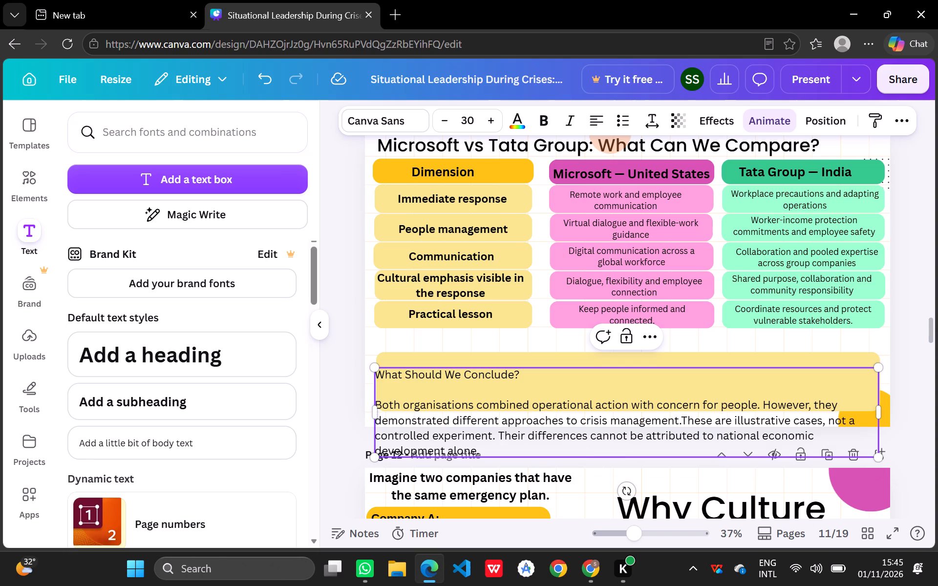
key(space)
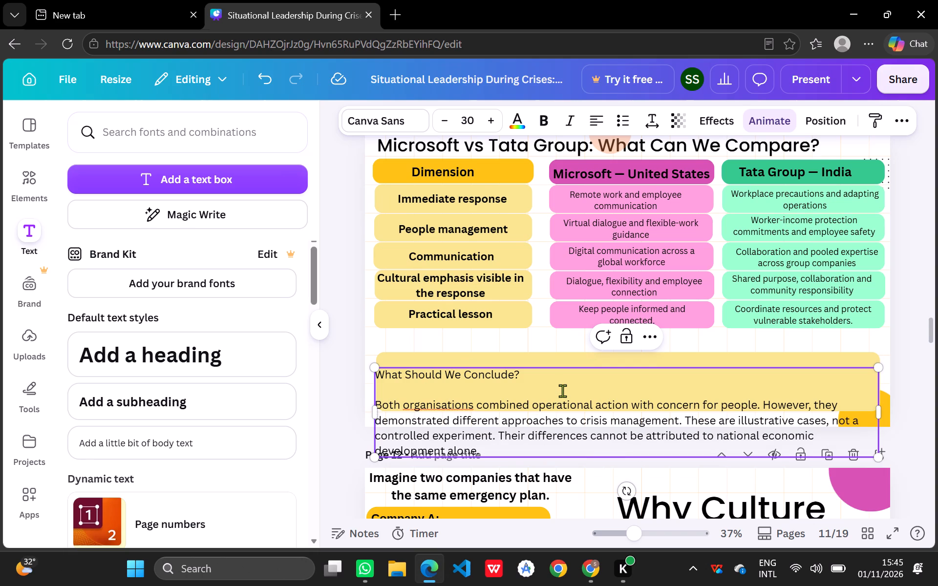
click(518, 390)
key(BackSpace)
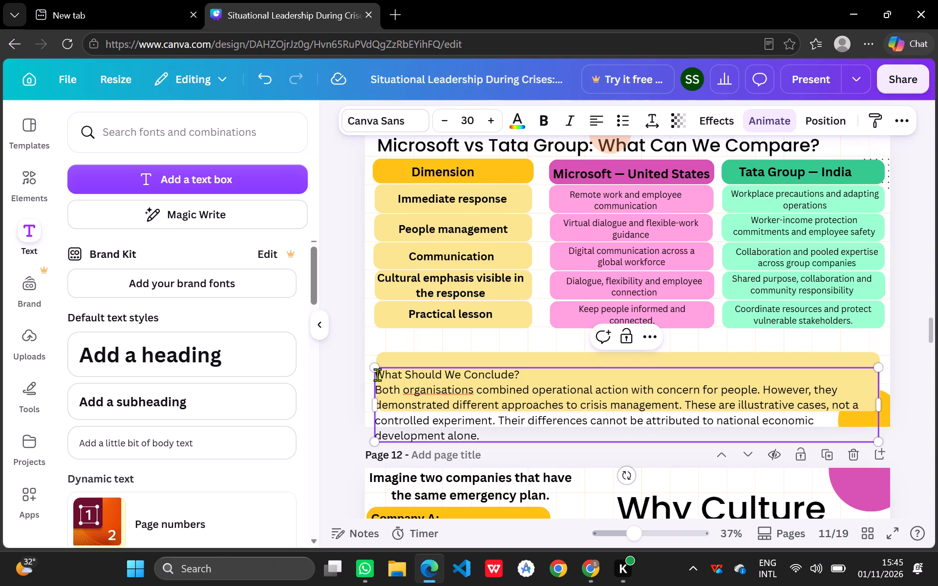
Make the "What Should We Conclude?" heading bold.
drag(377, 375, 469, 381)
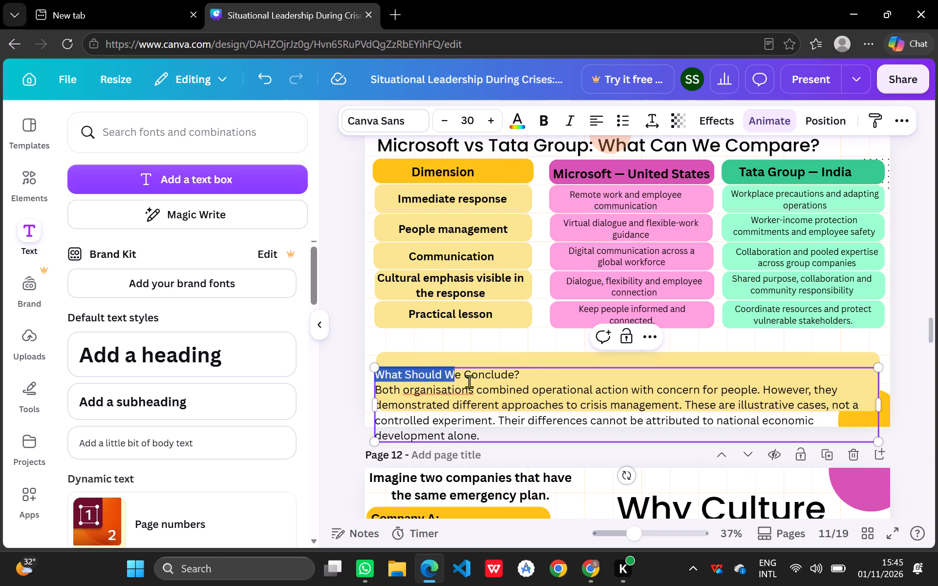
drag(469, 381, 535, 376)
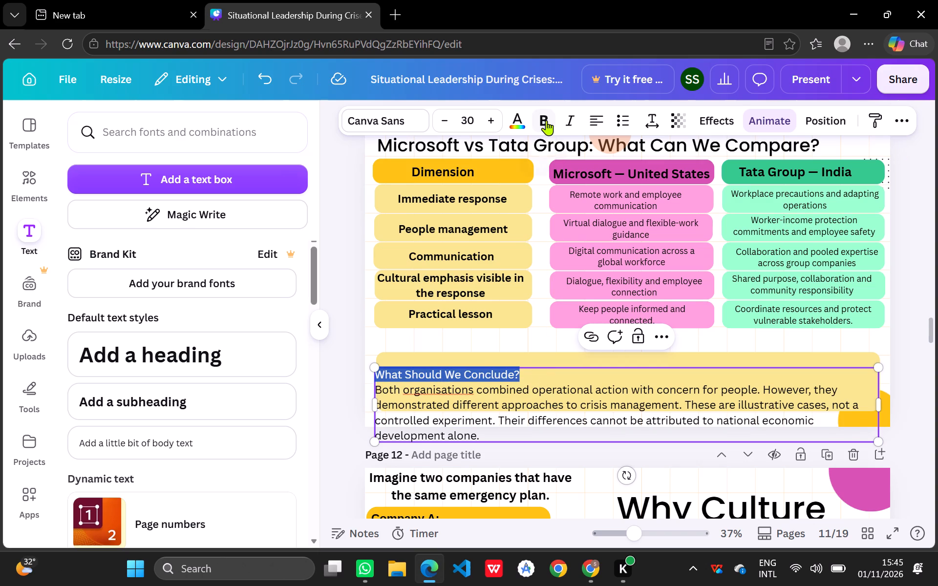
click(546, 120)
click(541, 334)
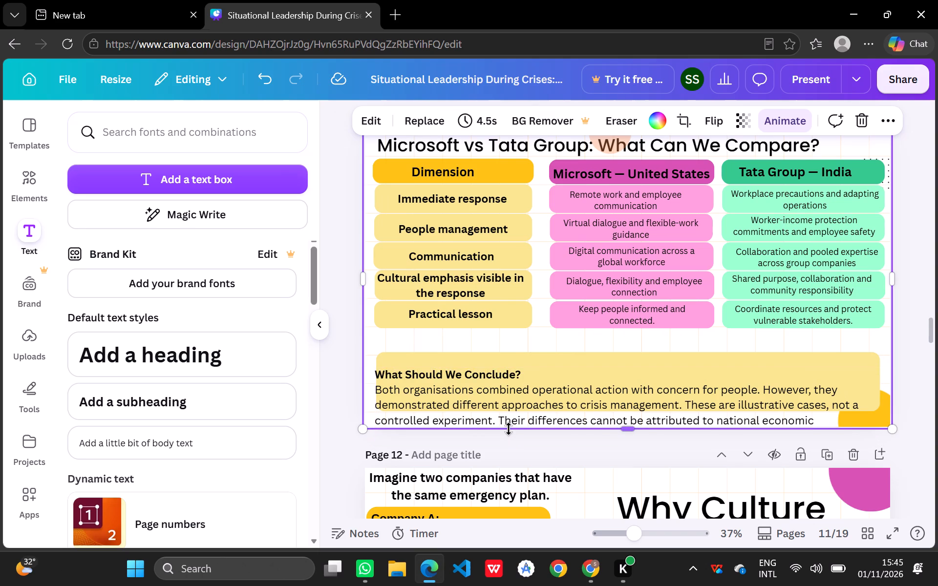
Move the conclusion text up and inward so its heading starts near the top edge of the yellow box, indented from its left edge.
click(377, 387)
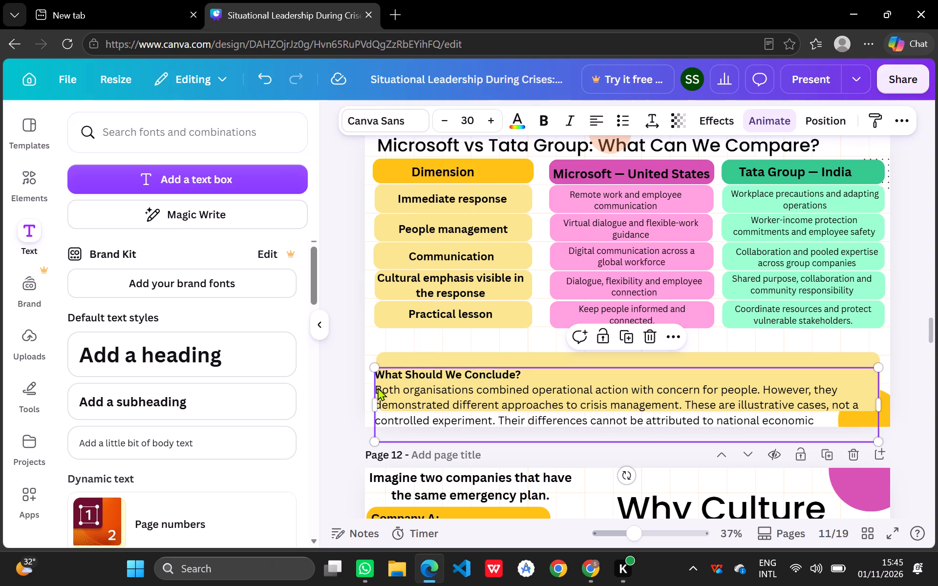
drag(377, 389, 392, 377)
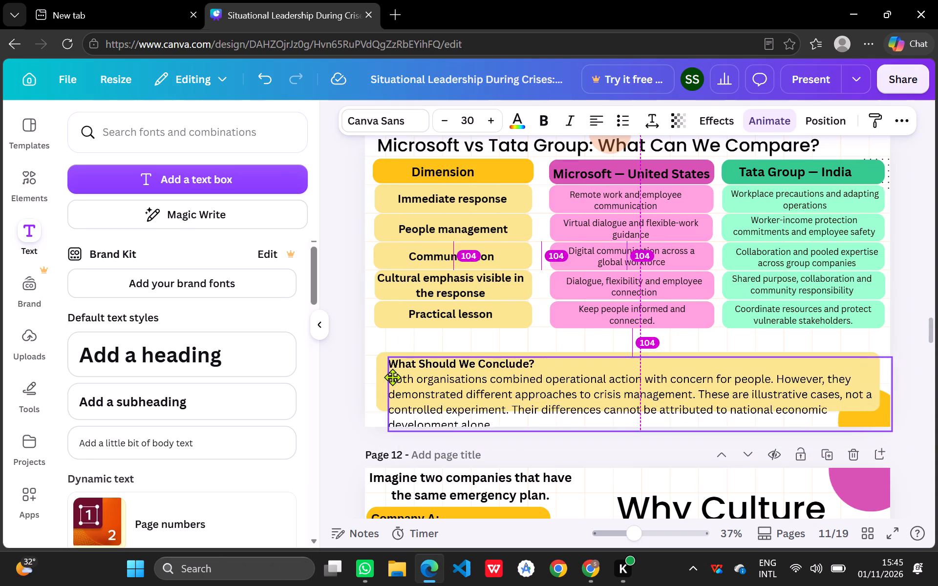
drag(392, 377, 398, 377)
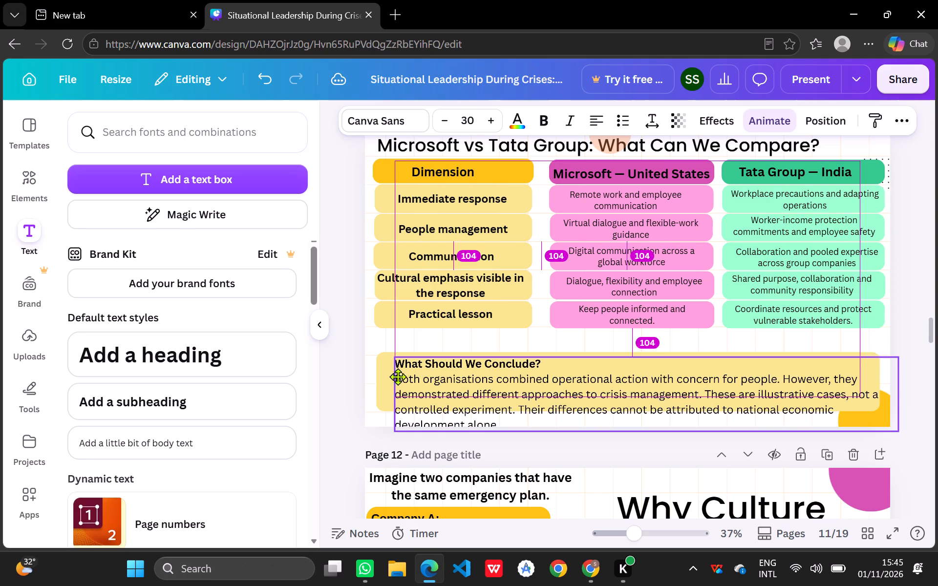
drag(398, 377, 394, 371)
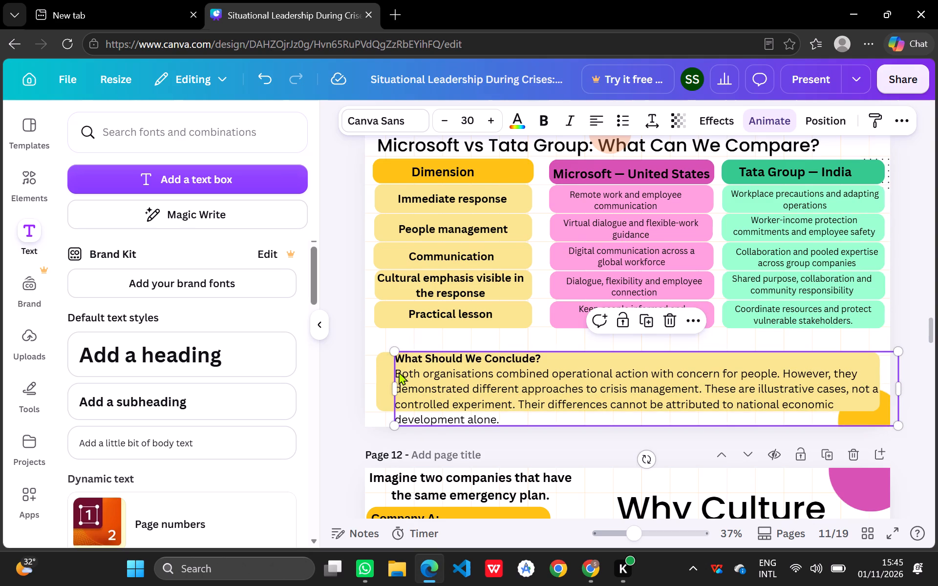
Reduce the conclusion paragraph below the bold heading to font size 26.
click(399, 372)
key(Left)
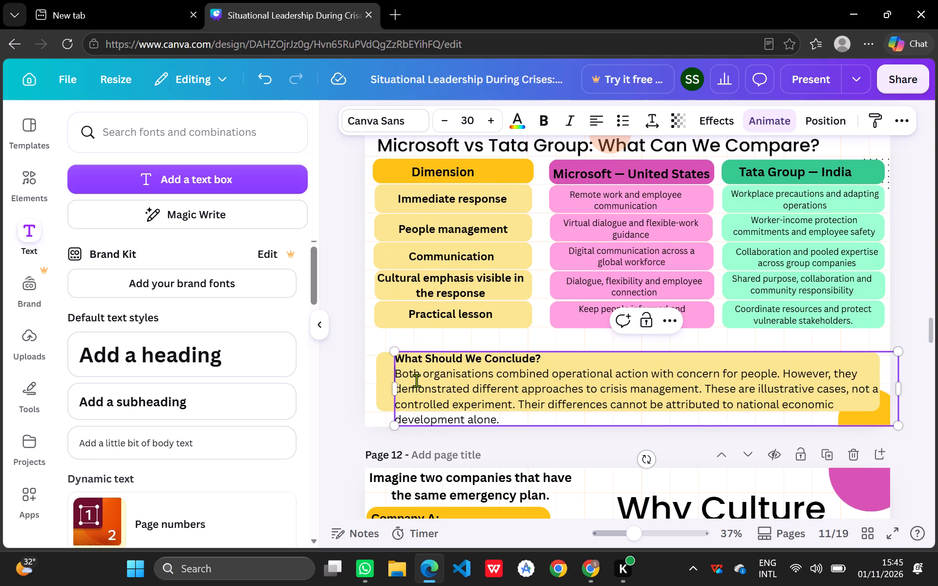
drag(397, 372, 481, 412)
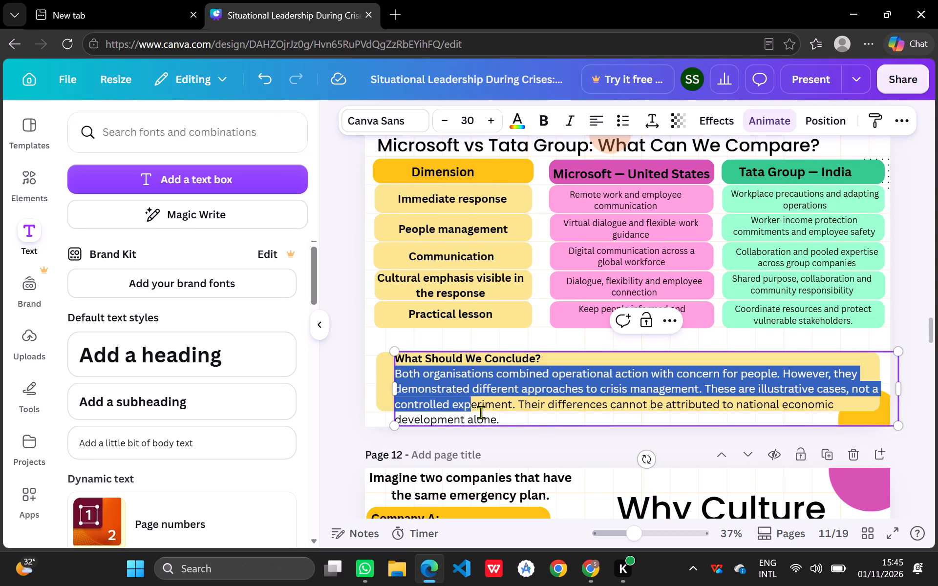
drag(481, 412, 503, 419)
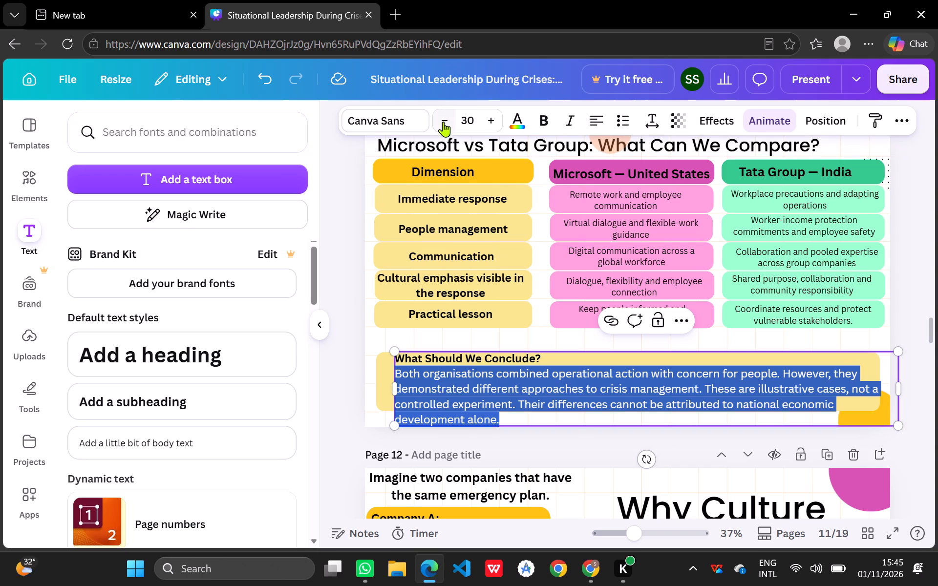
click(443, 119)
click(443, 119)
click(443, 119)
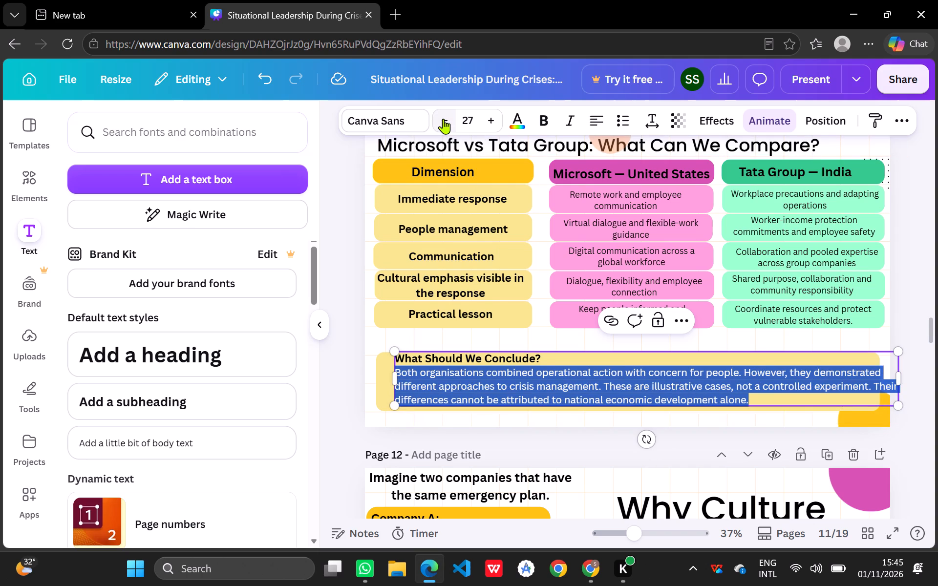
click(443, 119)
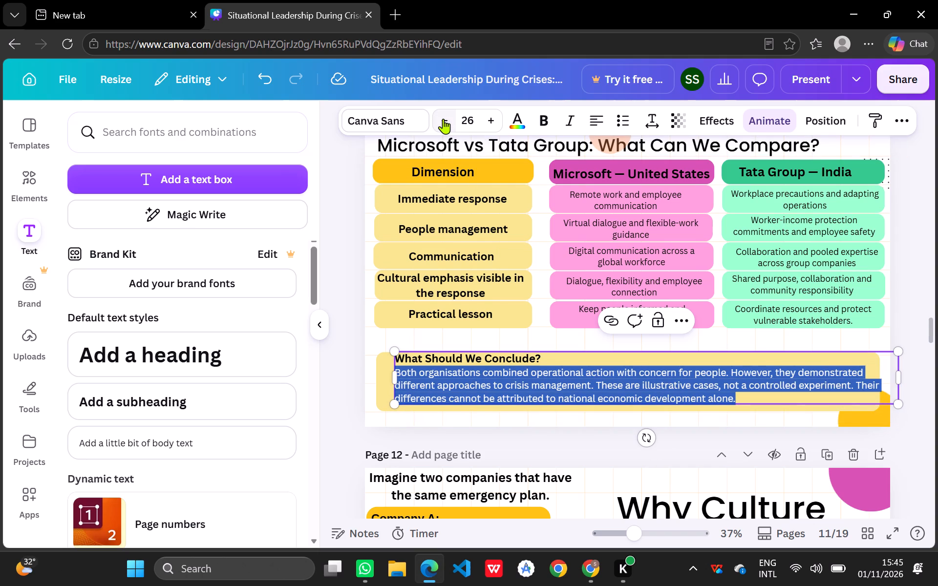
Narrow the conclusion text box from its right edge to about 1,741 wide so it fits inside the yellow box.
drag(898, 379, 875, 381)
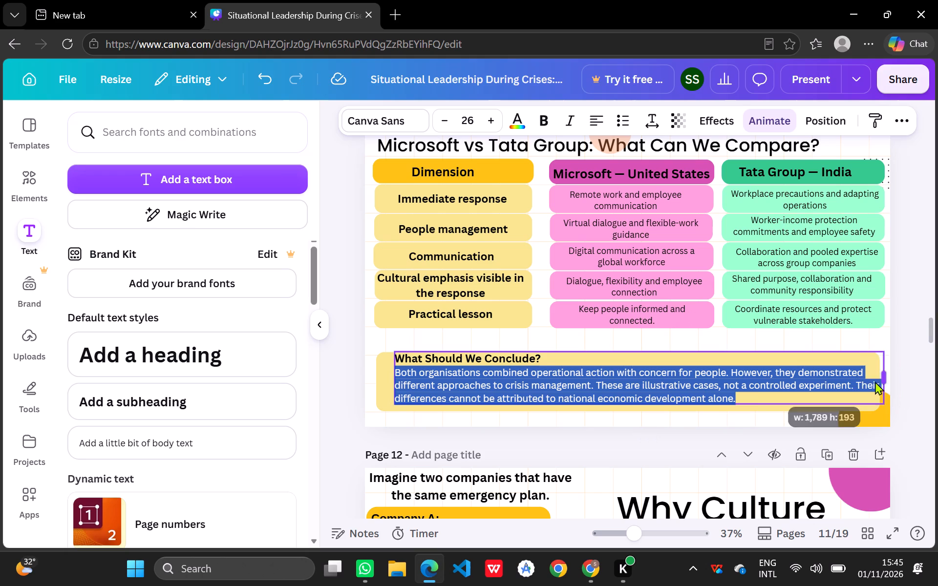
drag(875, 381, 872, 381)
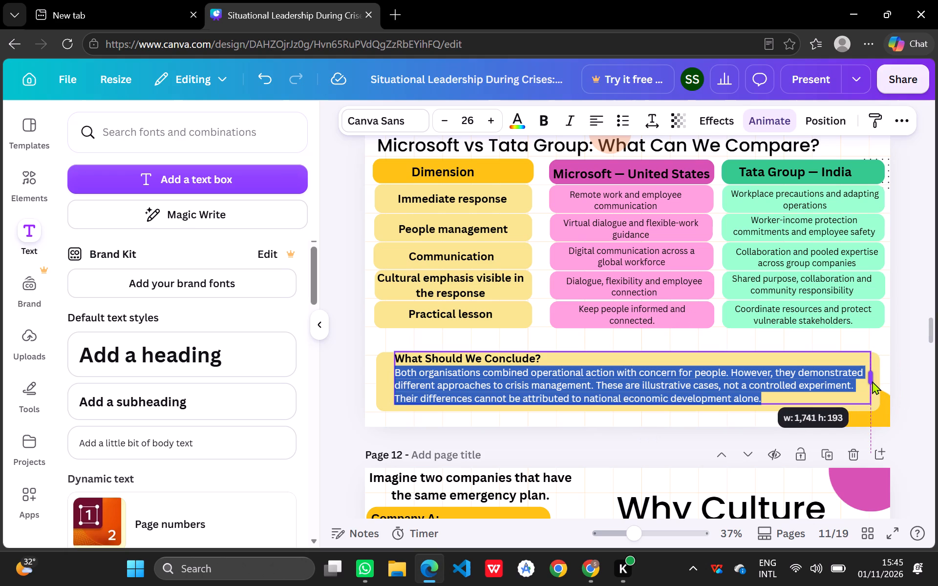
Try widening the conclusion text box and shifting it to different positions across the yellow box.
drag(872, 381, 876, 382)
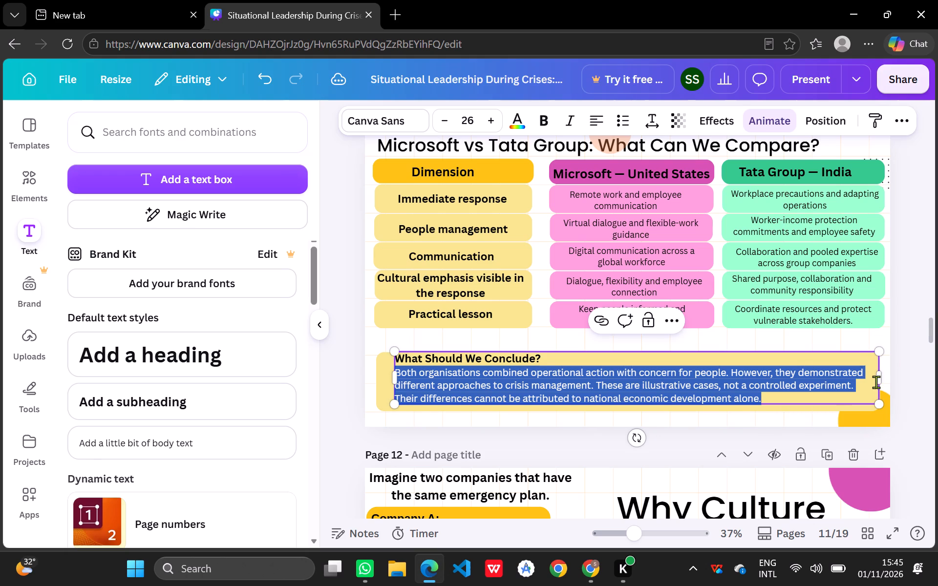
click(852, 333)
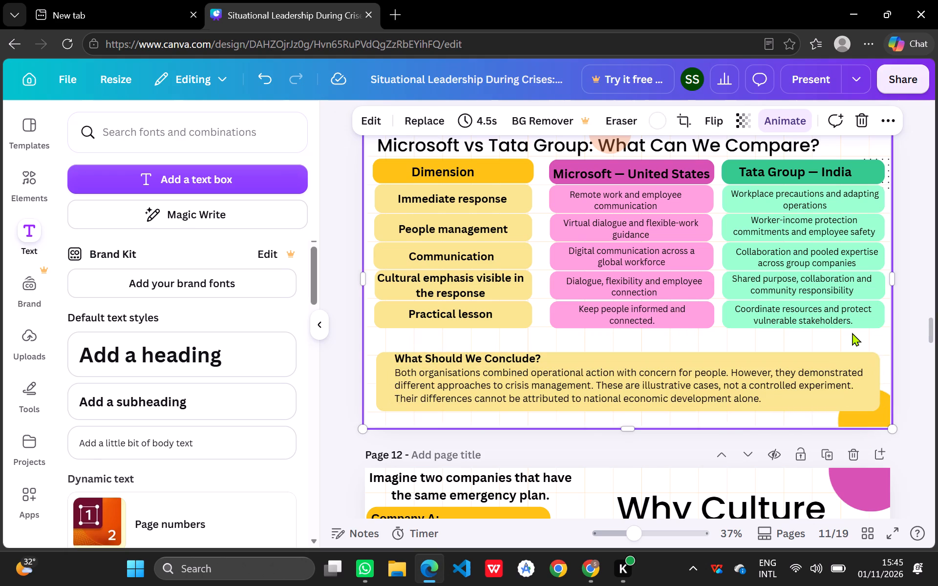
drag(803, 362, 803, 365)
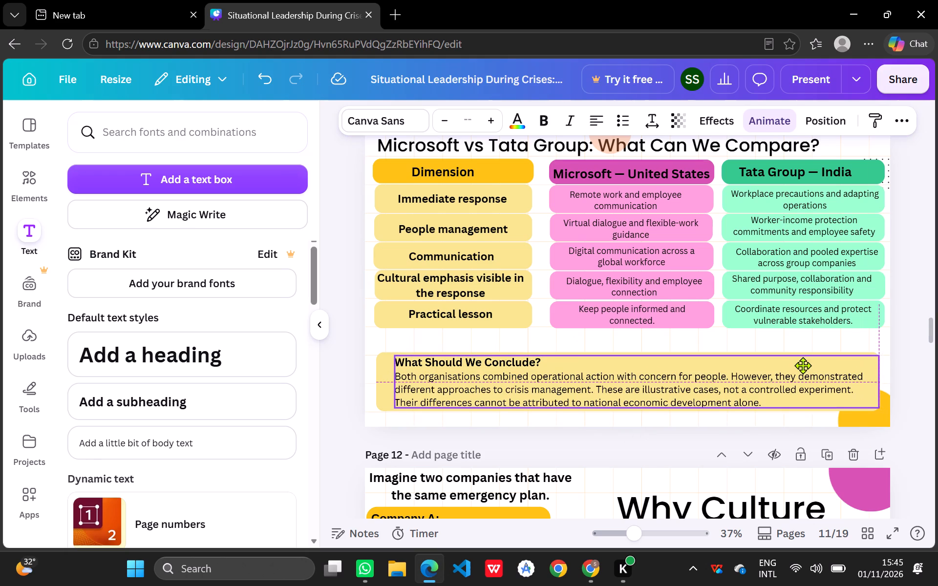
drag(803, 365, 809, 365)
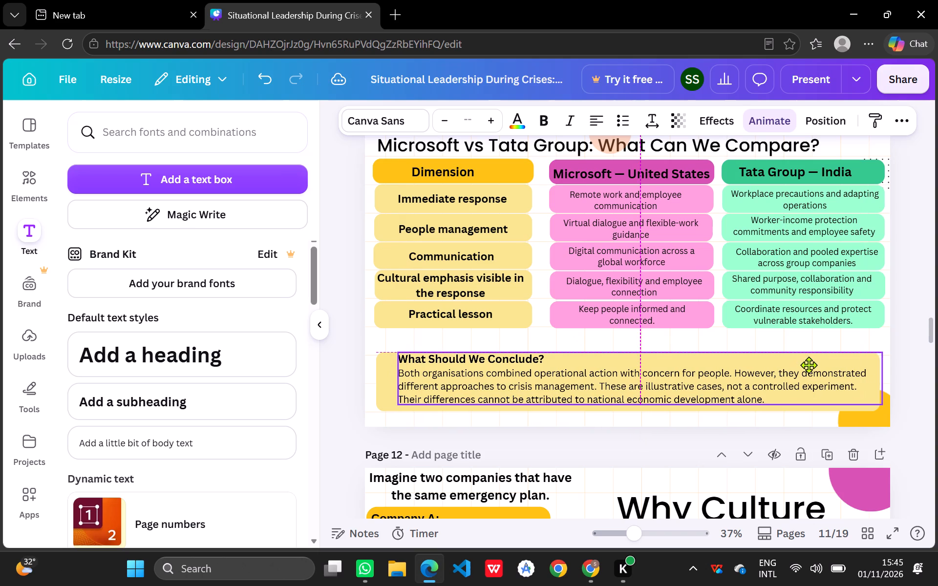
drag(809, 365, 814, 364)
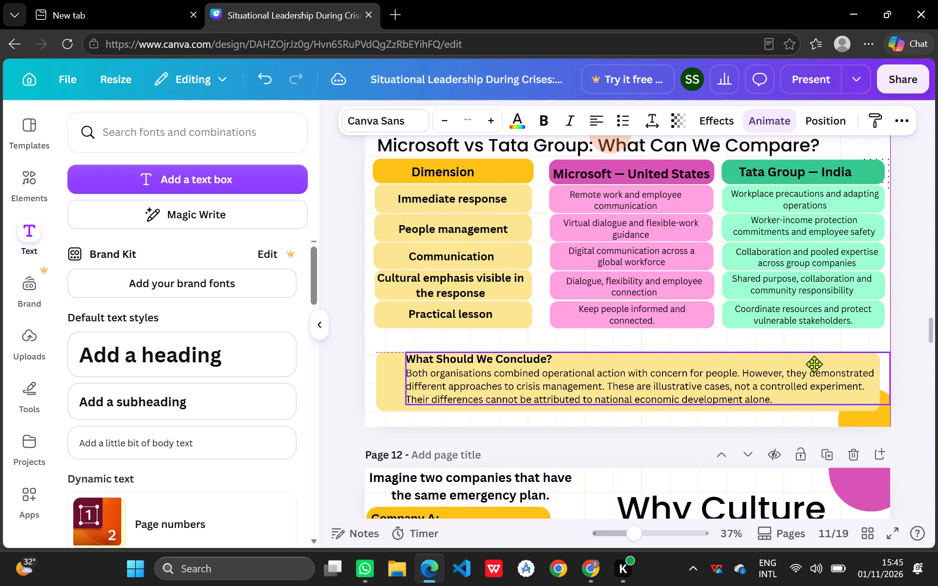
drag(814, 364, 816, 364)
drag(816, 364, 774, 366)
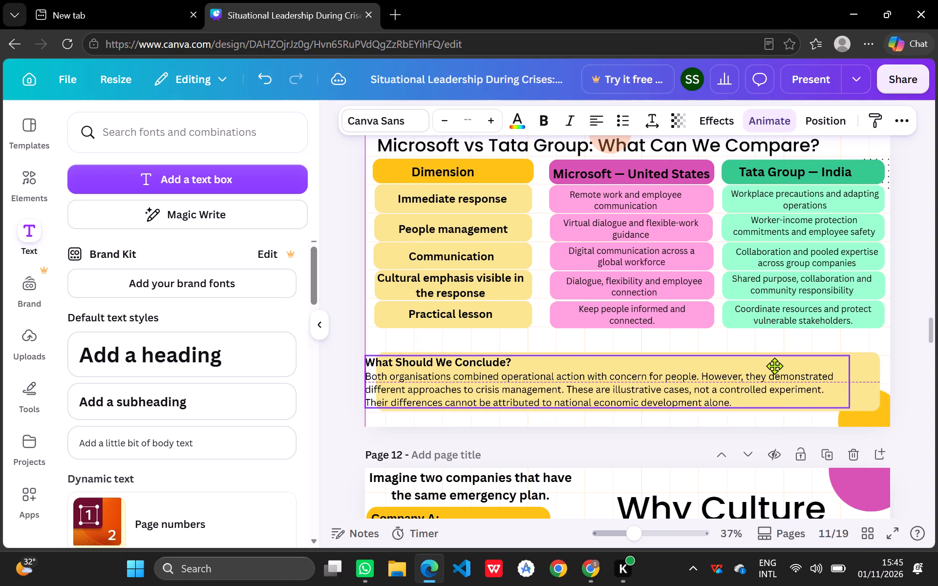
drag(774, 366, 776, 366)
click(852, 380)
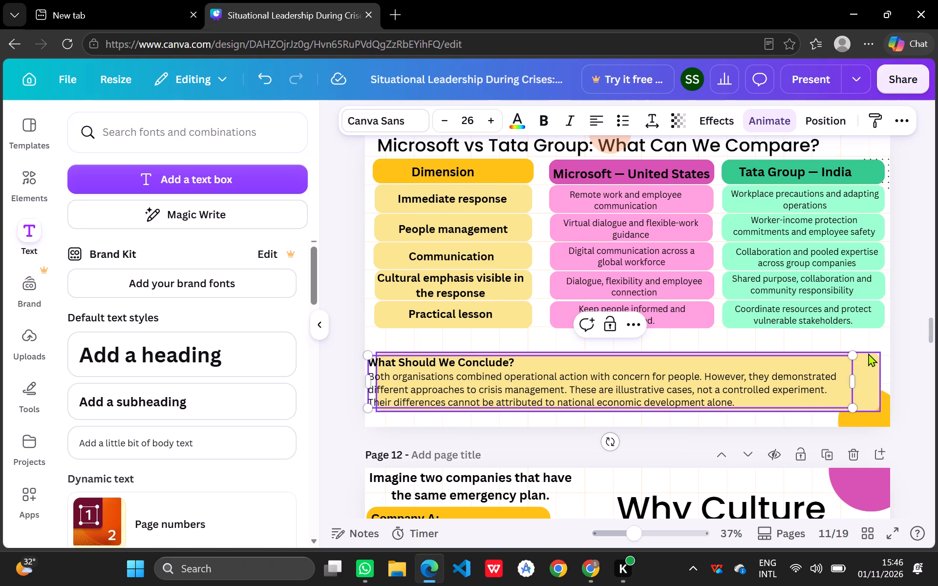
Extend the yellow conclusion box's top edge upward toward the comparison table and nudge the box slightly up and right.
click(868, 353)
drag(626, 351, 627, 342)
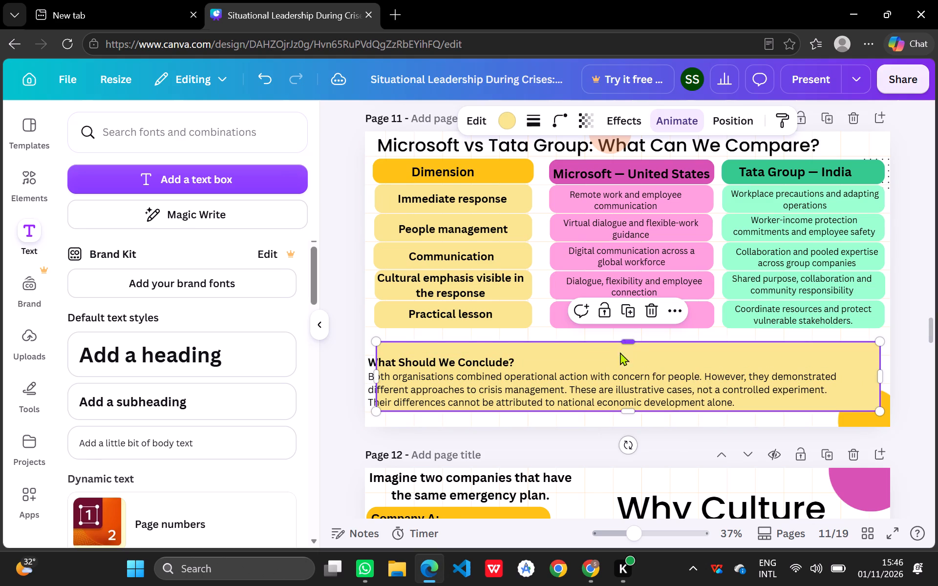
click(610, 373)
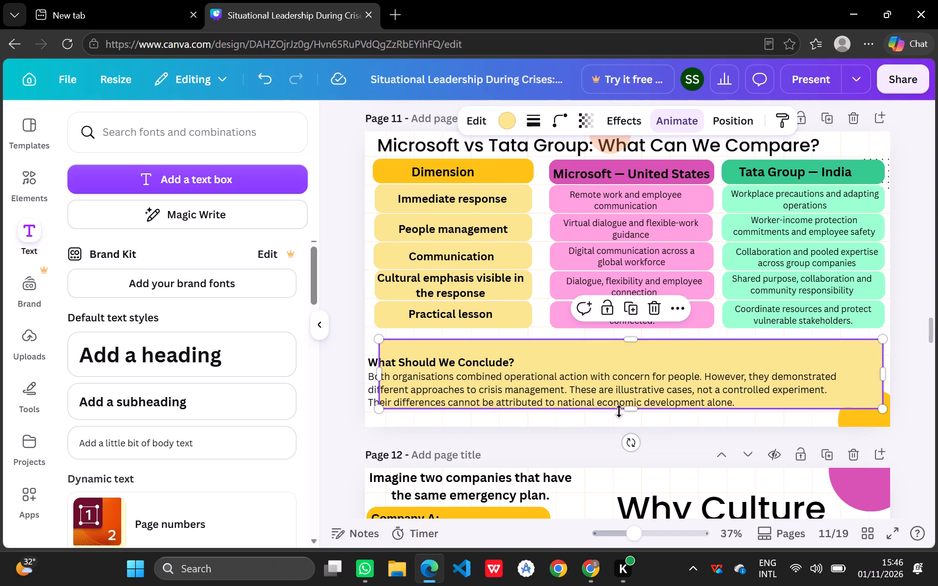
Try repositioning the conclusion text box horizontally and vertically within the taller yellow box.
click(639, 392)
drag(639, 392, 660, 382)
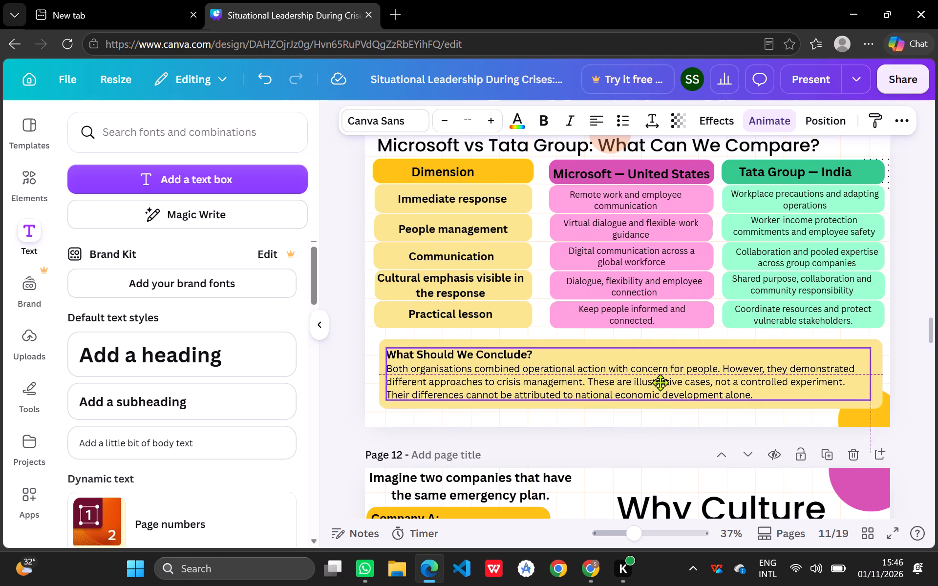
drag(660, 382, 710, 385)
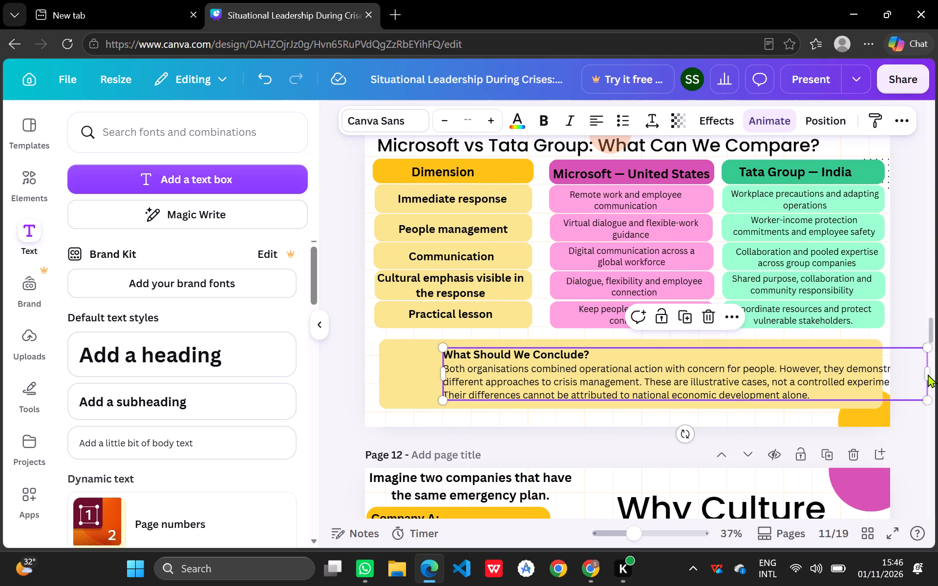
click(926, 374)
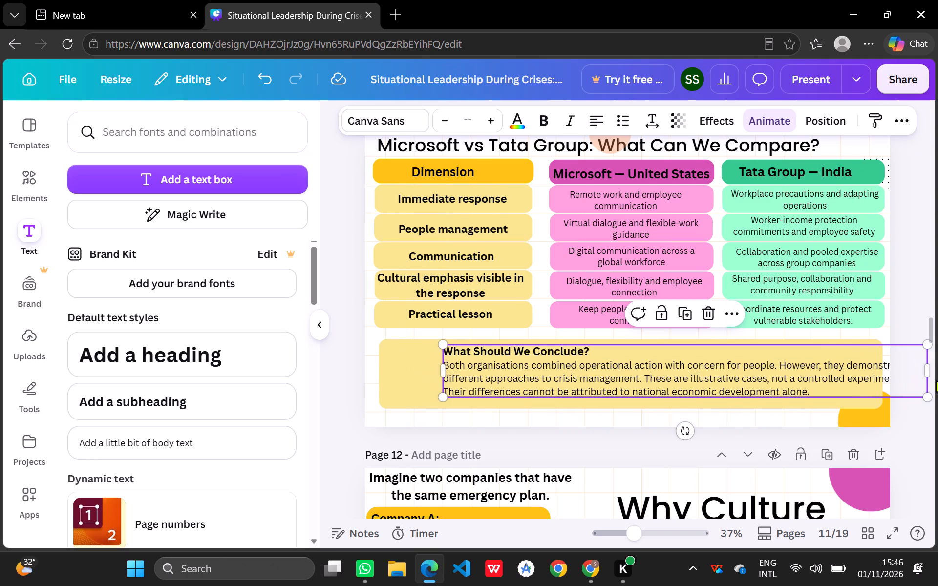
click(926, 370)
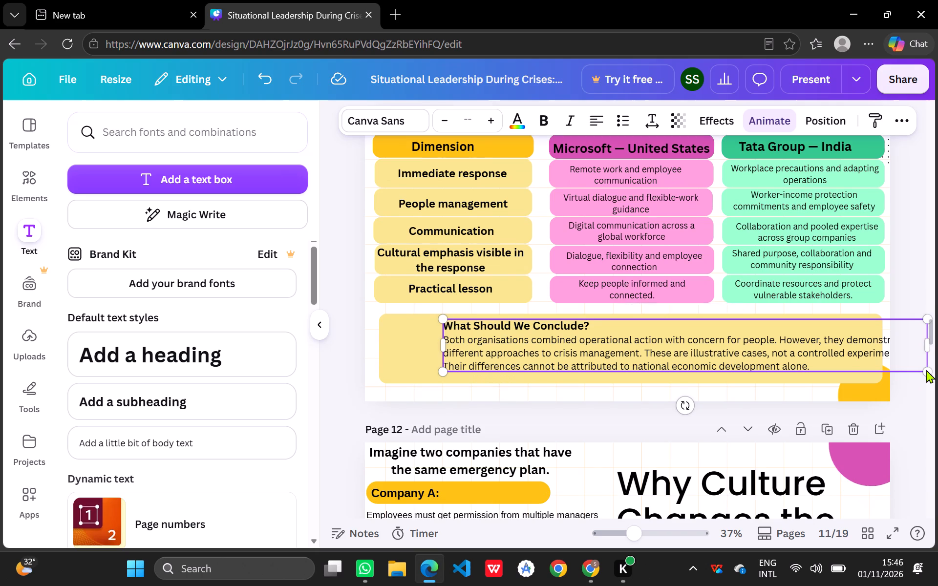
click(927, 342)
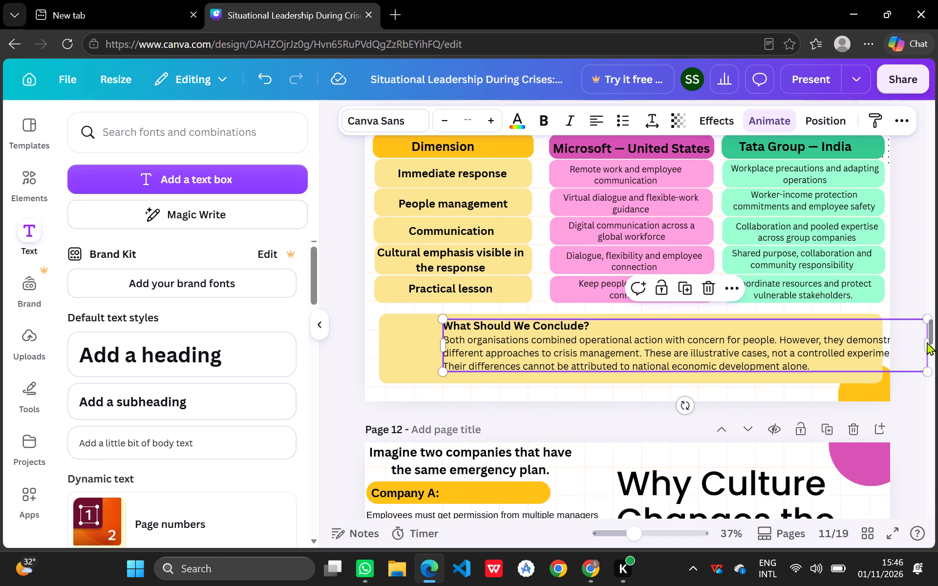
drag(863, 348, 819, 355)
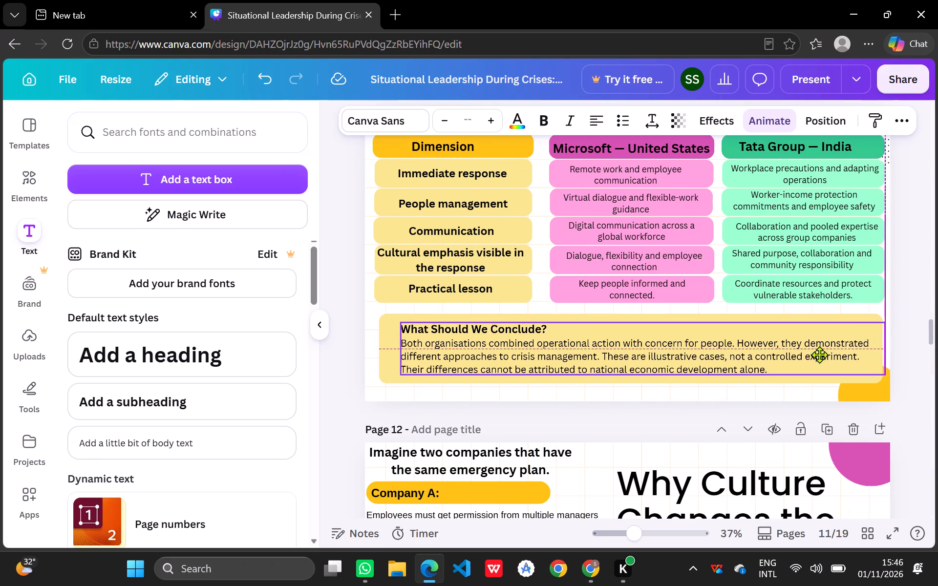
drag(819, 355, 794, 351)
Narrow the conclusion text box so its paragraph wraps to four lines, and move it toward the yellow box's right edge, leaving a gap on the left.
drag(858, 346, 844, 346)
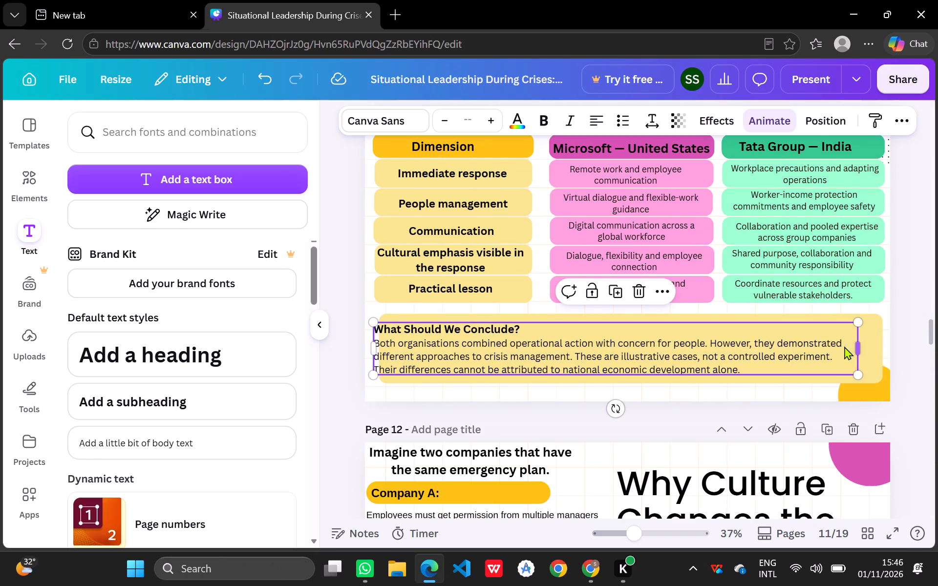
drag(844, 346, 798, 345)
drag(723, 327, 808, 320)
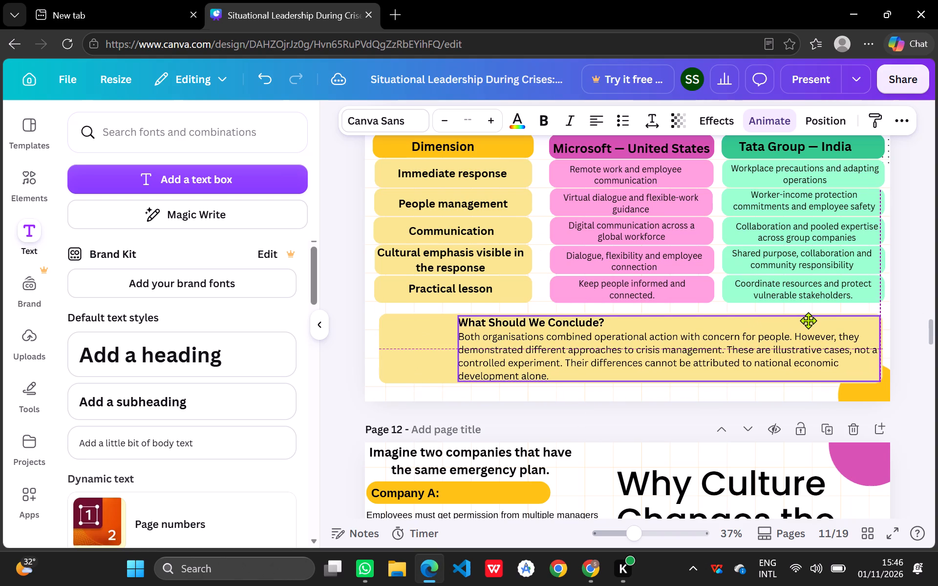
drag(808, 320, 801, 322)
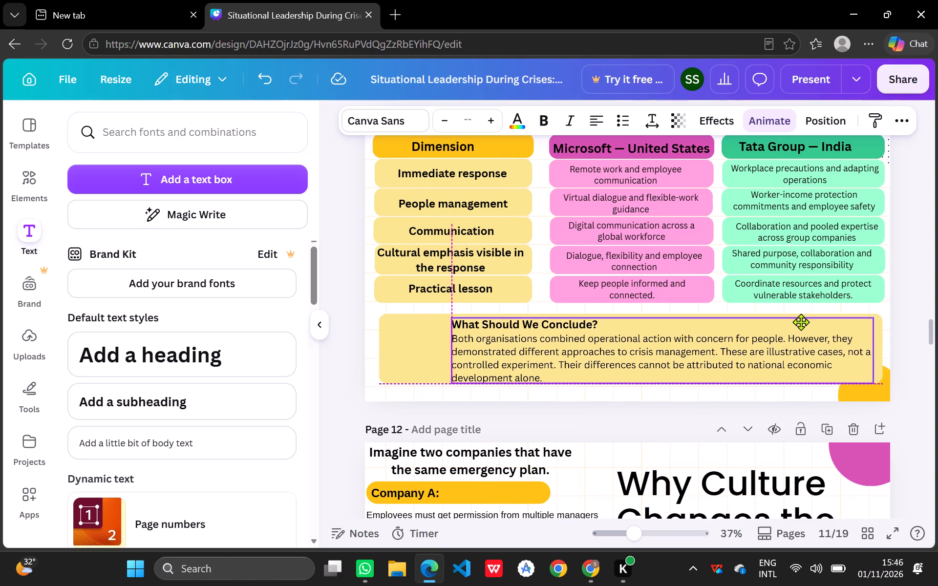
drag(801, 322, 799, 320)
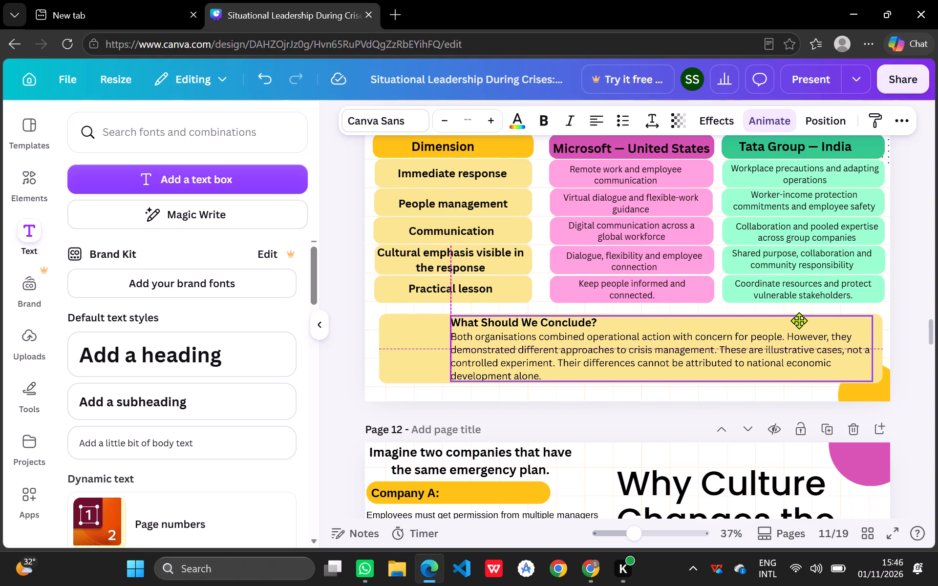
drag(799, 320, 802, 320)
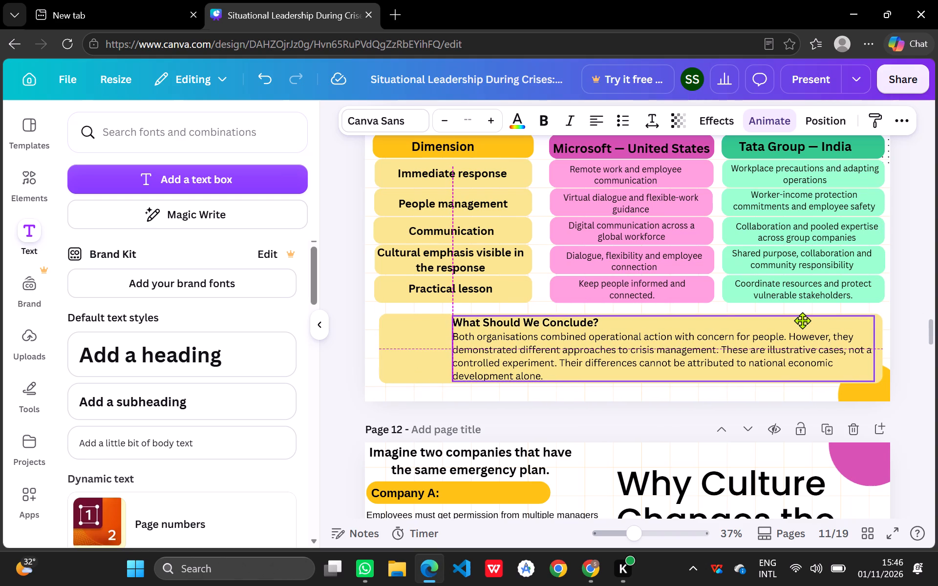
drag(802, 320, 802, 321)
Search the elements for "handshake" and insert the graphic of two shaking hands with black sleeves and white cuffs on page 11.
click(409, 338)
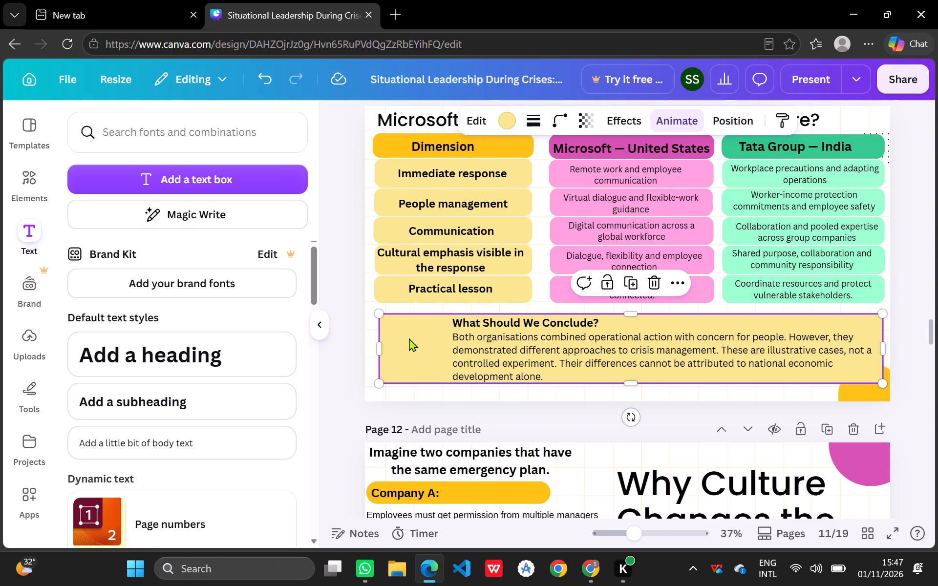
click(30, 181)
click(149, 135)
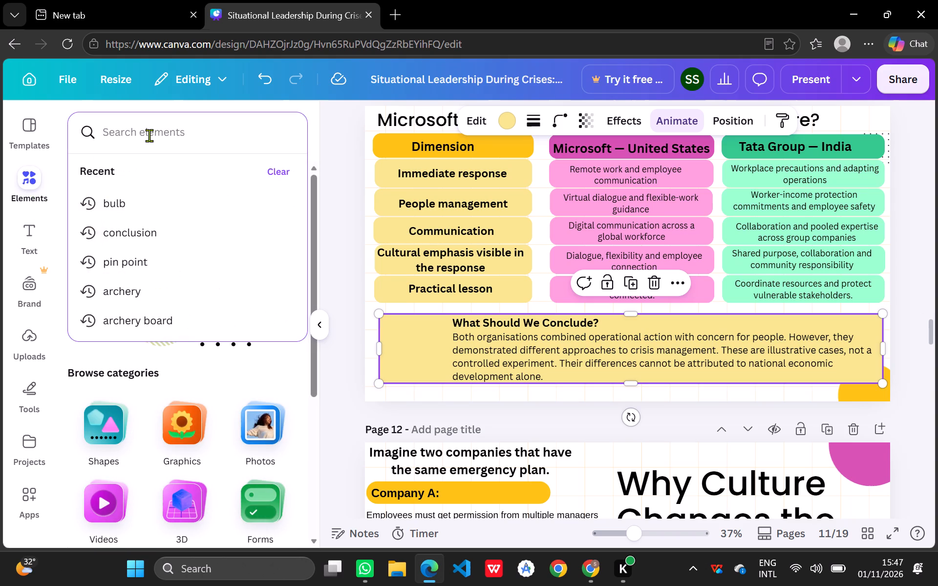
text(hand)
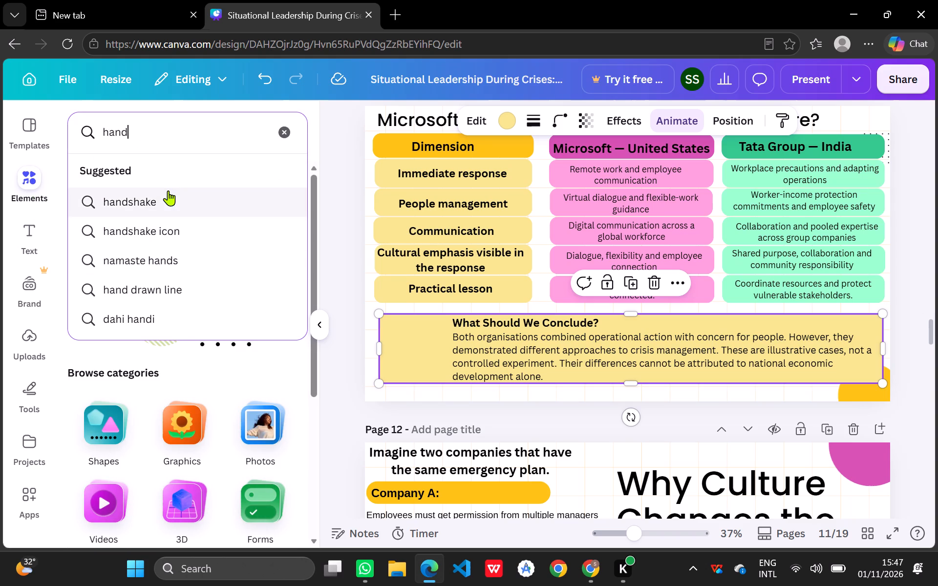
click(168, 190)
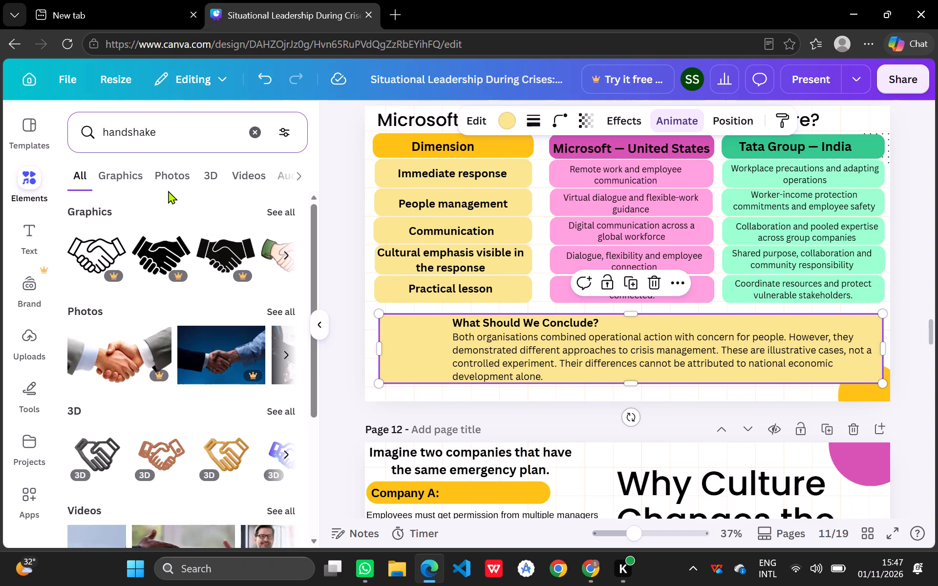
scroll(234, 259, left, 3)
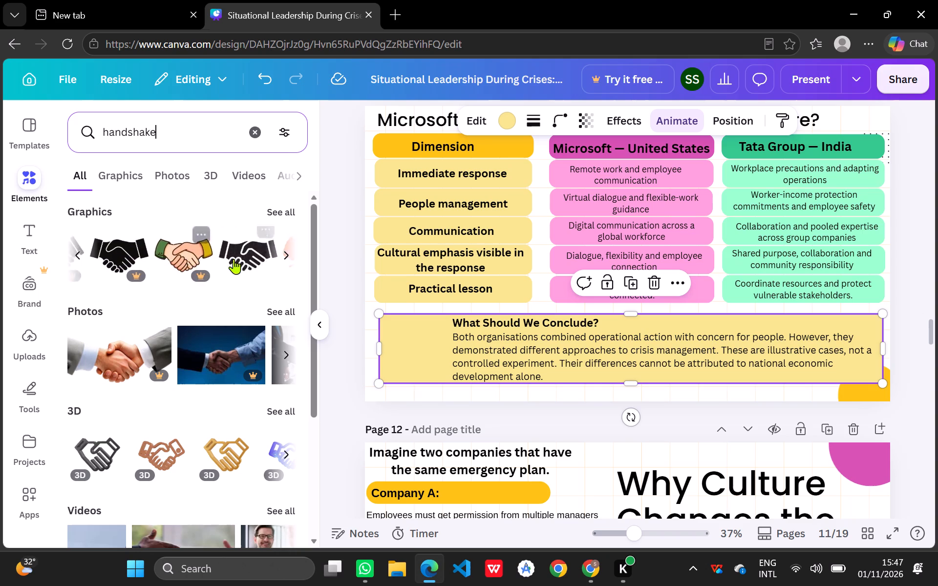
scroll(234, 259, left, 2)
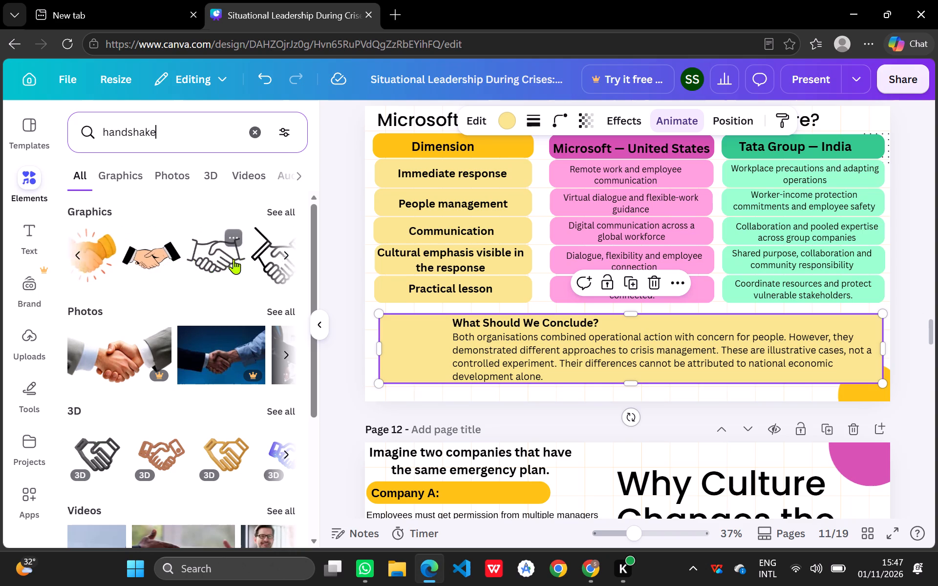
scroll(234, 259, left, 6)
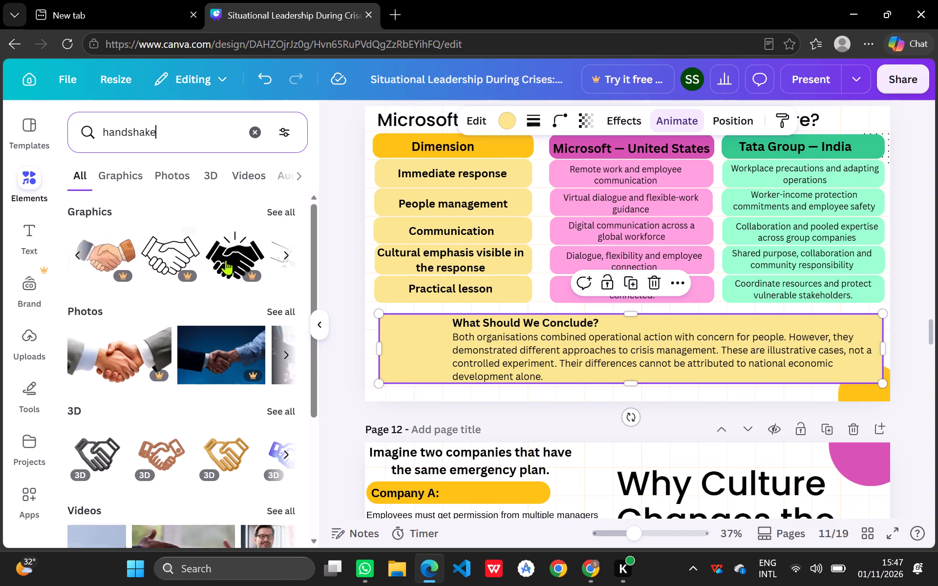
scroll(226, 260, right, 3)
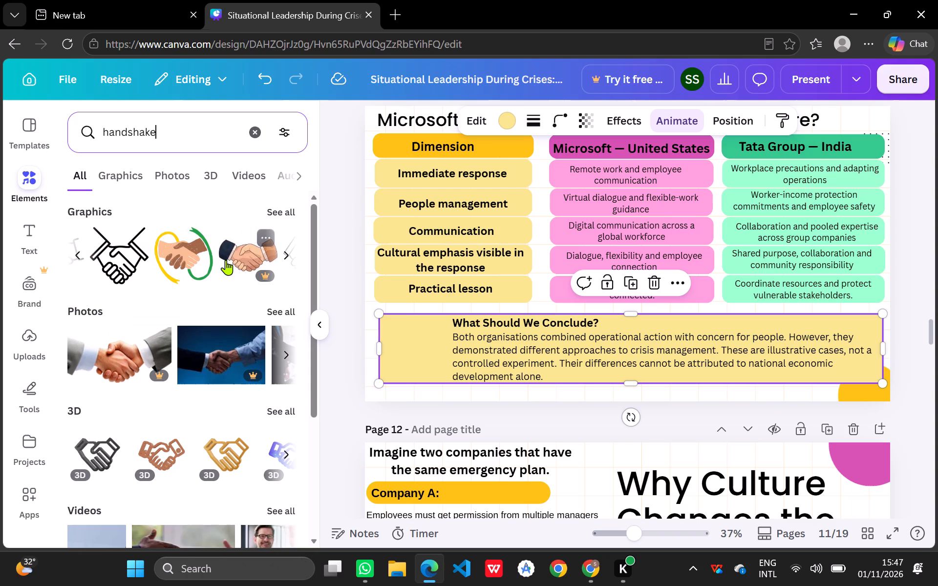
scroll(226, 260, right, 1)
scroll(180, 267, right, 1)
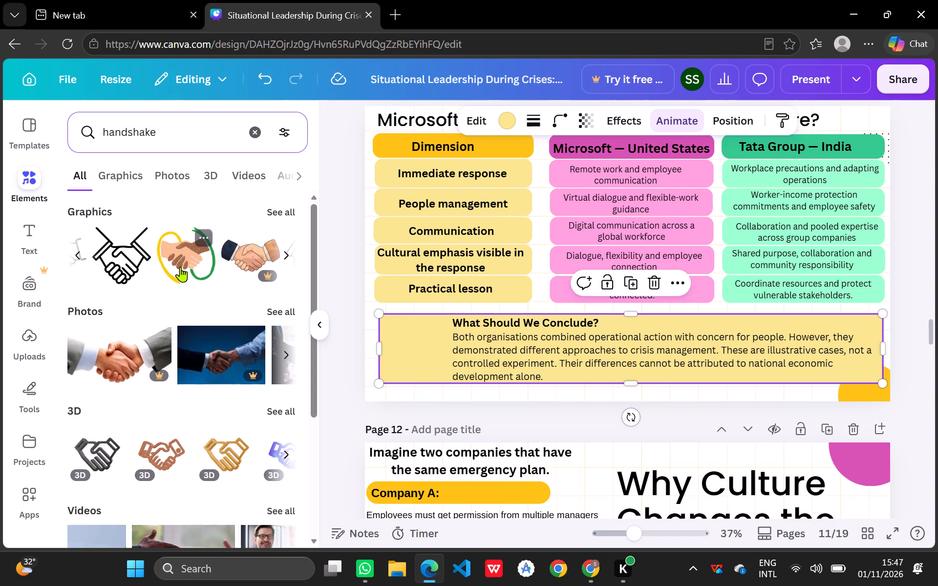
scroll(180, 267, right, 3)
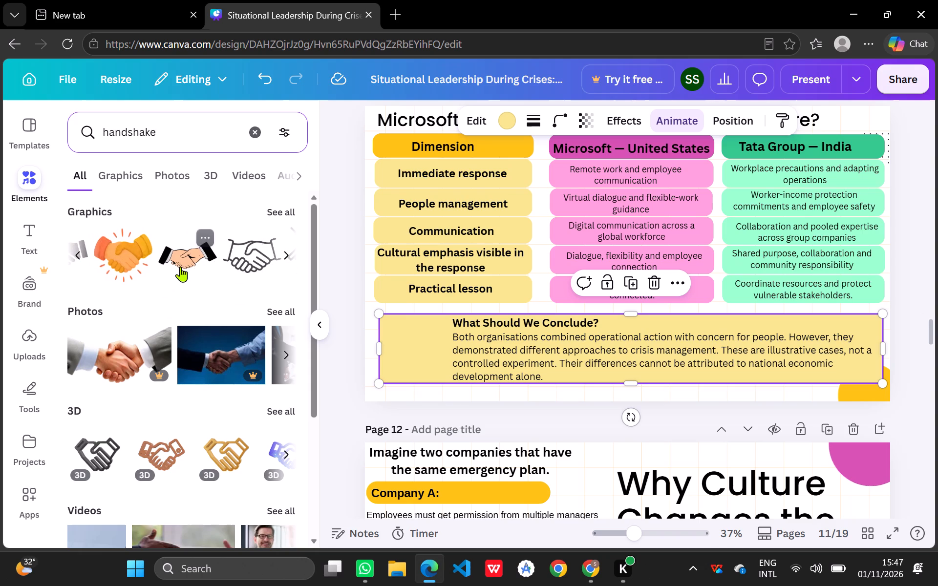
click(192, 261)
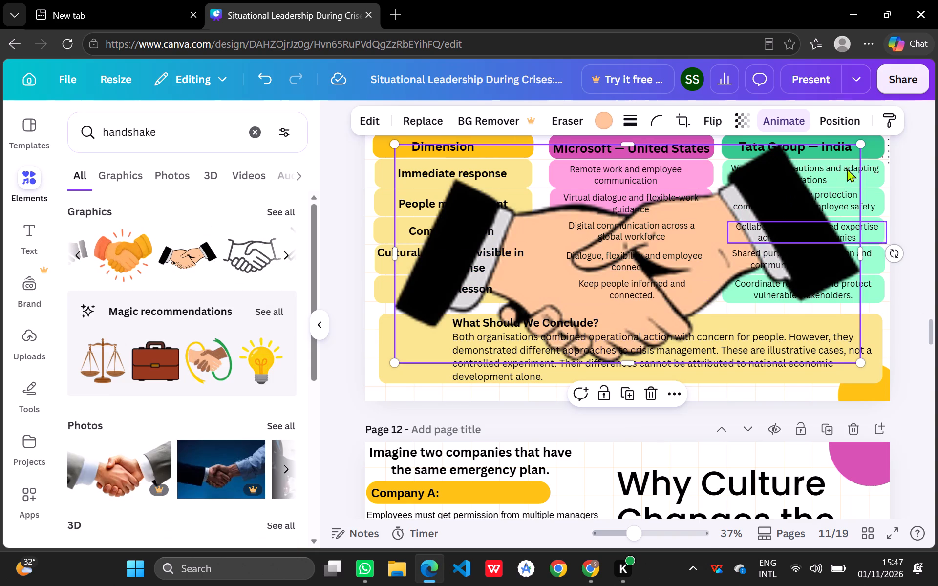
Shrink the handshake graphic proportionally to a small size near the empty left end of the yellow conclusion box.
drag(859, 145, 542, 249)
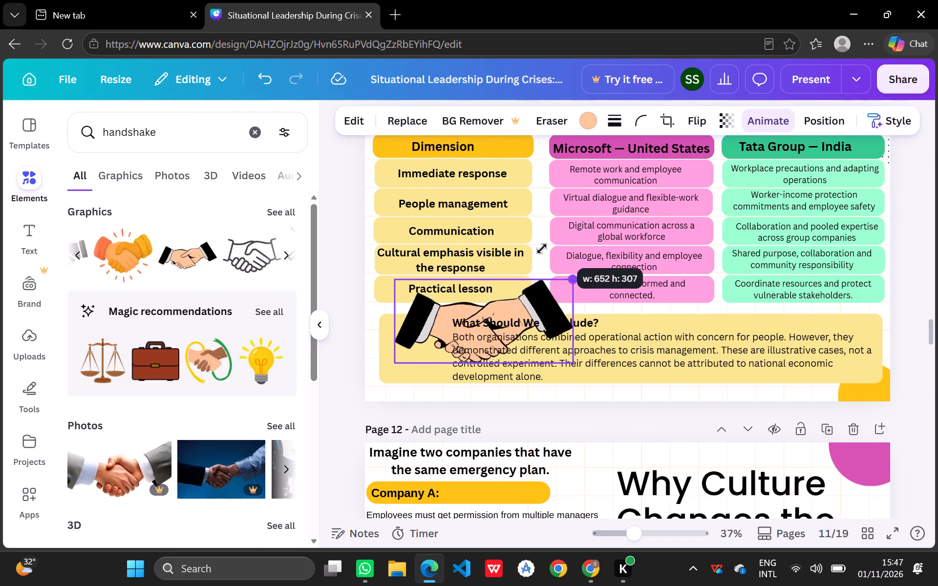
drag(542, 249, 432, 288)
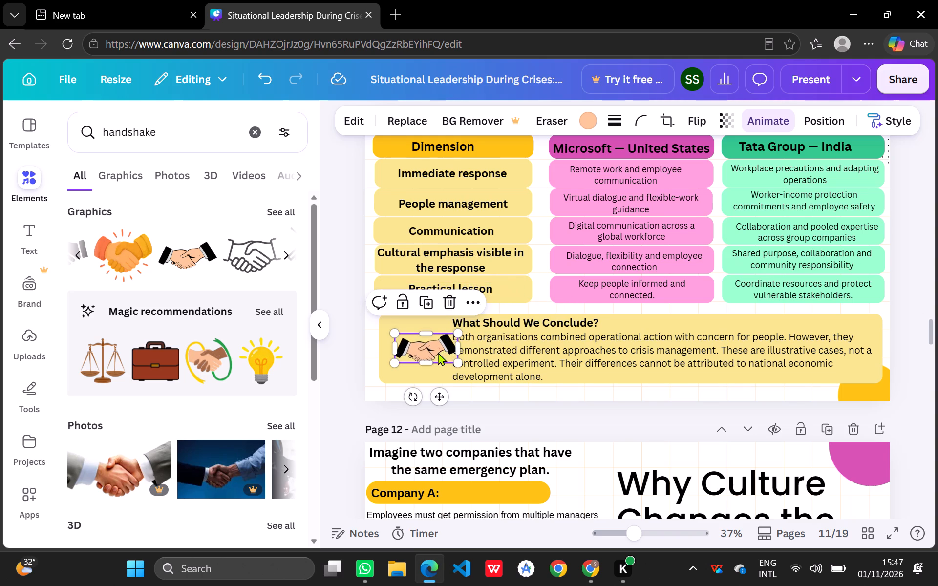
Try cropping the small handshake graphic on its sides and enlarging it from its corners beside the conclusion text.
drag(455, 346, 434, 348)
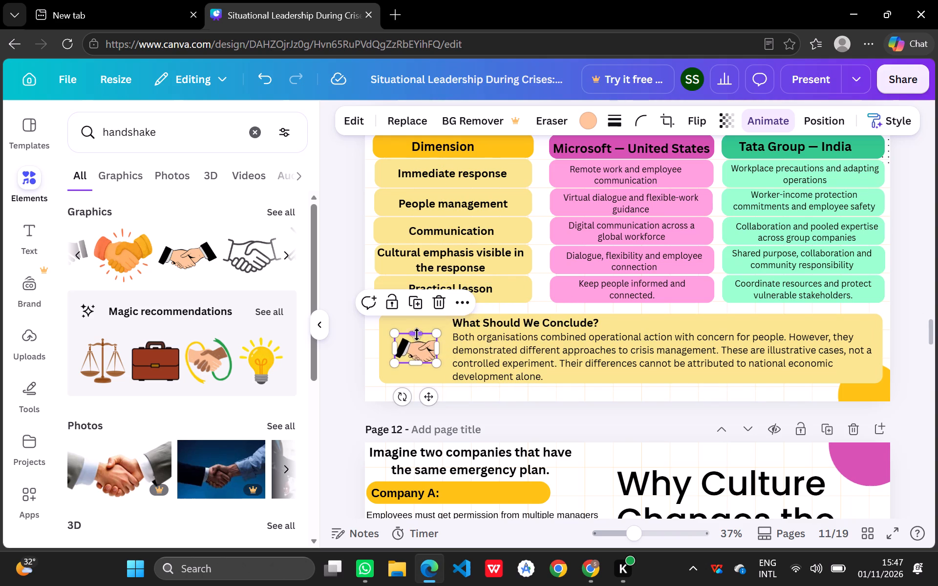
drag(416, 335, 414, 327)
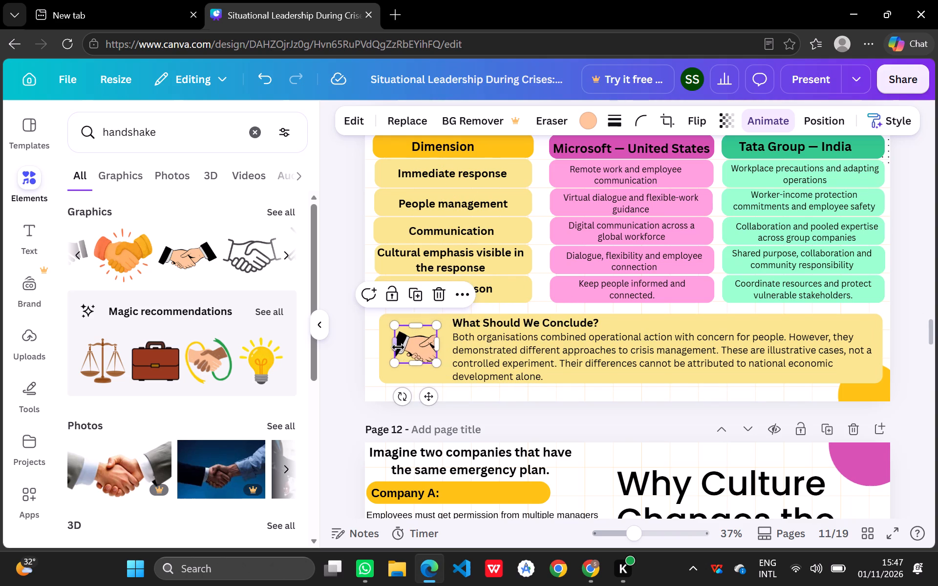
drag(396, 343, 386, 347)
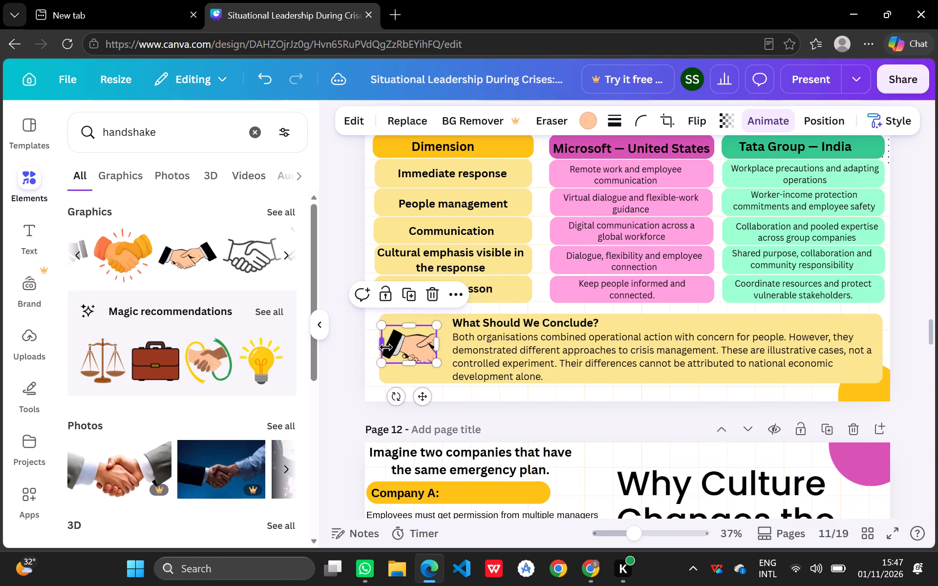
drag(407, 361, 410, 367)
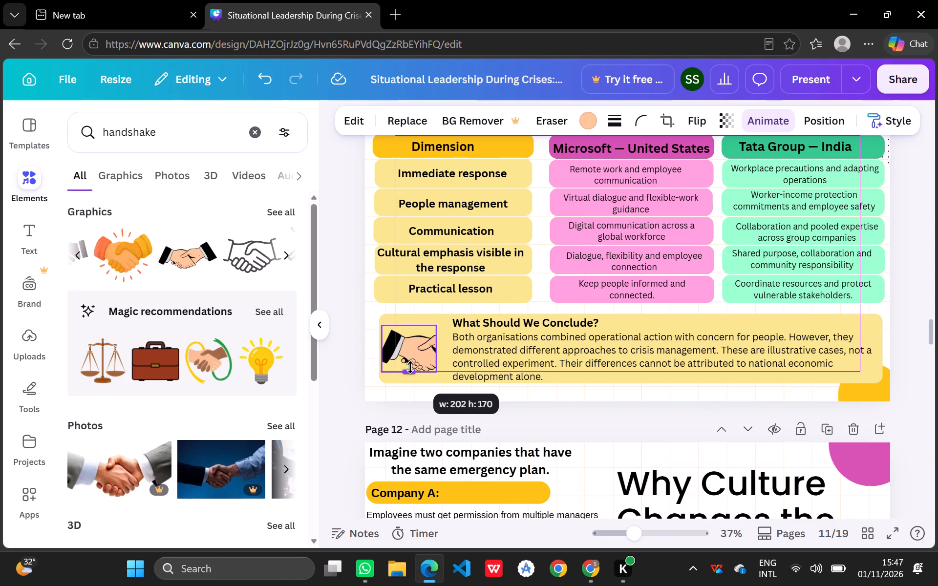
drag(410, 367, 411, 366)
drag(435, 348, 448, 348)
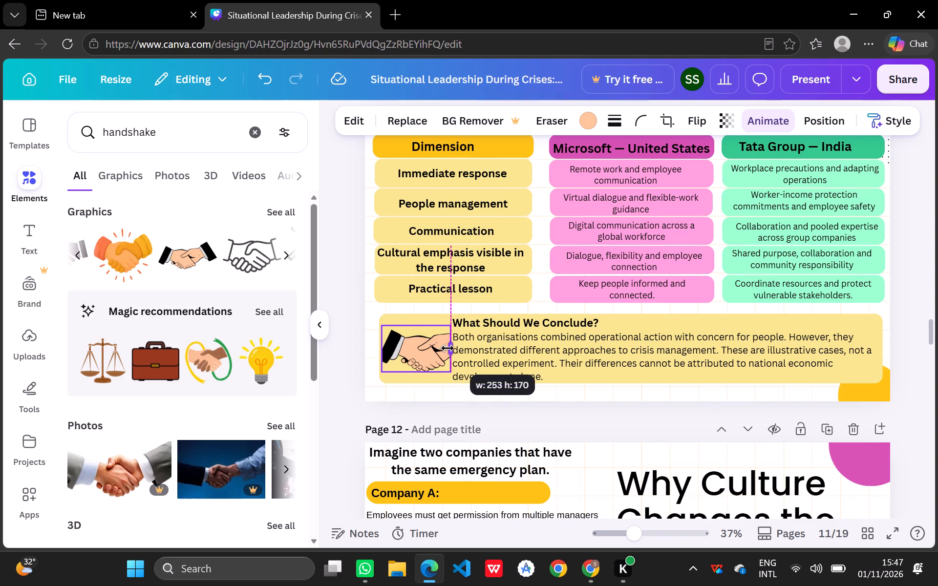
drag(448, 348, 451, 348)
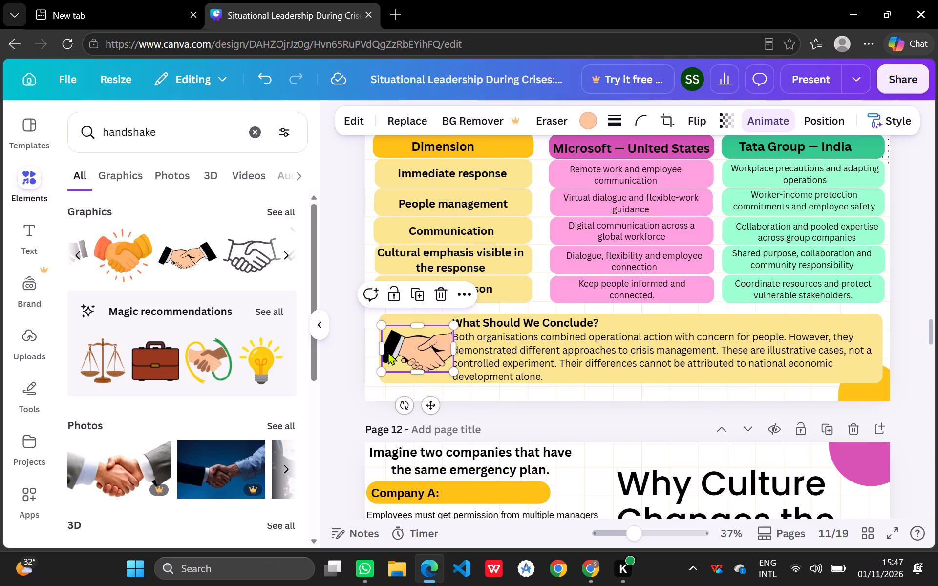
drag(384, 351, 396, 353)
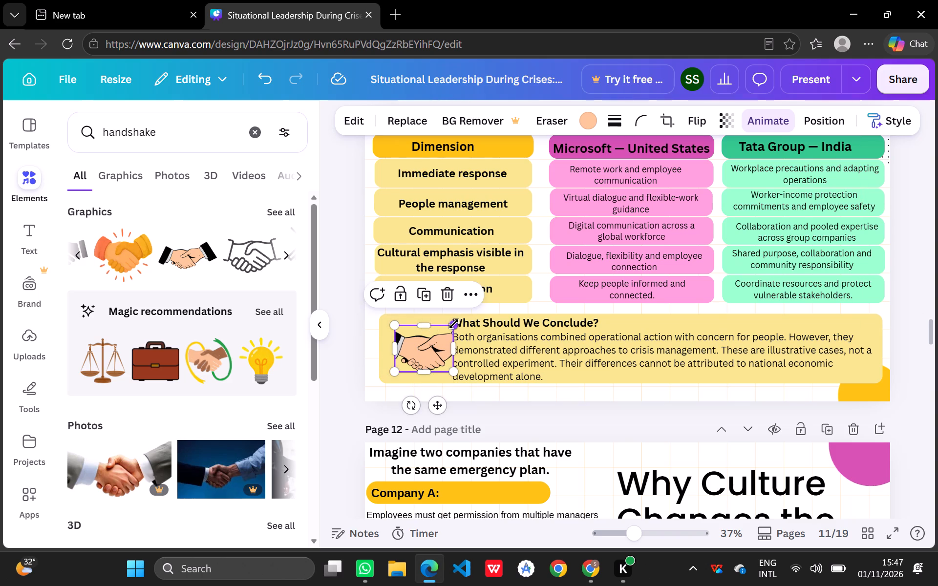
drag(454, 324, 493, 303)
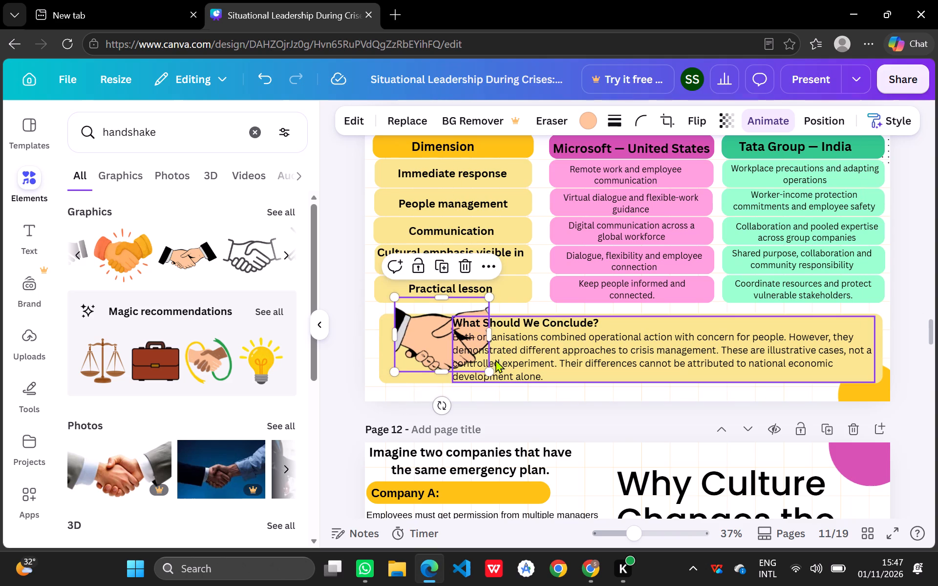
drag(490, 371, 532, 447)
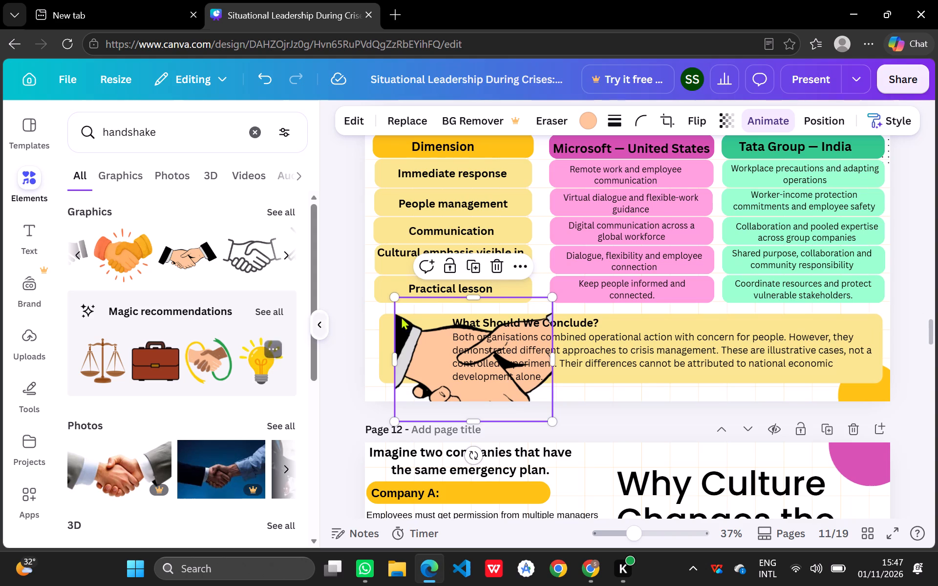
Delete the cropped handshake graphic and insert a fresh copy of the black-sleeved handshake on page 11.
click(493, 264)
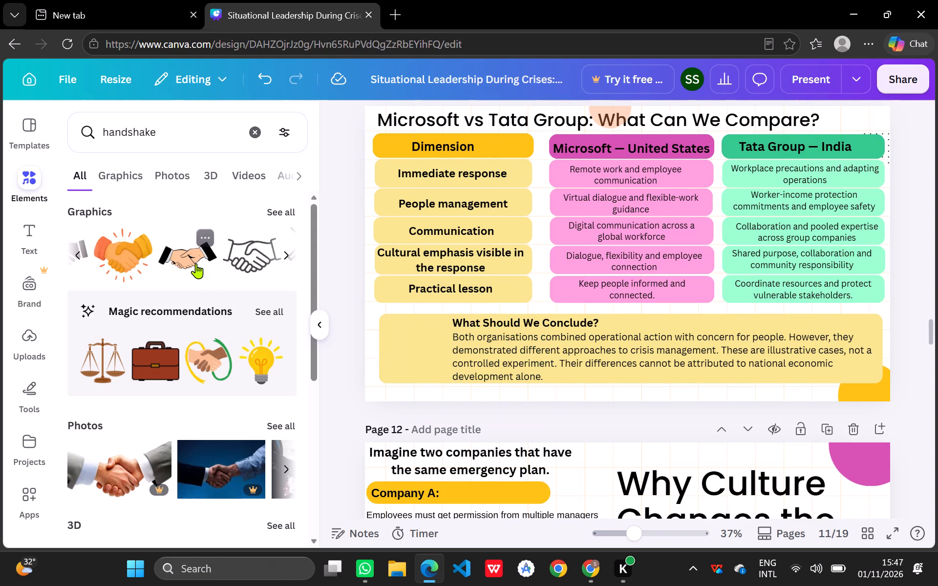
click(196, 263)
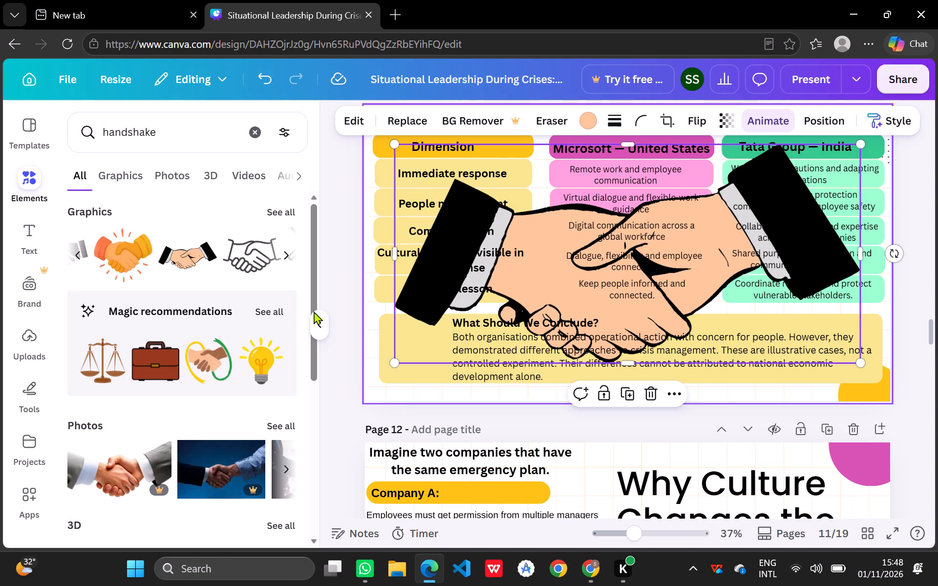
Look through the graphics results for "handshake" for an alternative handshake graphic.
scroll(228, 252, left, 3)
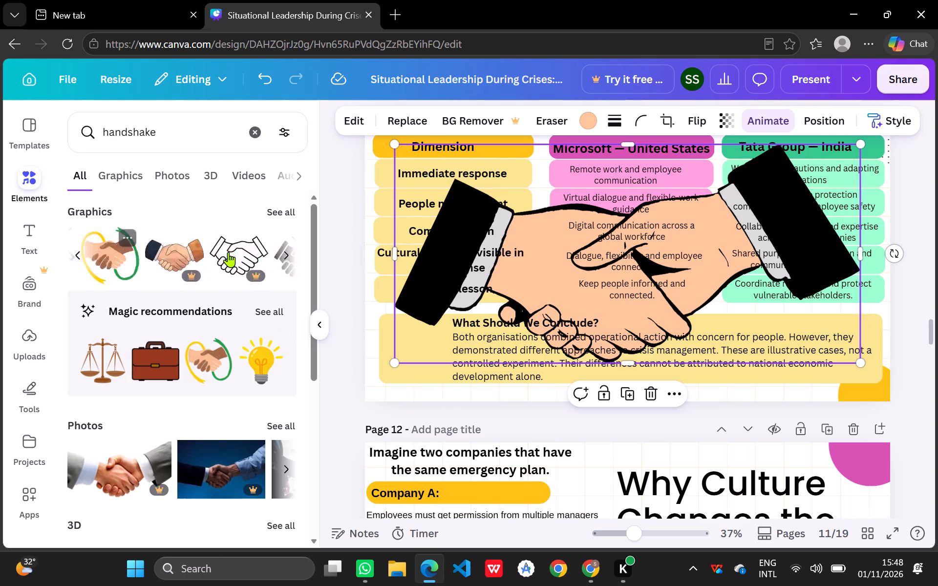
scroll(228, 252, left, 1)
scroll(228, 252, right, 2)
scroll(228, 252, left, 2)
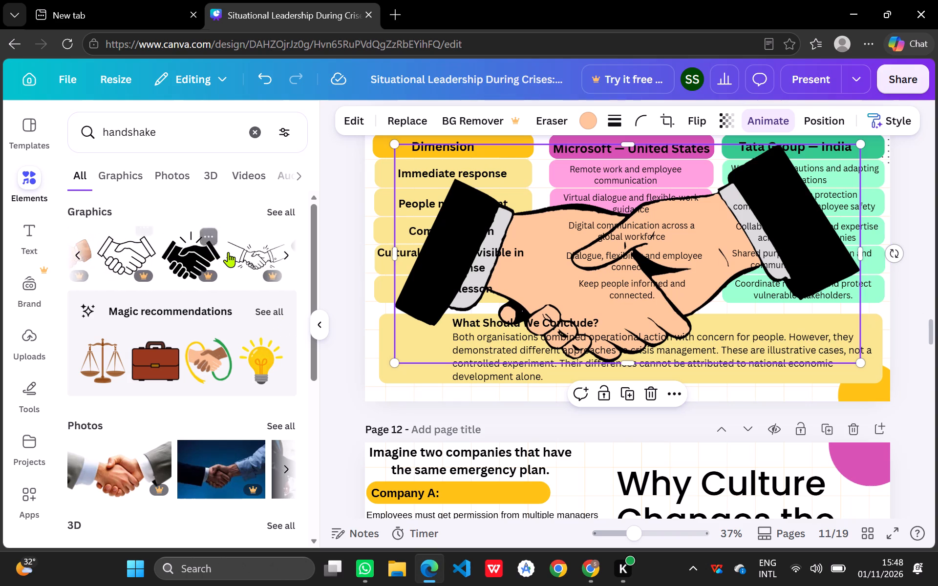
scroll(228, 252, left, 5)
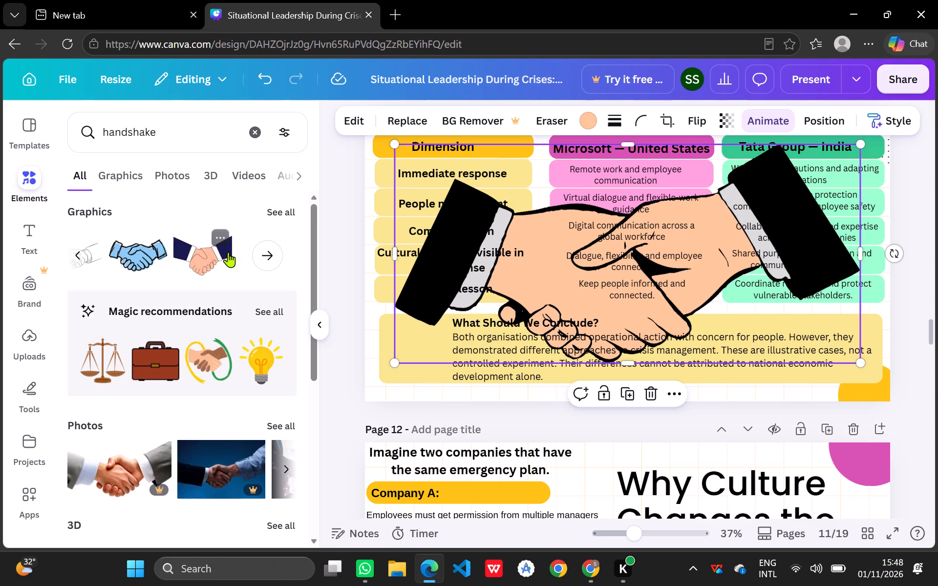
scroll(228, 252, right, 8)
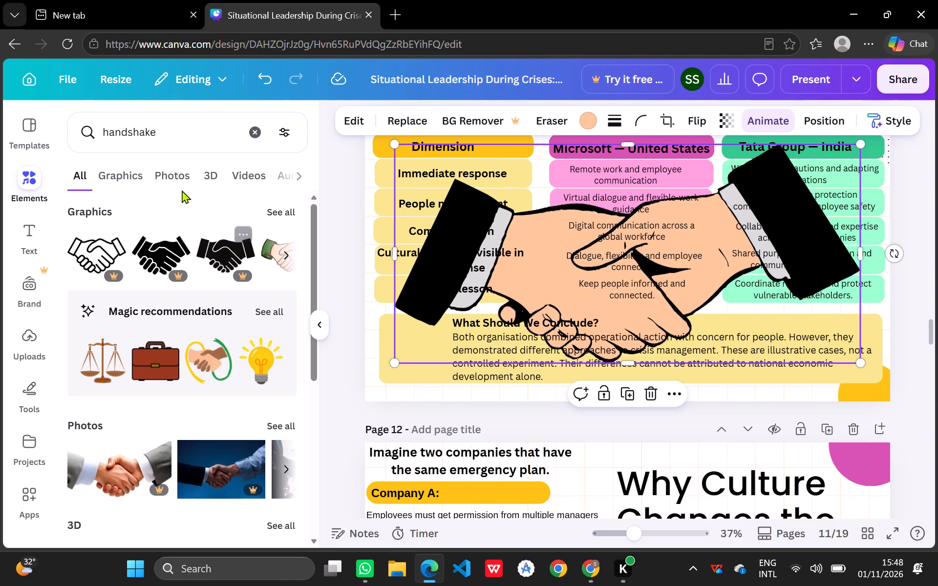
Search the elements for "handshake icon".
click(174, 132)
key(space)
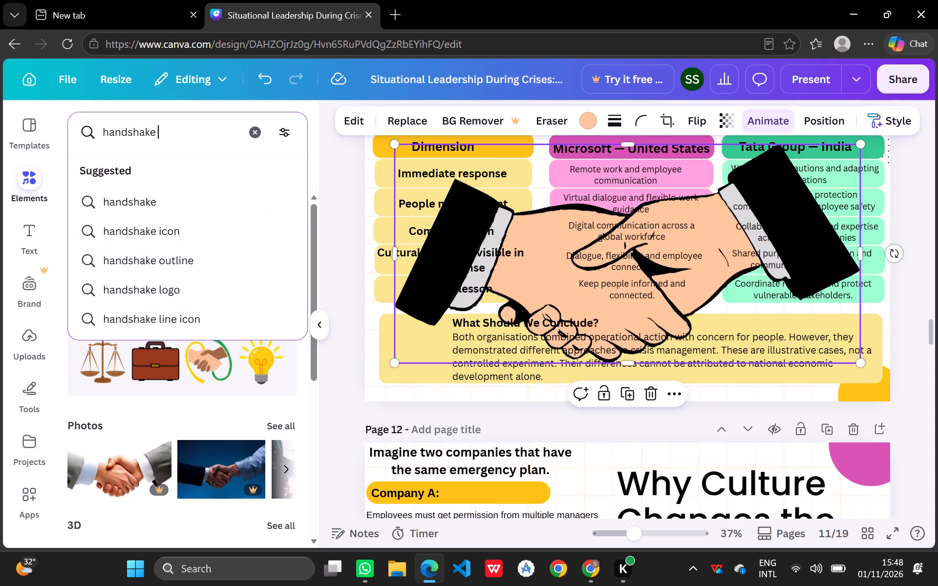
text(icon)
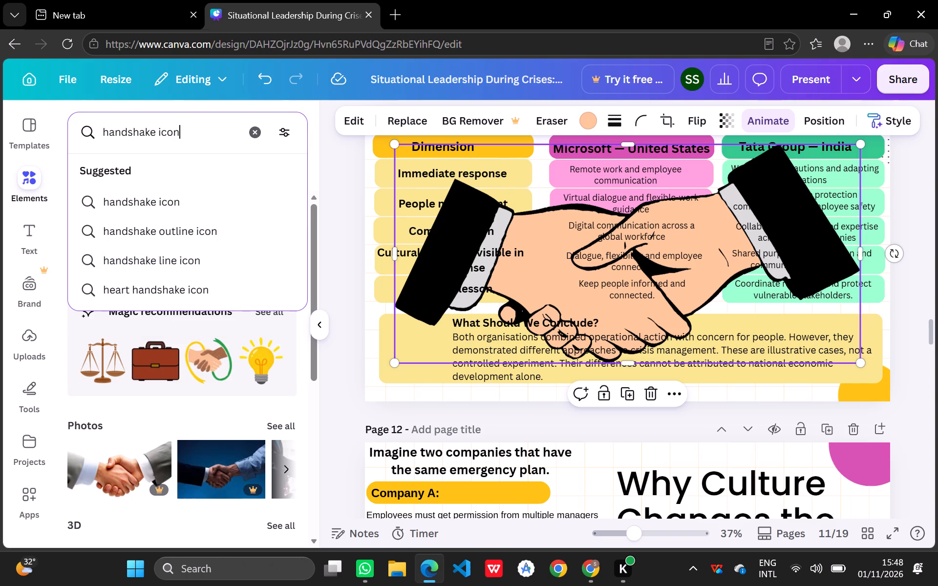
key(Return)
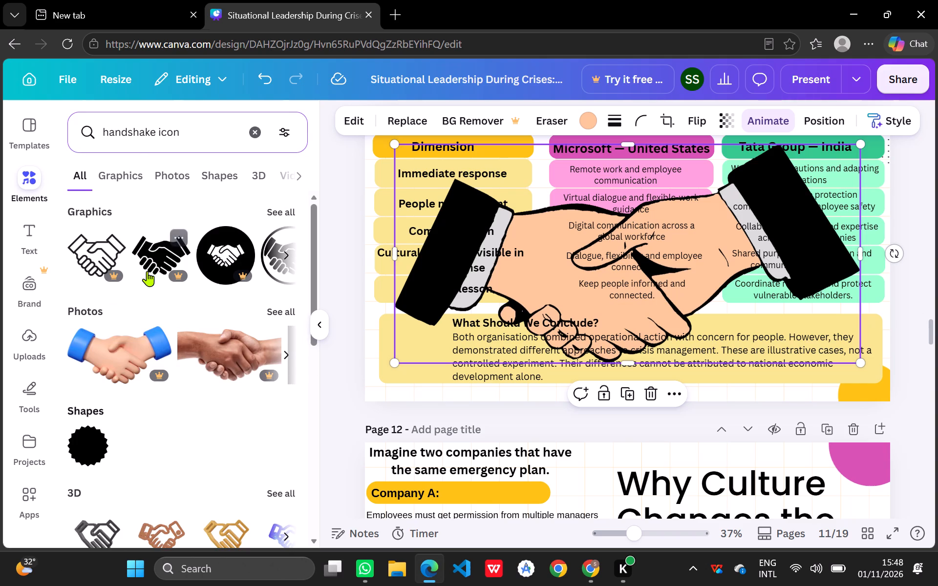
Look through the "handshake icon" results, covering the graphics row and the other element categories.
scroll(190, 273, left, 2)
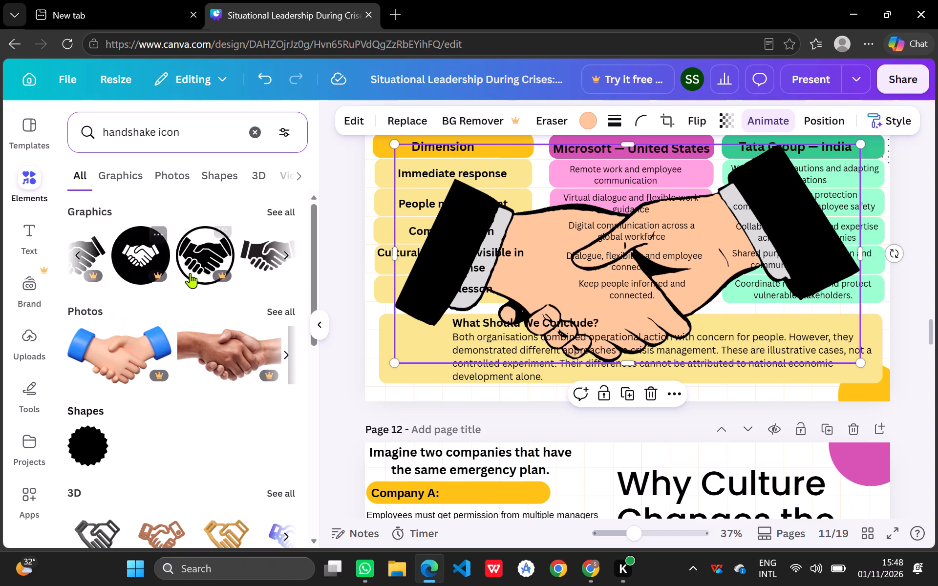
scroll(190, 273, left, 2)
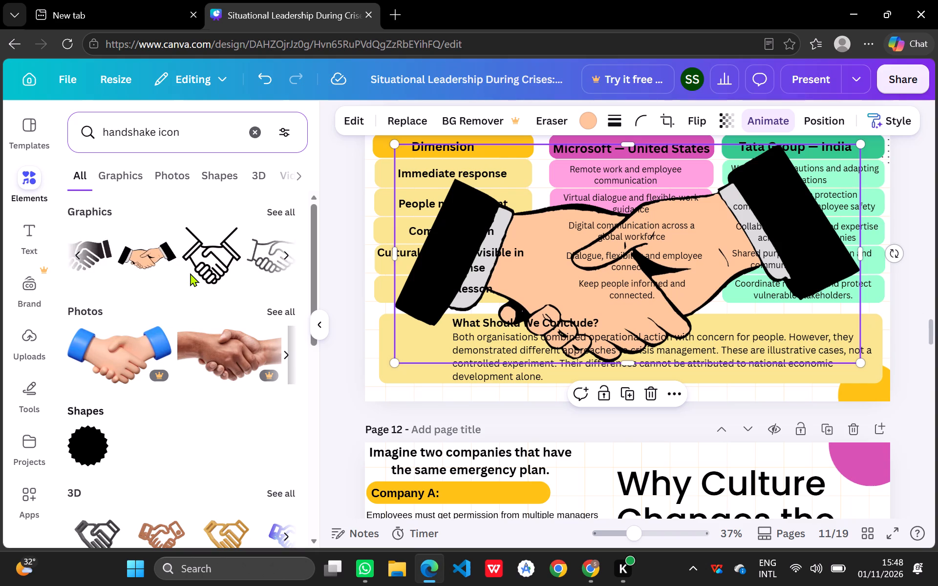
scroll(190, 273, left, 2)
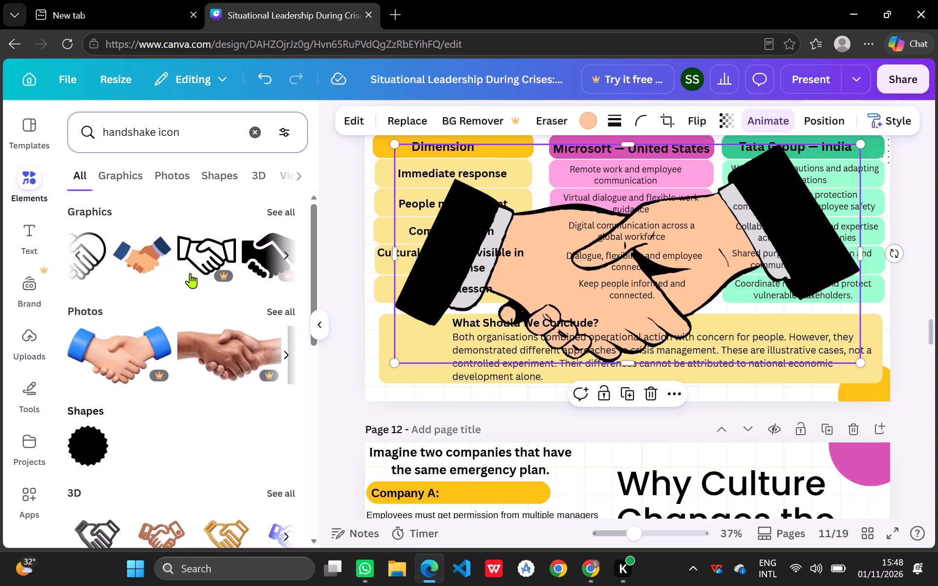
scroll(190, 273, left, 3)
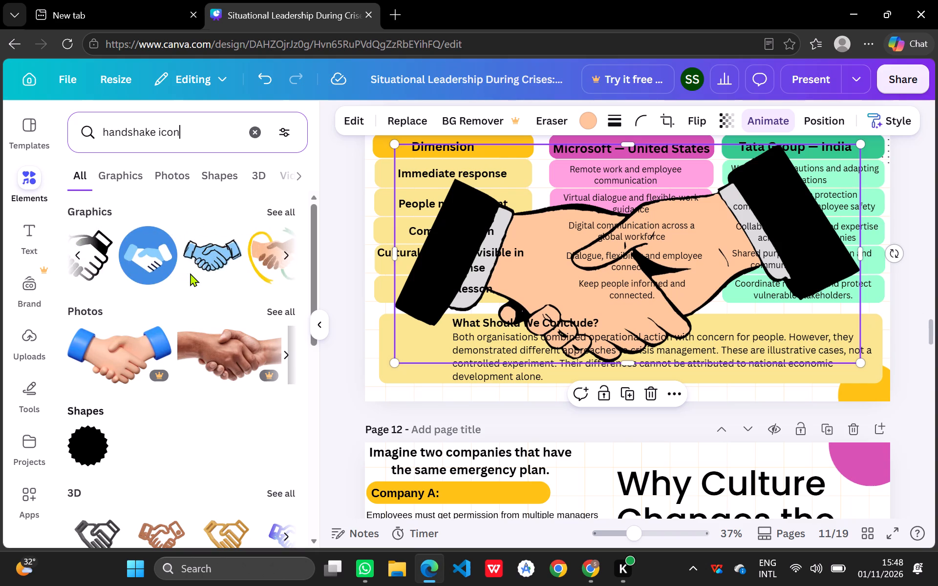
scroll(179, 371, down, 7)
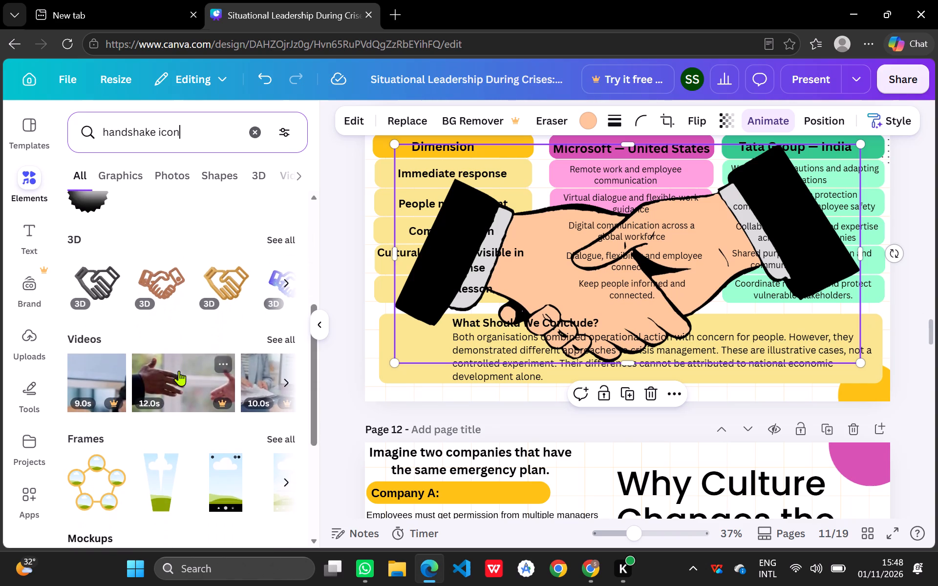
scroll(179, 371, down, 4)
scroll(179, 371, up, 4)
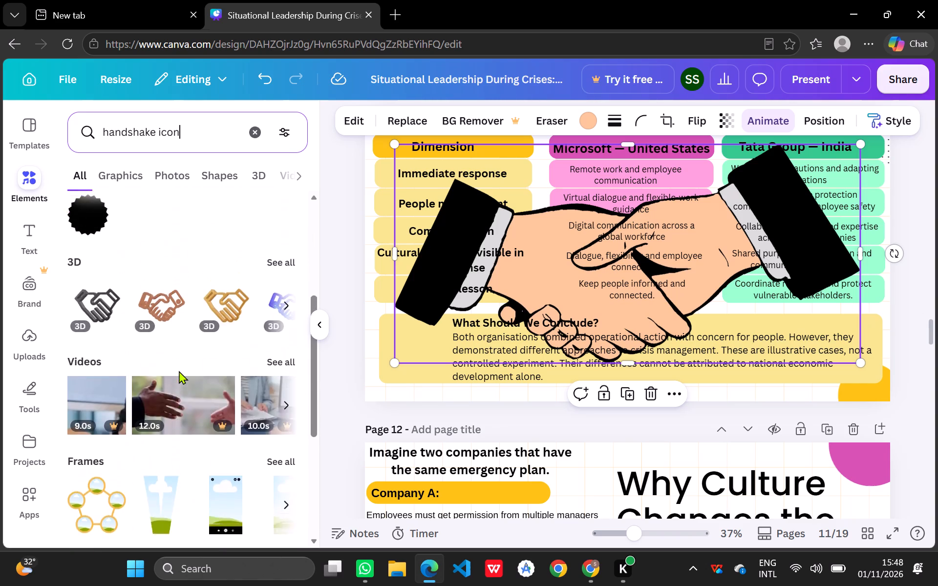
scroll(179, 371, up, 2)
Look through the full set of "handshake icon" graphics for a simple handshake suited to the conclusion box.
click(281, 213)
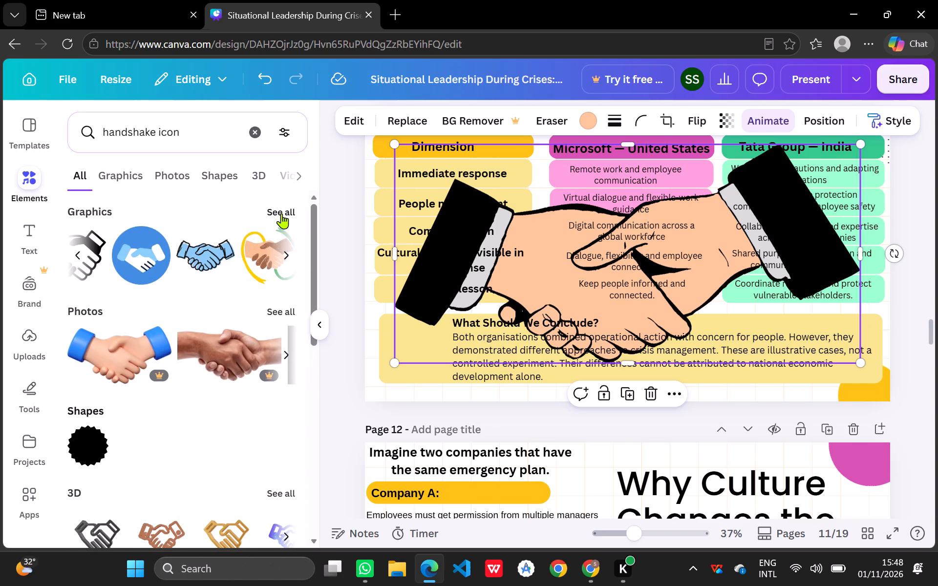
scroll(227, 363, down, 7)
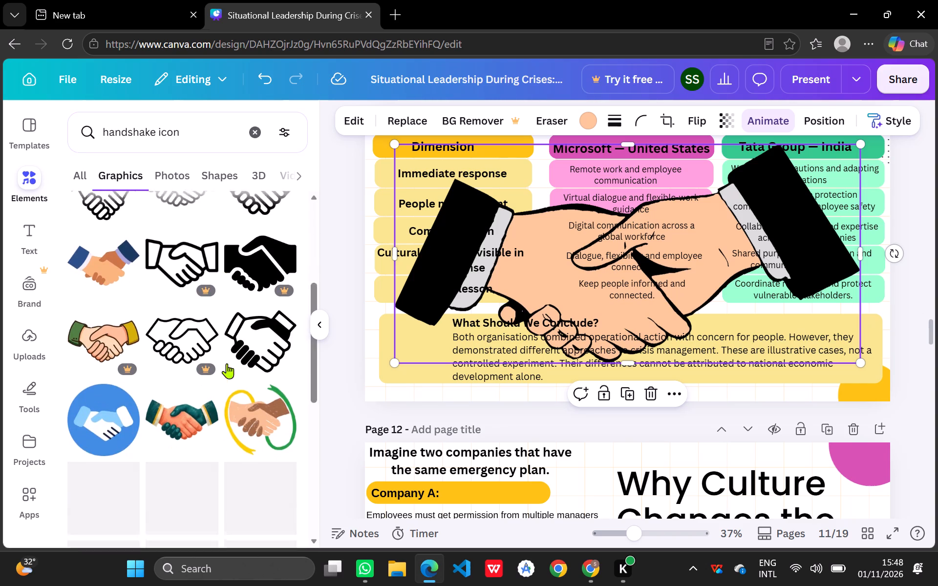
scroll(227, 363, down, 3)
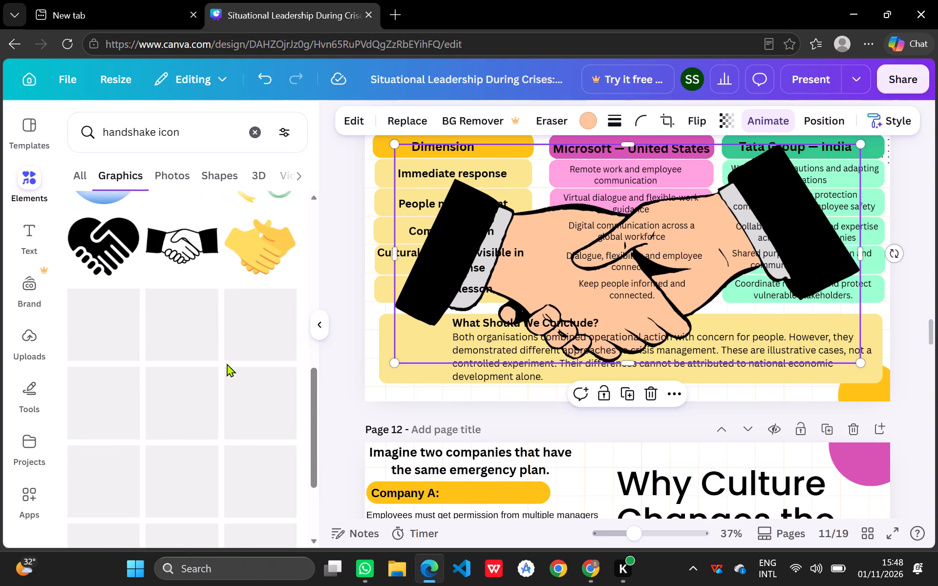
scroll(227, 363, down, 3)
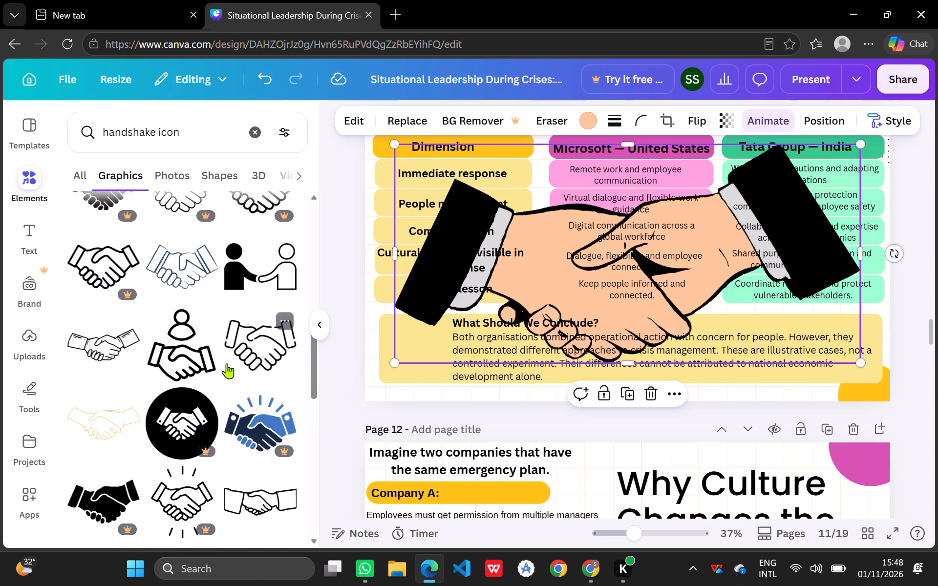
scroll(227, 363, down, 3)
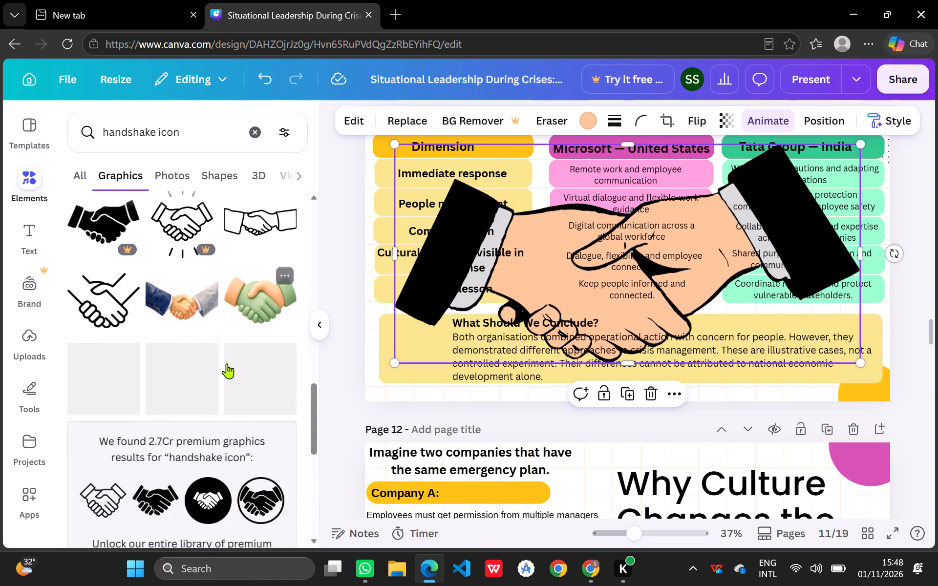
scroll(227, 363, down, 2)
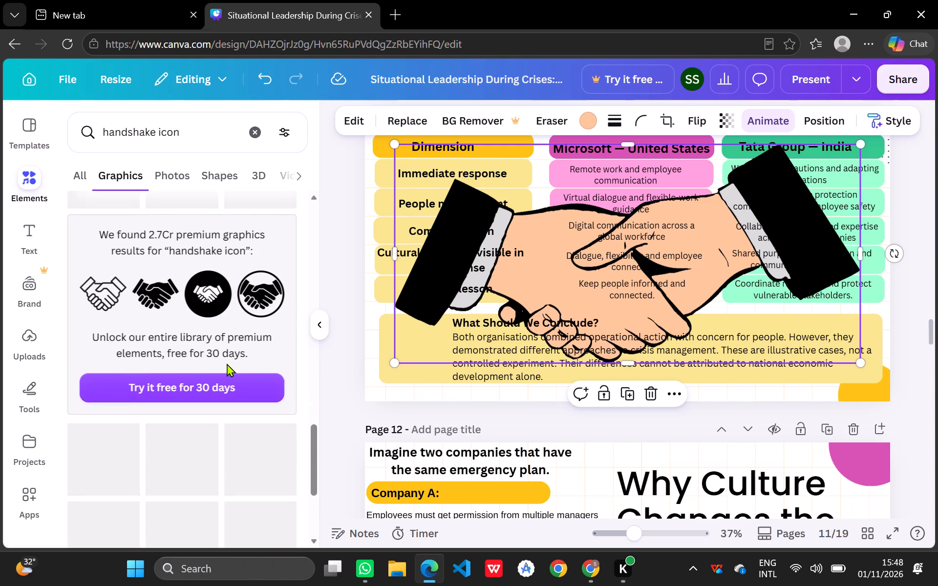
scroll(227, 363, down, 2)
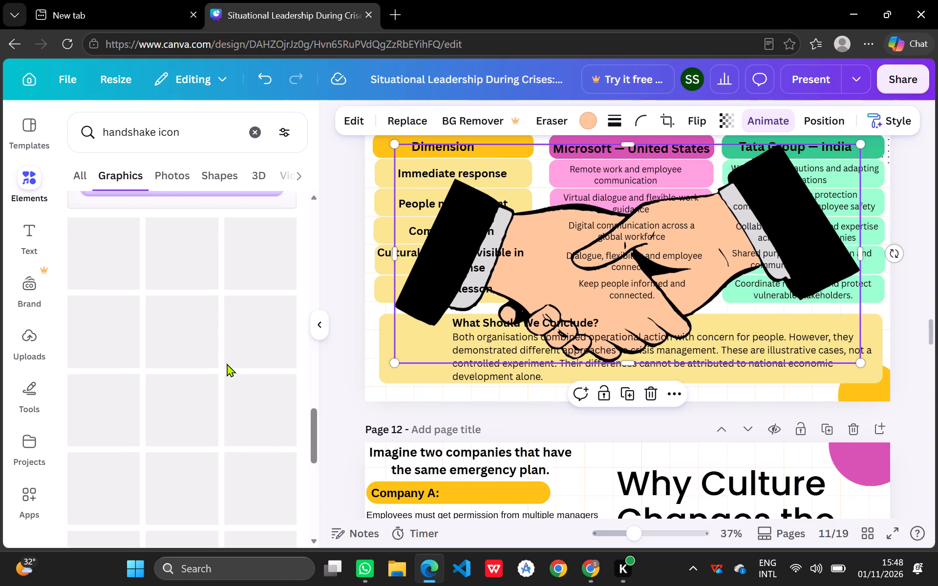
scroll(227, 363, up, 4)
scroll(227, 363, down, 5)
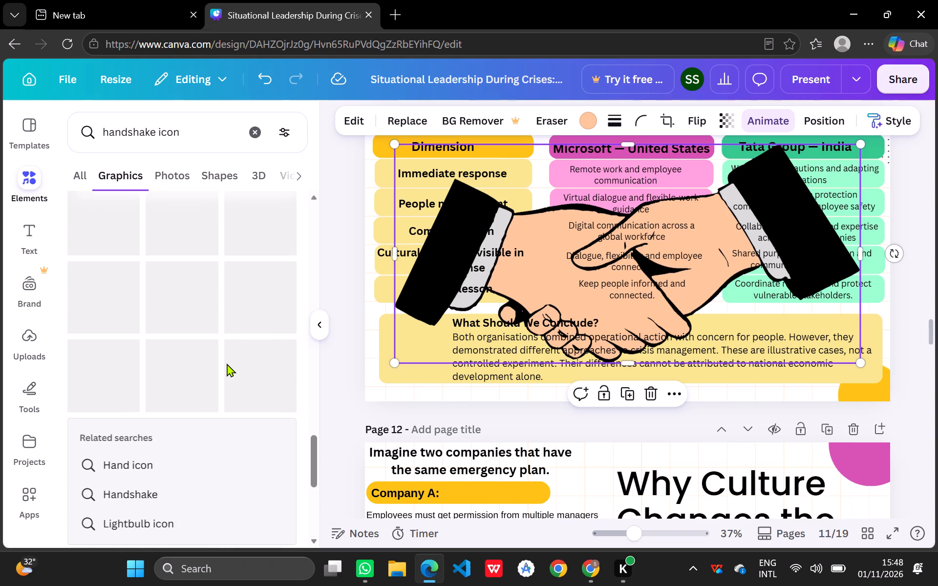
scroll(227, 363, right, 1)
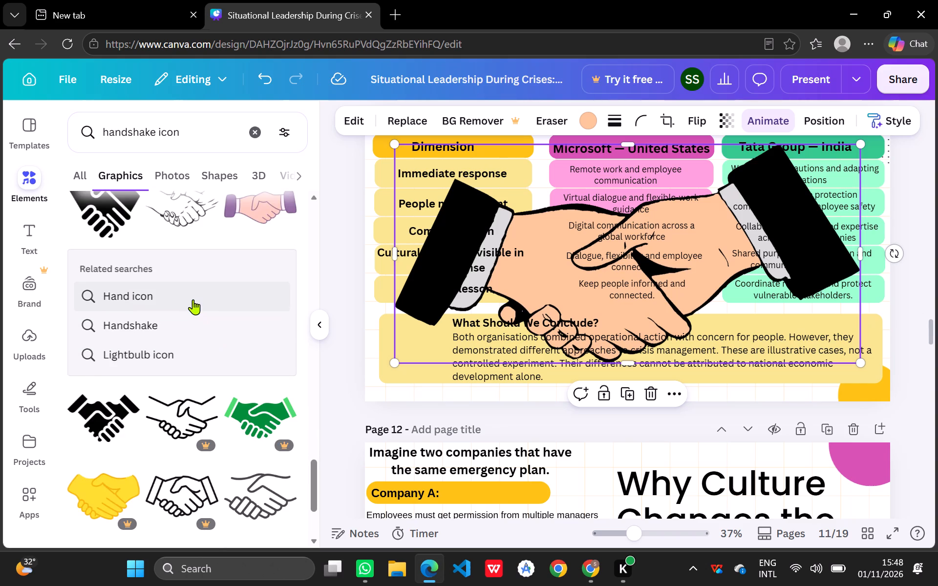
scroll(225, 394, right, 1)
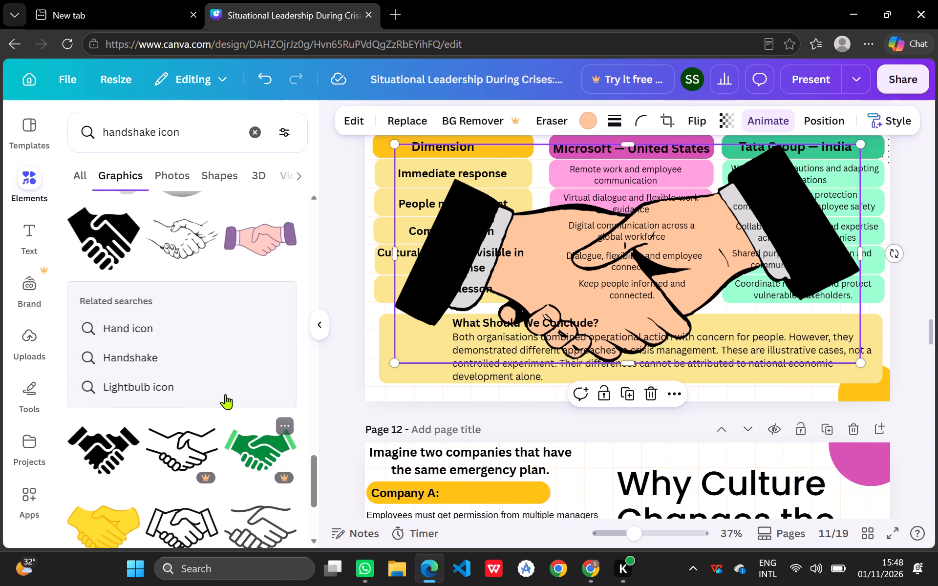
scroll(225, 394, right, 1)
scroll(225, 394, down, 3)
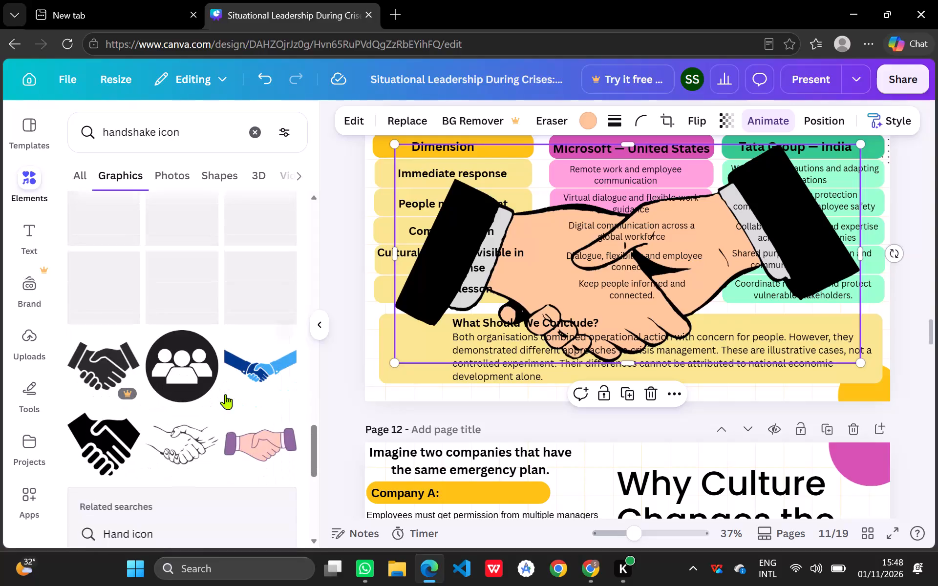
scroll(225, 394, down, 1)
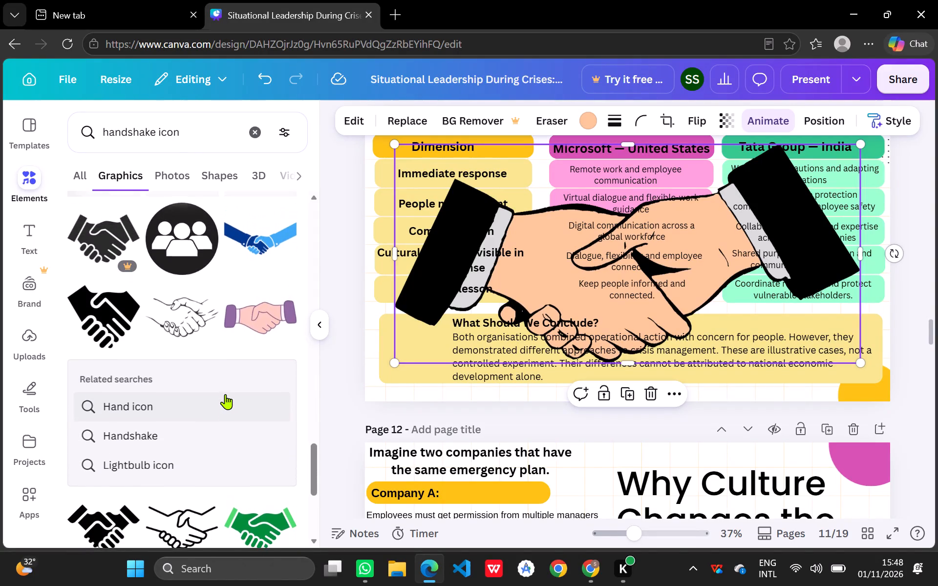
scroll(225, 394, down, 3)
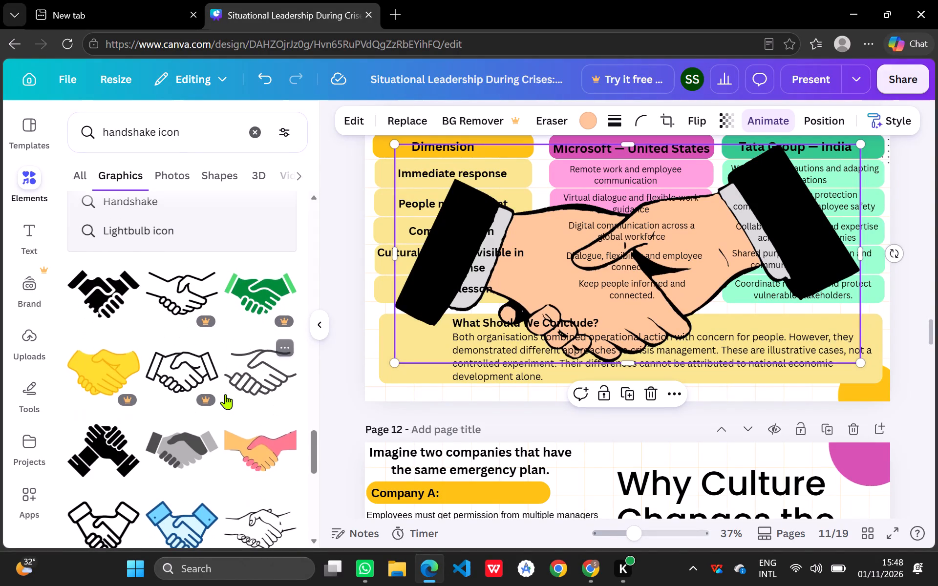
scroll(225, 394, down, 2)
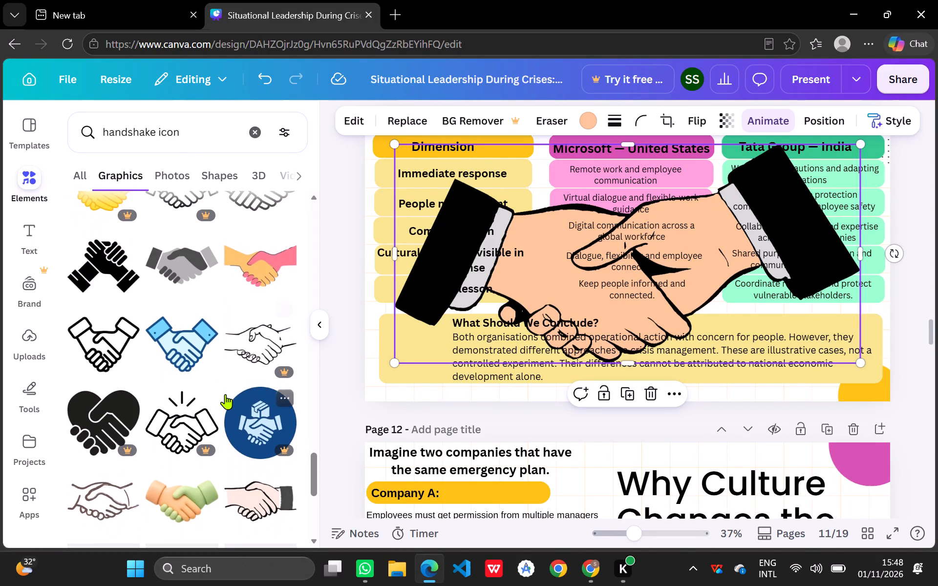
scroll(225, 394, down, 4)
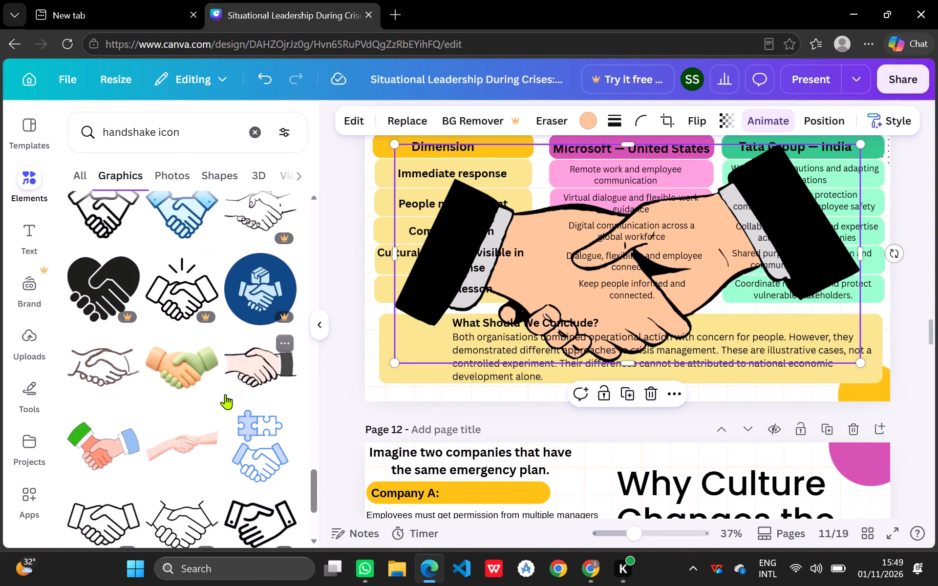
scroll(225, 394, down, 2)
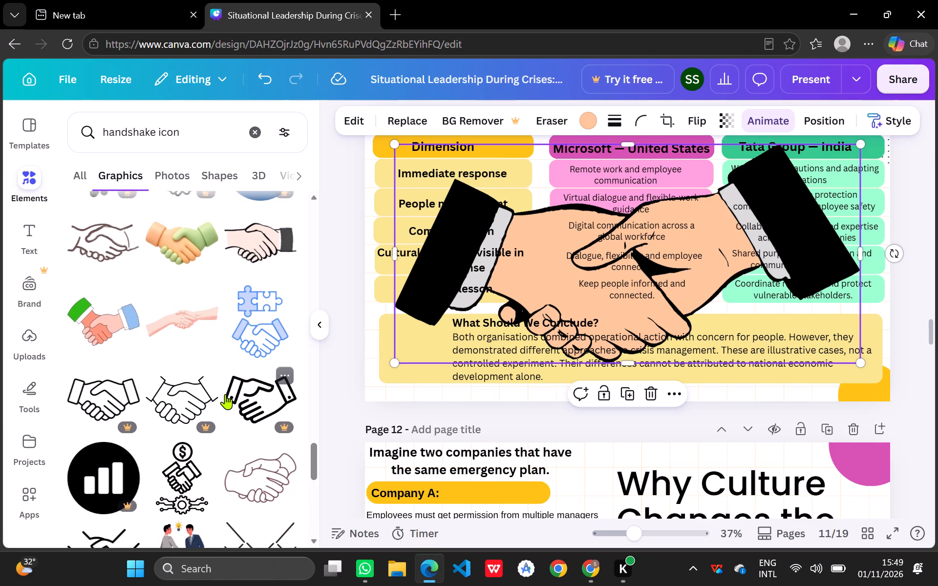
scroll(225, 394, down, 3)
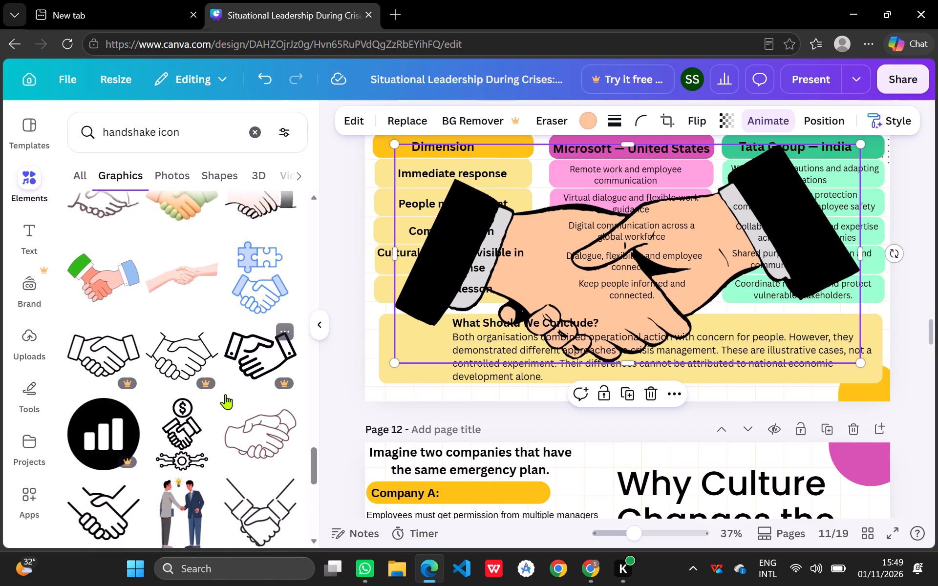
scroll(225, 394, down, 4)
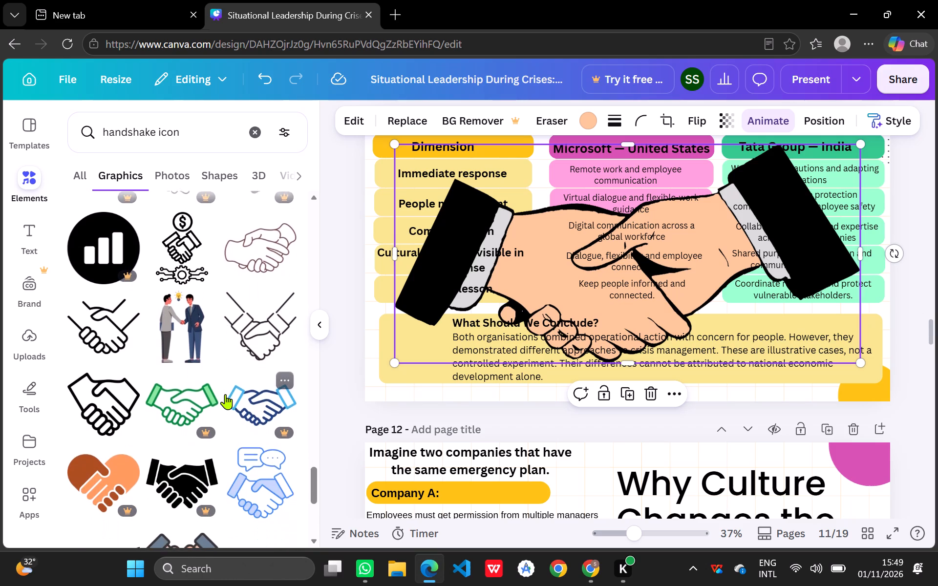
scroll(225, 394, down, 2)
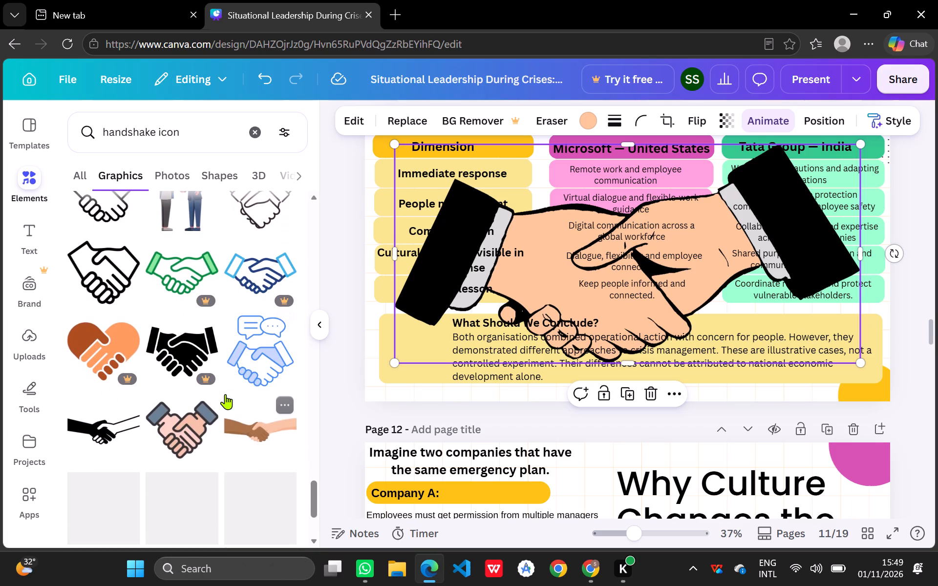
scroll(225, 394, down, 1)
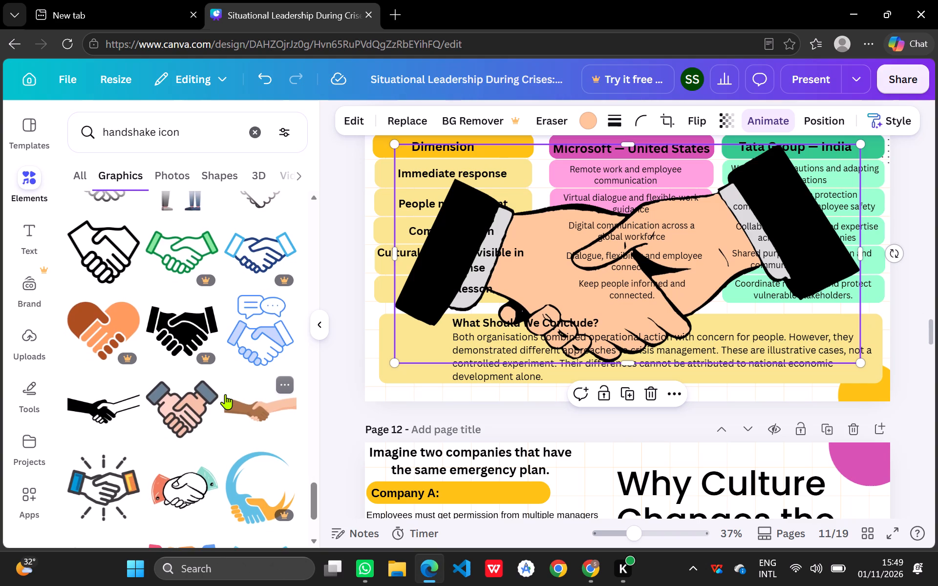
Insert the black outline handshake with angular cuffs from the graphics results on page 11.
click(100, 247)
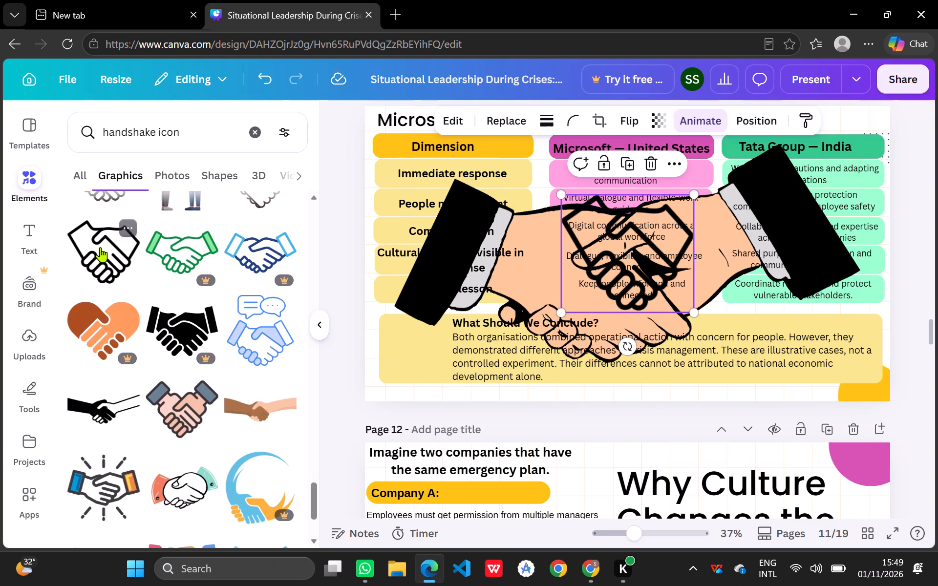
Delete the large black-sleeved handshake graphic covering the comparison table on page 11.
click(594, 308)
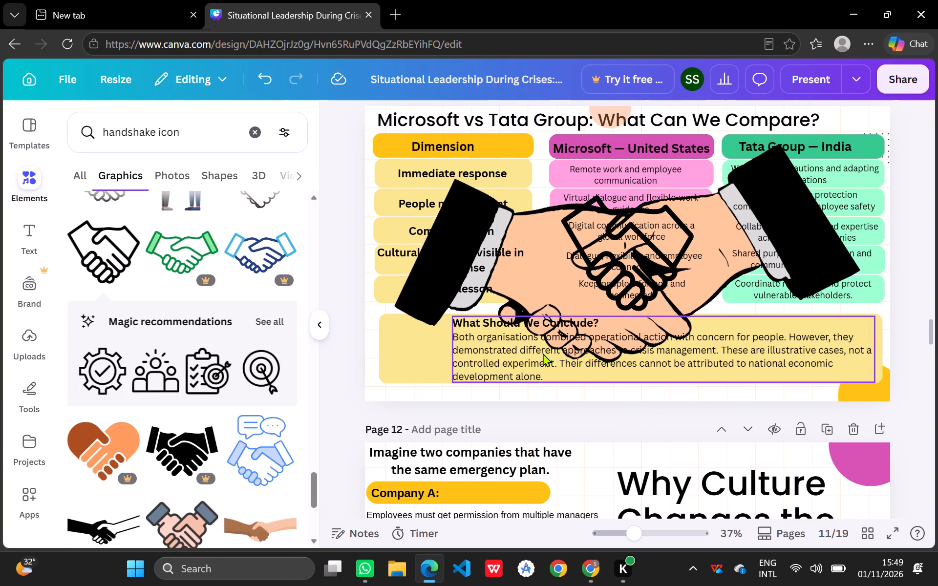
click(791, 214)
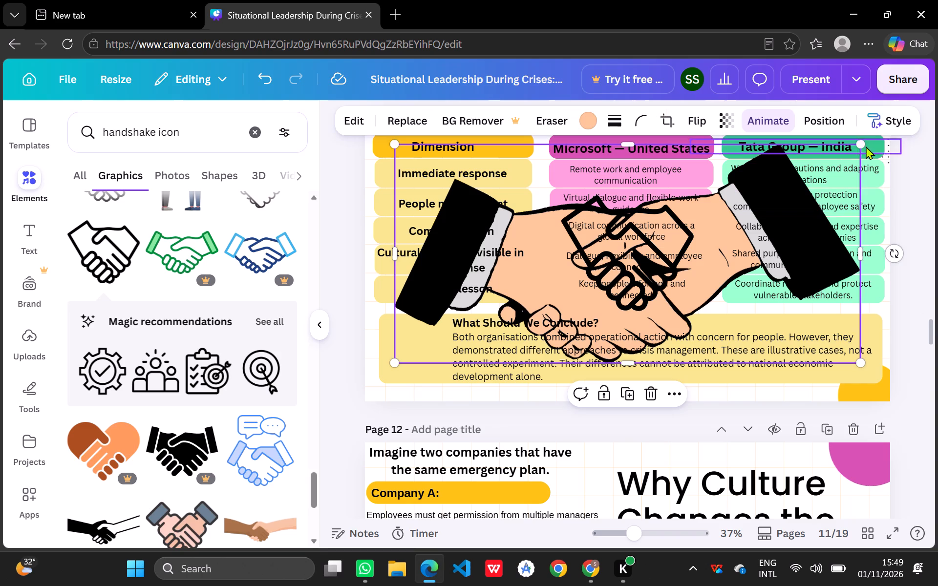
click(647, 394)
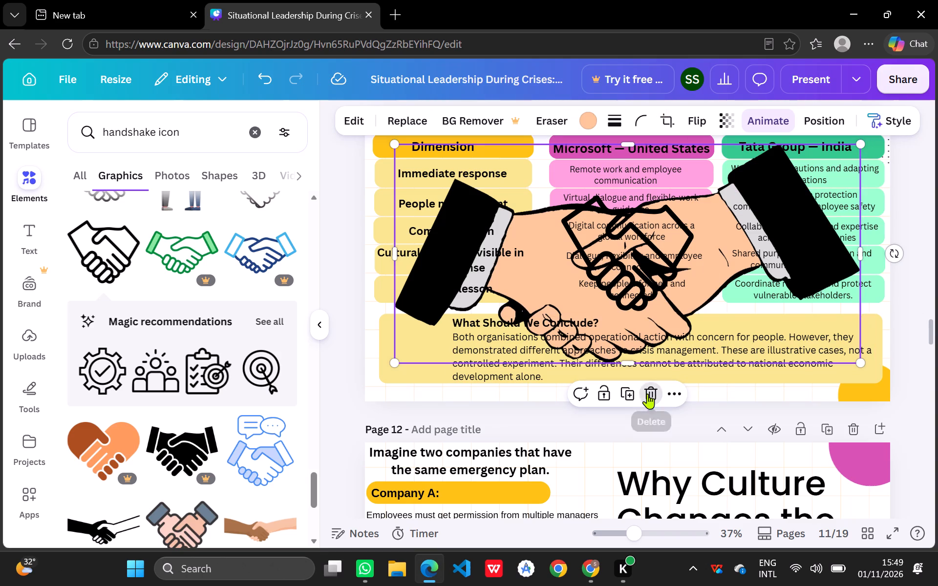
Move the black outline handshake off the Microsoft column to the left end of the yellow conclusion box.
click(644, 248)
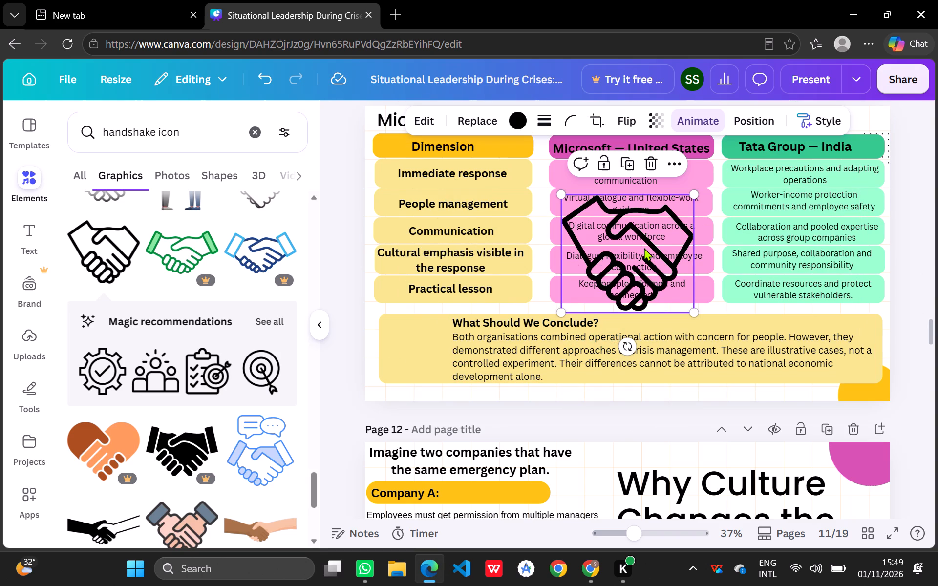
click(637, 252)
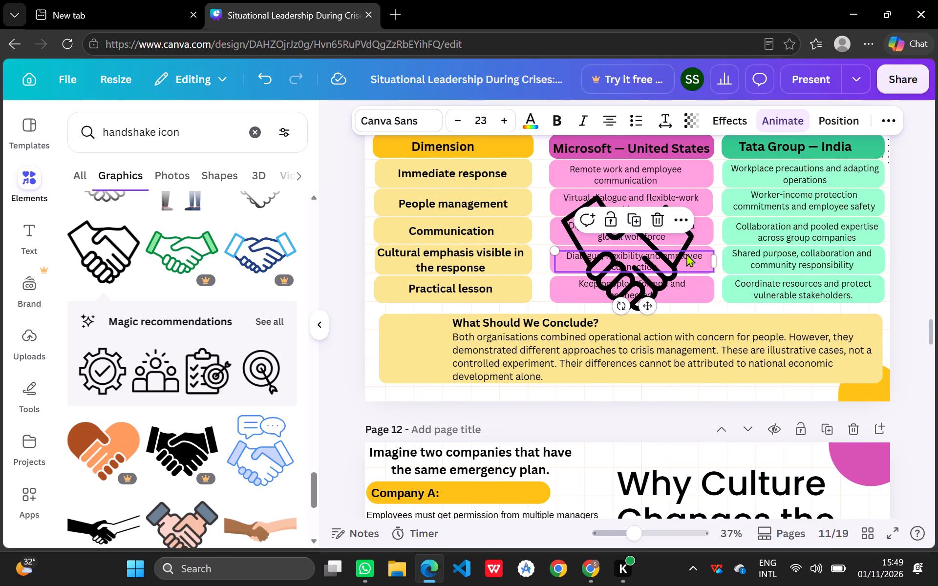
click(684, 242)
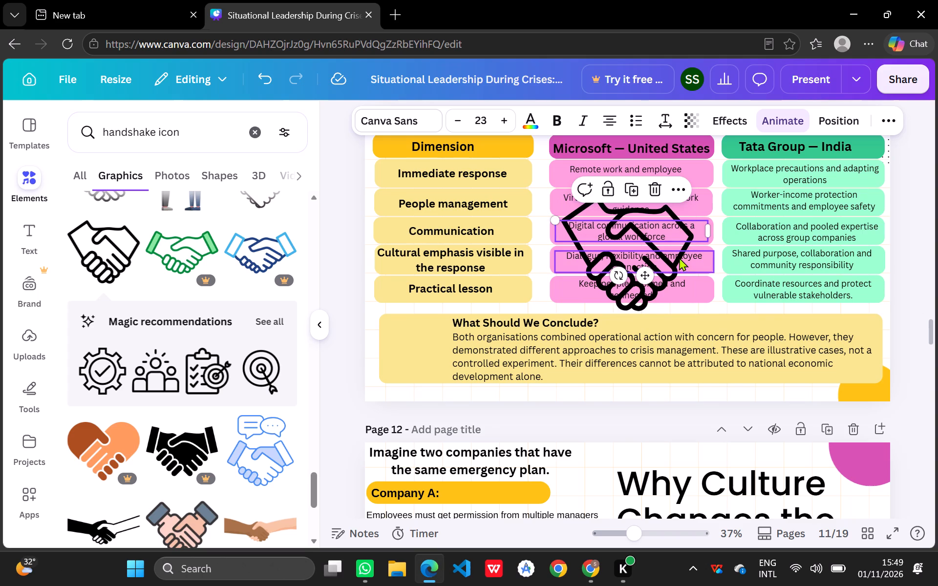
click(676, 306)
drag(676, 306, 493, 385)
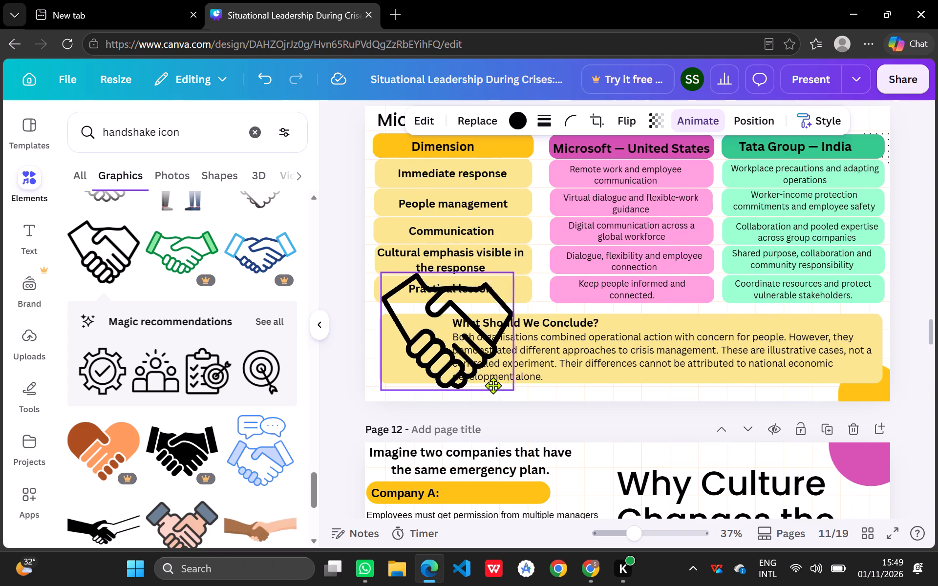
drag(493, 385, 488, 389)
Shrink the outline handshake proportionally until it fits the blank space beside the conclusion text.
click(504, 279)
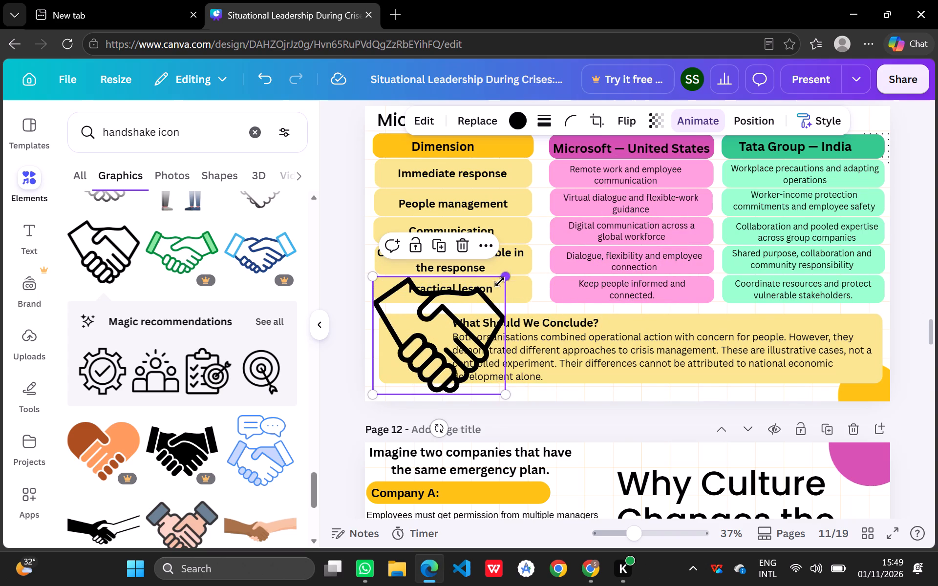
drag(504, 275, 429, 329)
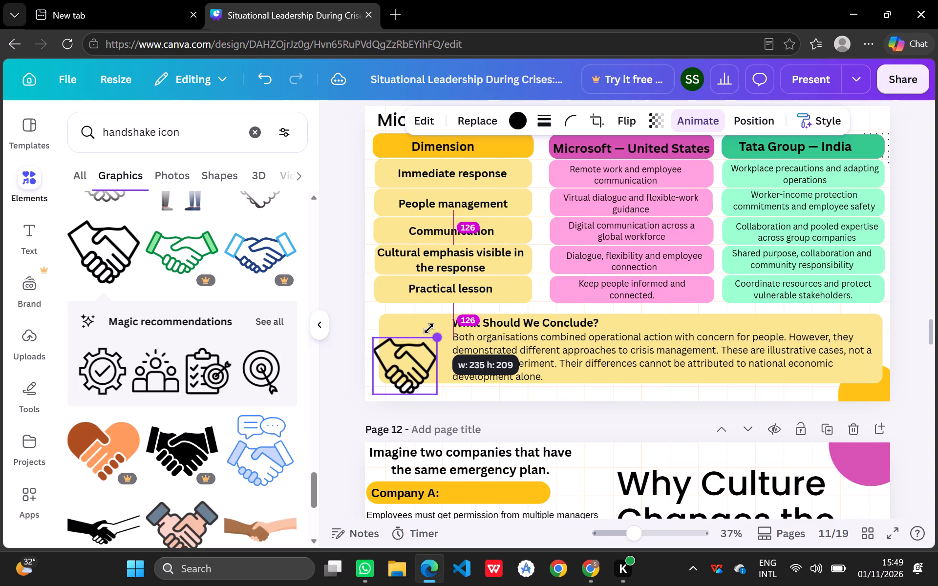
drag(429, 329, 416, 340)
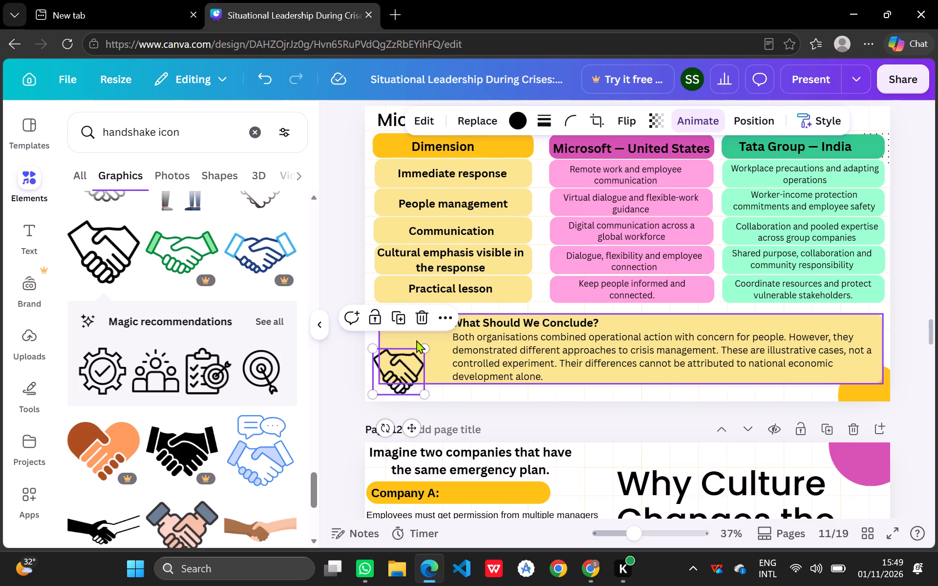
Position the small handshake inside the yellow box, vertically centred in the gap before the "What Should We Conclude?" text.
drag(408, 363, 418, 338)
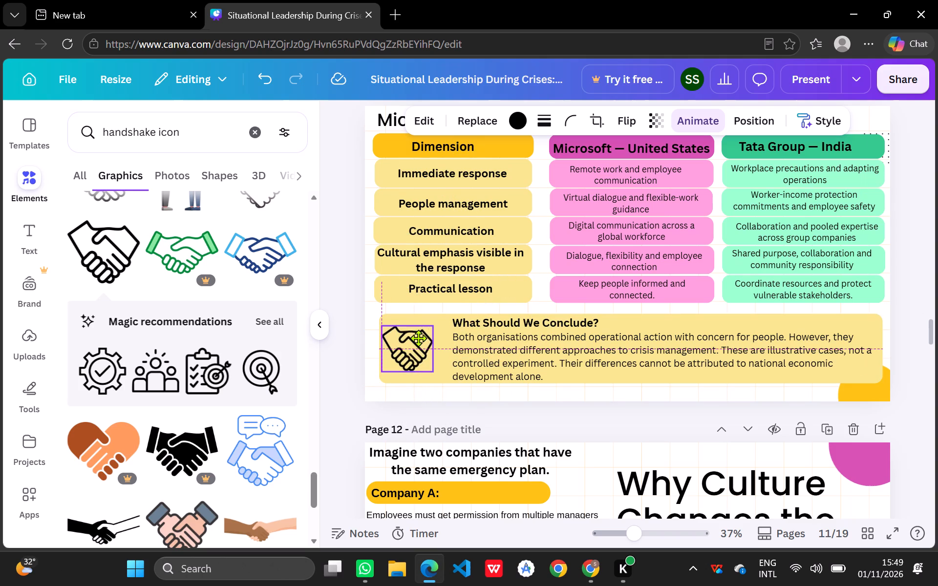
drag(418, 338, 421, 340)
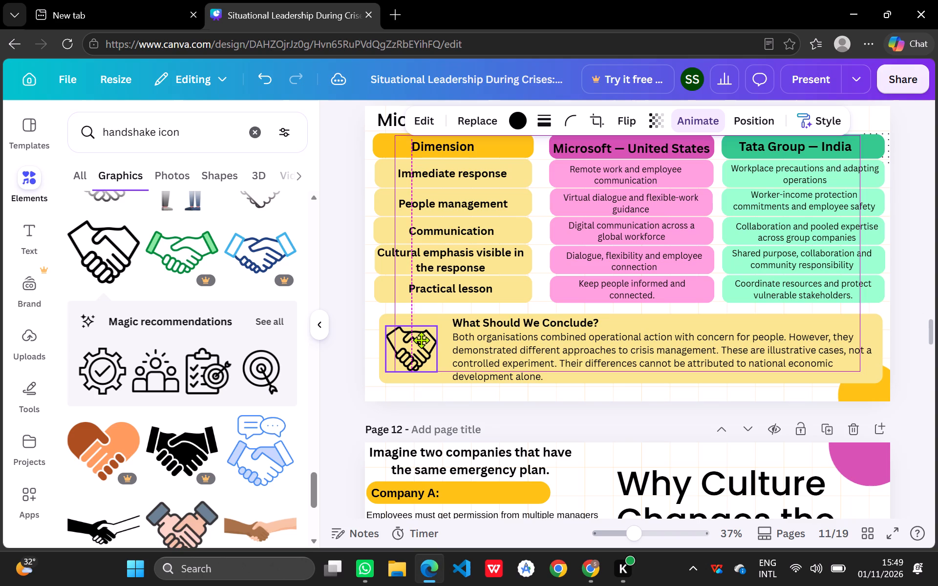
drag(421, 340, 421, 341)
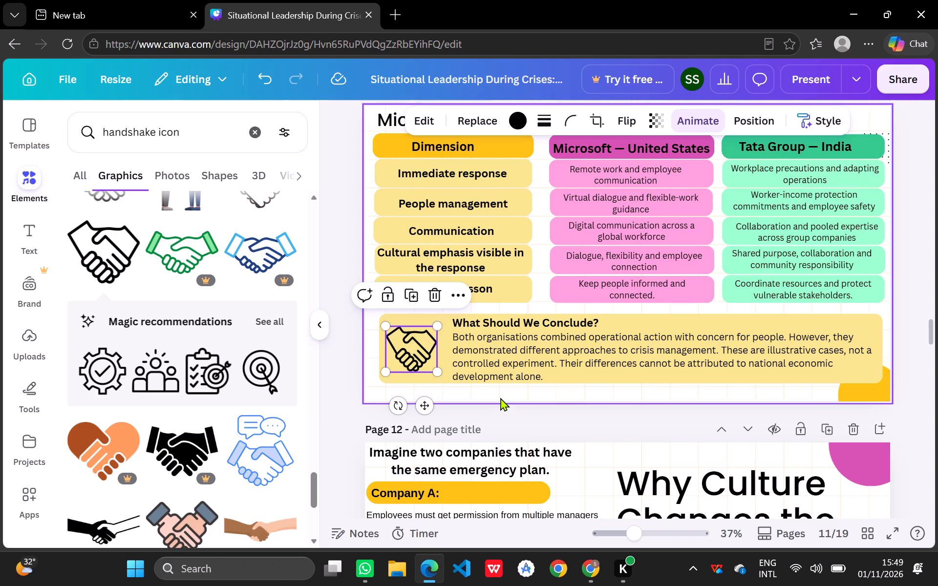
click(502, 392)
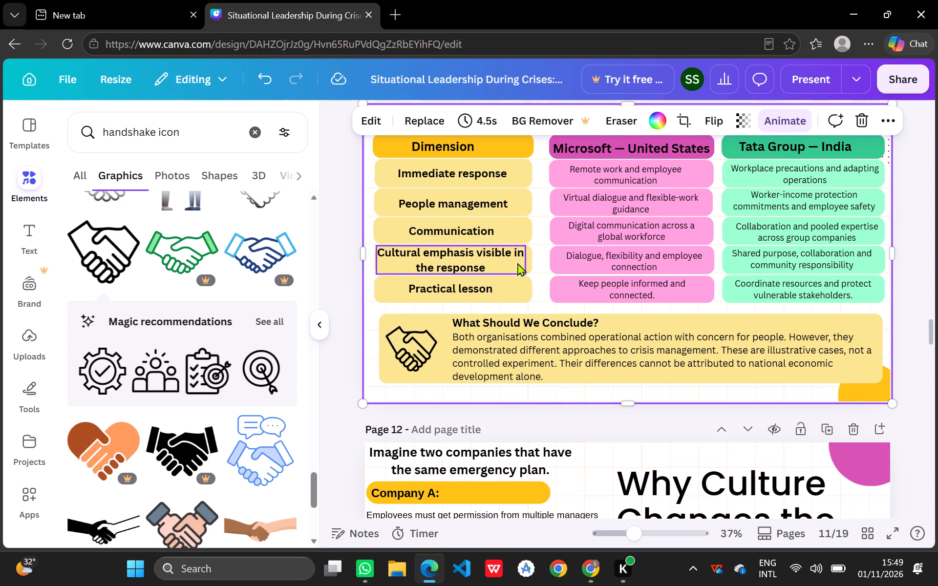
Copy the short vertical divider line beside the light bulb in page 6's grey "Leadership must adapt" box.
scroll(517, 263, up, 6)
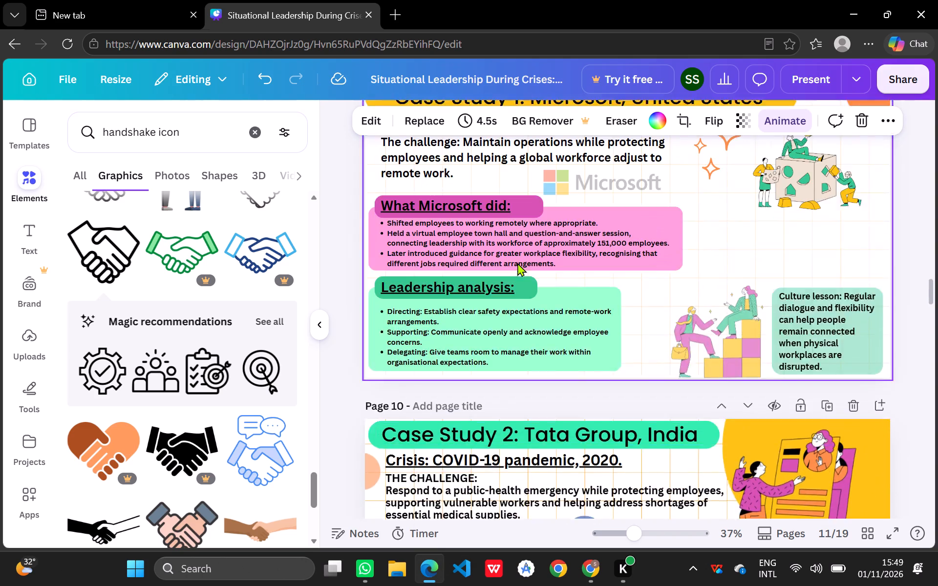
scroll(517, 263, up, 5)
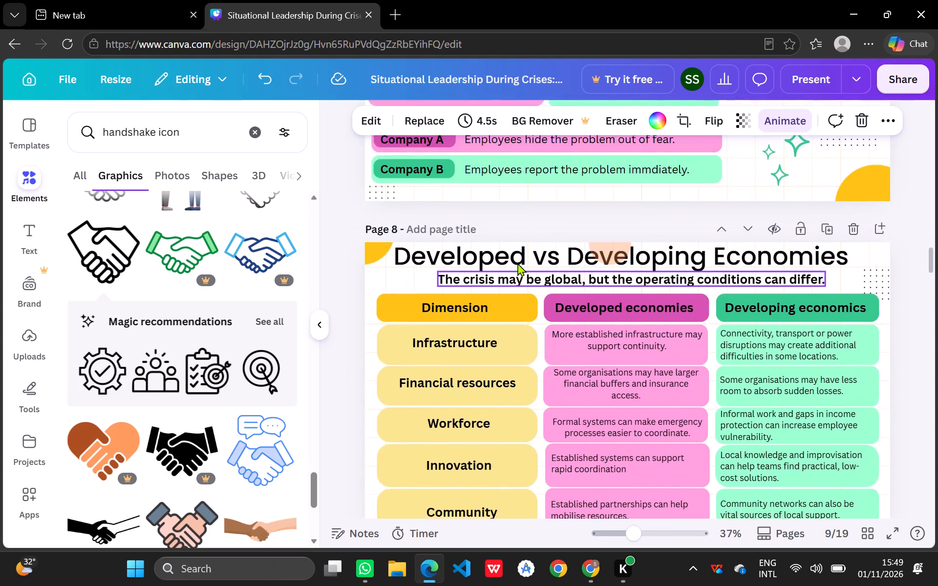
scroll(517, 263, up, 3)
scroll(517, 263, down, 4)
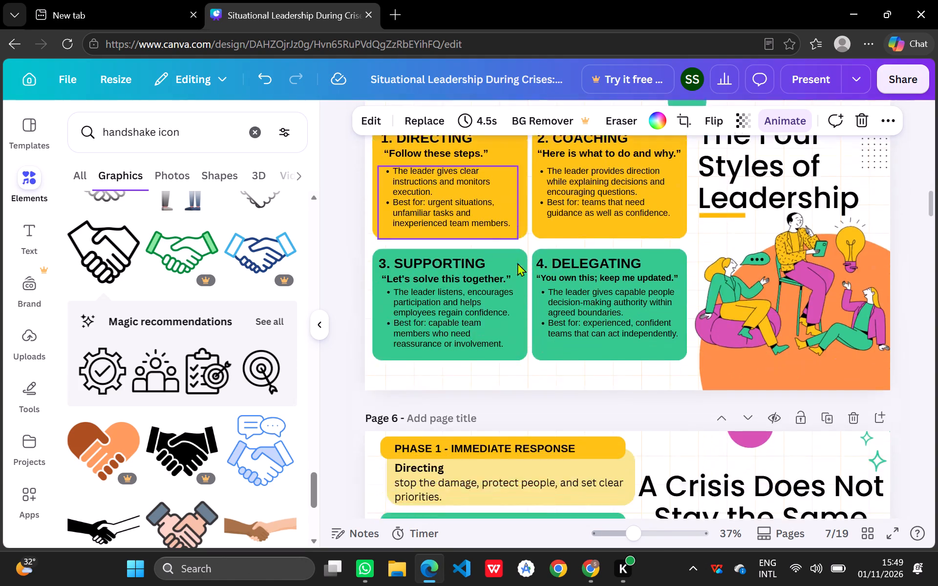
scroll(517, 263, down, 3)
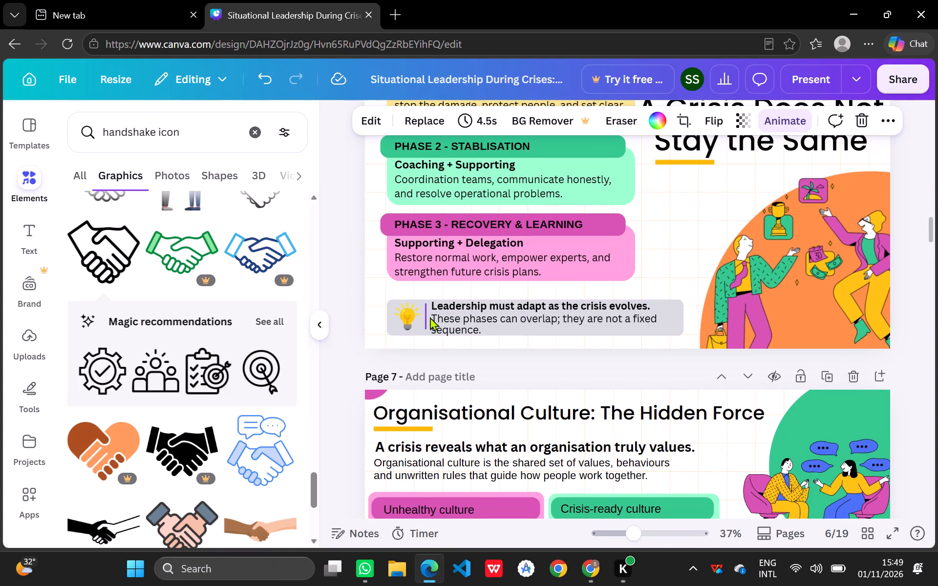
click(427, 317)
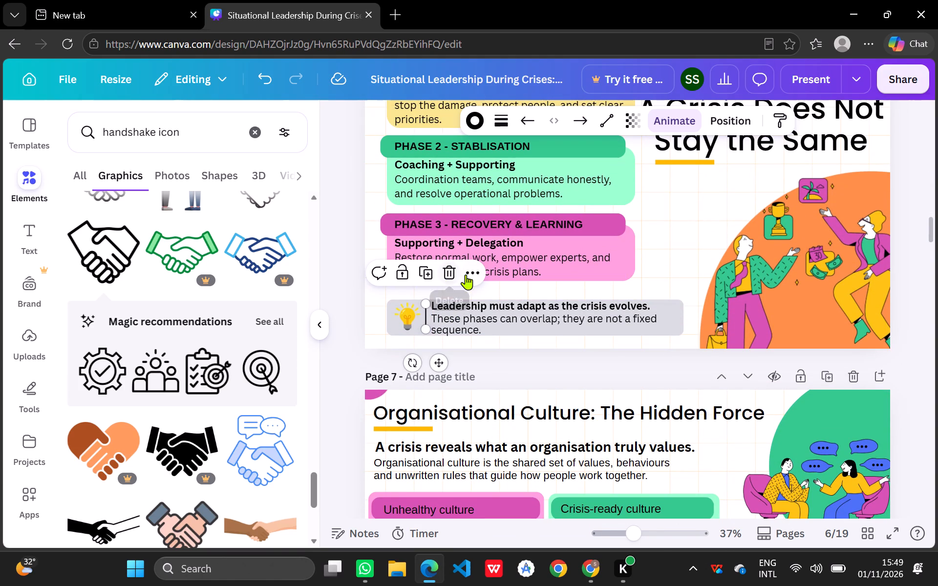
click(471, 273)
click(506, 309)
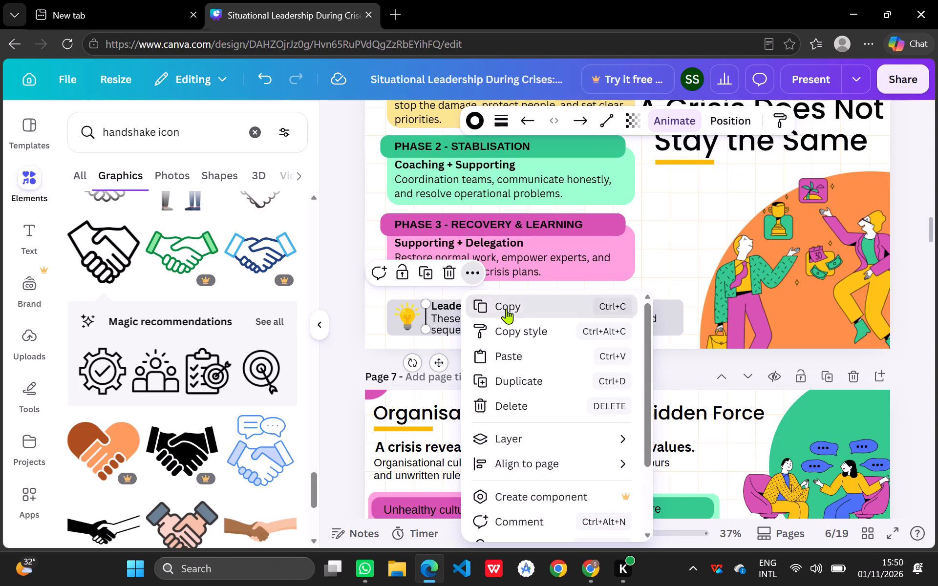
Paste the divider line on page 11 and place it between the handshake and the conclusion text in the yellow box.
scroll(449, 404, down, 7)
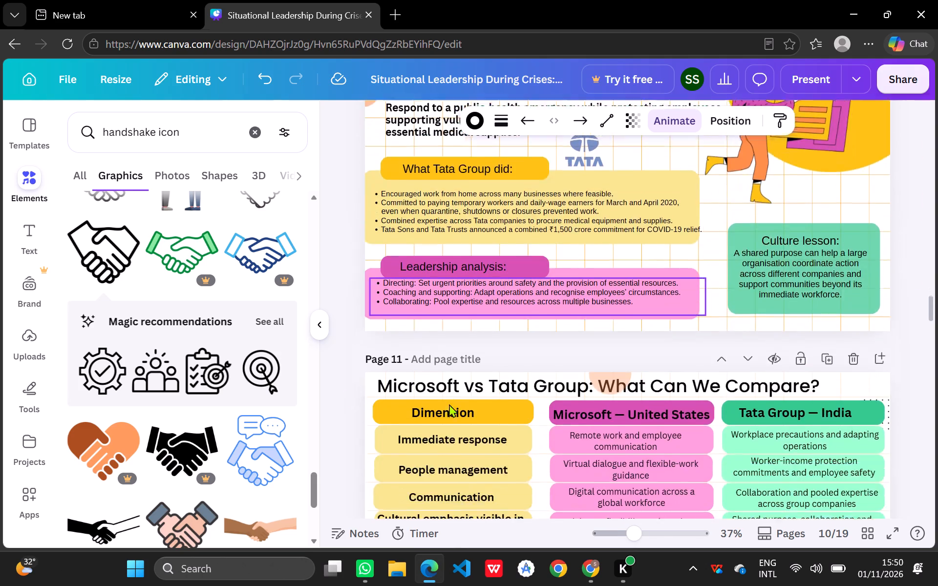
scroll(449, 404, down, 1)
click(445, 298)
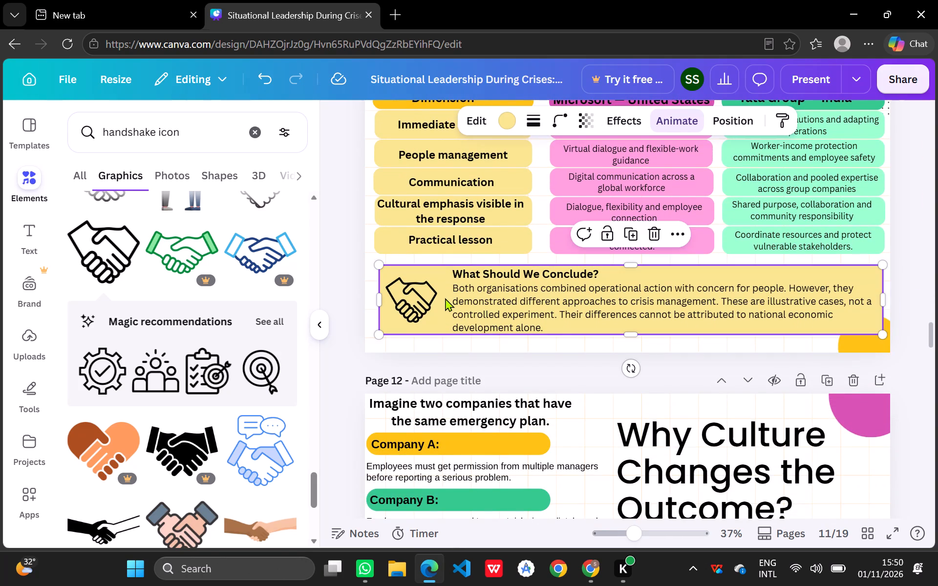
key(ctrl+v)
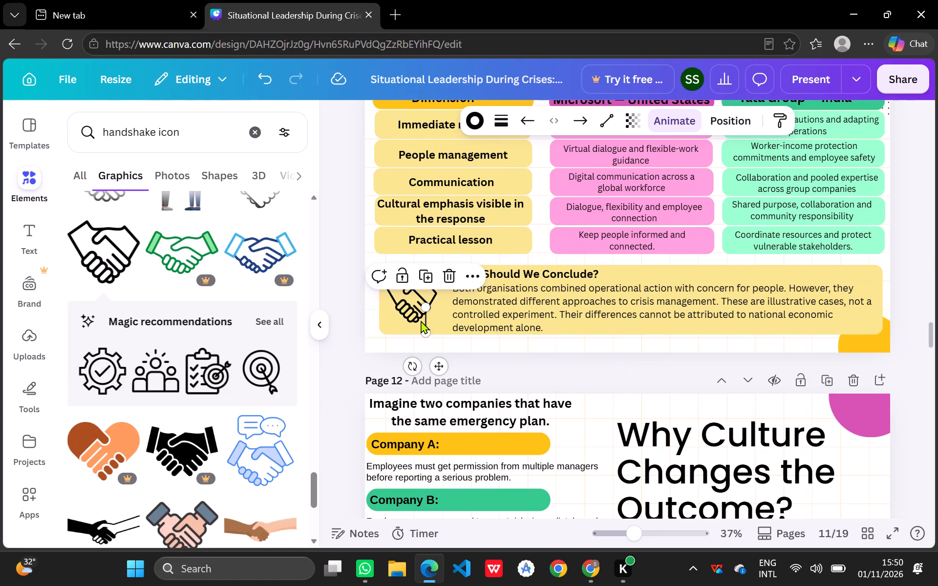
drag(425, 320, 436, 317)
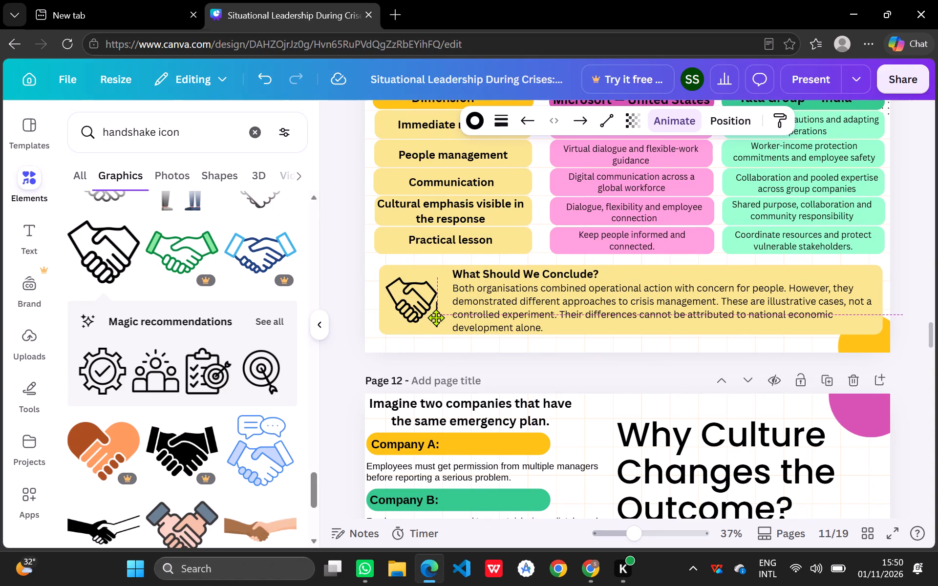
drag(436, 317, 435, 321)
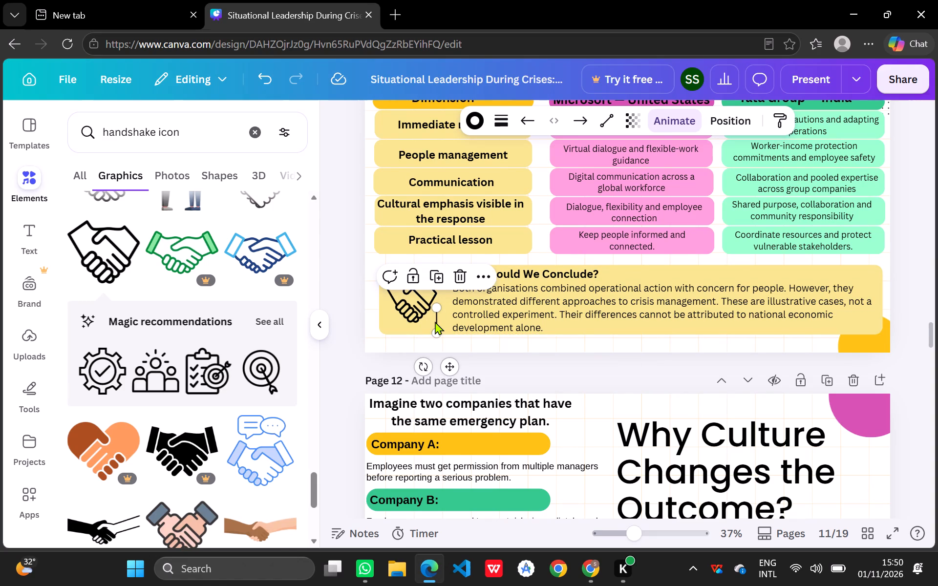
drag(435, 321, 439, 321)
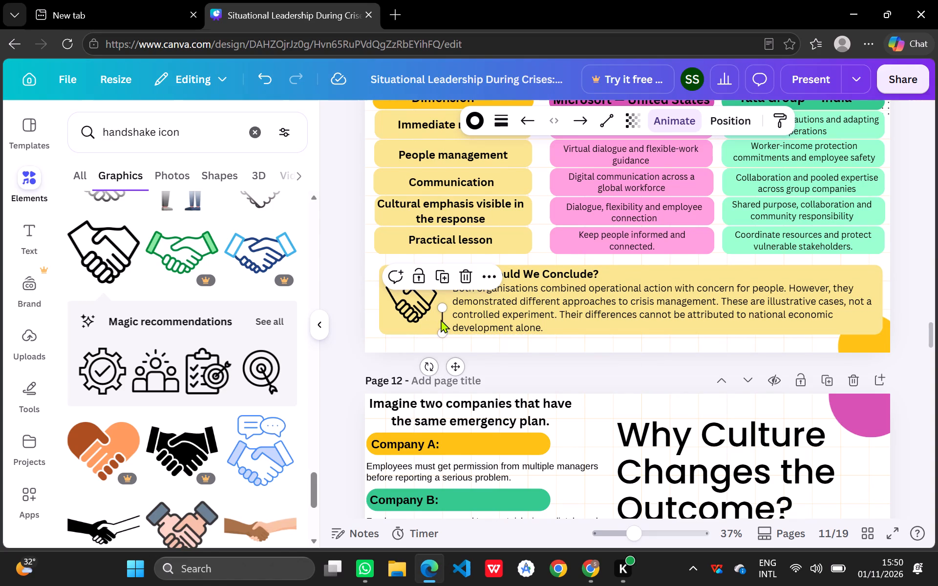
Extend the divider line upward to a length of about 225, keeping it vertical across nearly the yellow box's full height.
drag(441, 307, 444, 292)
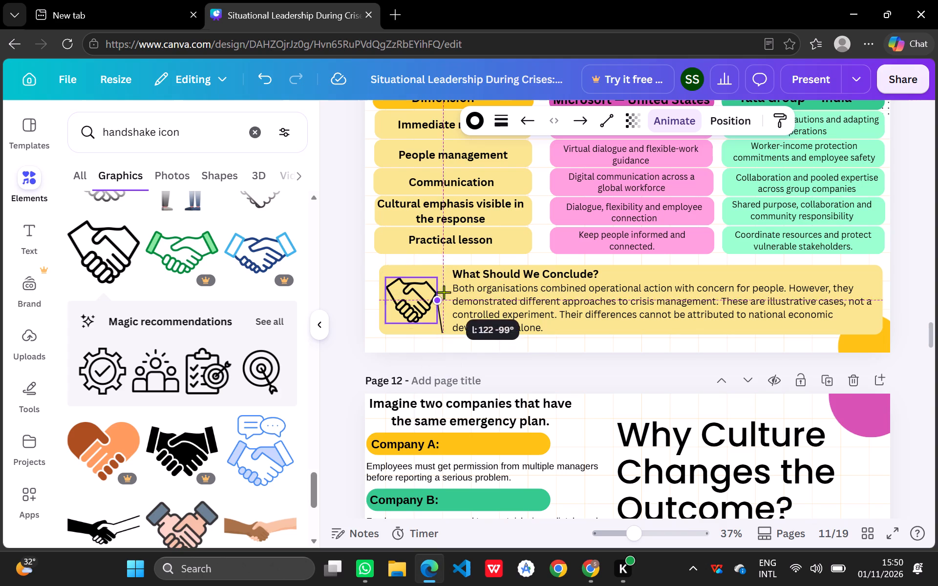
drag(444, 292, 445, 279)
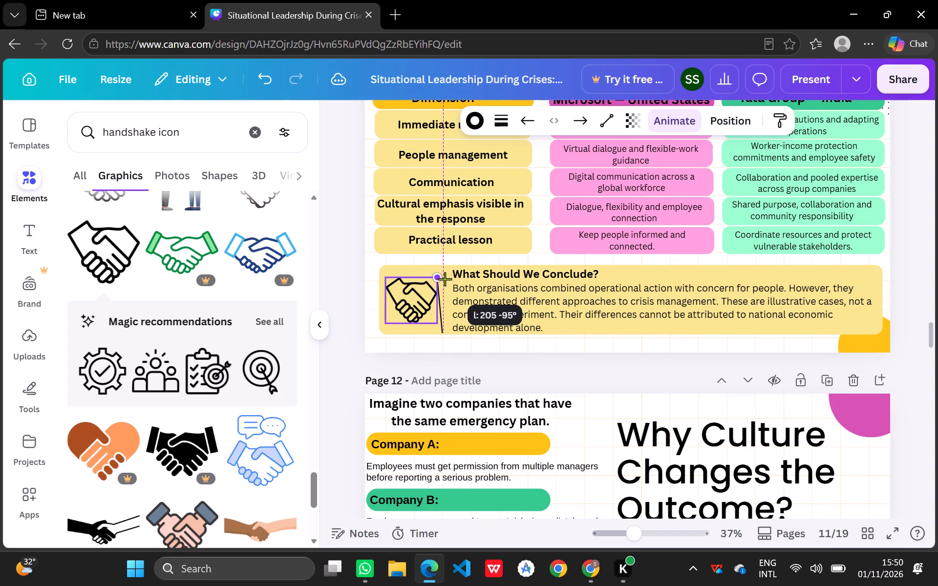
drag(445, 279, 445, 270)
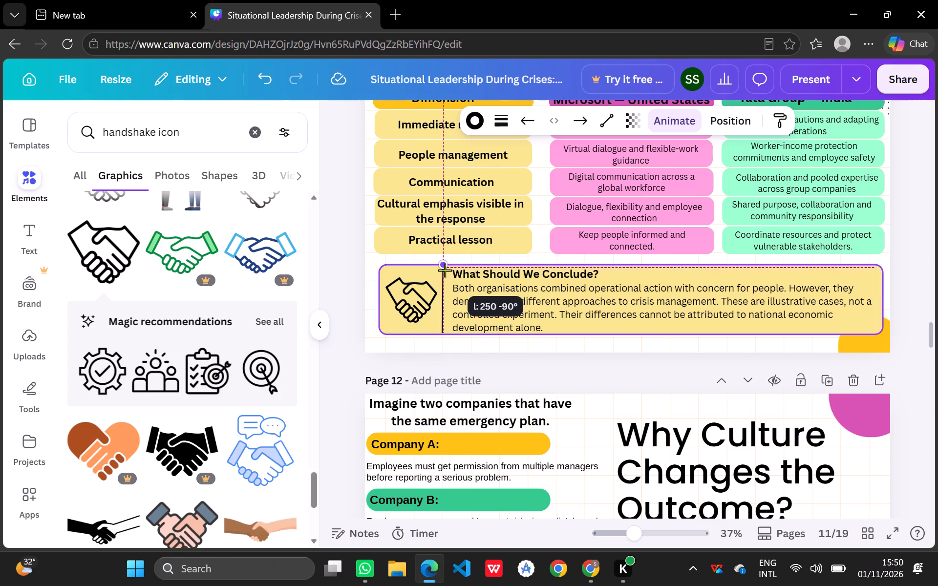
drag(445, 270, 443, 271)
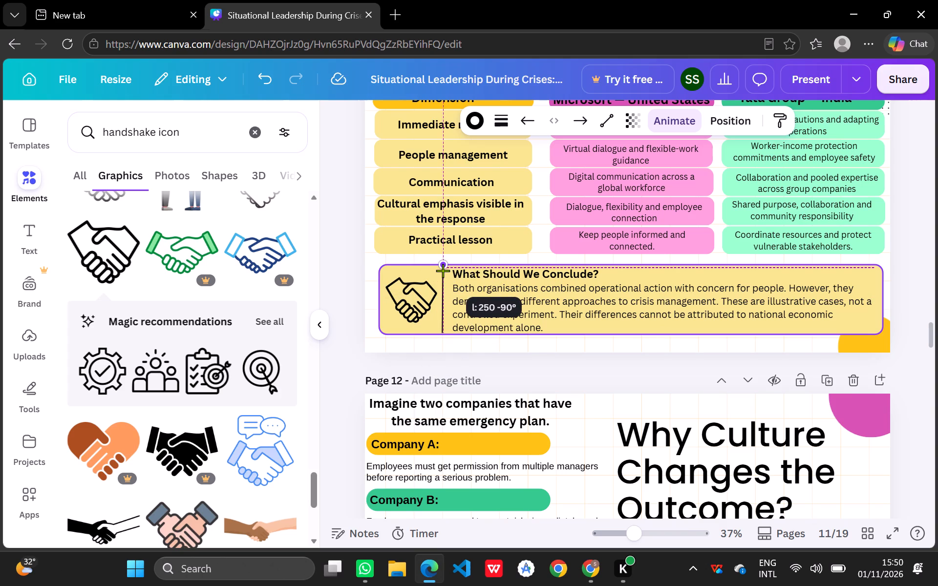
drag(443, 271, 443, 272)
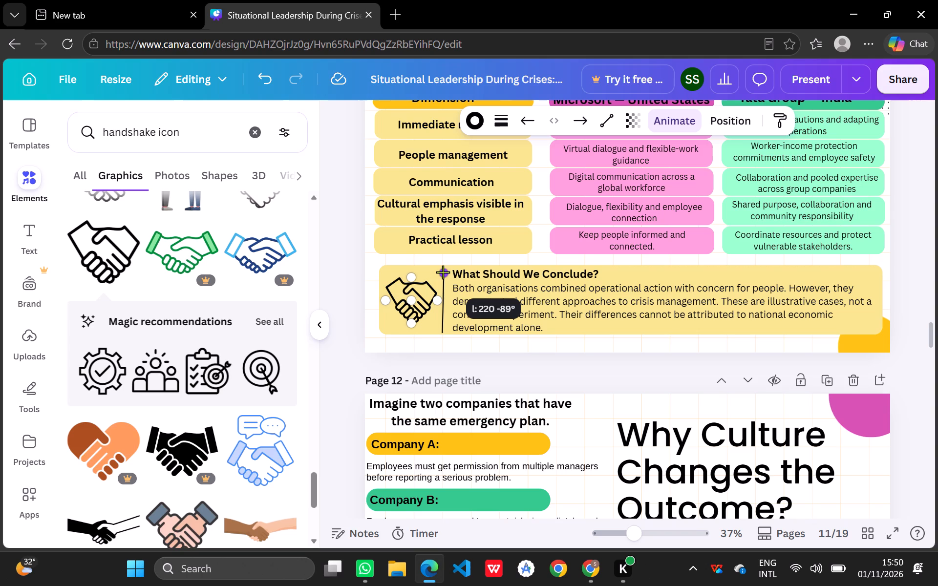
drag(443, 272, 442, 273)
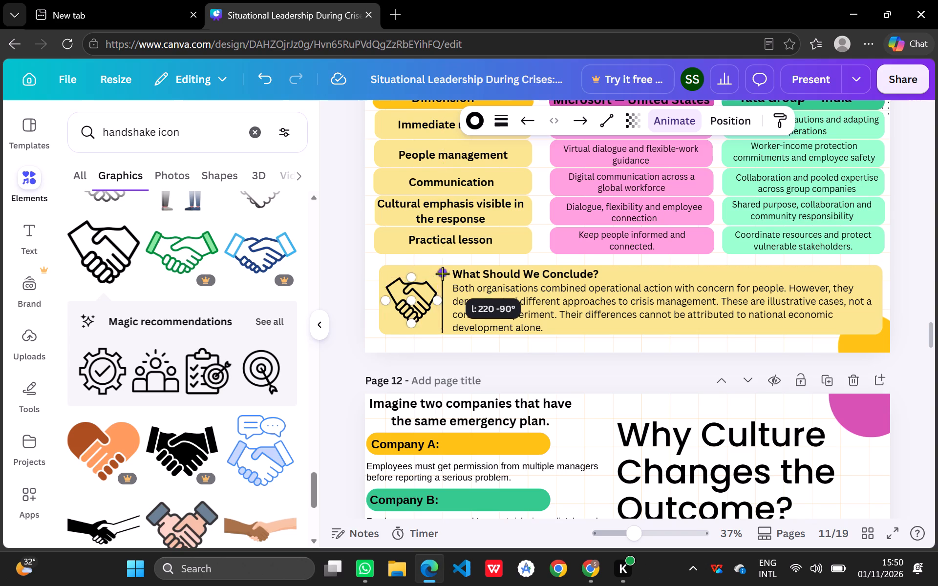
drag(442, 273, 444, 271)
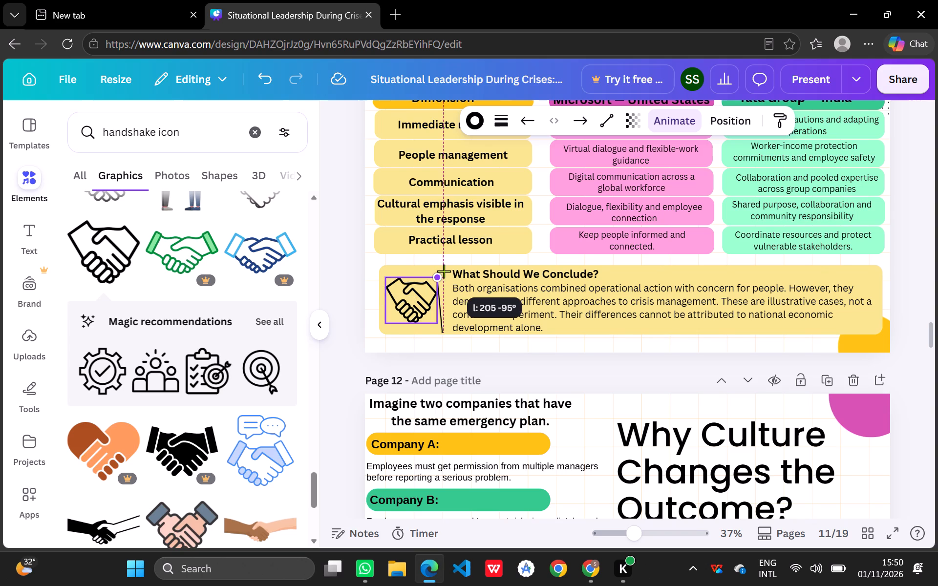
drag(444, 271, 445, 271)
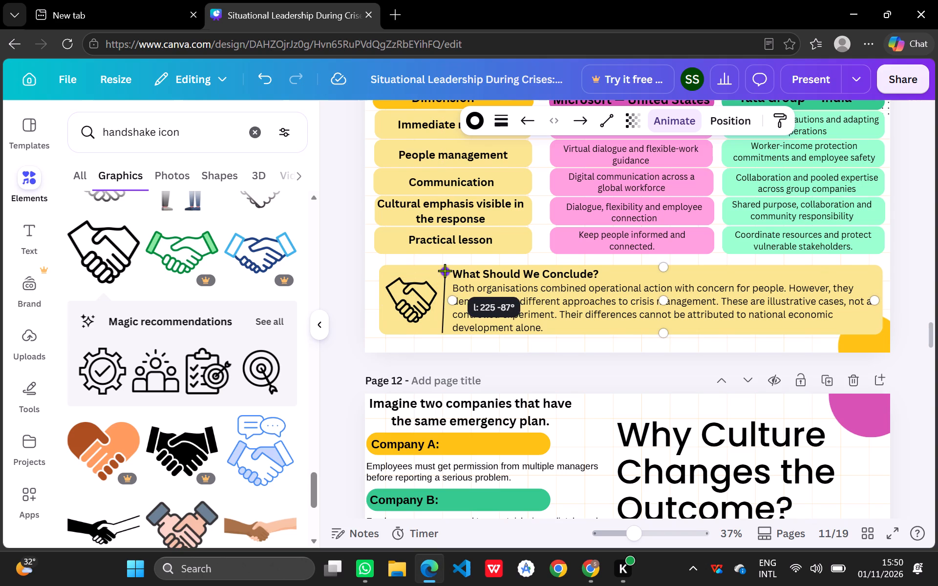
drag(445, 271, 442, 270)
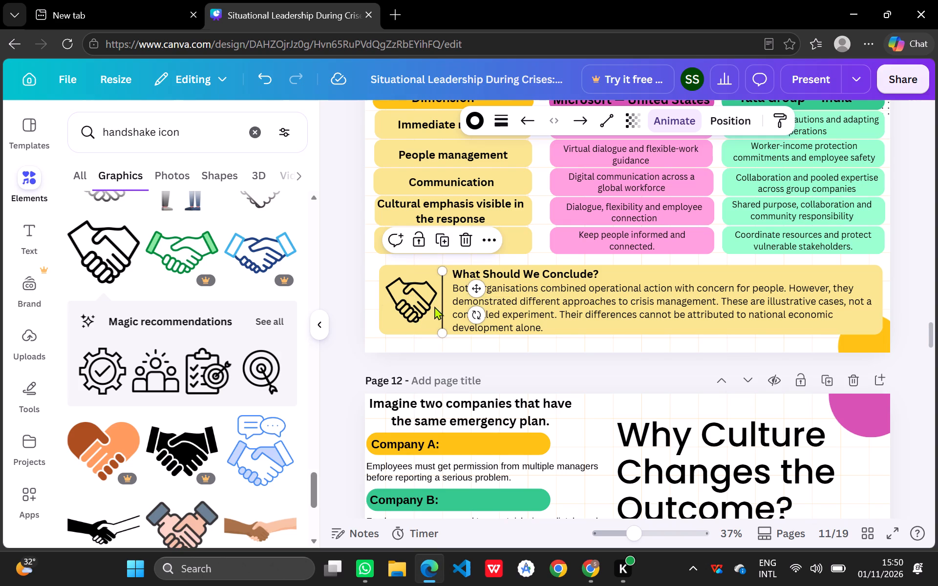
click(431, 312)
Widen the conclusion text box slightly toward the divider line.
click(574, 323)
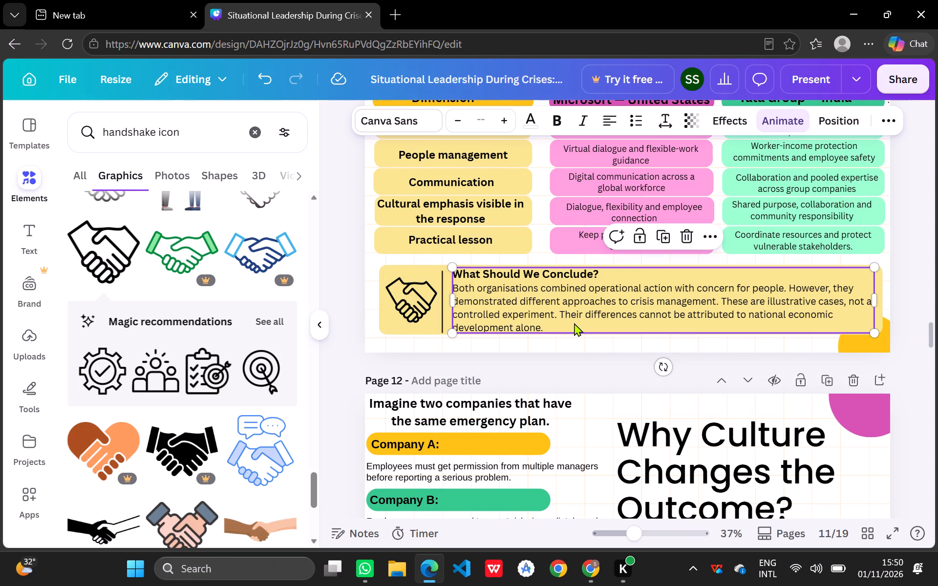
click(560, 237)
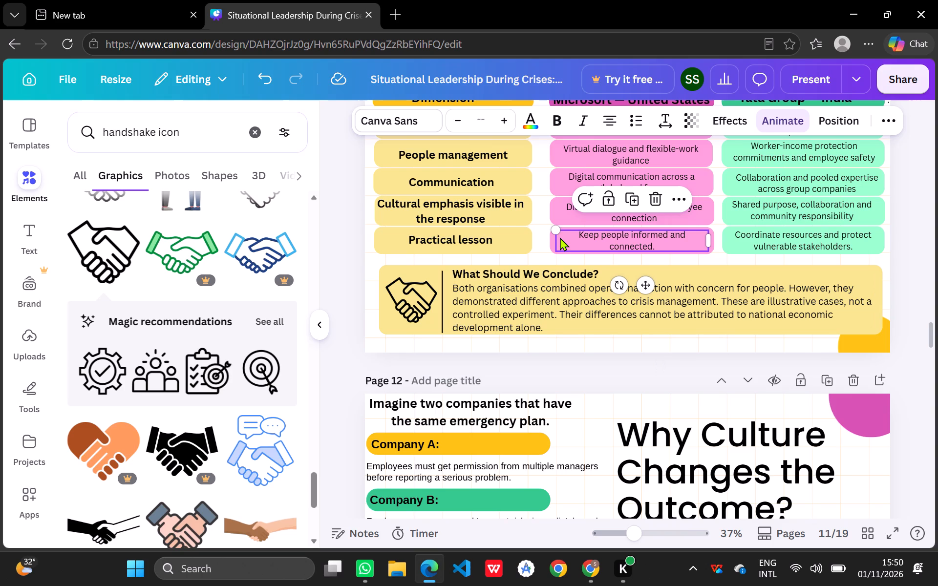
click(472, 275)
click(458, 271)
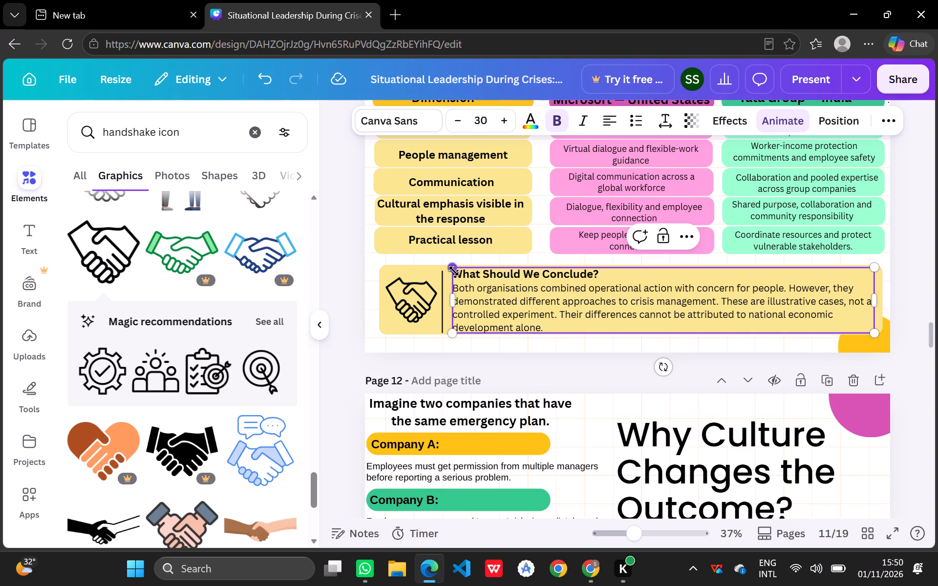
click(451, 304)
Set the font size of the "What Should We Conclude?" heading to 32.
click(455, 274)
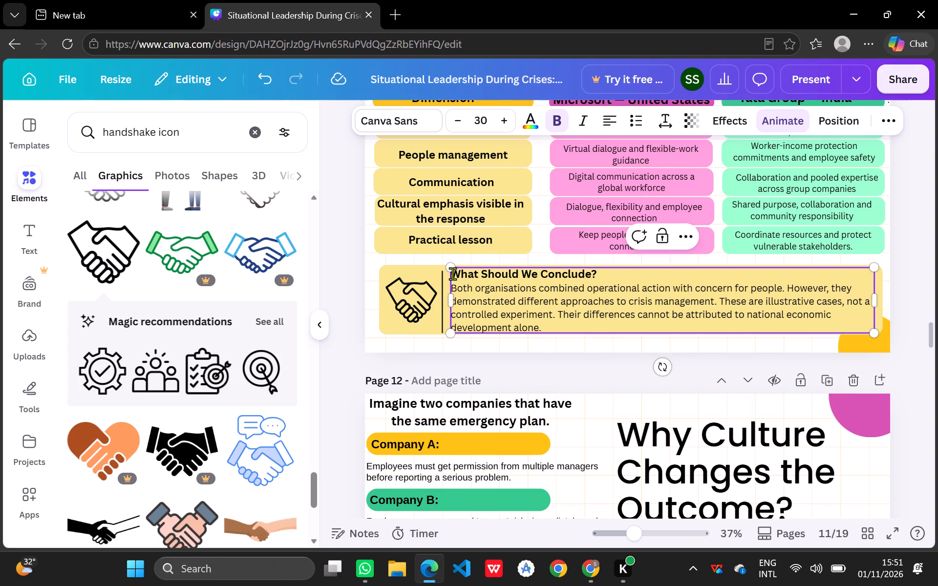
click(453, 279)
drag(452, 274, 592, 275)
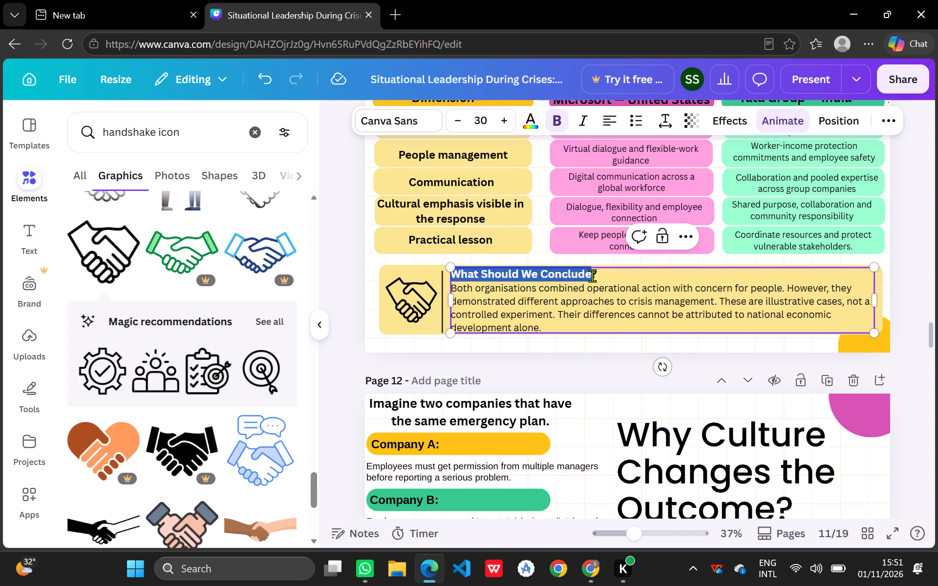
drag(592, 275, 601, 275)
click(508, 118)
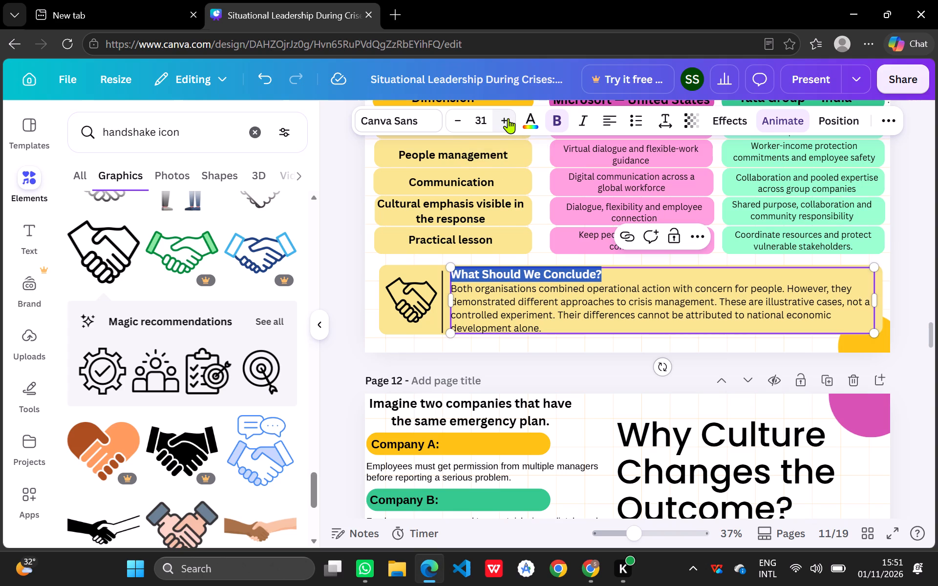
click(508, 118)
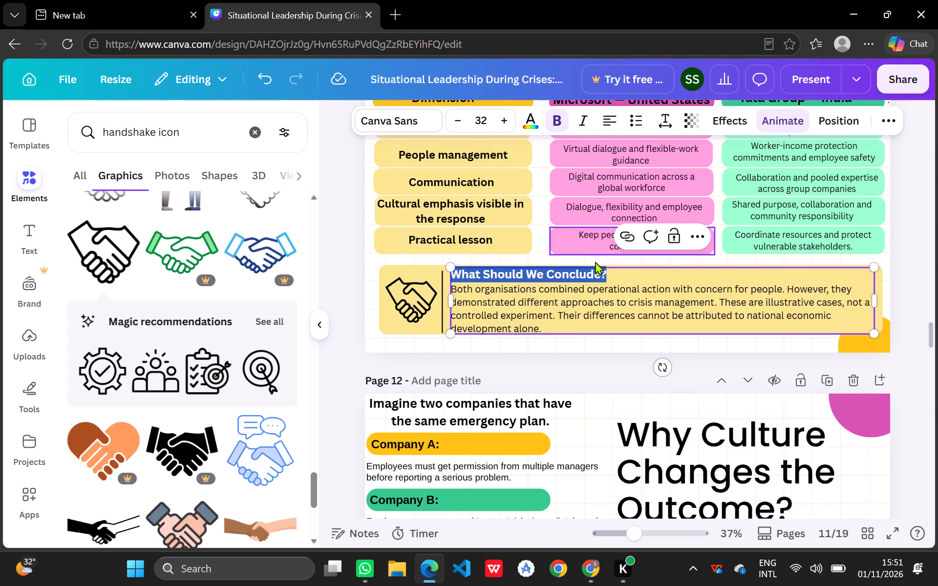
Set the font size of the "What Should We Conclude?" heading to 28.
click(596, 302)
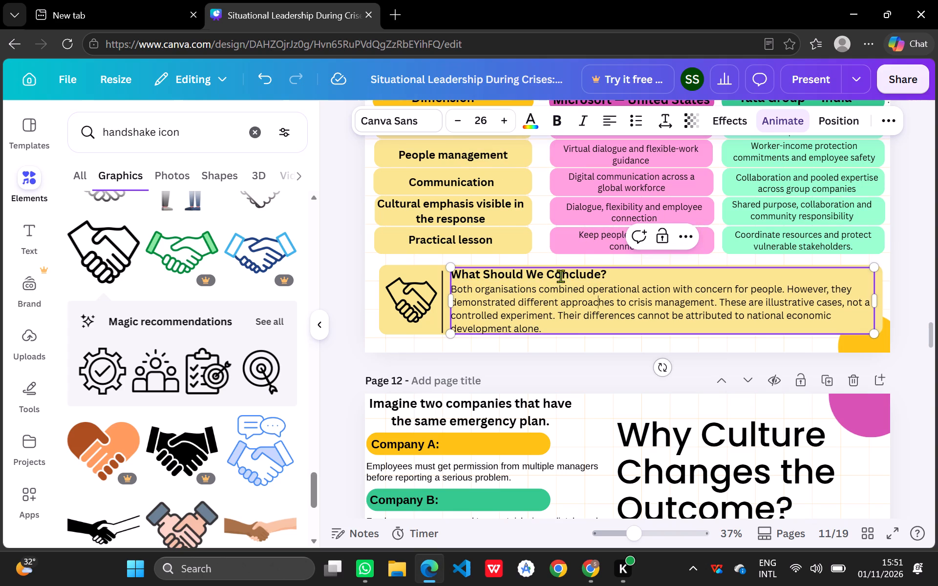
drag(613, 277, 478, 279)
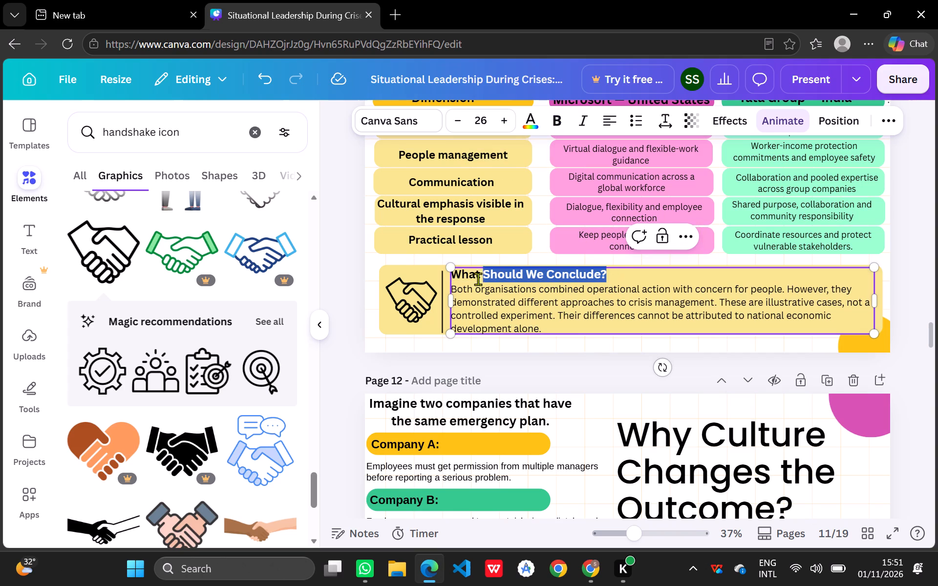
drag(478, 279, 454, 275)
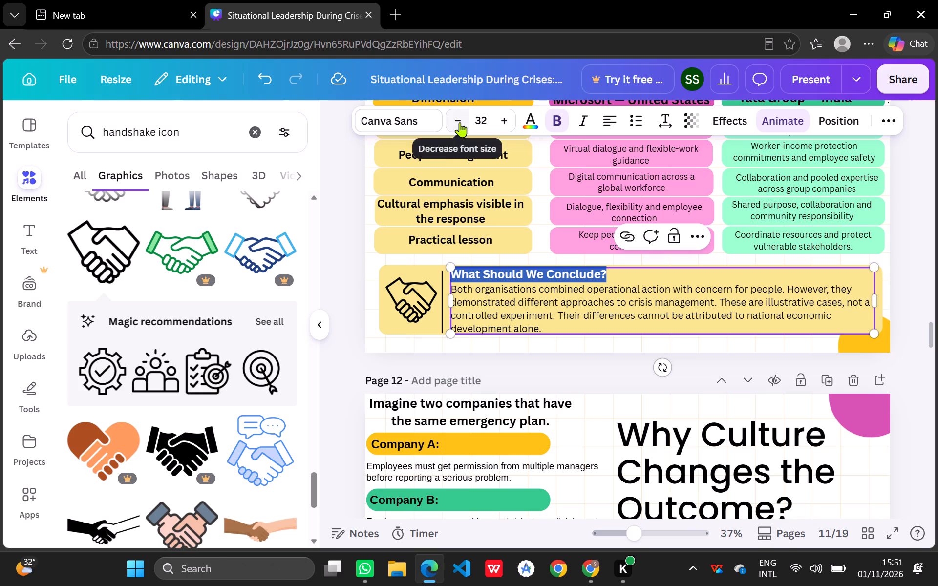
double_click(460, 122)
click(460, 122)
click(460, 122)
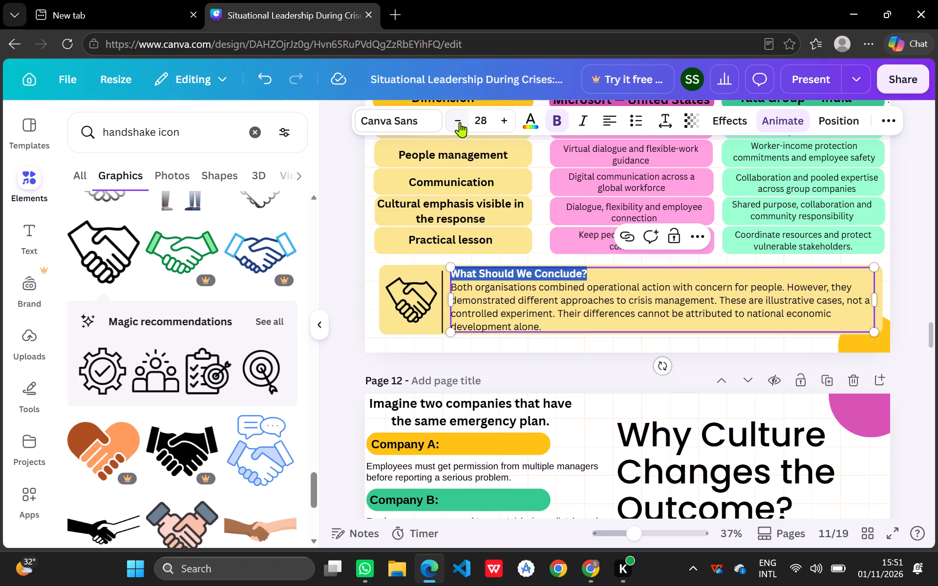
click(540, 253)
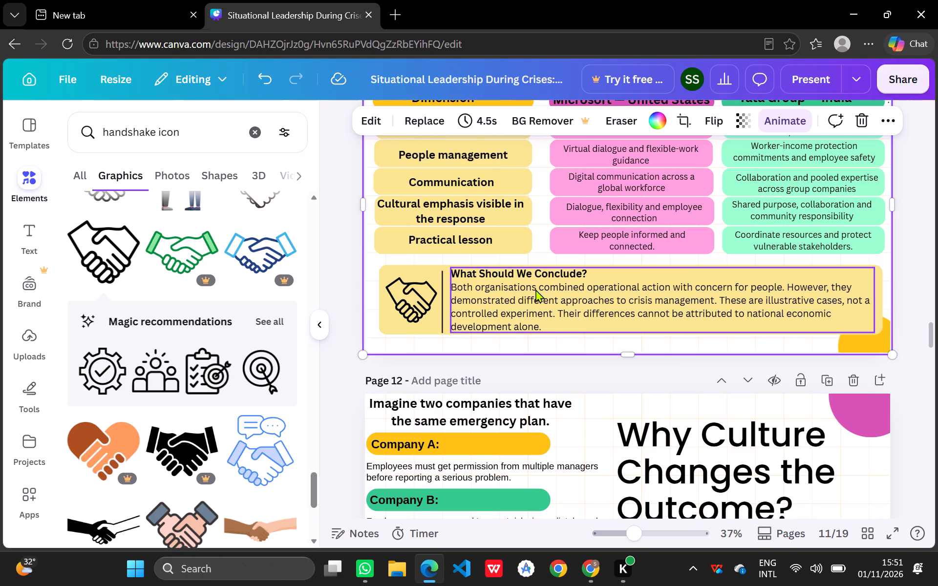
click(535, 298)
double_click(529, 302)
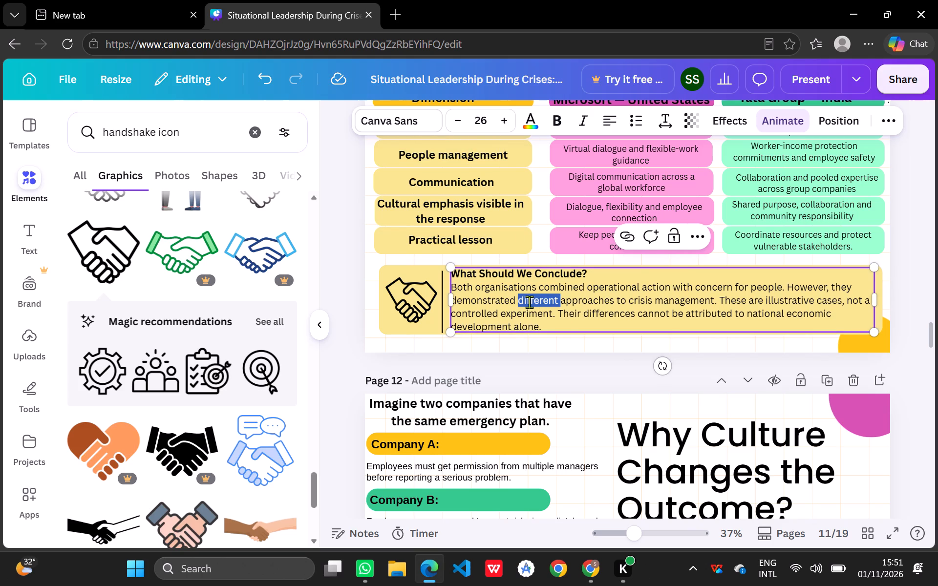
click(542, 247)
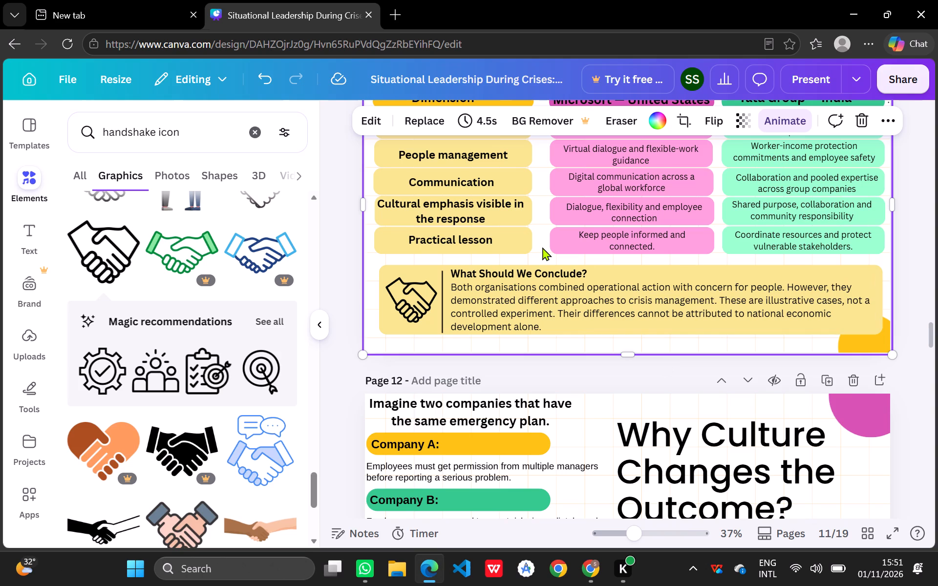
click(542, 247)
Copy the green circle behind the illustration on page 7 and paste it onto page 11.
scroll(542, 247, up, 1)
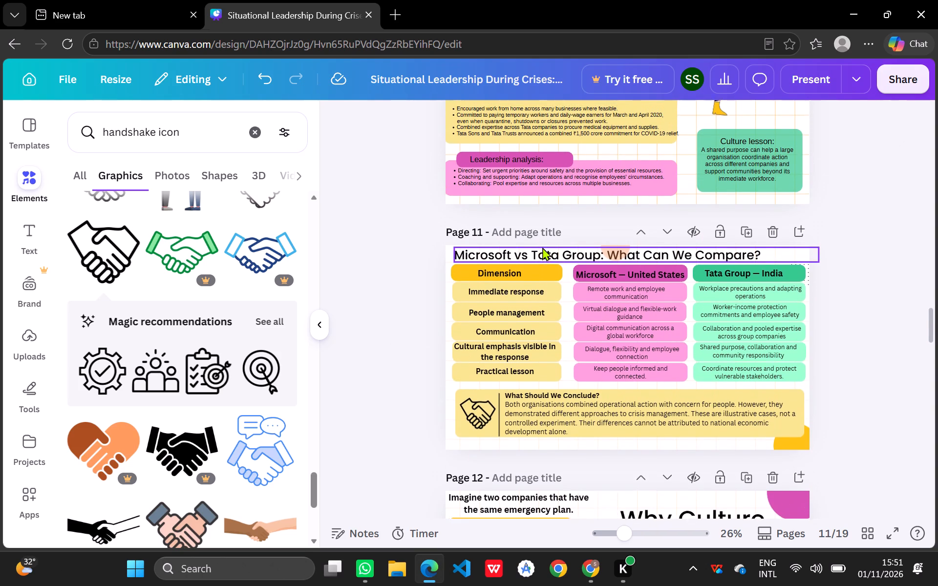
scroll(542, 247, up, 1)
click(627, 188)
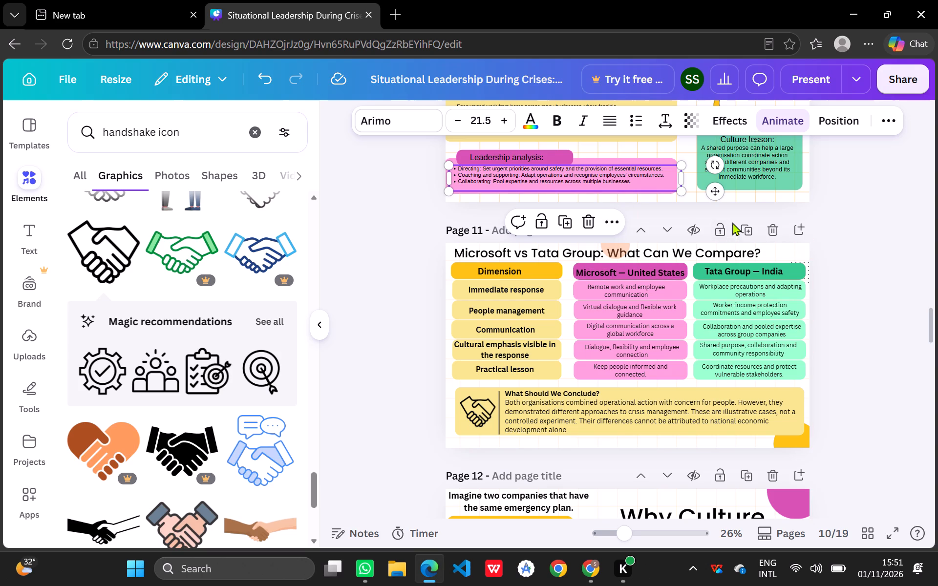
scroll(781, 187, up, 2)
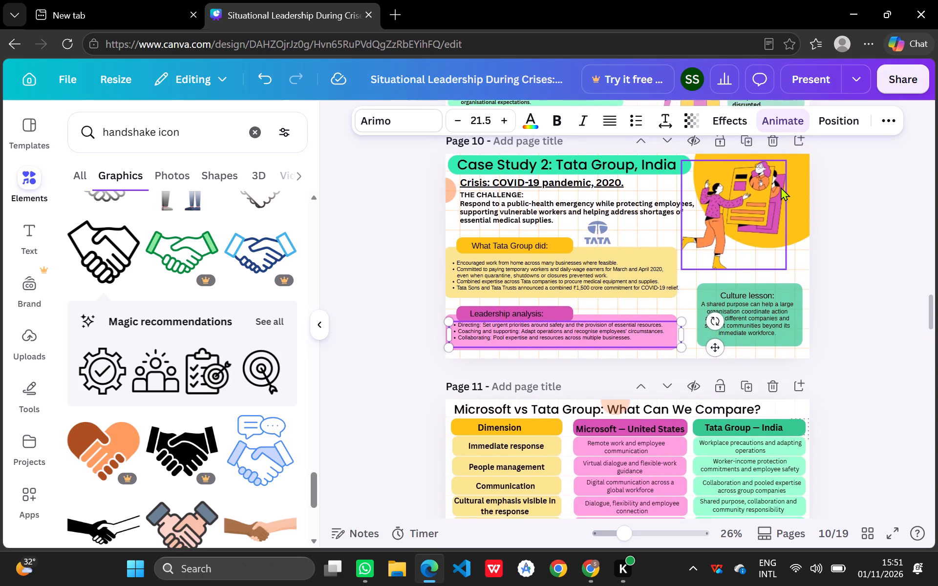
scroll(781, 187, up, 5)
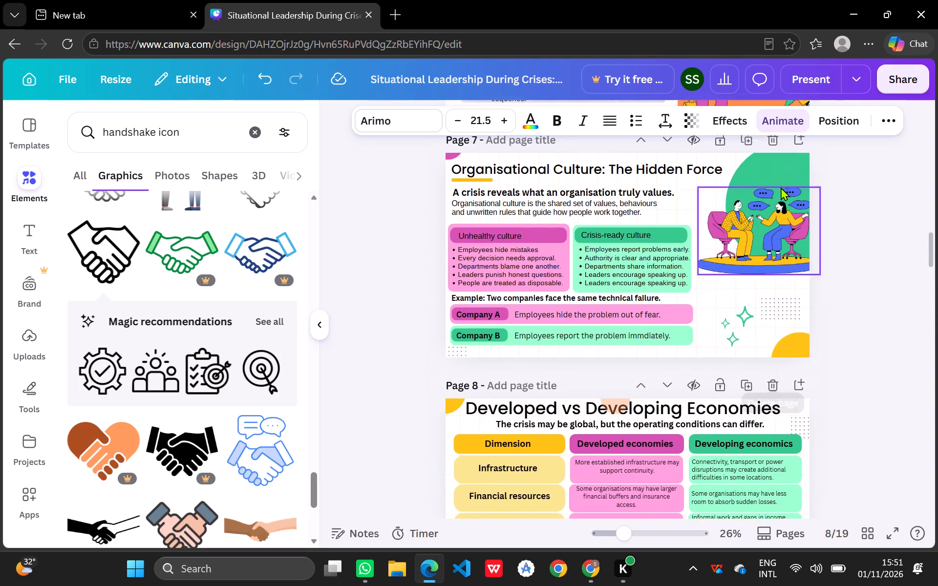
scroll(781, 187, up, 1)
scroll(779, 246, up, 2)
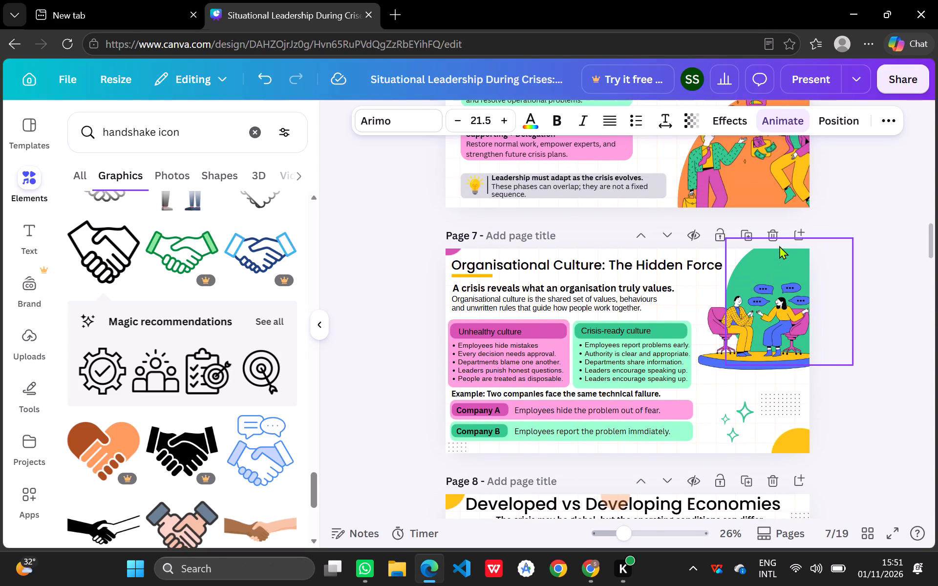
scroll(779, 246, up, 1)
click(774, 299)
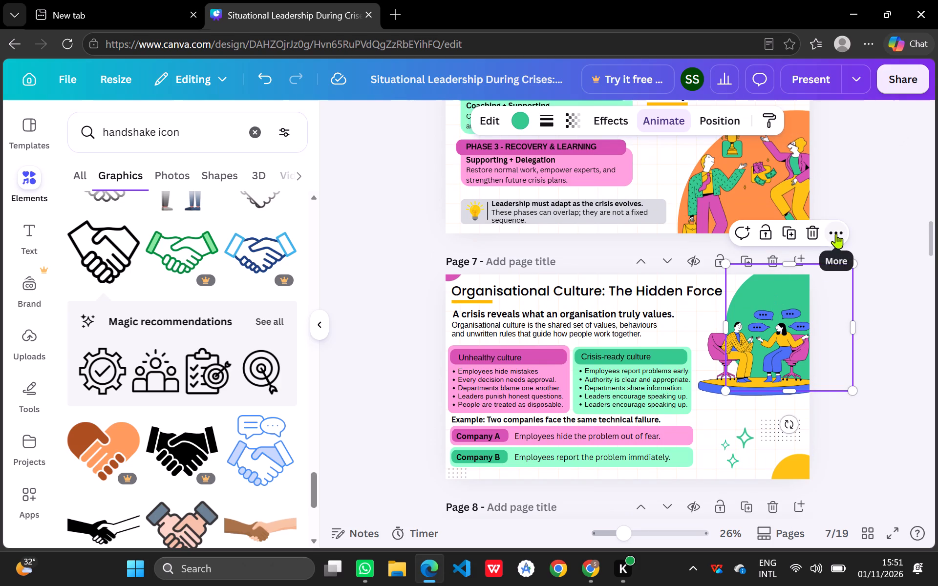
click(836, 233)
click(795, 270)
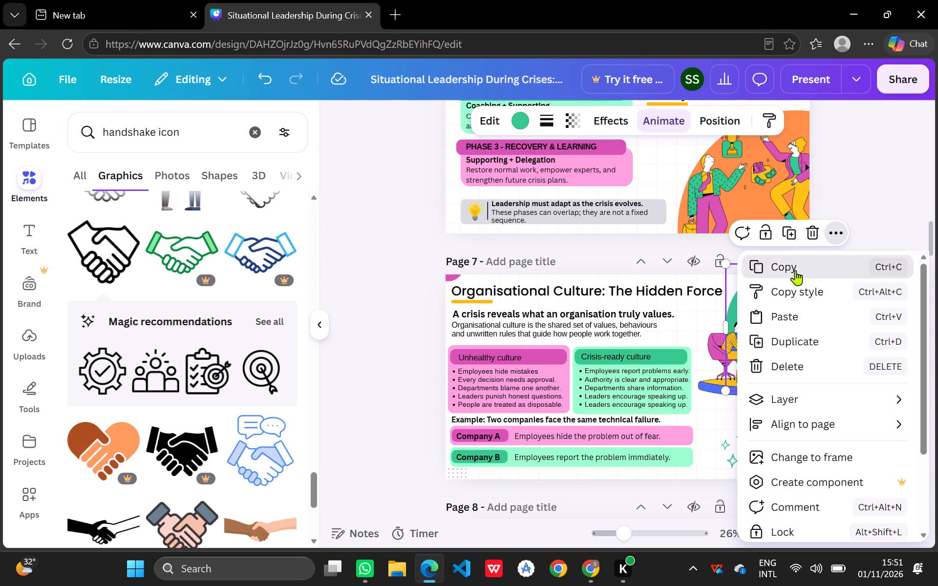
scroll(662, 342, down, 7)
scroll(662, 342, up, 1)
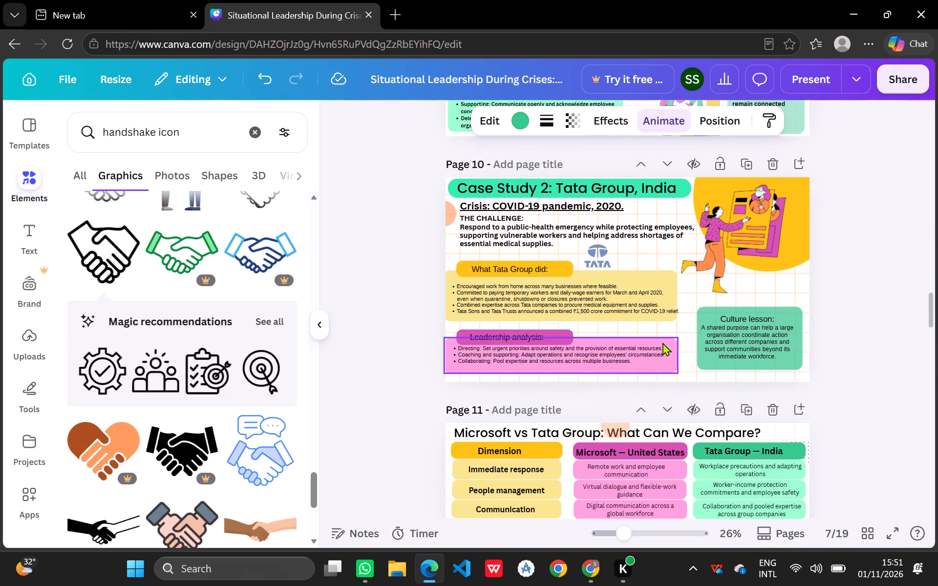
scroll(628, 329, down, 3)
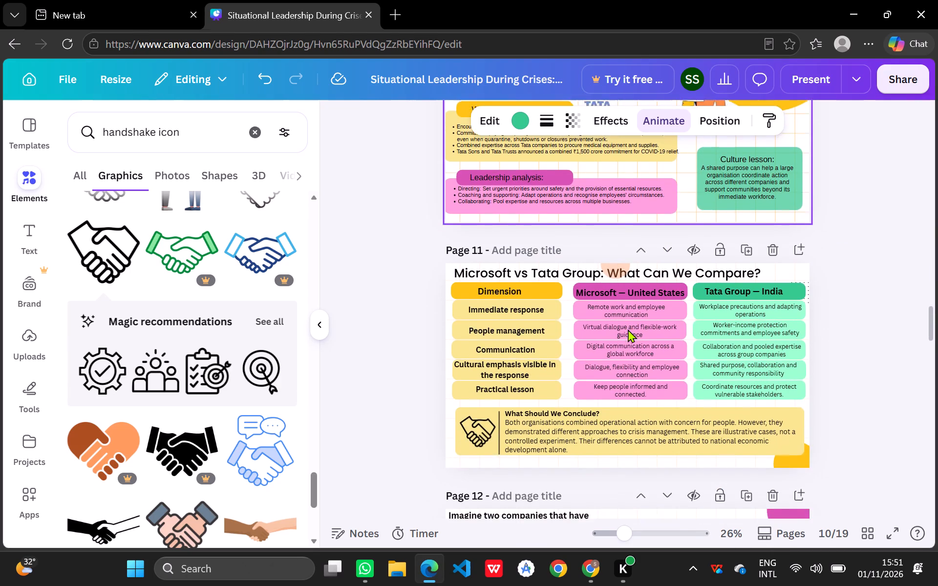
scroll(628, 329, down, 2)
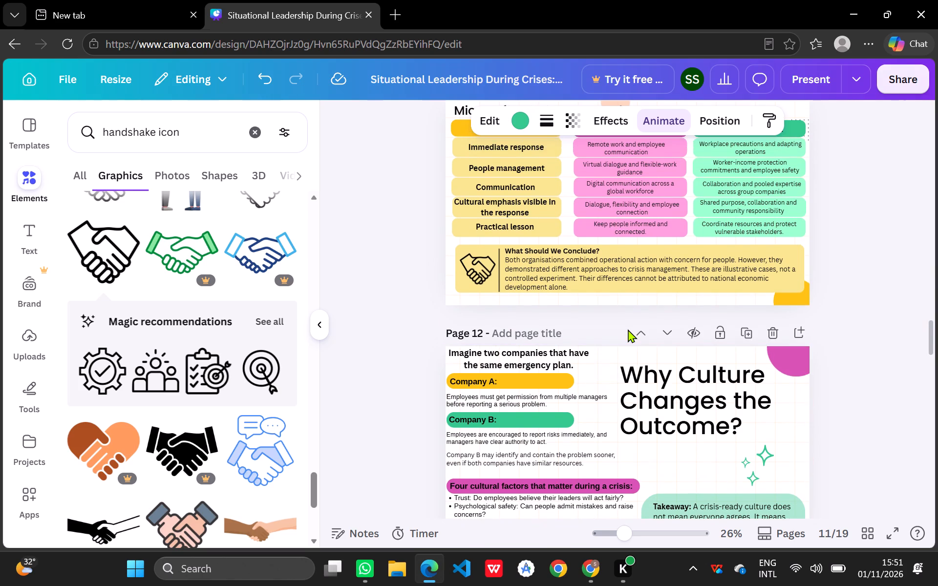
click(496, 299)
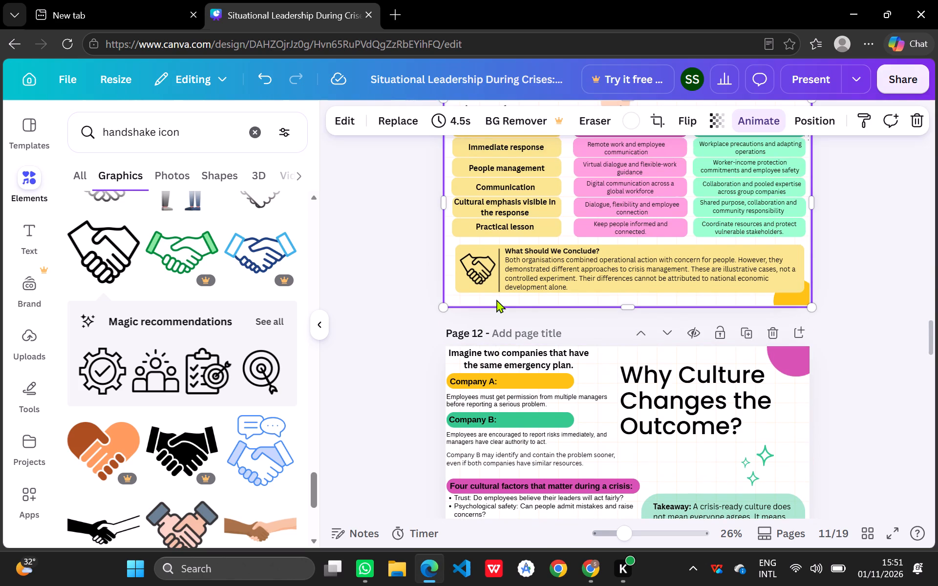
key(ctrl+v)
Shrink the pasted green circle and centre it on page 11's bottom-left corner so only a small quarter circle shows.
drag(793, 173, 427, 337)
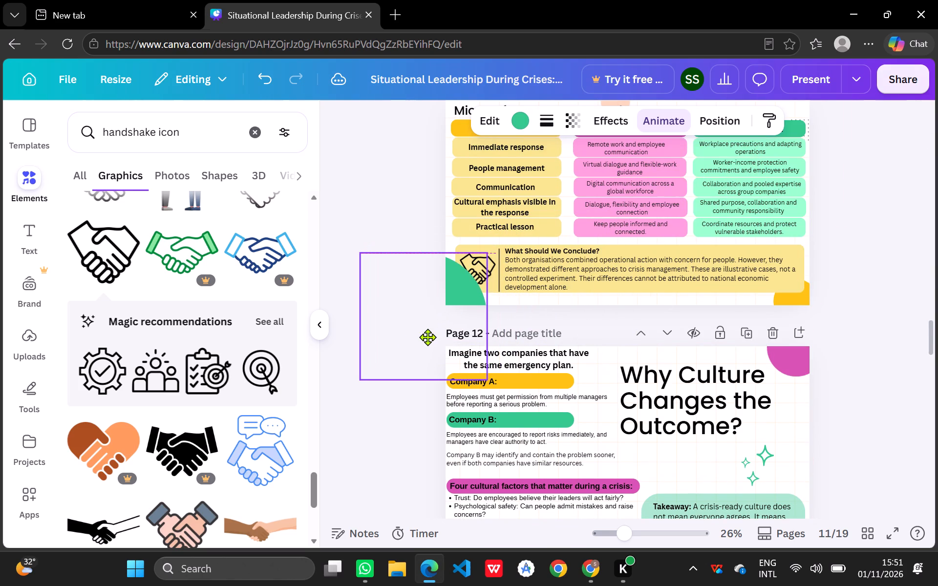
drag(427, 337, 471, 318)
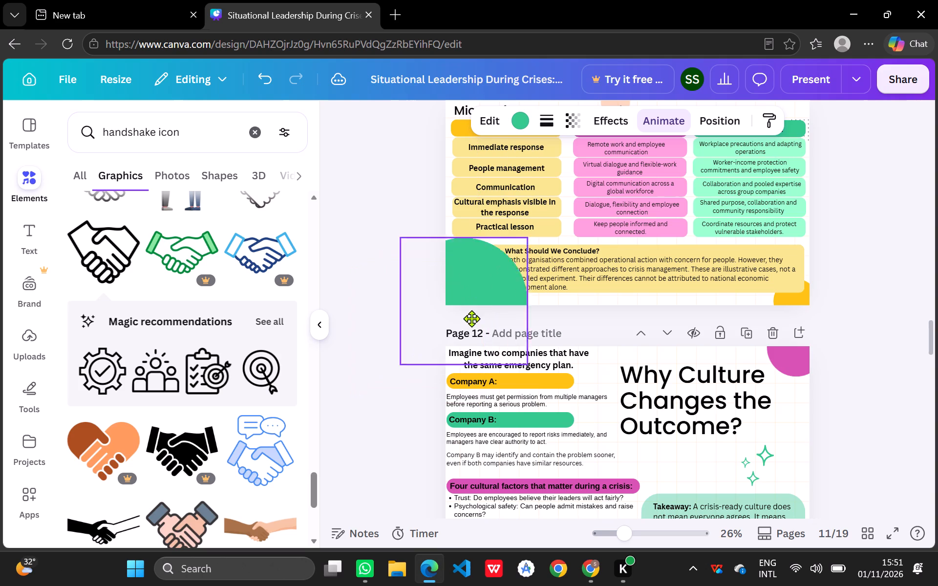
drag(471, 318, 552, 267)
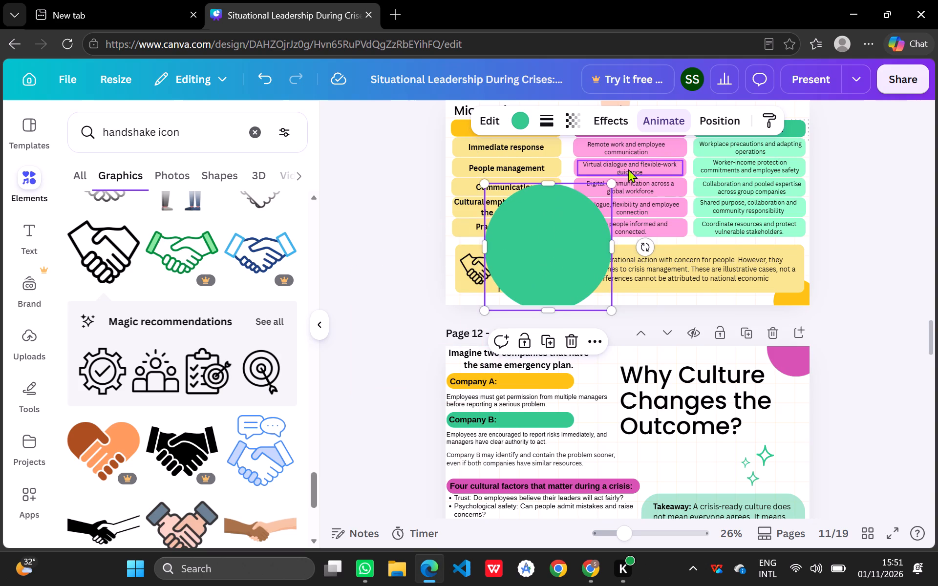
click(613, 183)
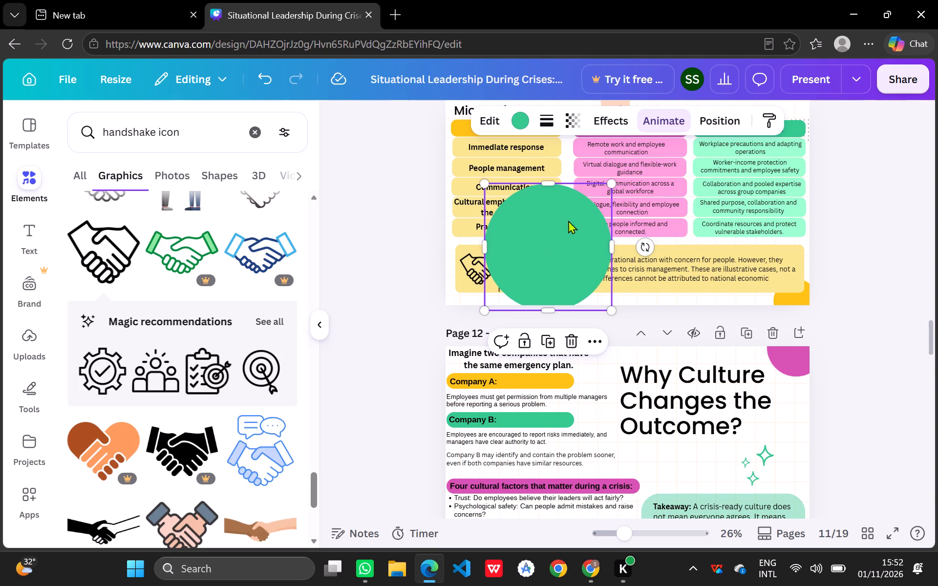
drag(609, 183, 517, 266)
drag(505, 292, 449, 308)
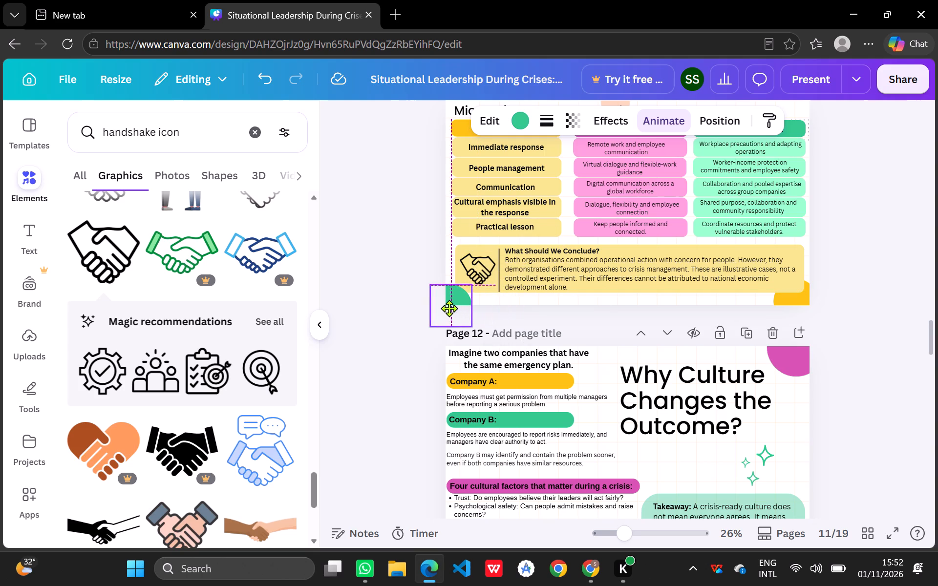
drag(449, 308, 446, 303)
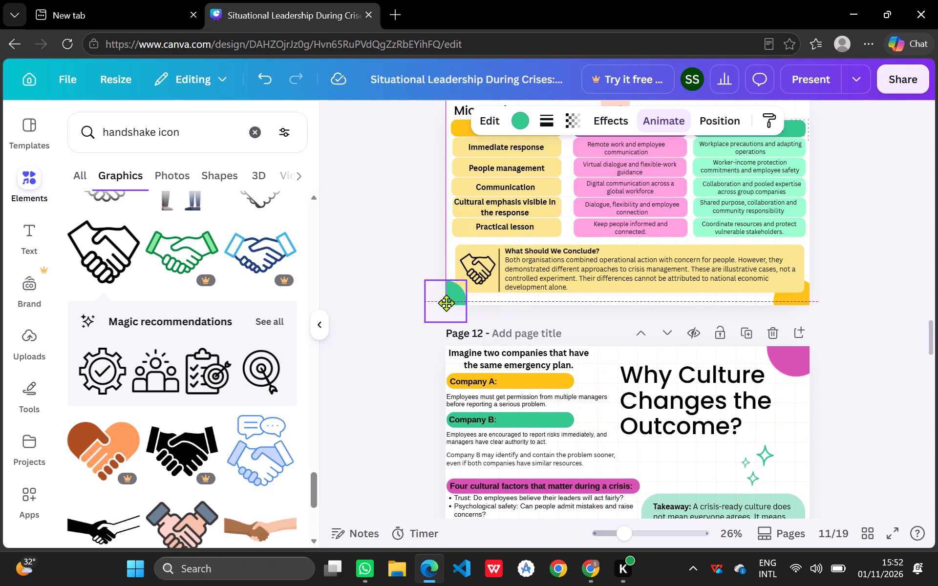
drag(446, 303, 448, 302)
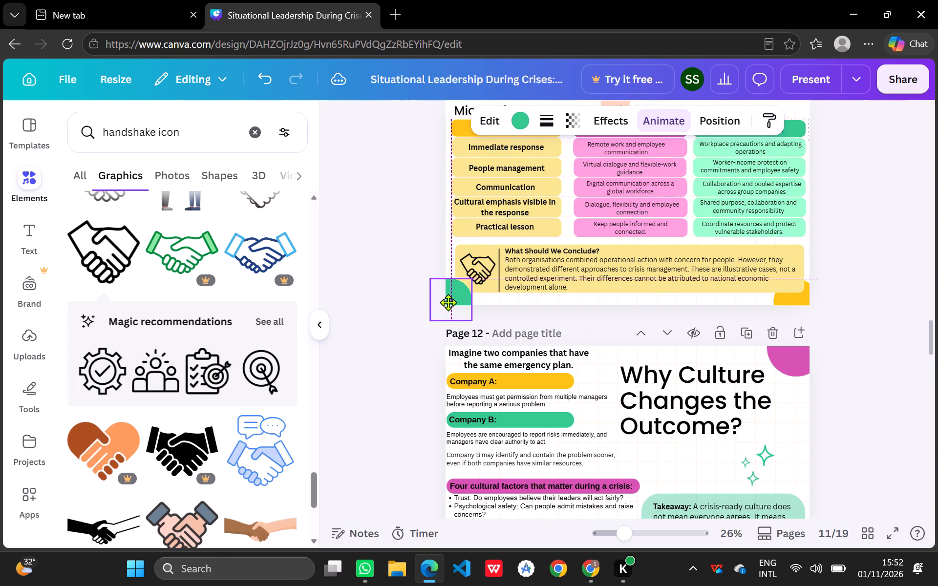
drag(448, 302, 447, 301)
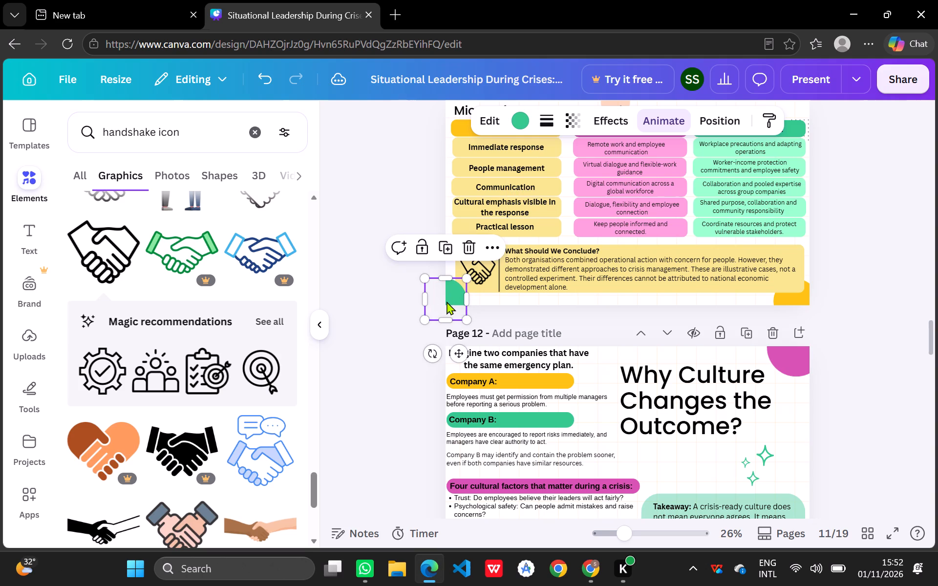
Move the faint orange circle from behind "What" in page 11's title along the top edge to the title's end.
scroll(682, 191, up, 1)
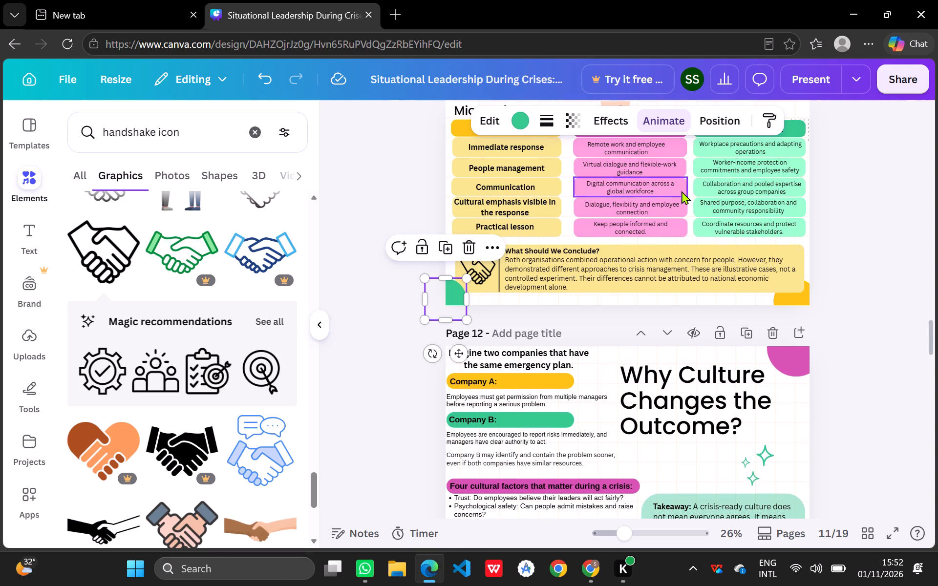
scroll(682, 191, up, 1)
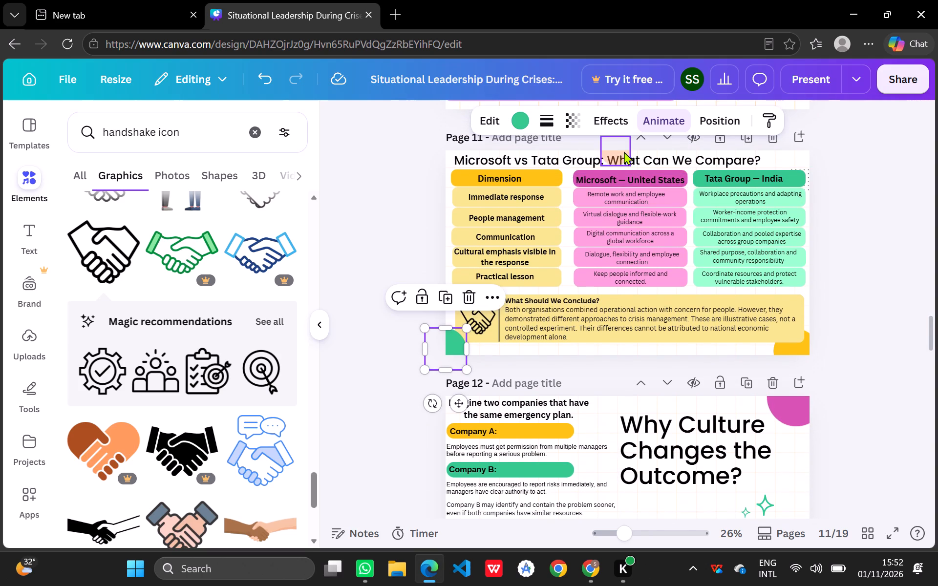
click(618, 151)
drag(618, 151, 697, 151)
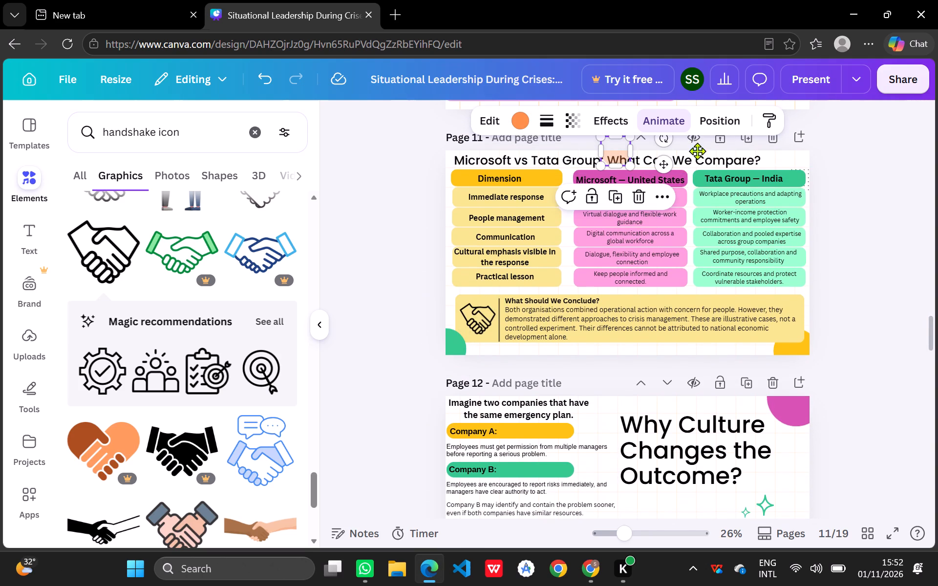
drag(697, 151, 768, 146)
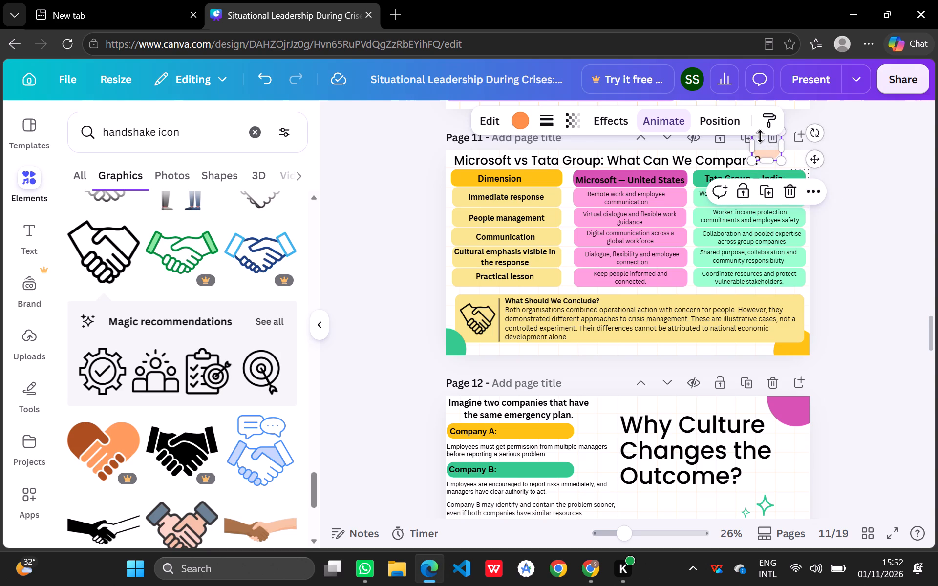
Set the orange circle's transparency value to 100.
click(568, 122)
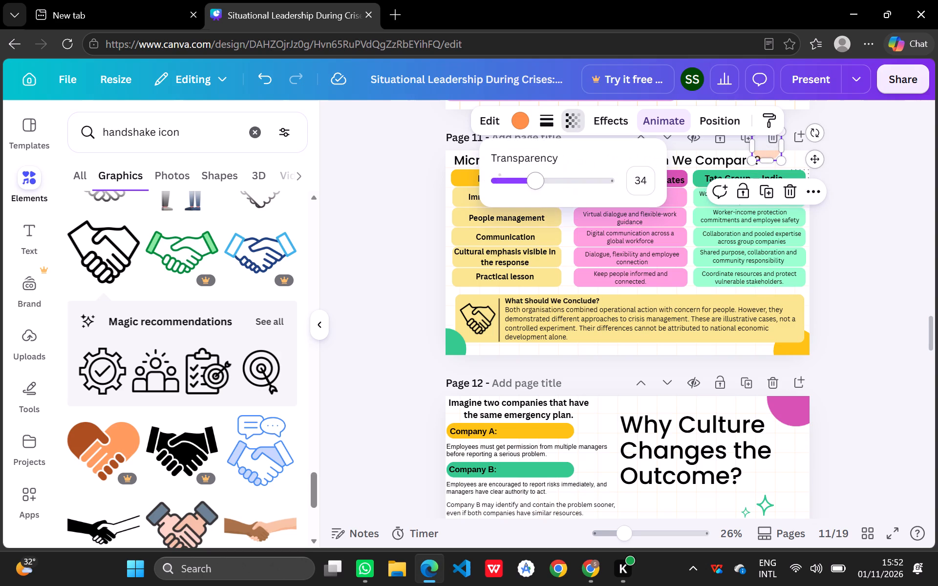
drag(535, 180, 581, 182)
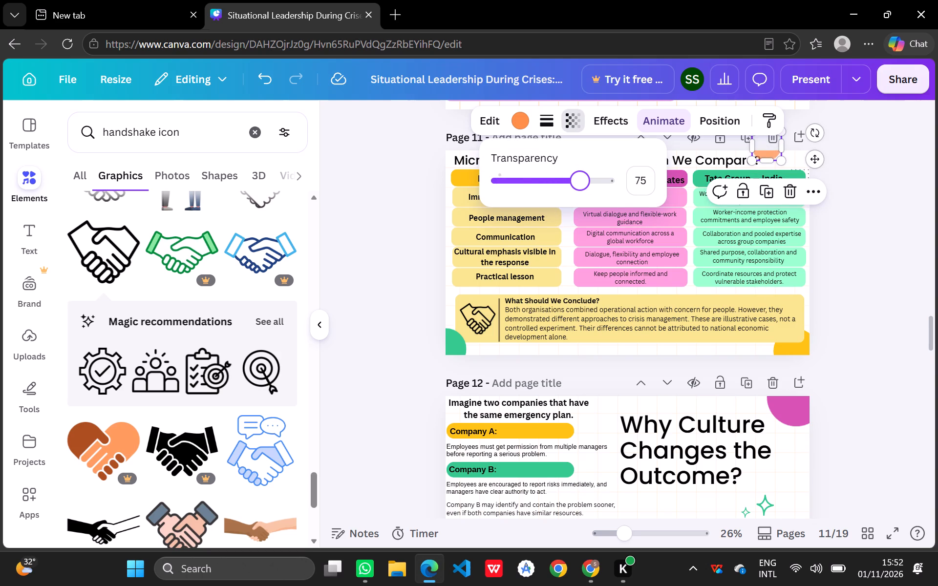
drag(581, 182, 617, 181)
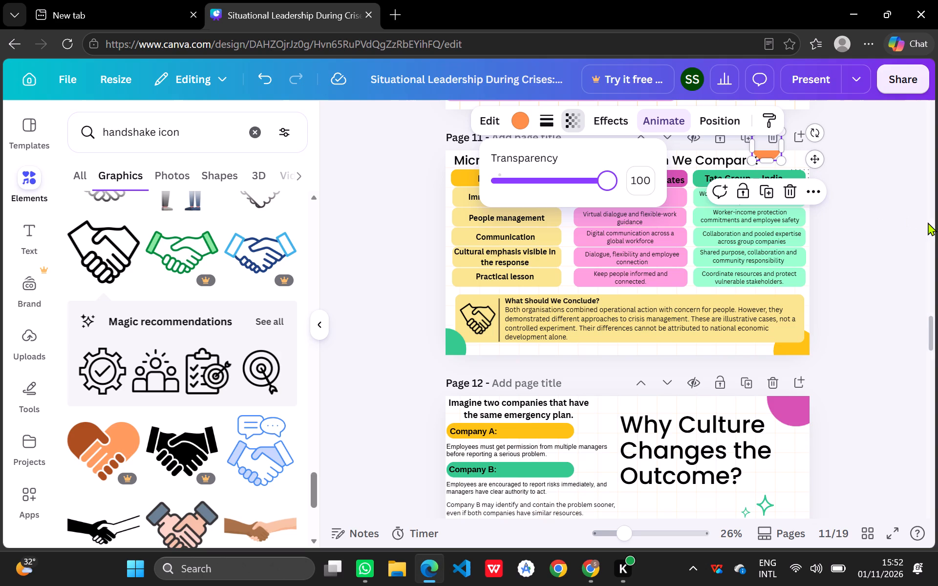
click(896, 226)
click(866, 245)
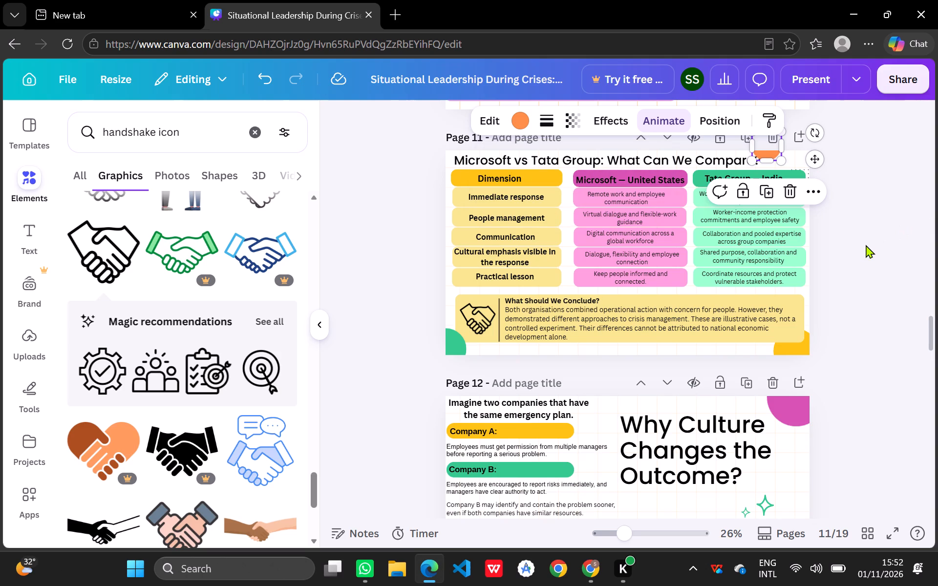
Nudge the orange circle further right and slightly up along page 11's top edge, clear of the title's question mark.
drag(771, 153, 780, 153)
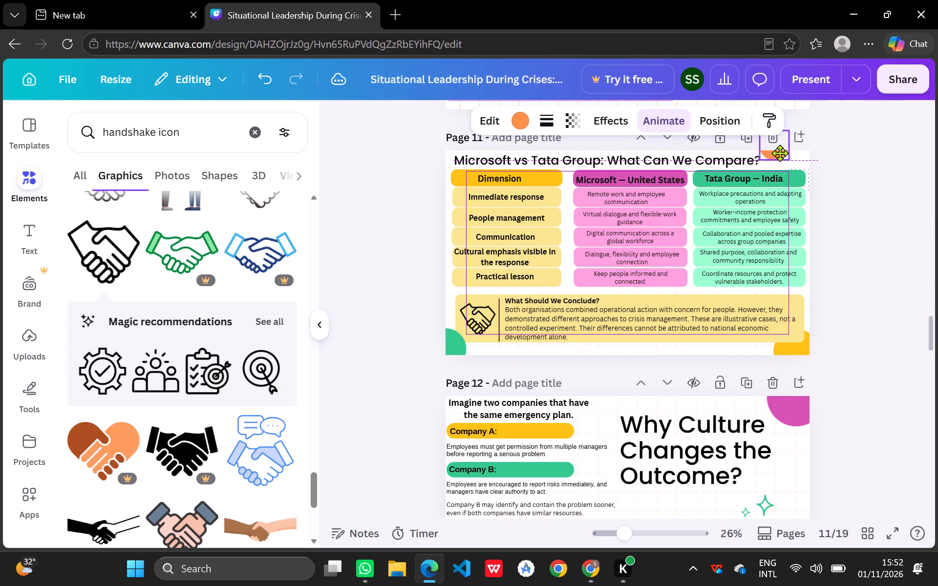
drag(780, 153, 783, 151)
click(783, 151)
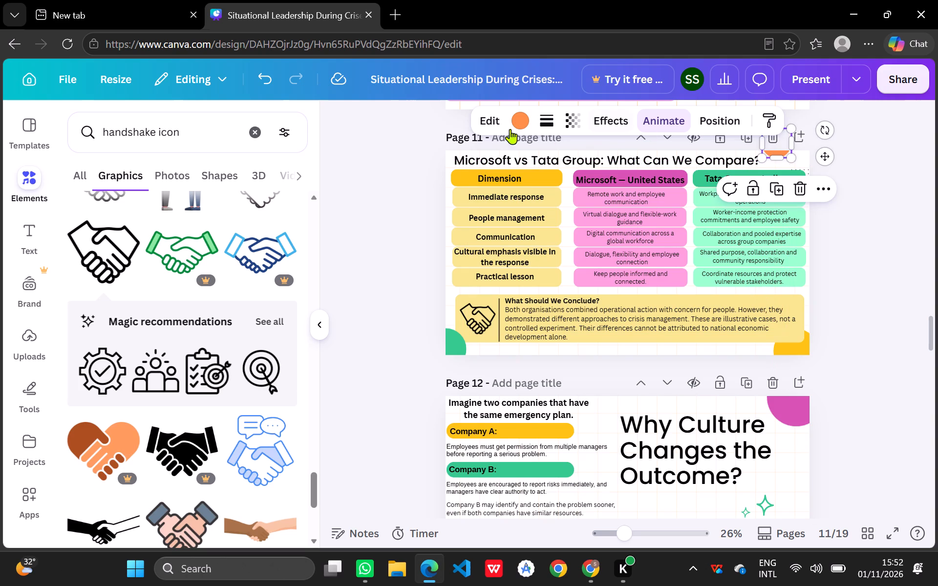
Set the font size of the "Microsoft vs Tata Group: What Can We Compare?" title to 50.
click(456, 157)
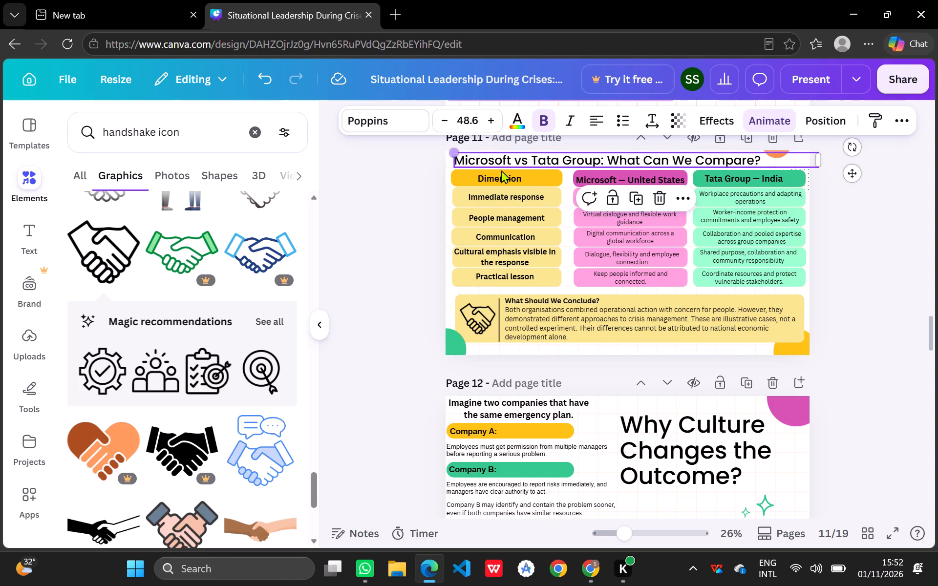
click(478, 118)
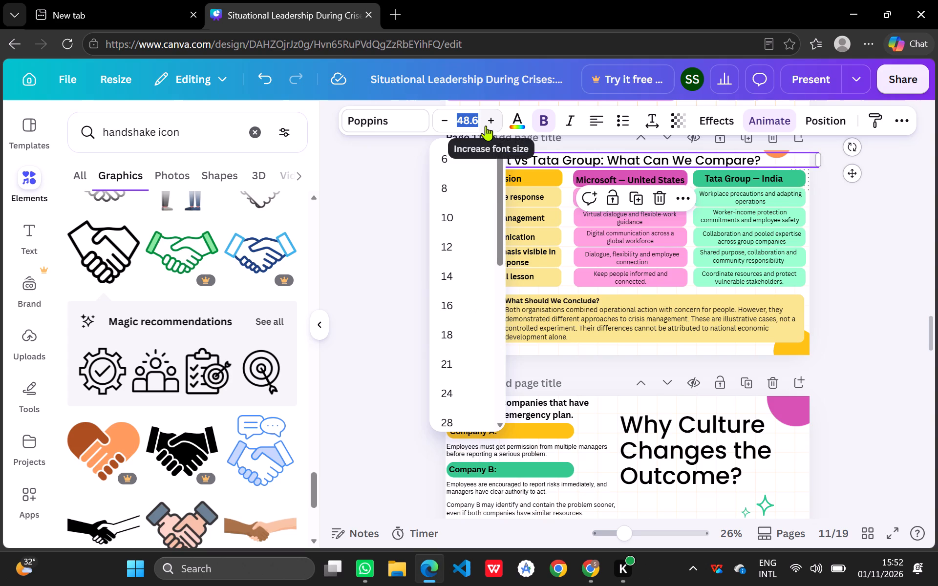
text(50)
key(Return)
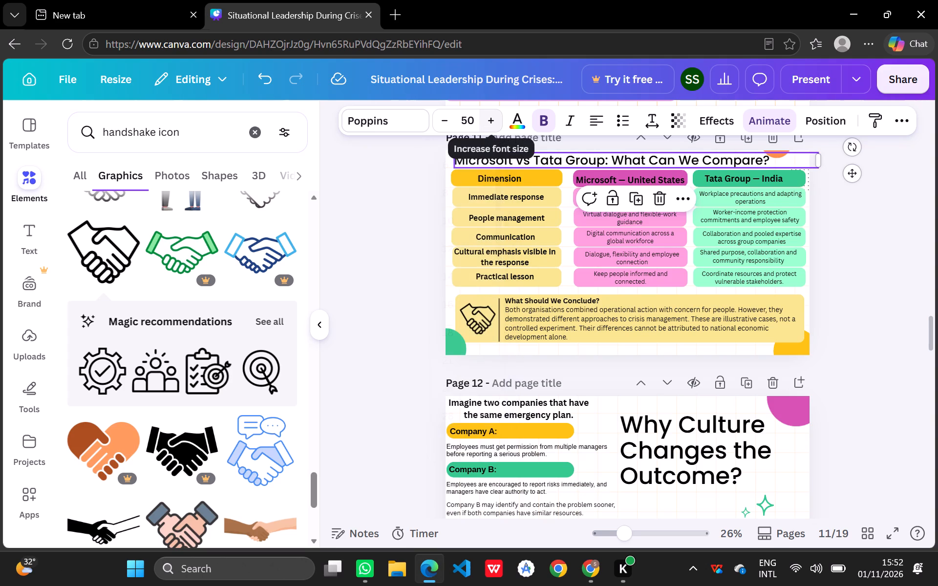
click(884, 262)
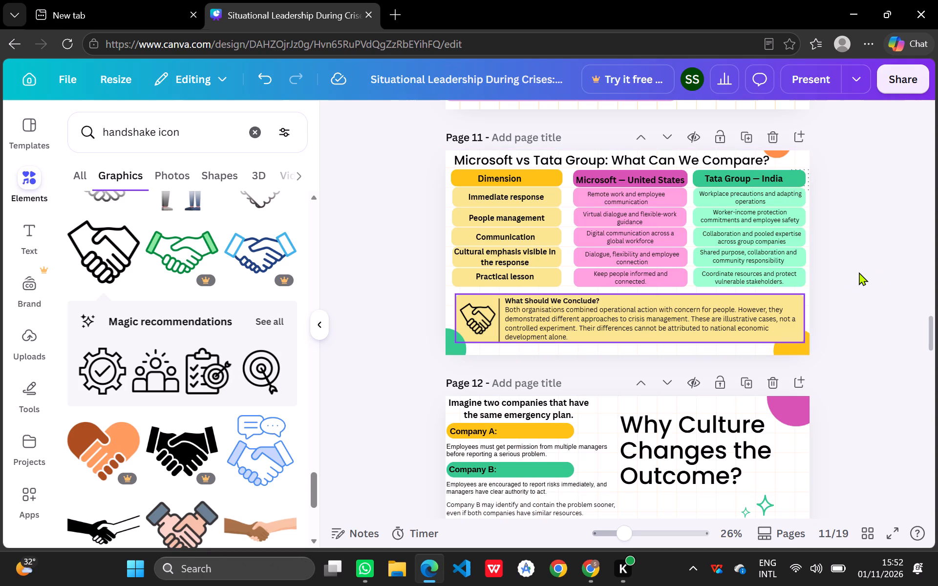
Underline page 11's title "Microsoft vs Tata Group: What Can We Compare?".
scroll(860, 279, up, 4)
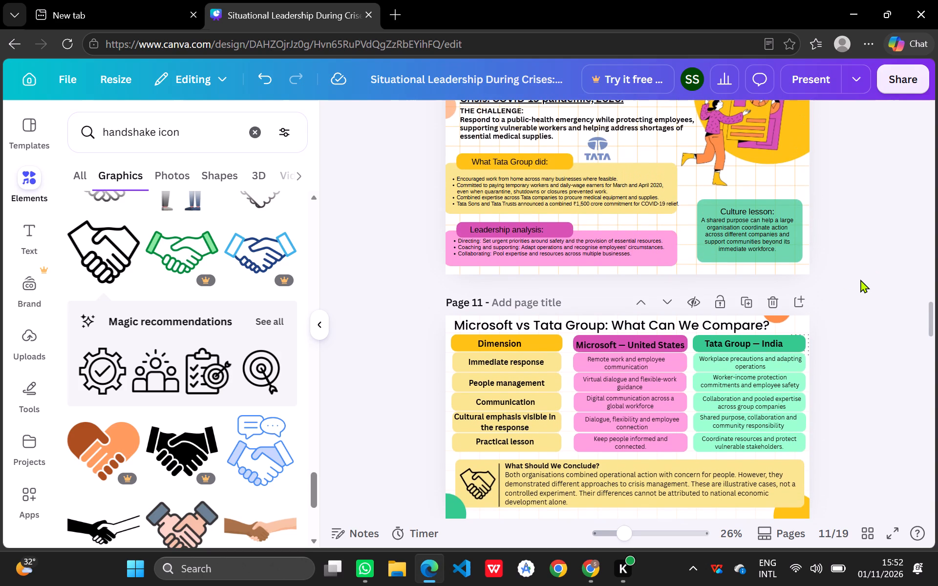
scroll(860, 279, down, 4)
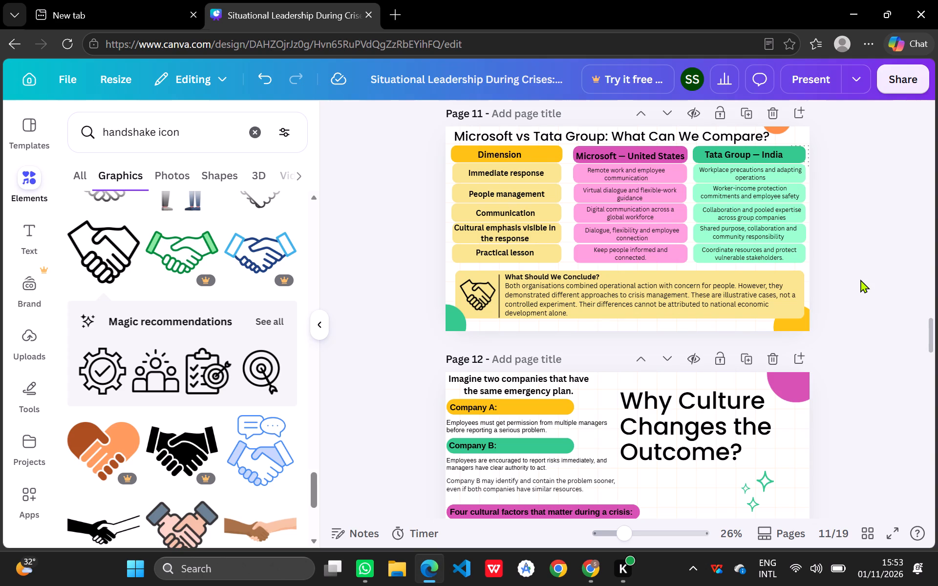
click(455, 132)
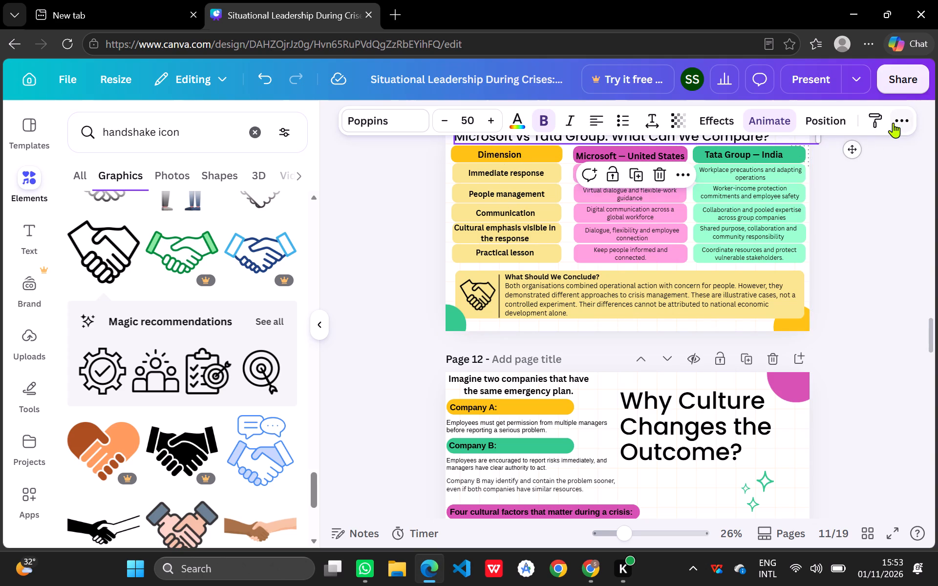
click(893, 123)
click(846, 153)
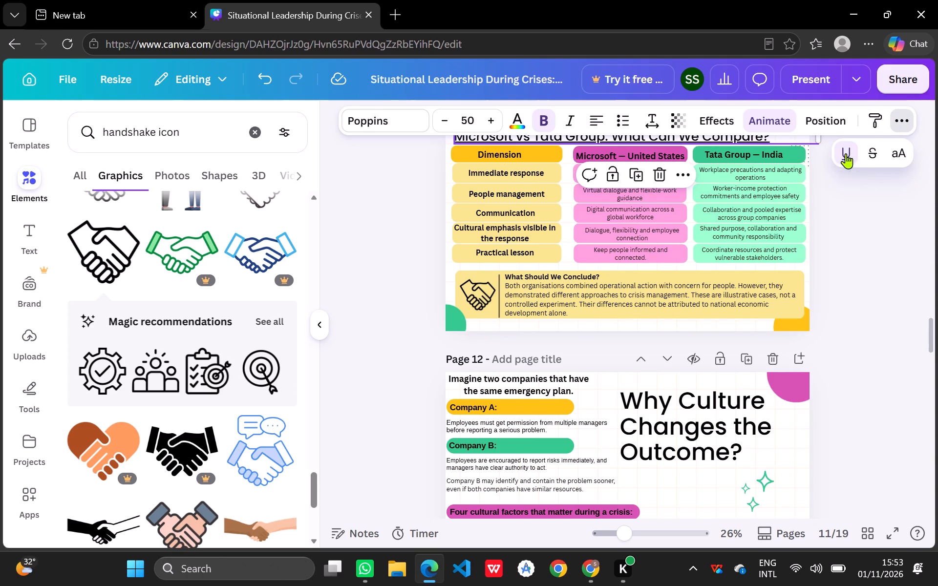
click(864, 248)
click(864, 248)
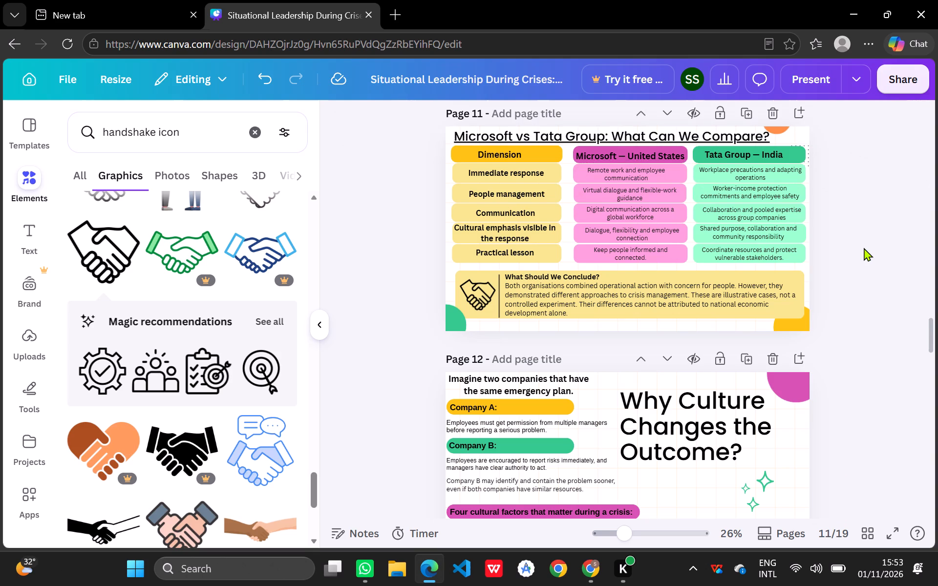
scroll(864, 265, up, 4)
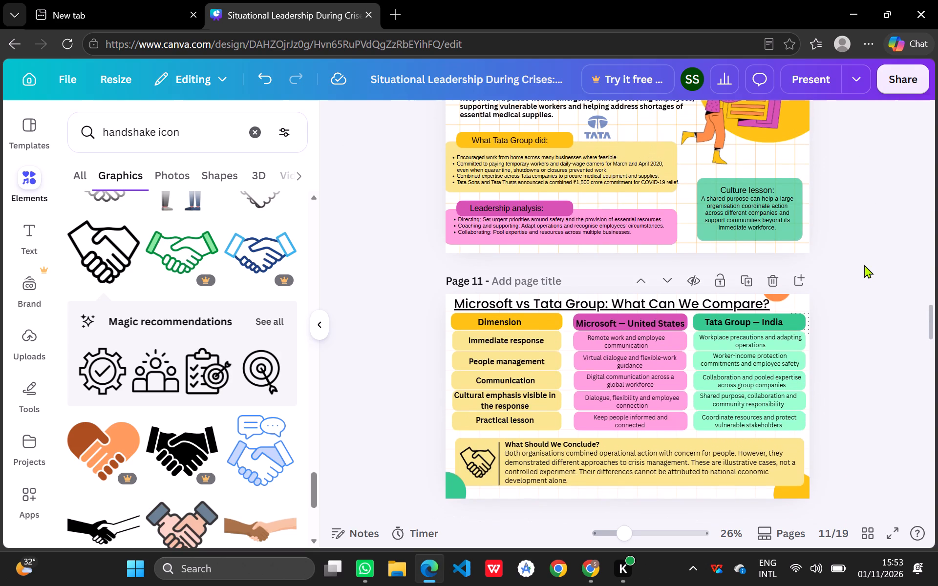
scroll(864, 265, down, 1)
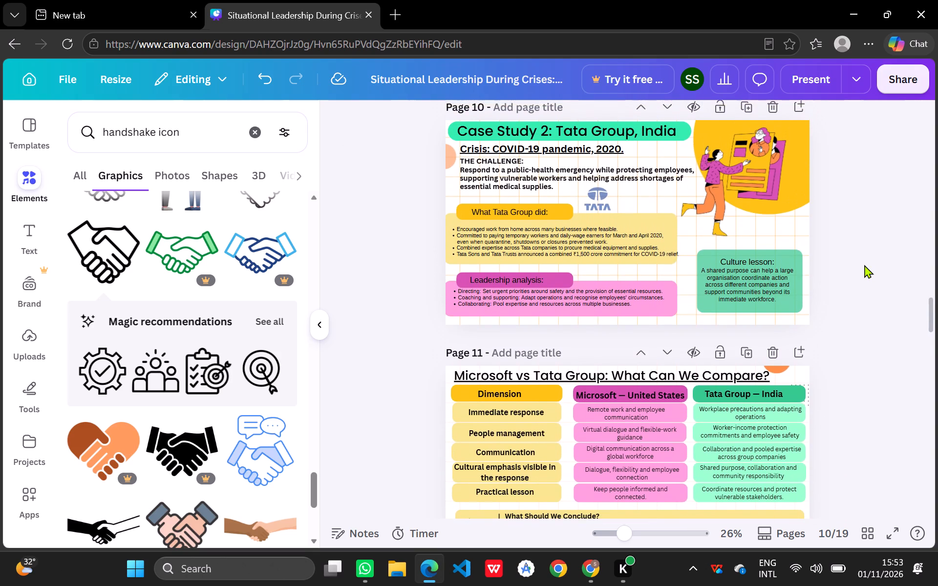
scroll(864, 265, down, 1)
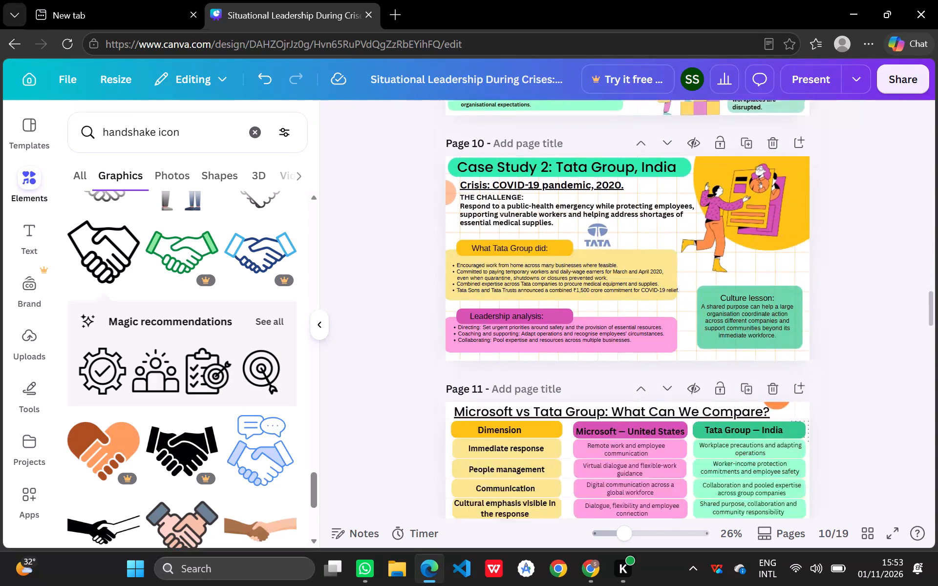
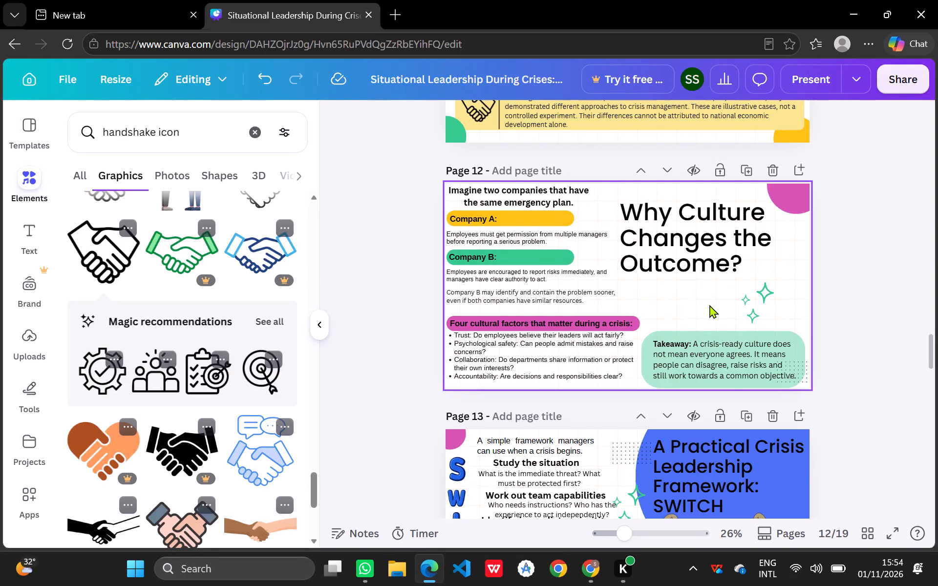
Shift the "Why Culture Changes the Outcome?" title on page 12 slightly toward the slide's right edge.
drag(717, 245, 726, 243)
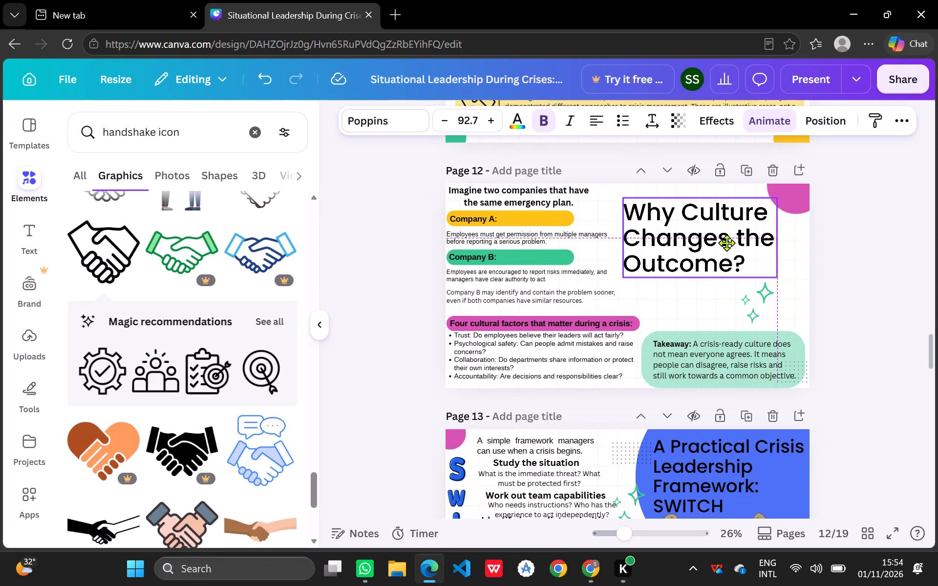
drag(726, 243, 733, 242)
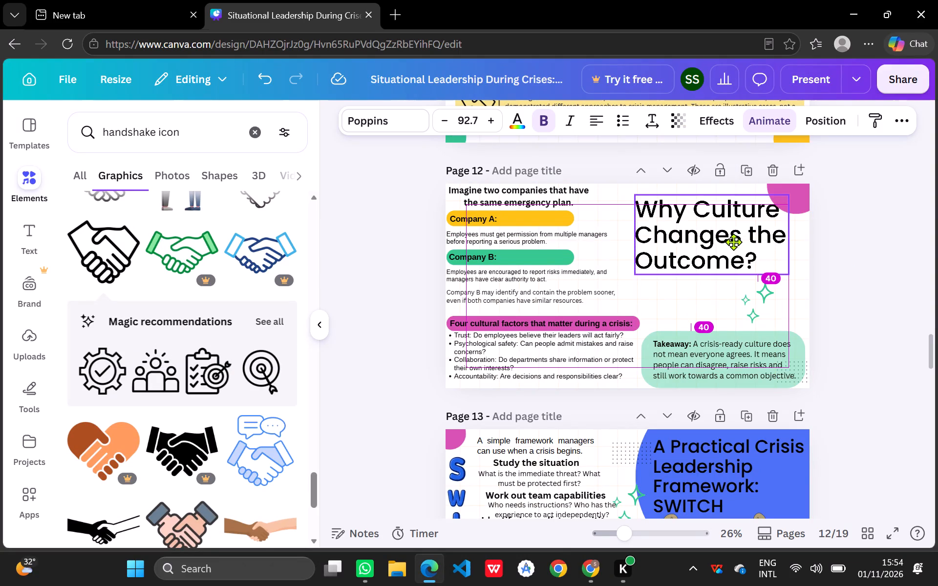
drag(733, 242, 735, 243)
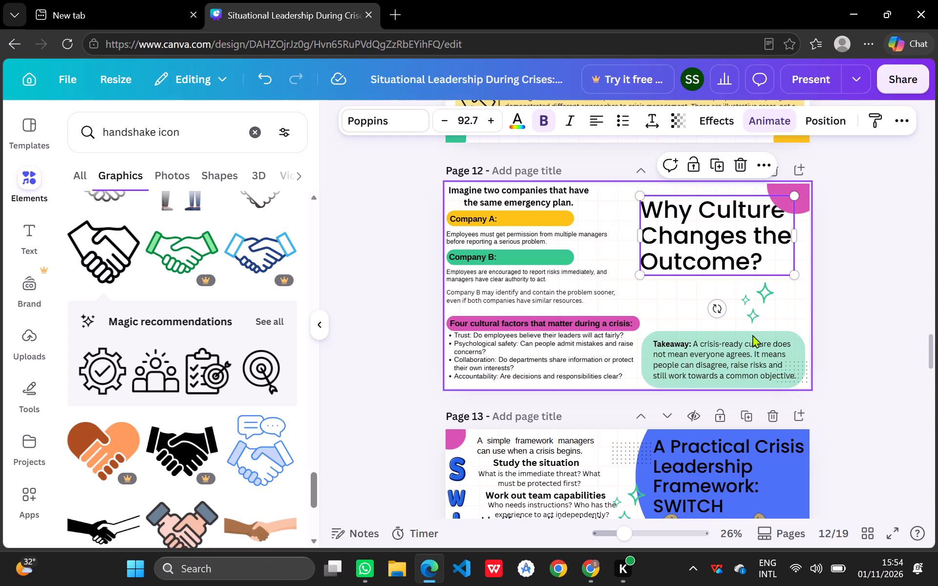
click(787, 304)
Move the "A Practical Crisis Leadership Framework: SWITCH" title on page 13 off the blue circle and over the SWITCH text list.
scroll(607, 207, up, 1)
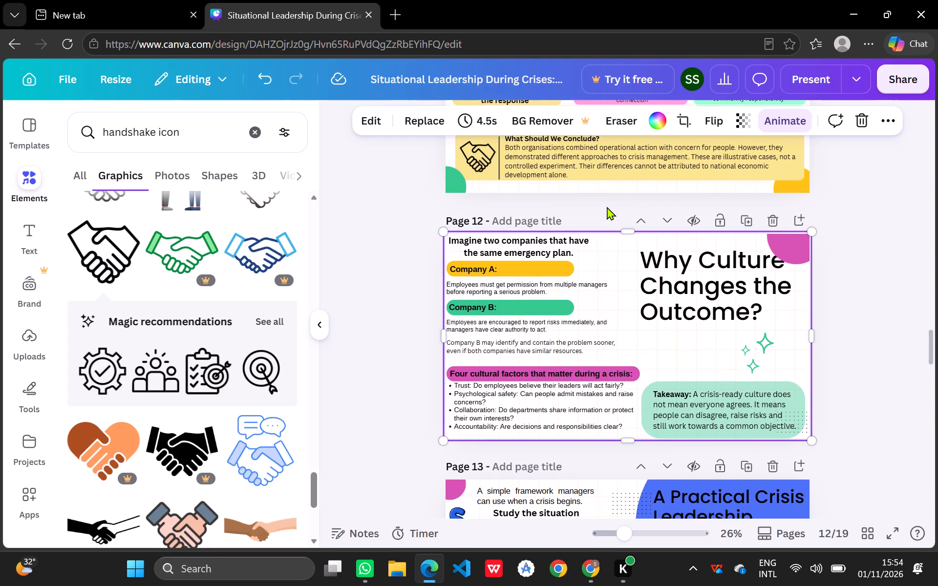
click(544, 246)
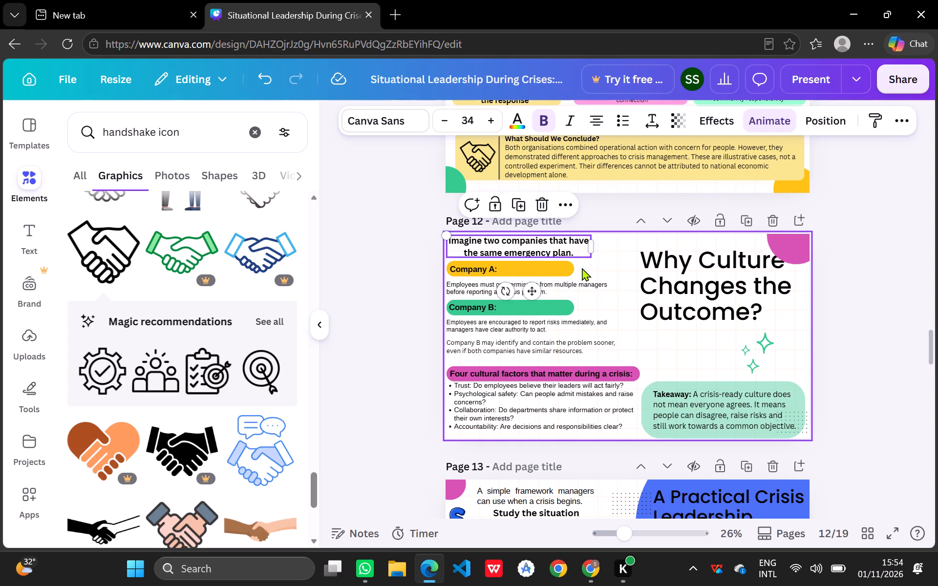
scroll(555, 346, down, 6)
scroll(555, 346, up, 3)
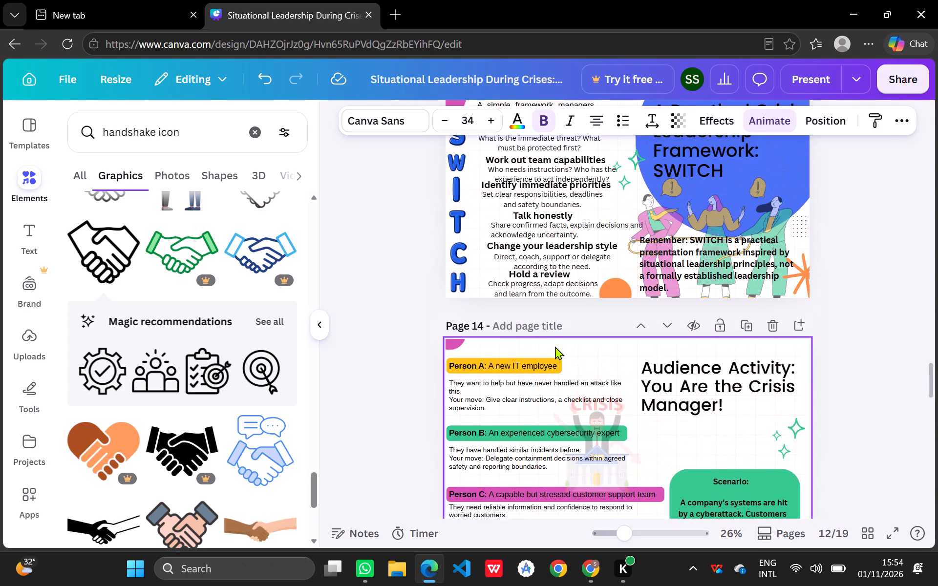
scroll(555, 346, up, 2)
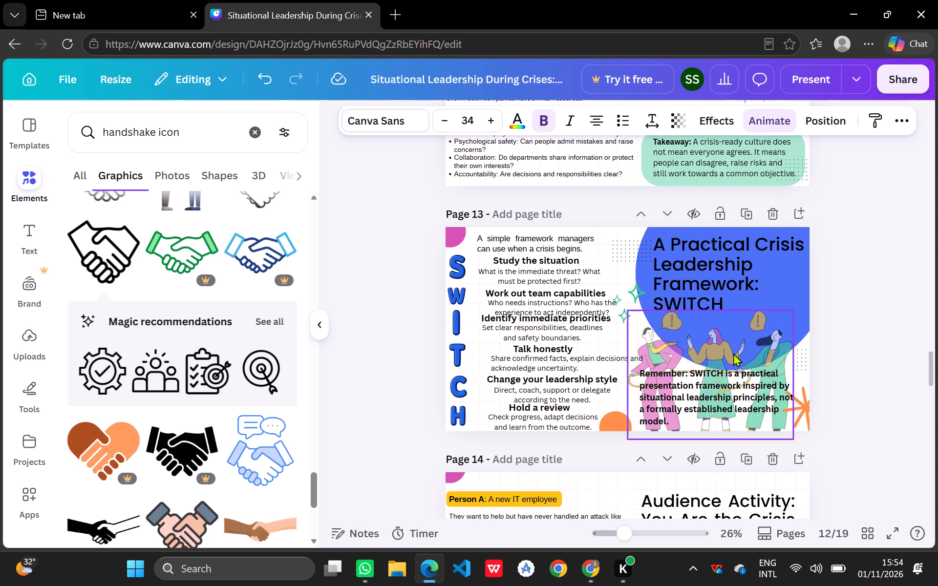
click(764, 296)
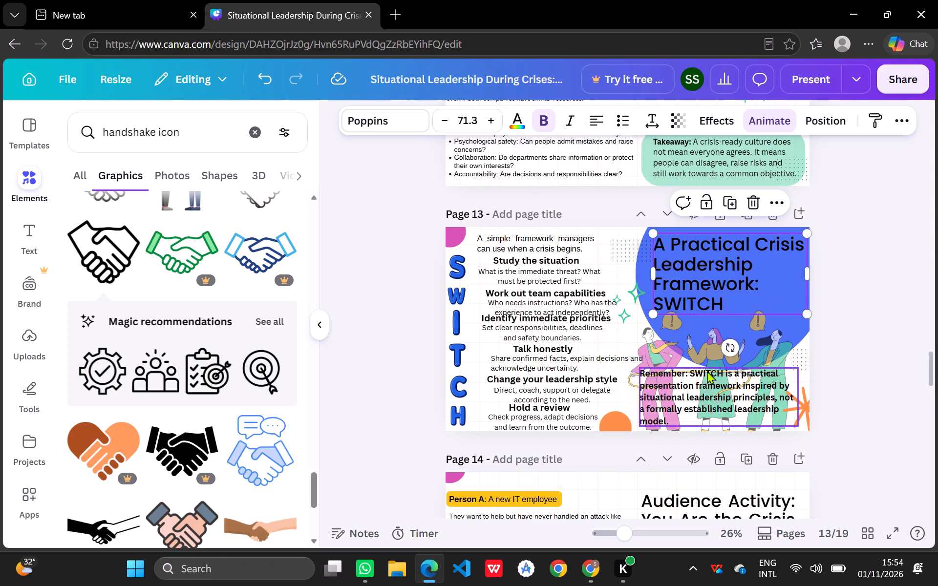
drag(741, 257, 545, 336)
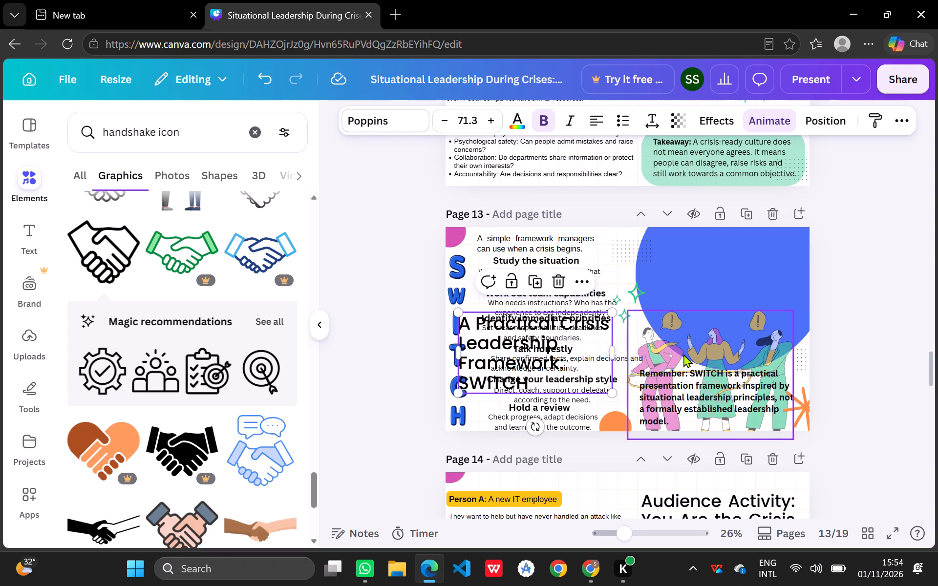
Move the three-people illustration on page 13 up over the blue circle, against the slide's upper-right corner.
drag(683, 354, 700, 277)
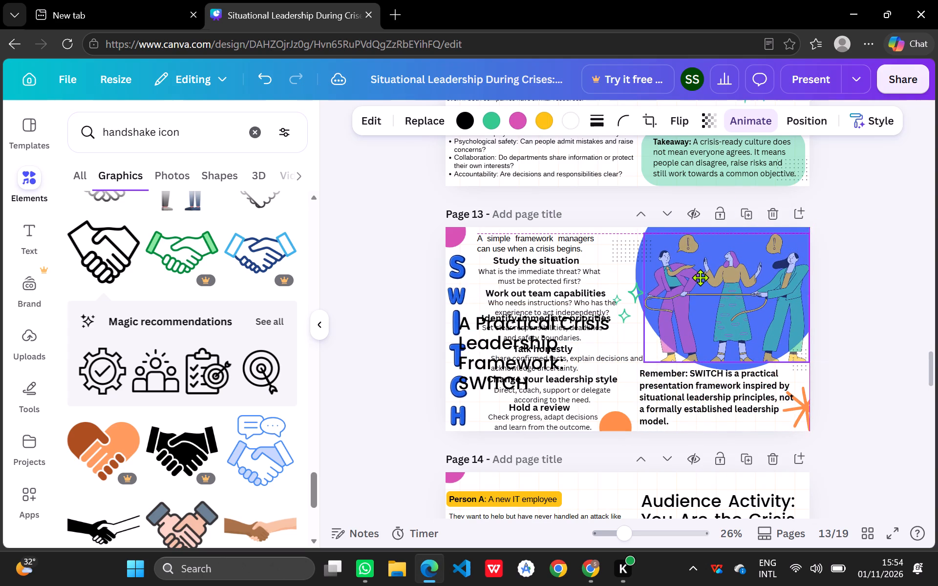
drag(700, 277, 703, 273)
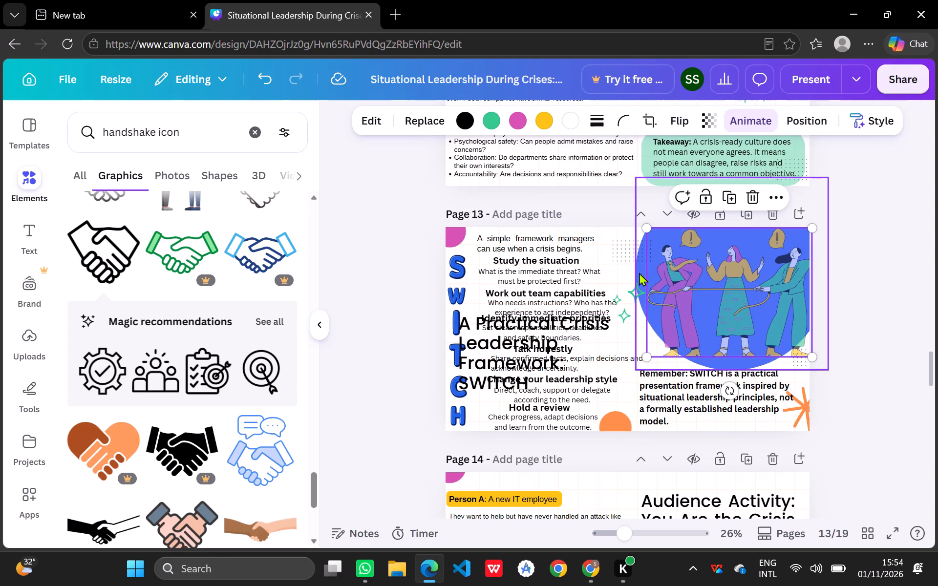
Lower the opacity of the blue circle behind the page 13 illustration for a paler background.
click(639, 272)
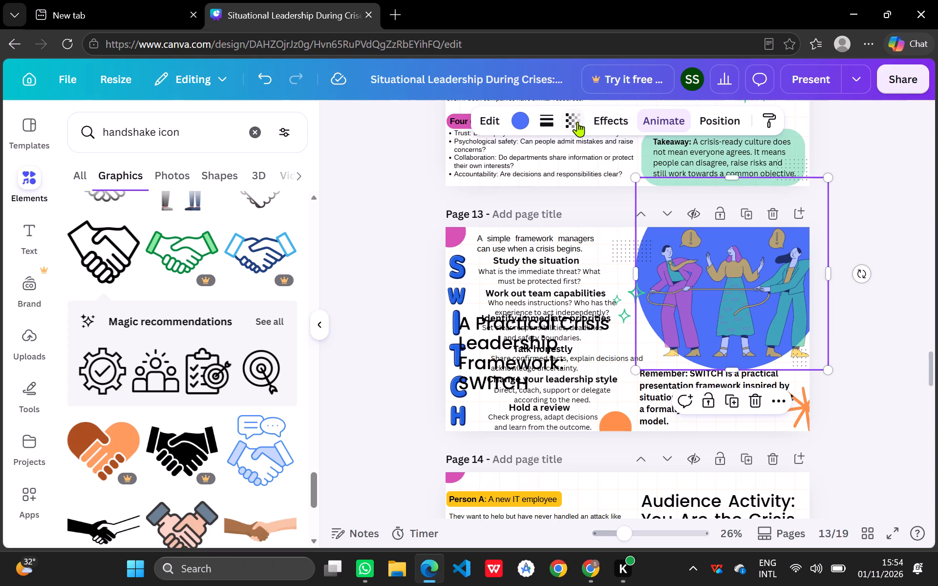
click(577, 122)
drag(608, 182, 589, 186)
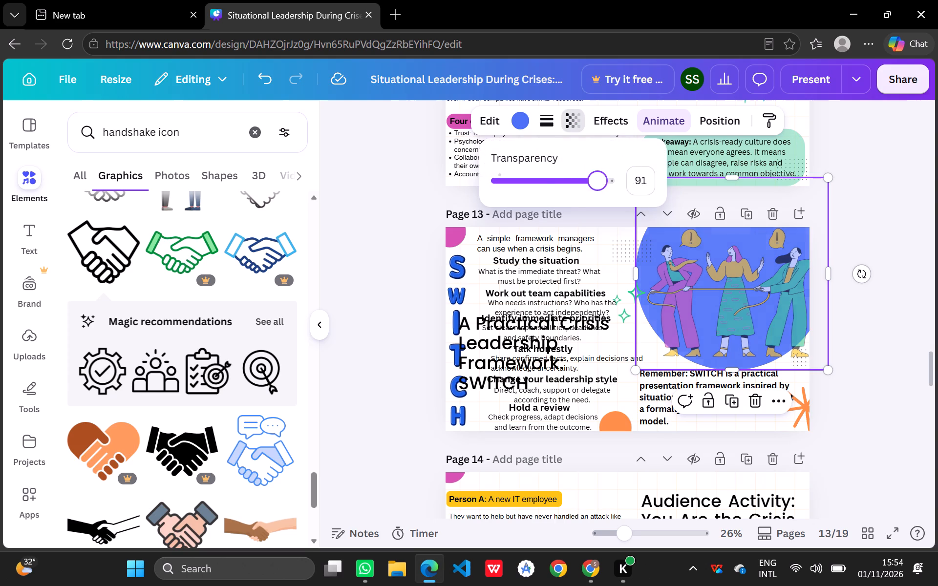
drag(589, 186, 558, 191)
click(715, 313)
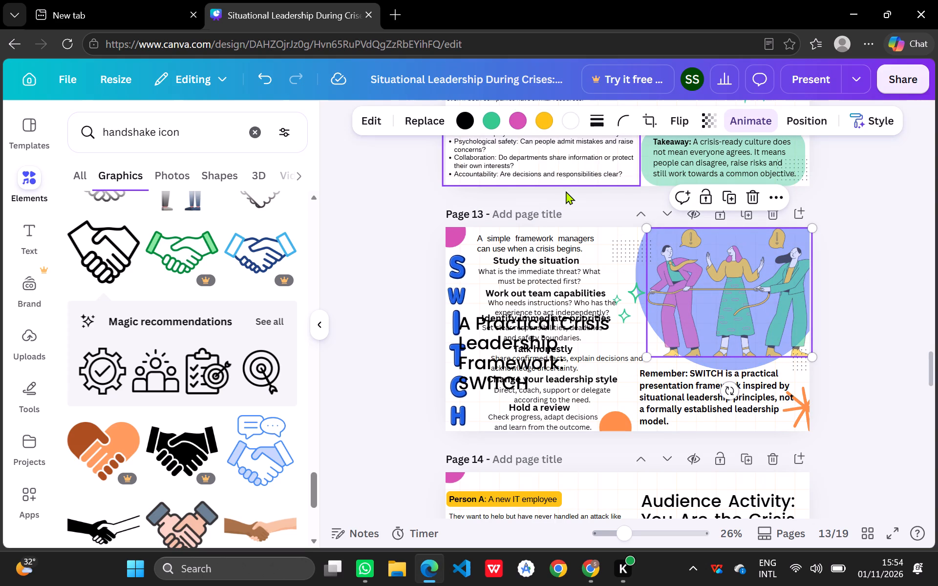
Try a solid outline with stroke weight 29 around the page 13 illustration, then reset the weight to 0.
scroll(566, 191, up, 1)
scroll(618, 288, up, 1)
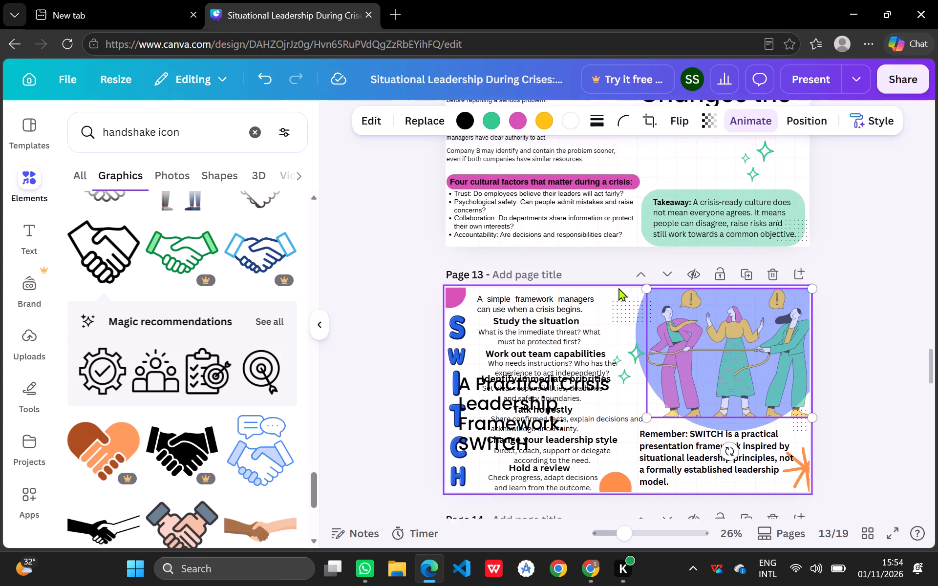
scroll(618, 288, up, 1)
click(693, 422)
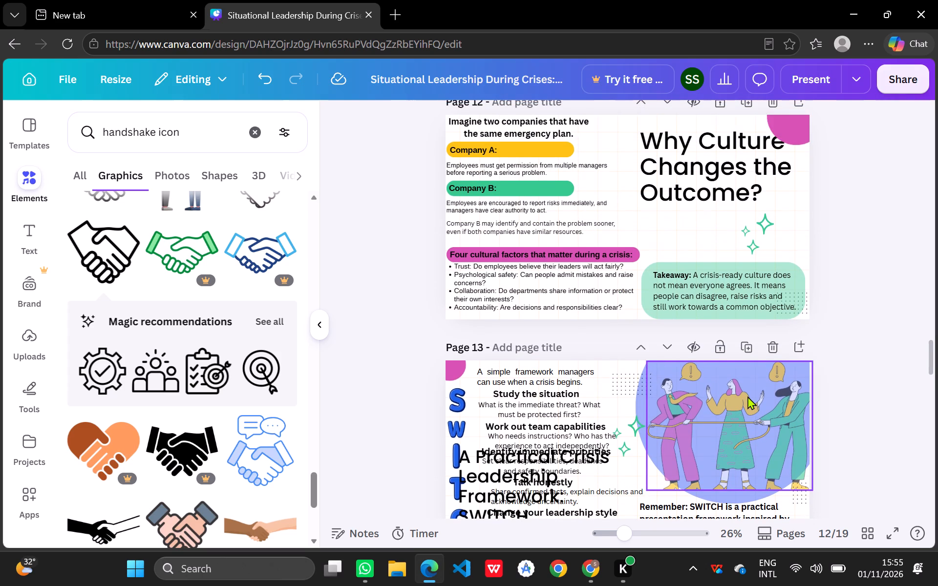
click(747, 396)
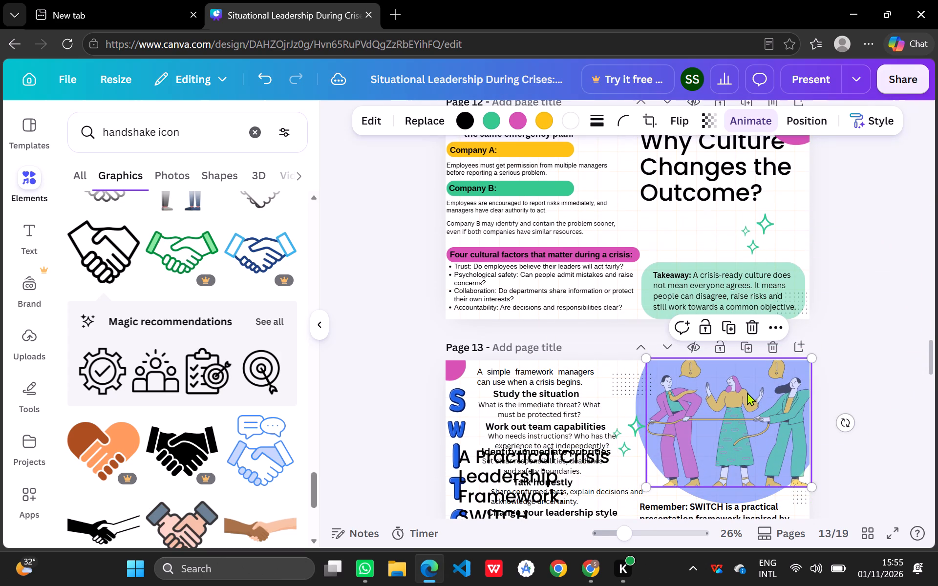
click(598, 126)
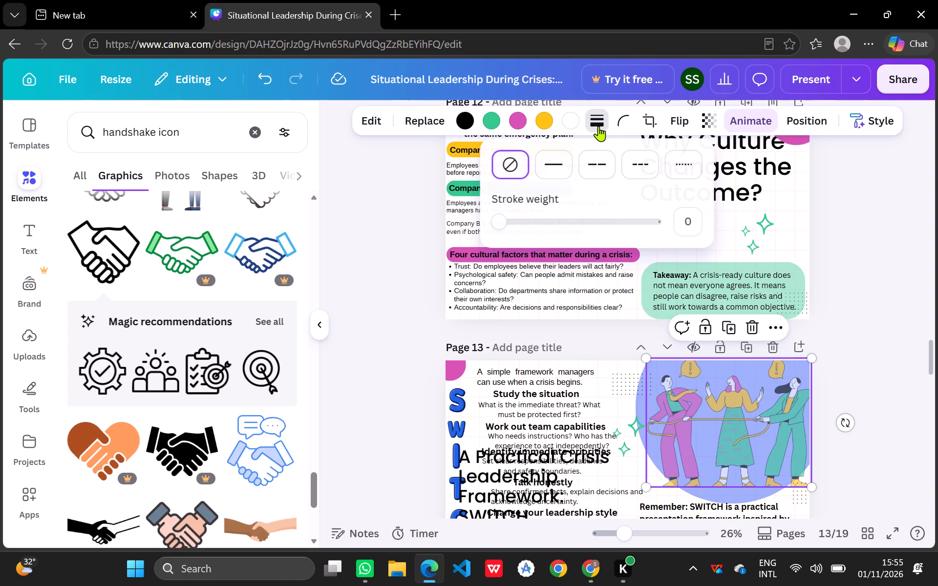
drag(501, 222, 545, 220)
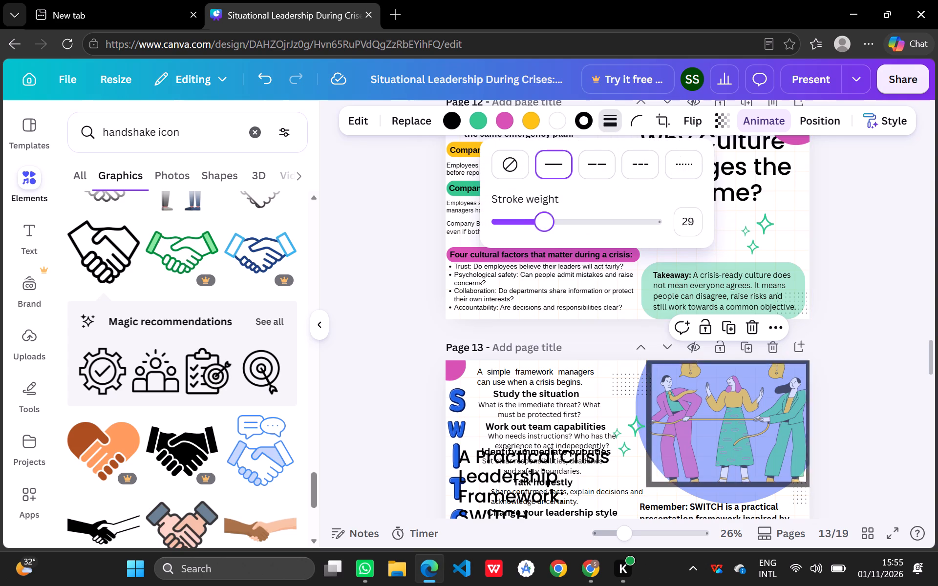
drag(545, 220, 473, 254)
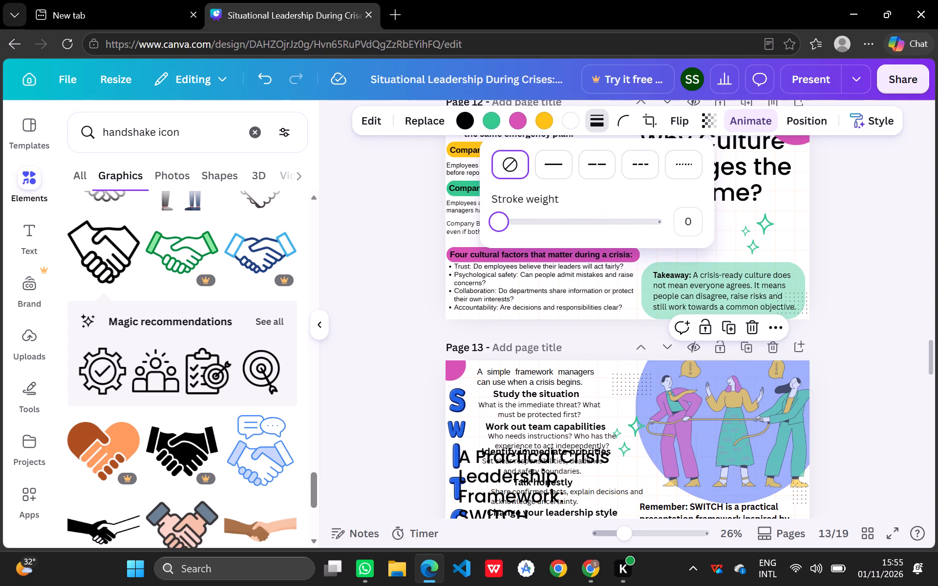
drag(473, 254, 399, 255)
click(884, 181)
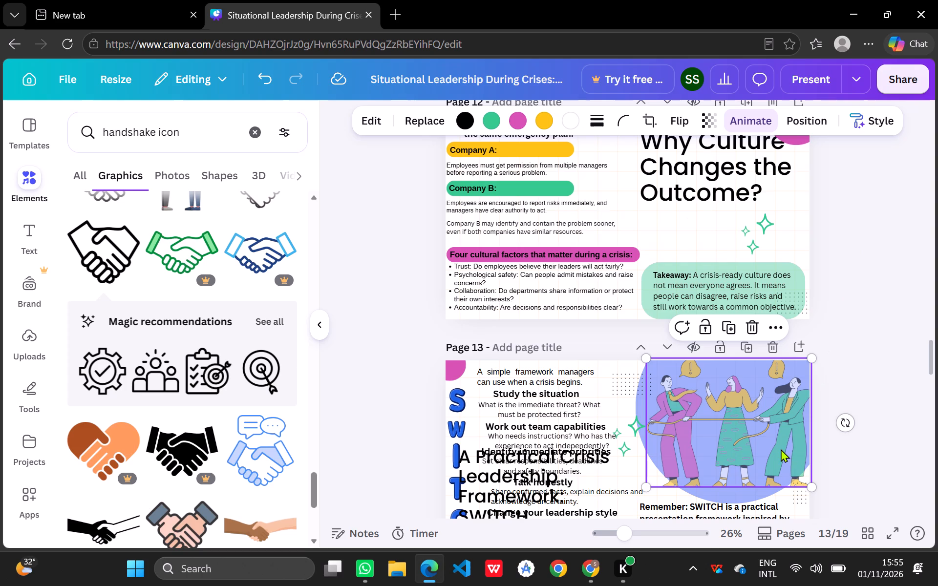
Set the line spacing of the "Why Culture Changes the Outcome?" title on page 12 to 0.98.
scroll(687, 250, up, 3)
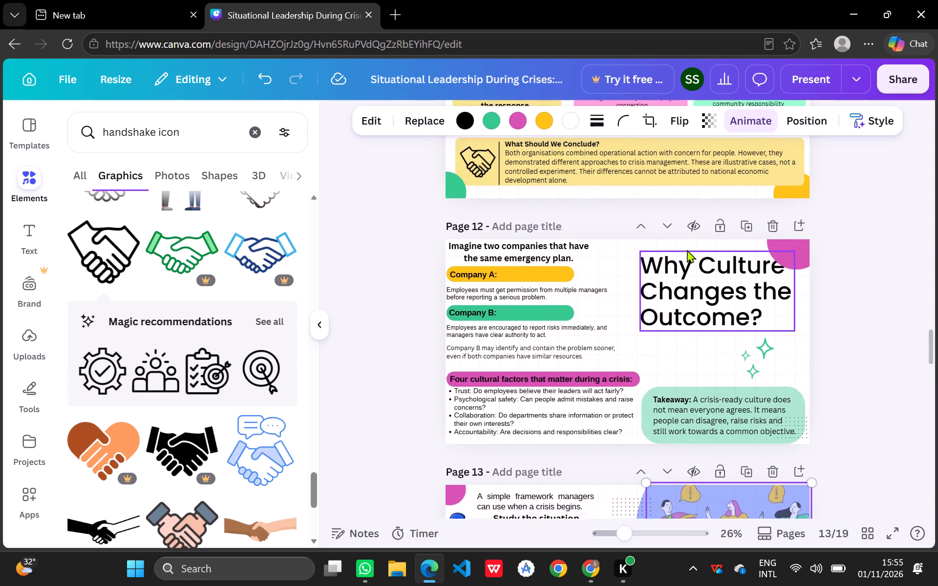
scroll(687, 250, up, 2)
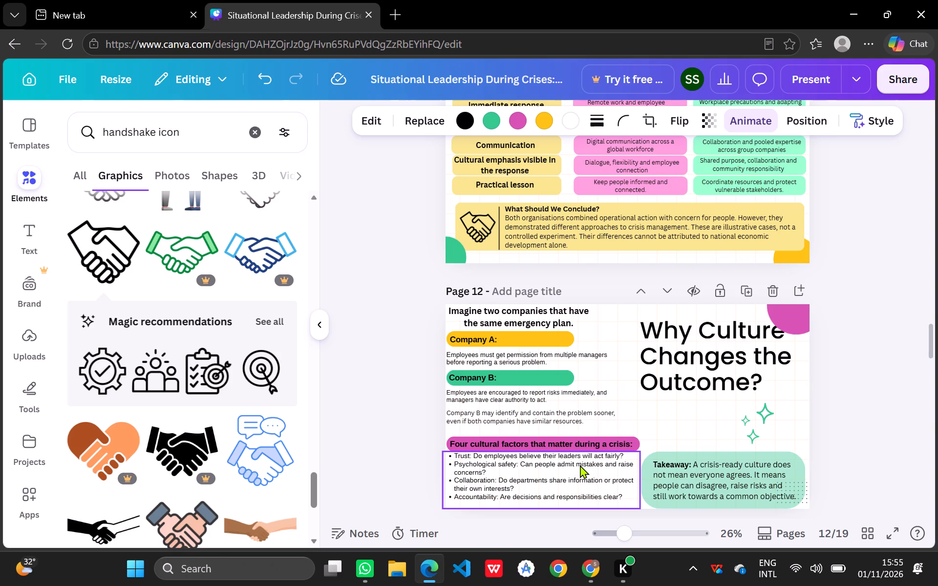
click(695, 352)
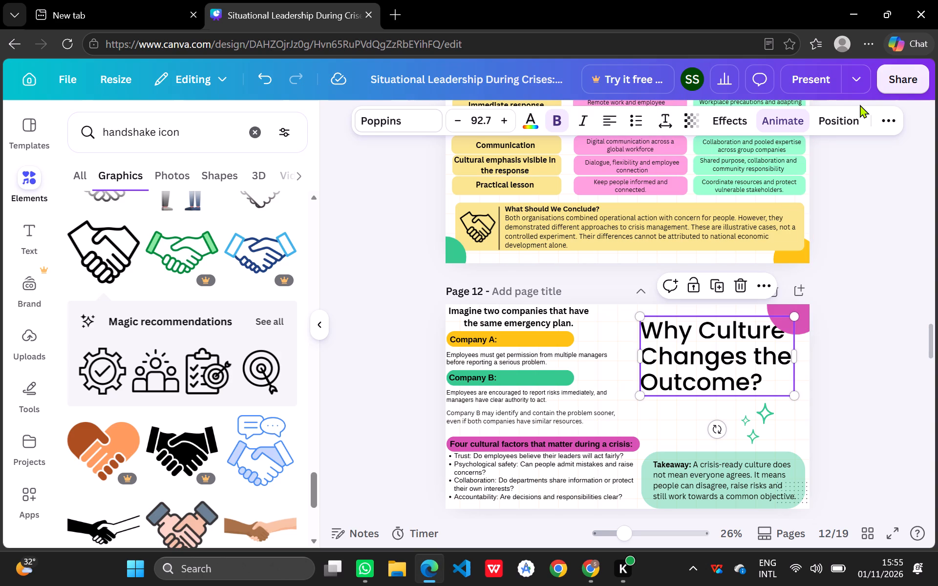
click(883, 118)
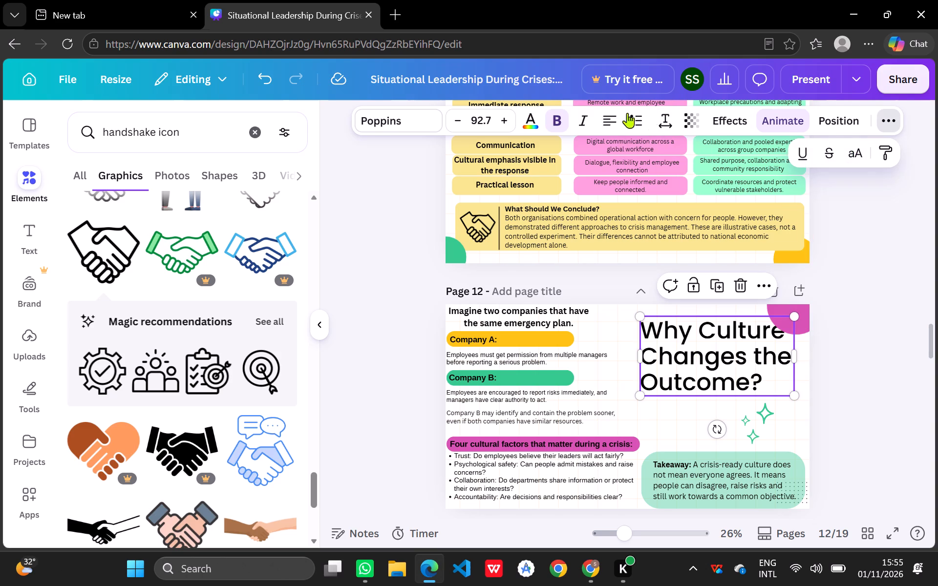
click(665, 125)
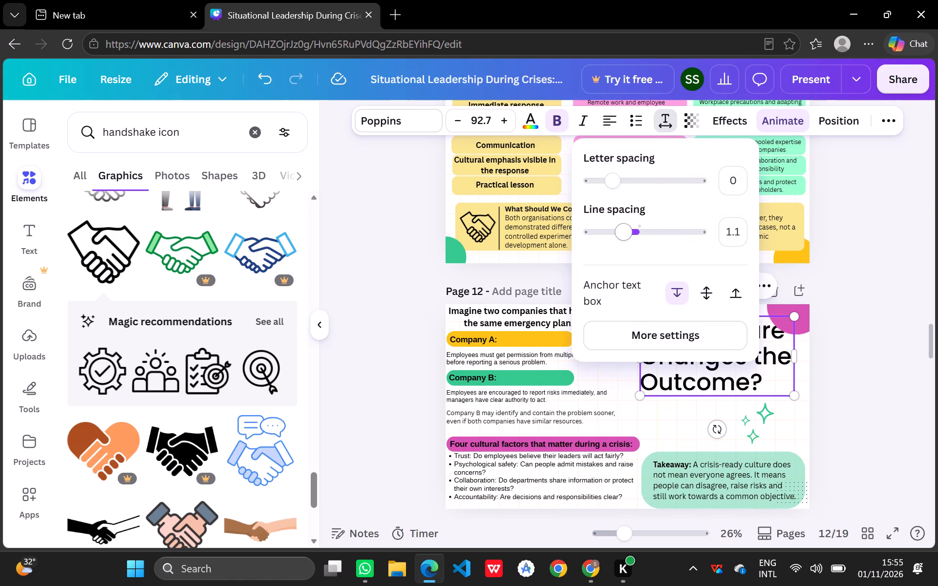
drag(623, 236, 616, 239)
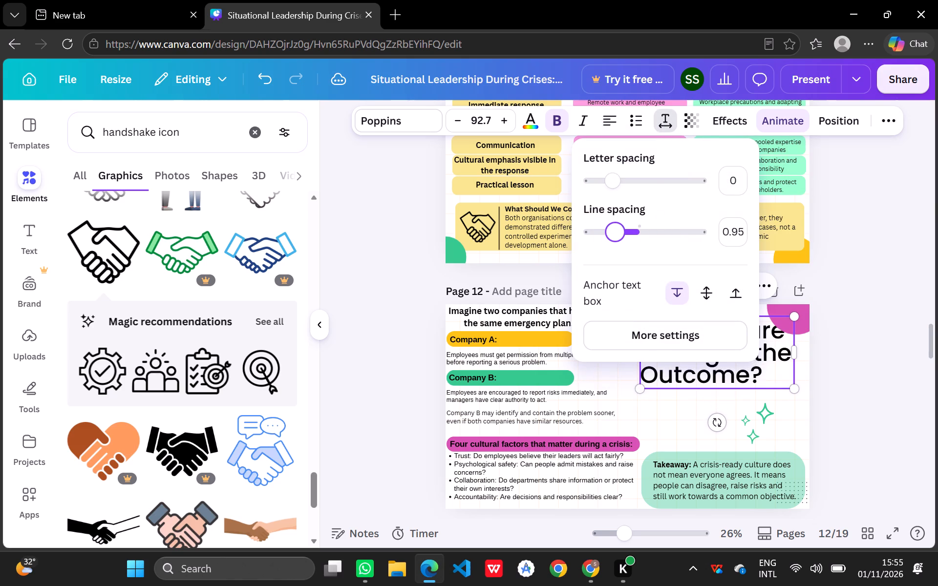
drag(616, 239, 616, 239)
click(861, 266)
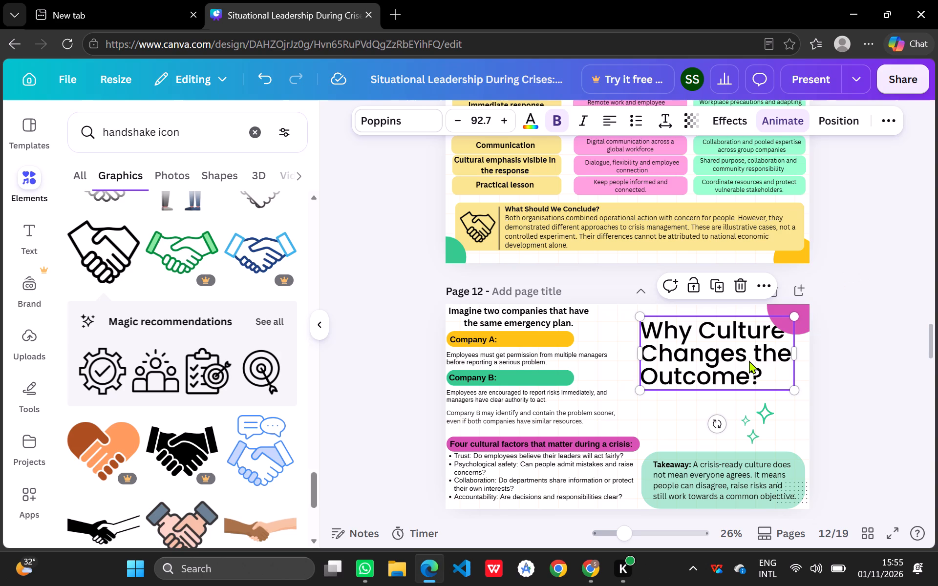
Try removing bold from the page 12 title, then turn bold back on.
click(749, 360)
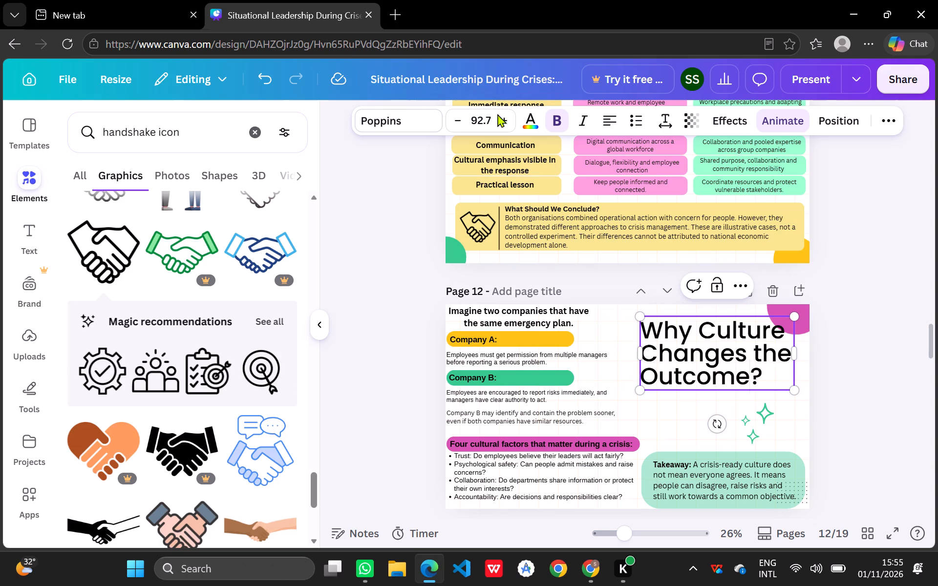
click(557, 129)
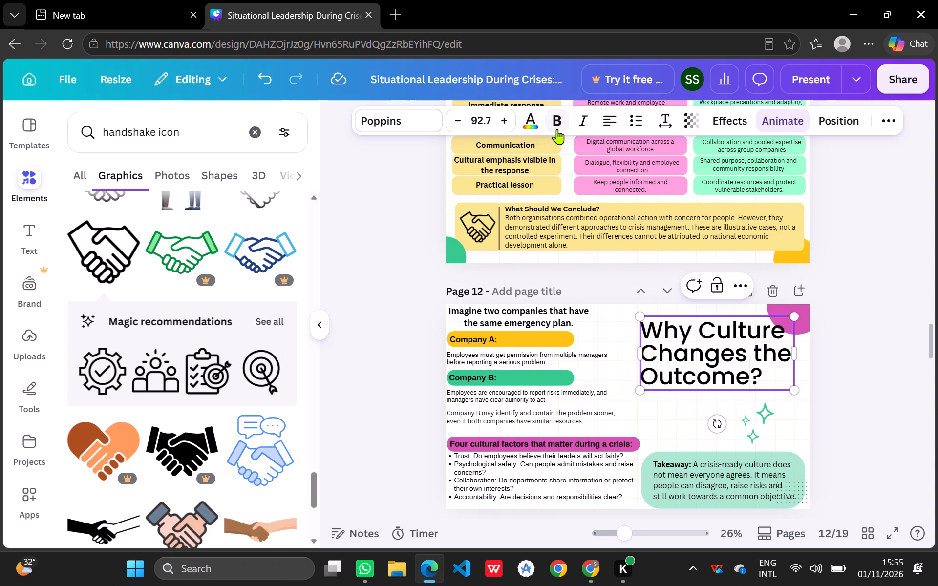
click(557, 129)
Set the page 12 title's text position to superscript in the advanced text settings.
click(658, 121)
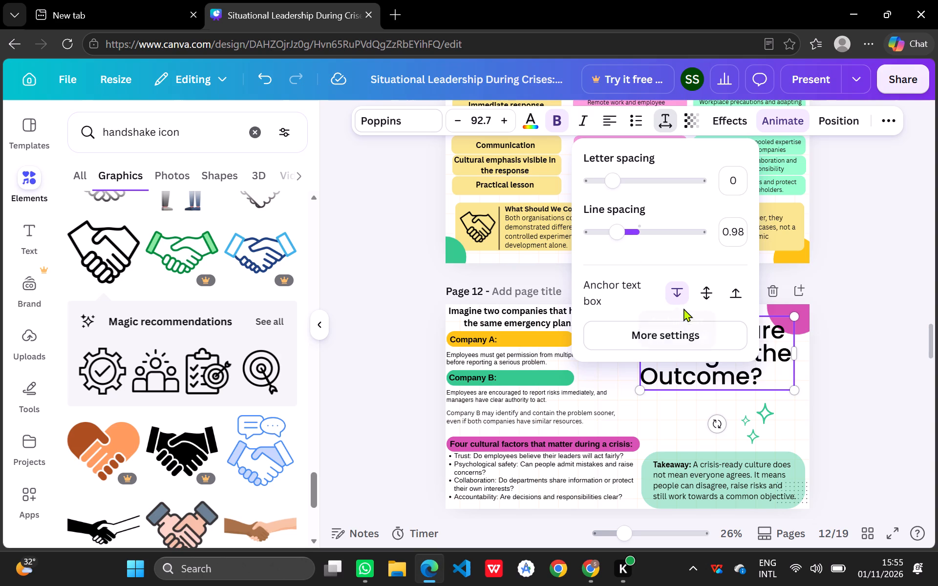
click(675, 336)
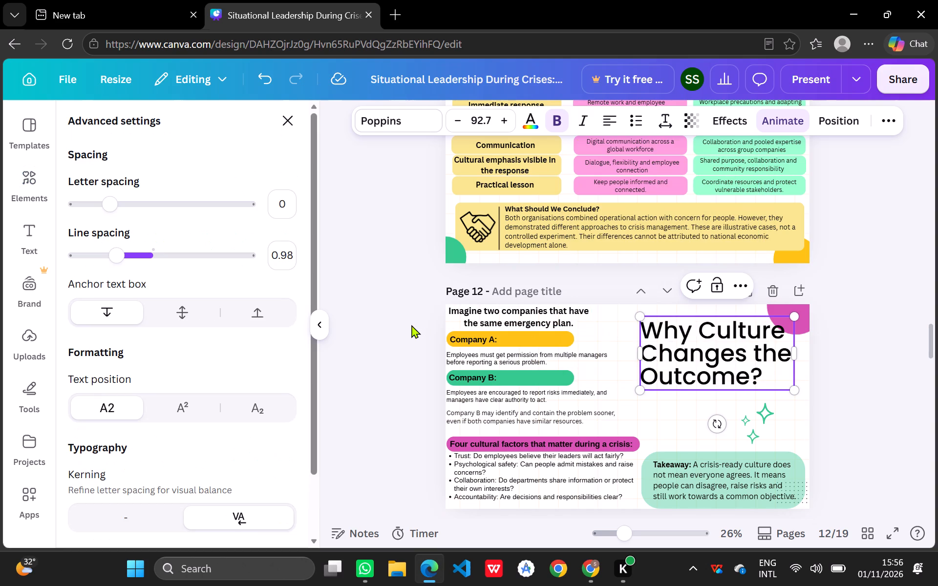
scroll(182, 352, down, 2)
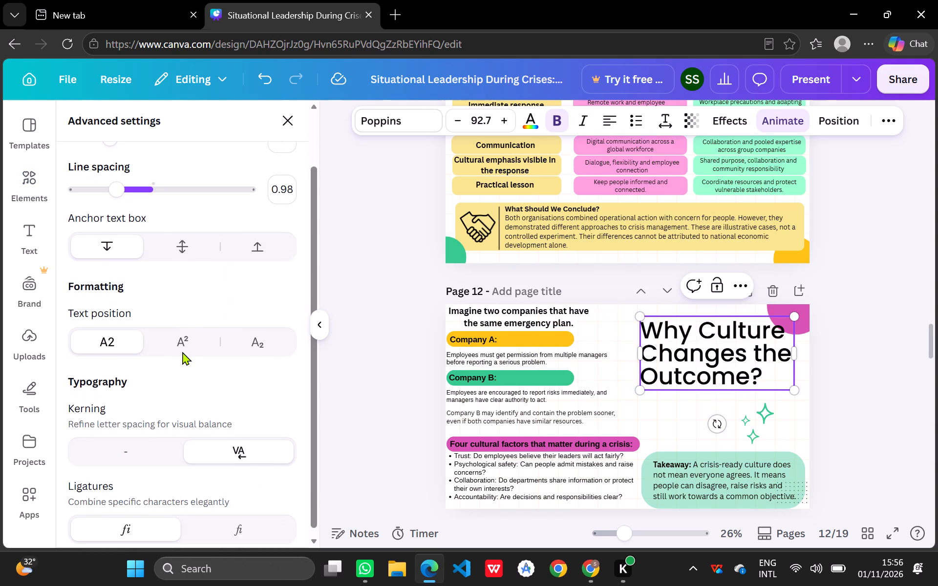
scroll(182, 352, down, 1)
click(187, 333)
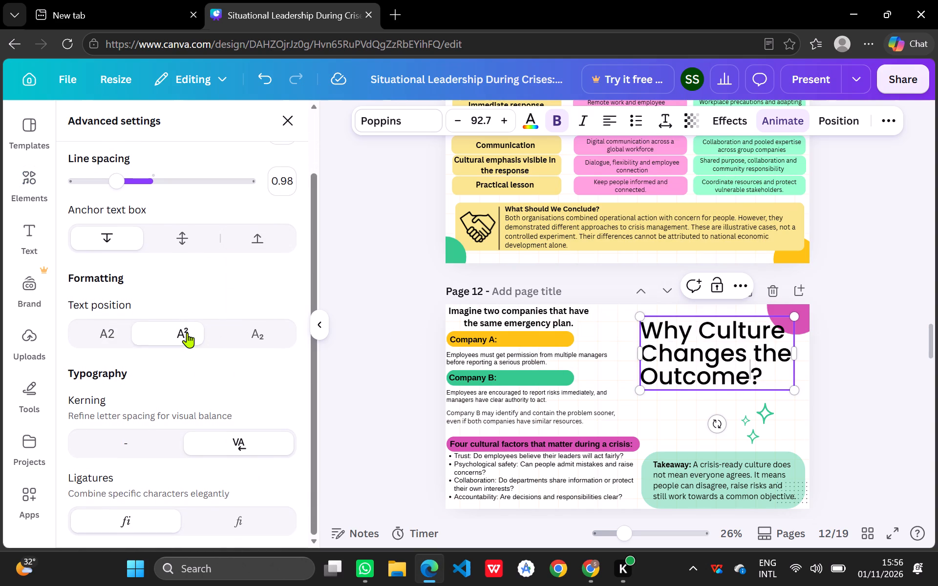
click(659, 408)
Move the "Why Culture Changes the Outcome?" title on page 12 leftward, away from the pink circle in the page corner.
drag(645, 332, 691, 339)
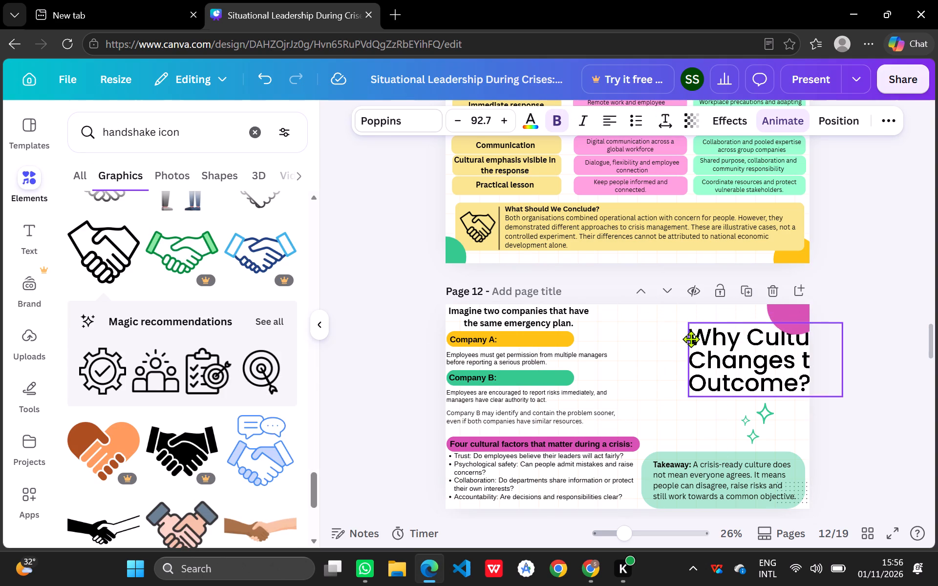
drag(691, 339, 631, 331)
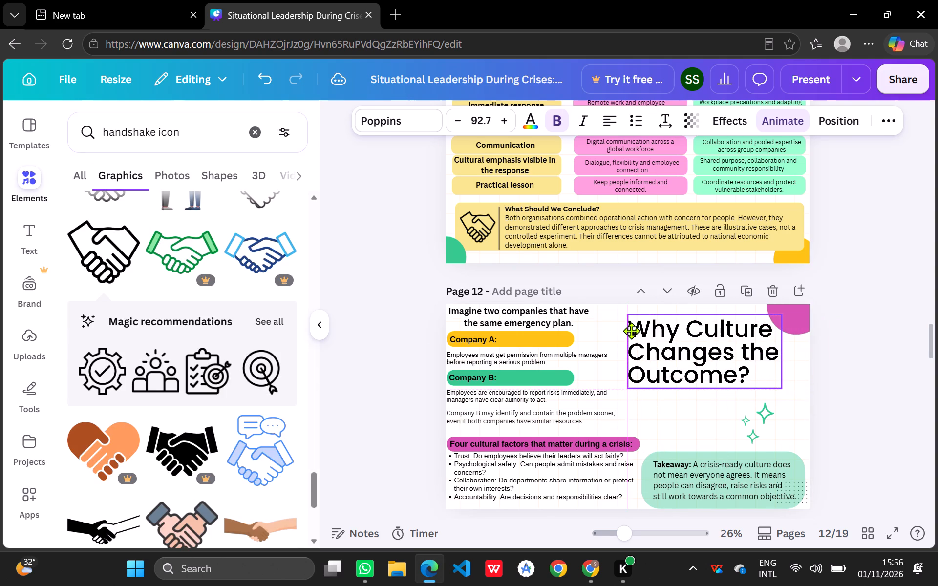
drag(631, 331, 631, 335)
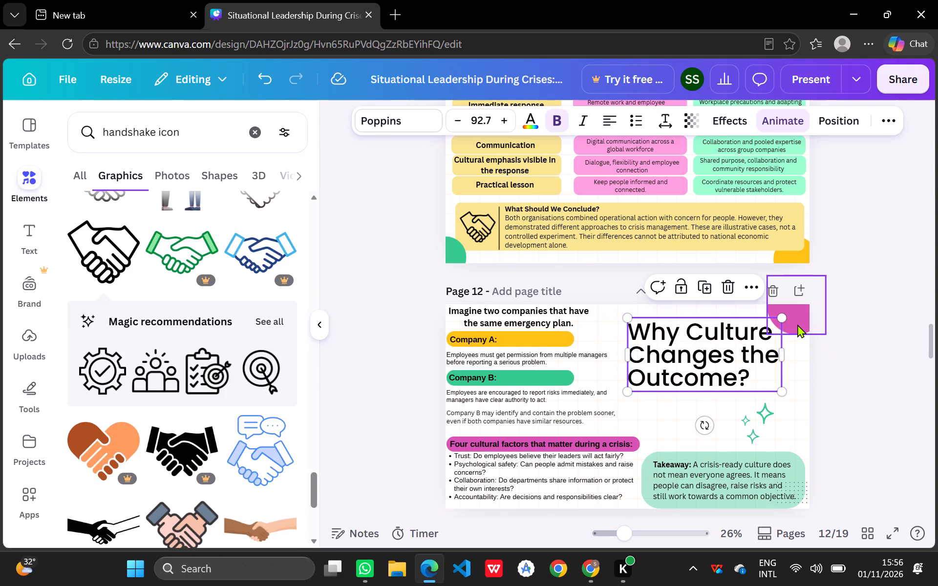
Shift the pink circle on page 12 farther out beyond the page's upper-right corner.
drag(797, 324, 806, 314)
Move the page 12 title up near the page's top edge and slightly to the right.
click(705, 366)
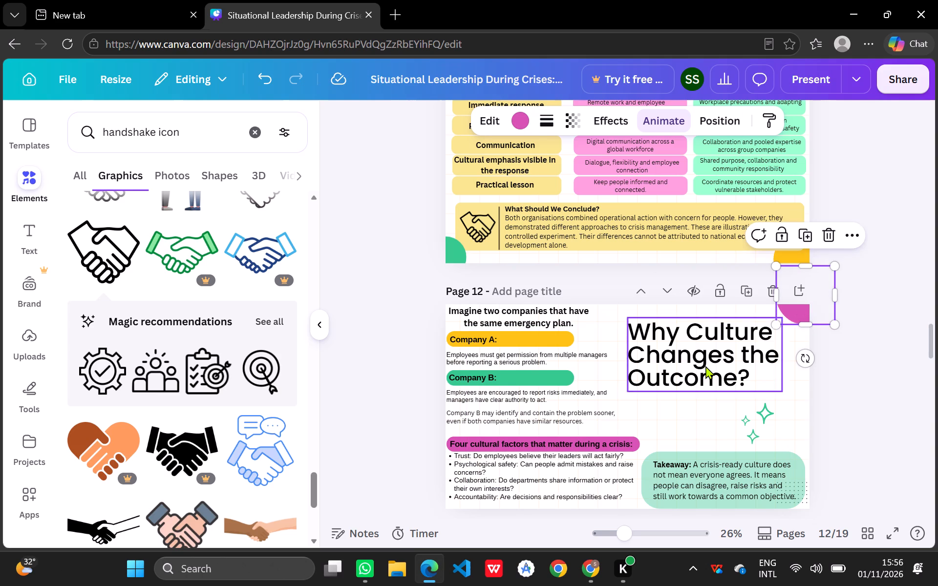
drag(705, 366, 705, 360)
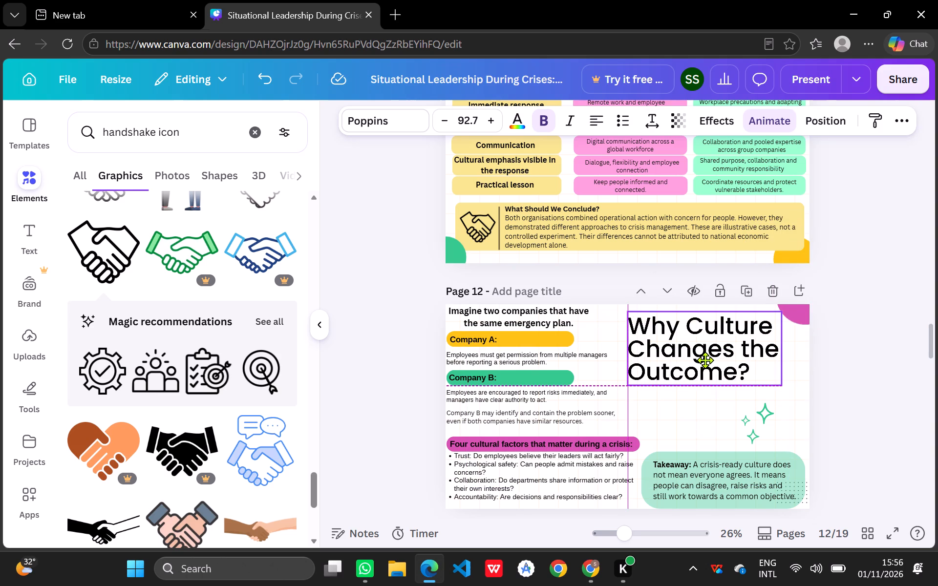
drag(705, 360, 711, 355)
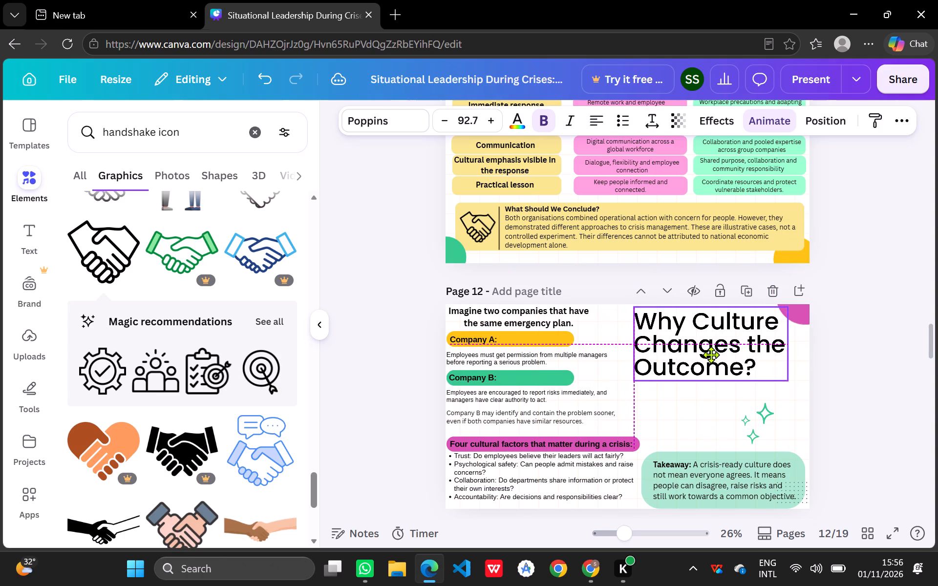
drag(711, 355, 711, 356)
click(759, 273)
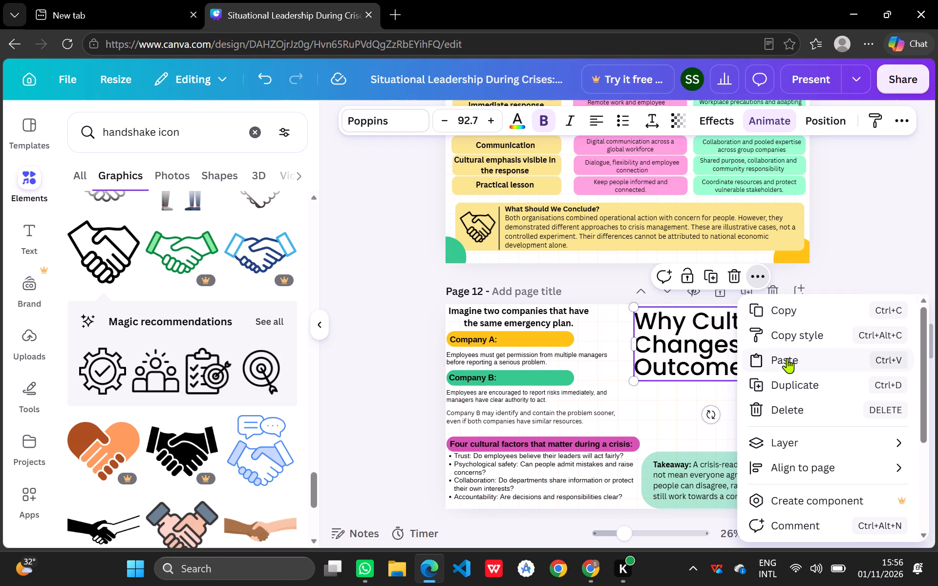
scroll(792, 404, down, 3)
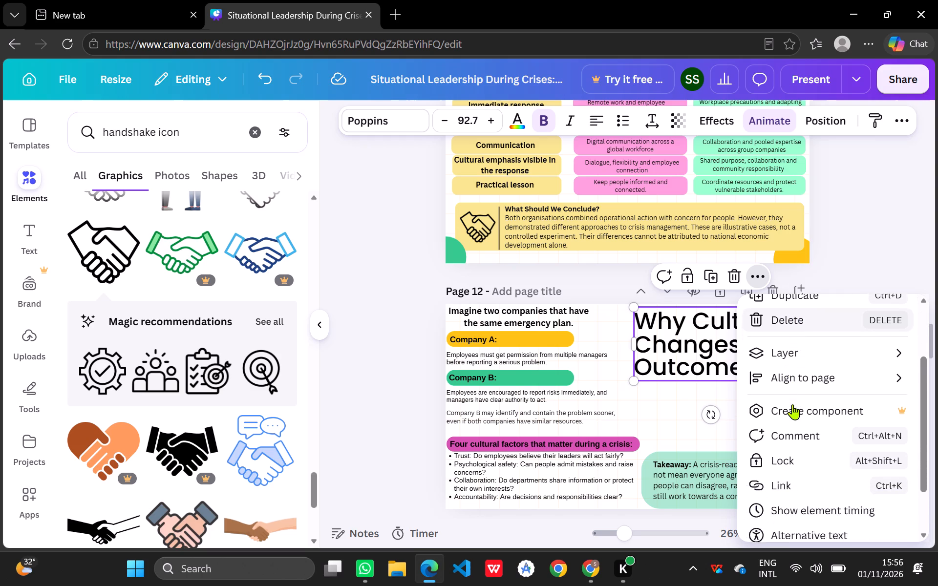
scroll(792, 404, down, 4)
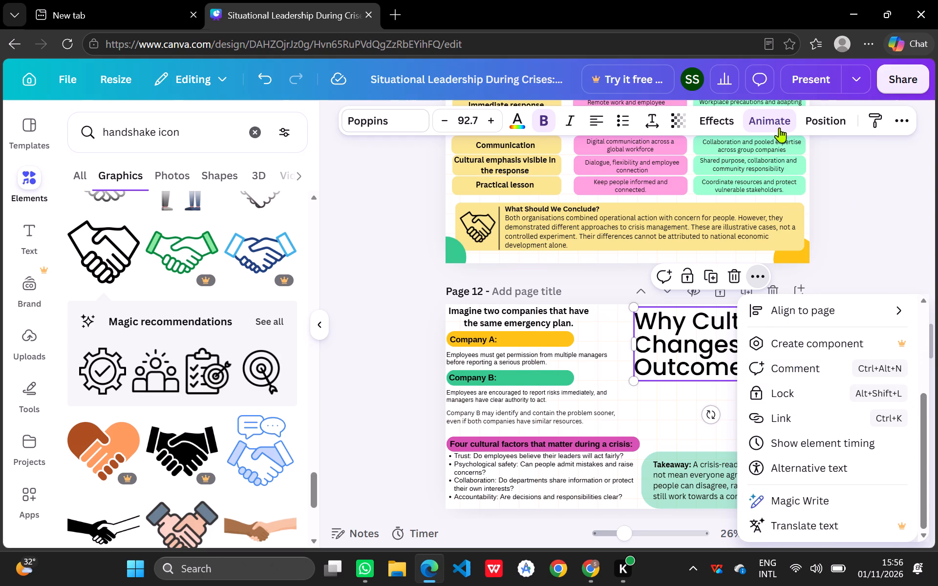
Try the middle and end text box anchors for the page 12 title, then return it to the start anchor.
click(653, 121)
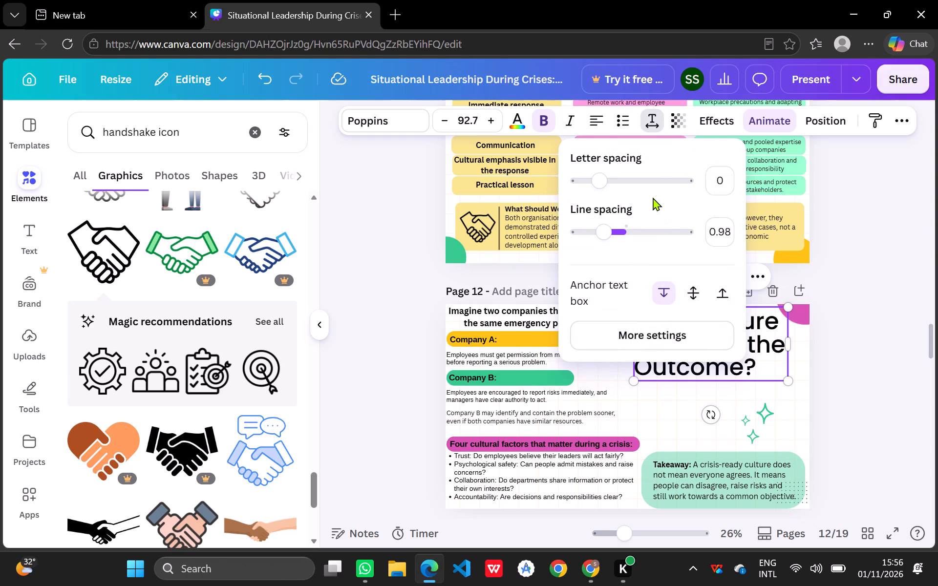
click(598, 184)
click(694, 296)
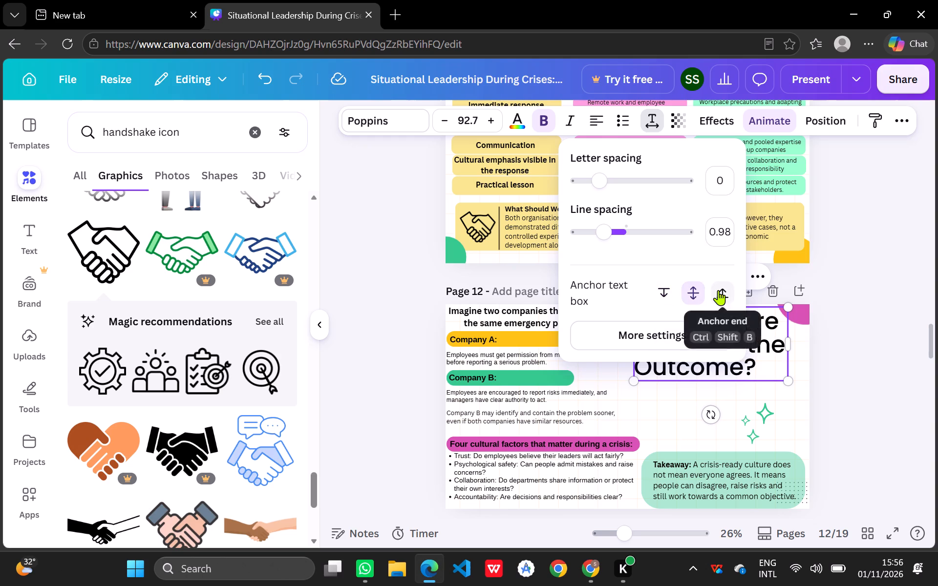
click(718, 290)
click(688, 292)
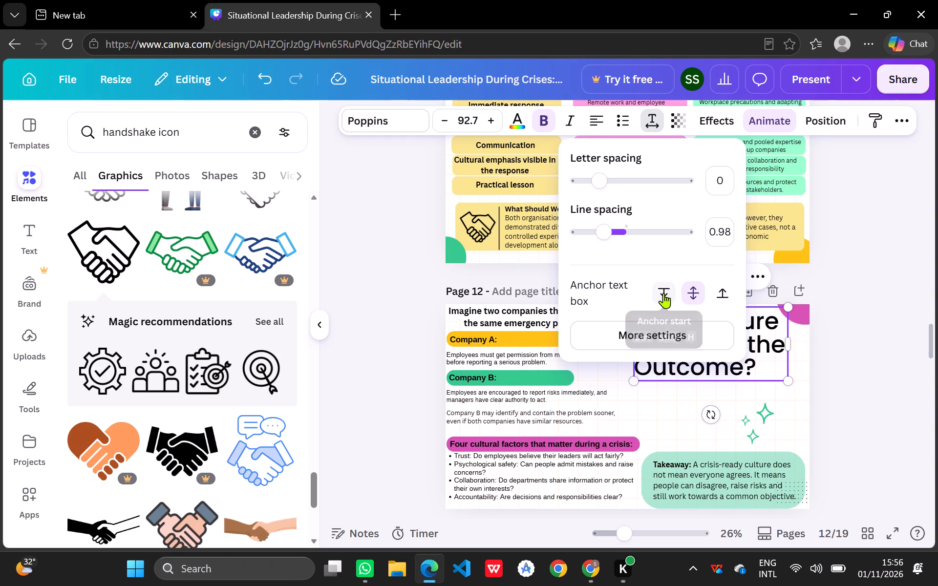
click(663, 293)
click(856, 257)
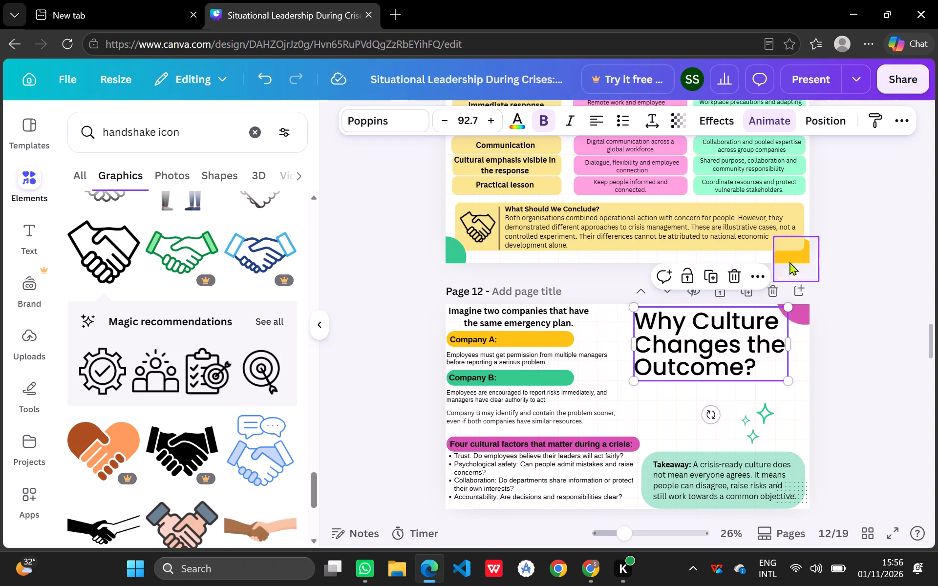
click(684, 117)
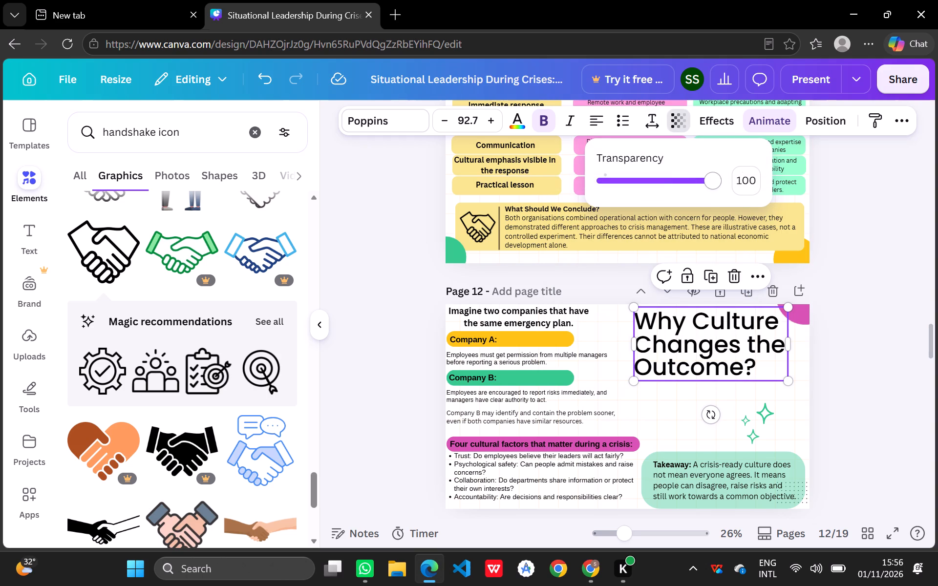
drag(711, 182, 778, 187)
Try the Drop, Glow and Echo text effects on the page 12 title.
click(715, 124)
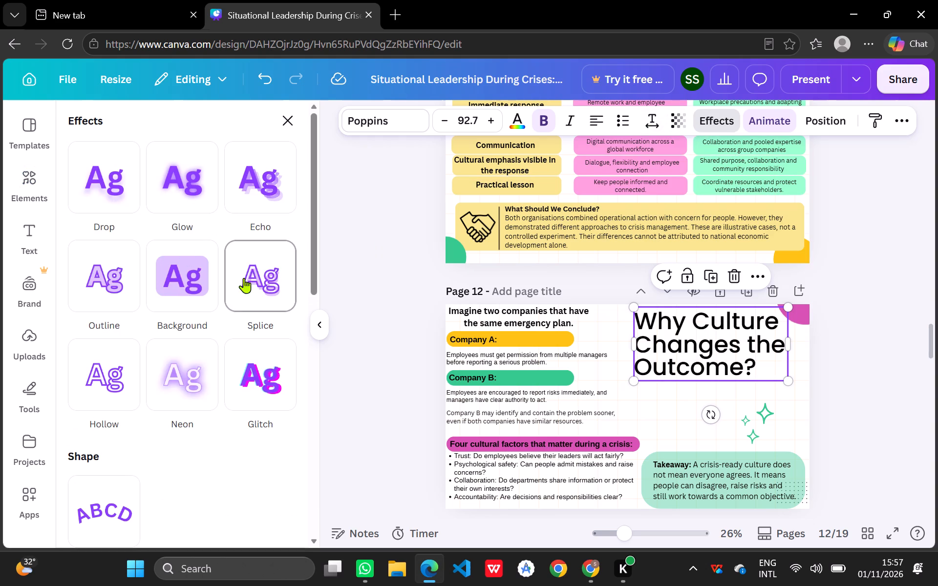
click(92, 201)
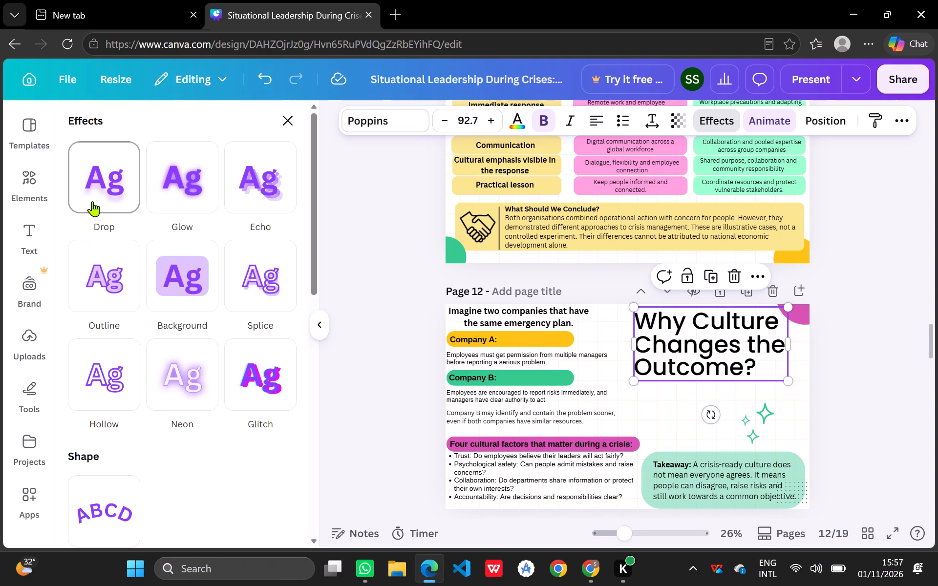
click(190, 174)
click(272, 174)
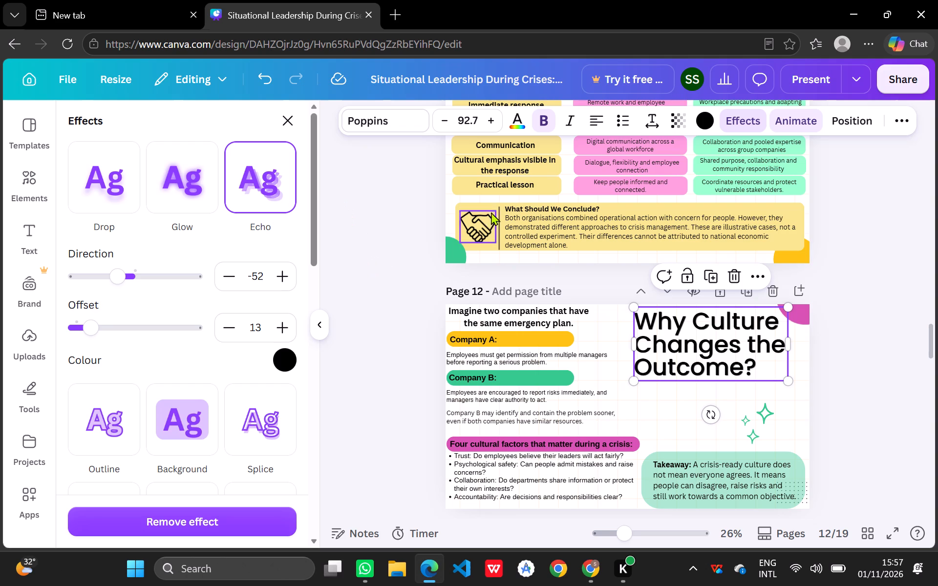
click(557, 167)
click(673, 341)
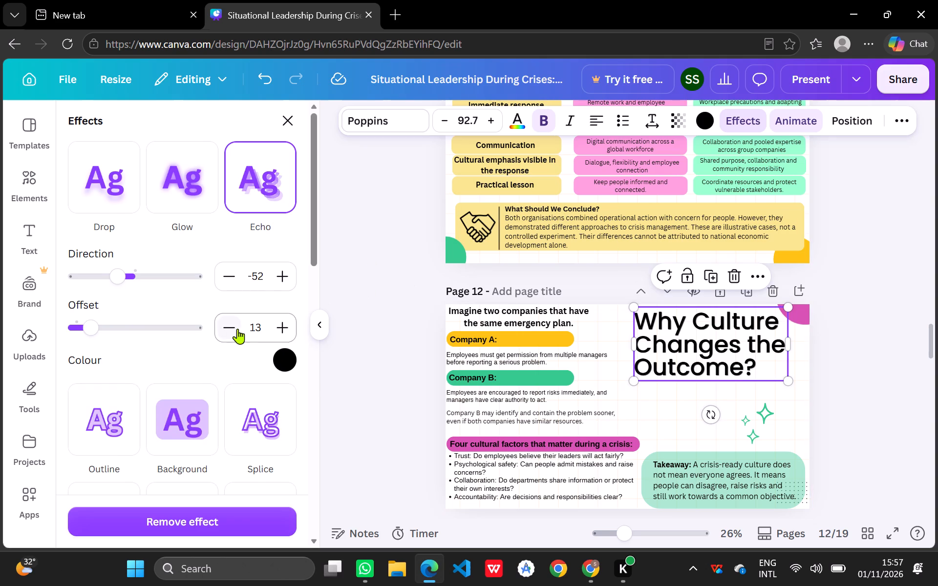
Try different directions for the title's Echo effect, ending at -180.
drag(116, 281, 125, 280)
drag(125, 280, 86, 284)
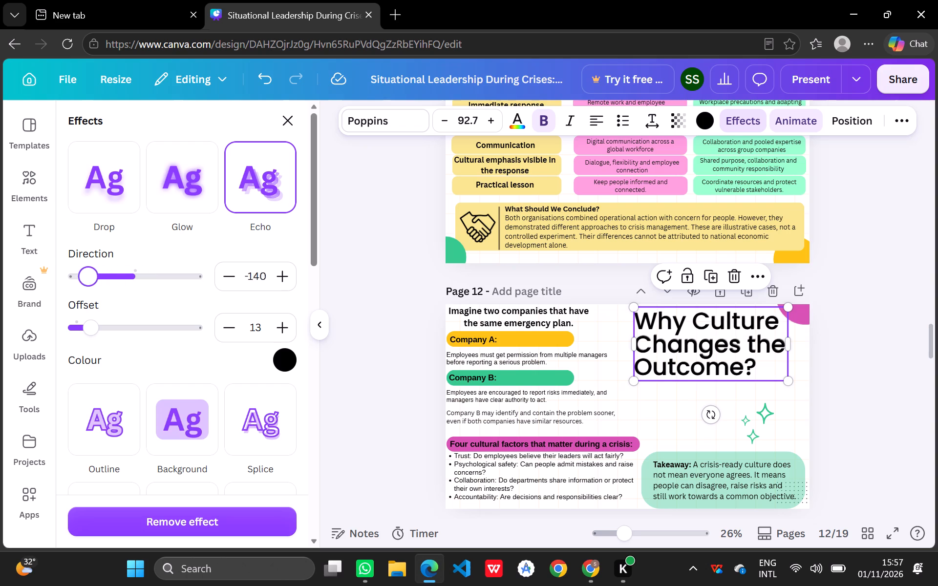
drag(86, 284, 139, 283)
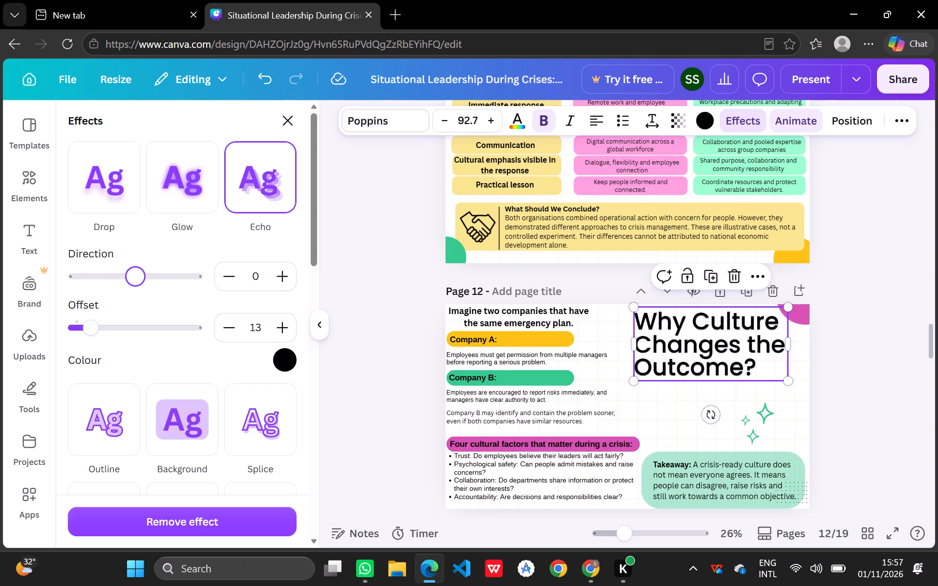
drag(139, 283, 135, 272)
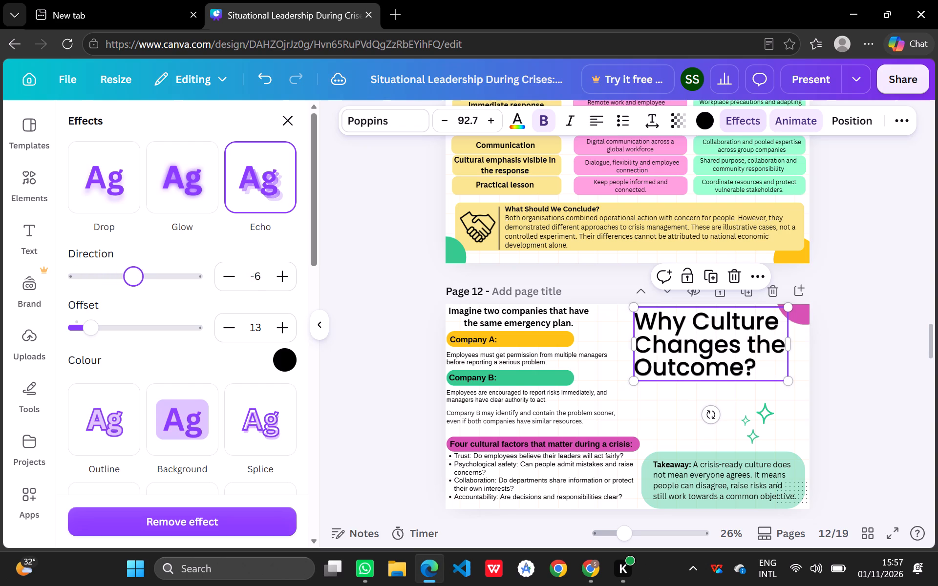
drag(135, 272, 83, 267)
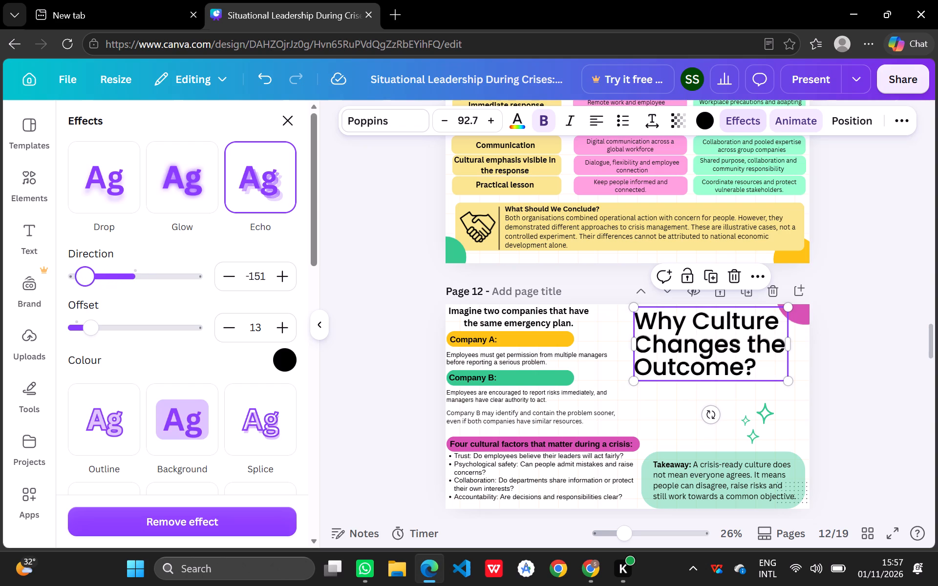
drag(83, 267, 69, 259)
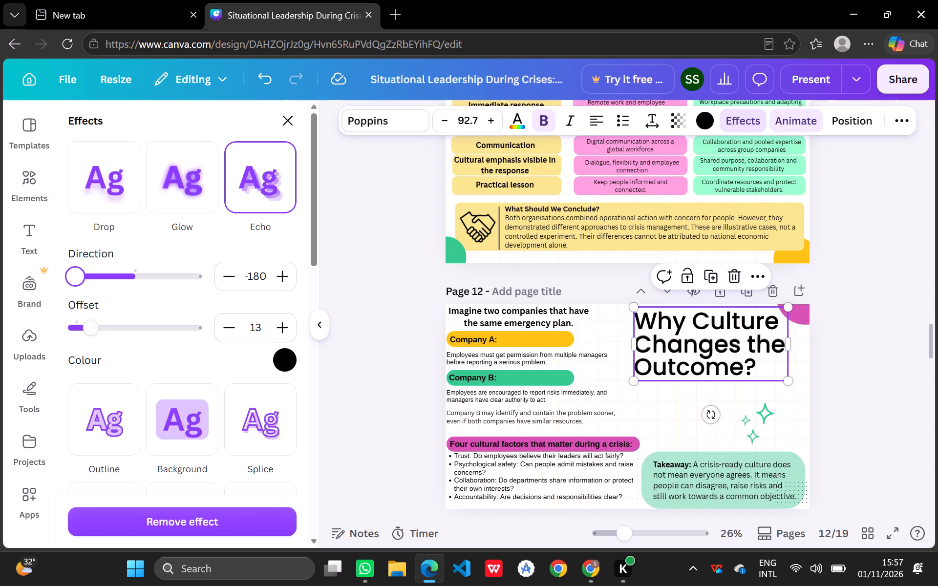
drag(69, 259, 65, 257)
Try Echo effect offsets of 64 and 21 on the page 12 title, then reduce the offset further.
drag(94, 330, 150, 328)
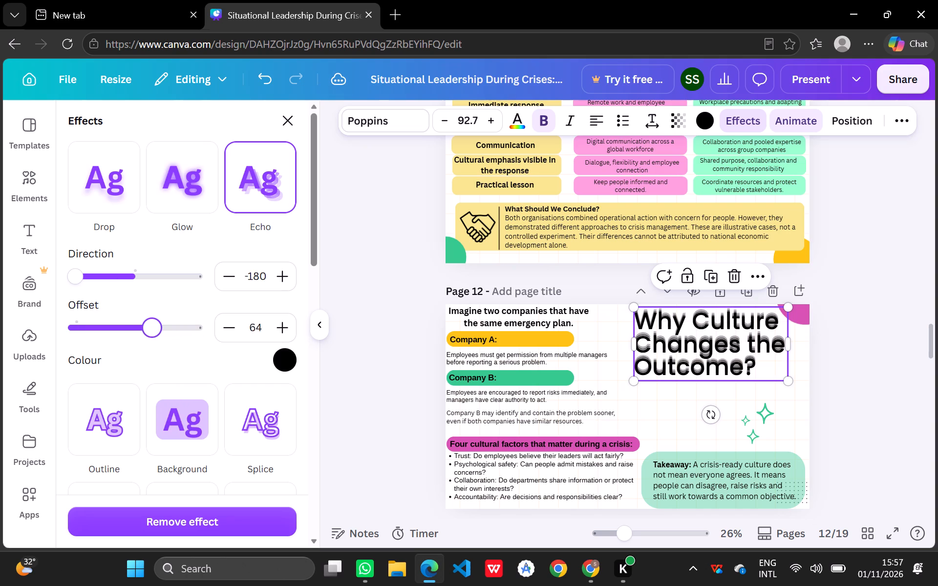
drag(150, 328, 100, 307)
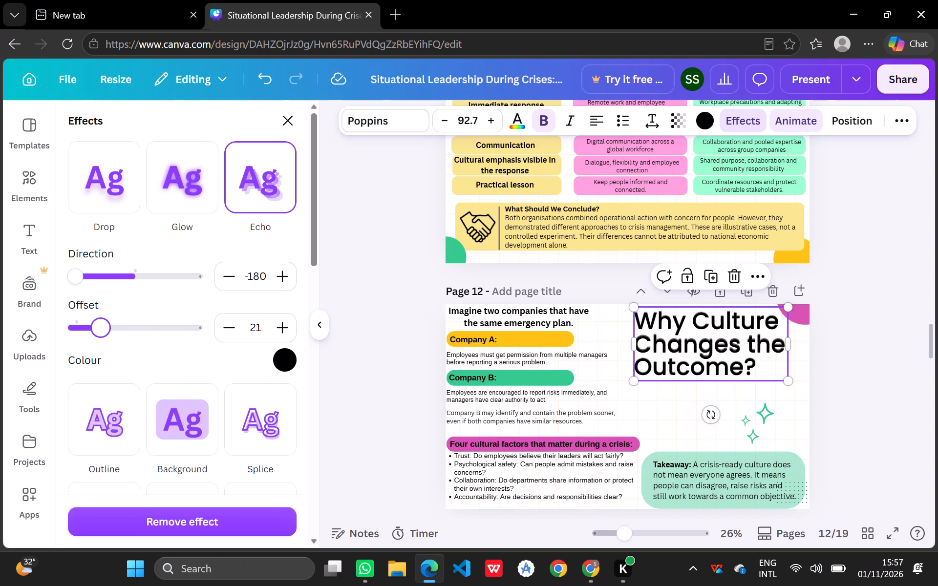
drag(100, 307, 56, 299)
Apply the Outline text effect to the page 12 title.
click(116, 438)
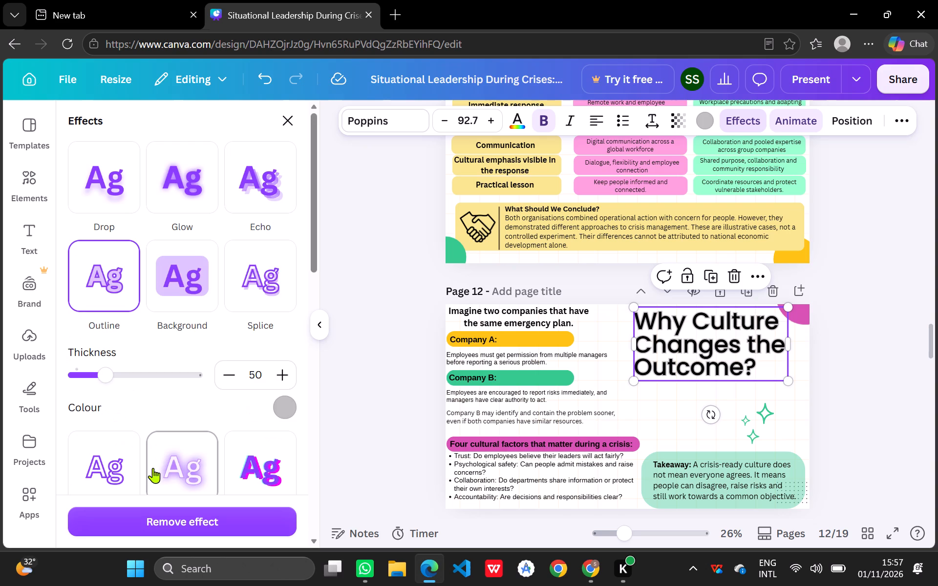
Look through the remaining text effects, including the Shape and Advanced styles, for the page 12 title.
scroll(153, 468, right, 1)
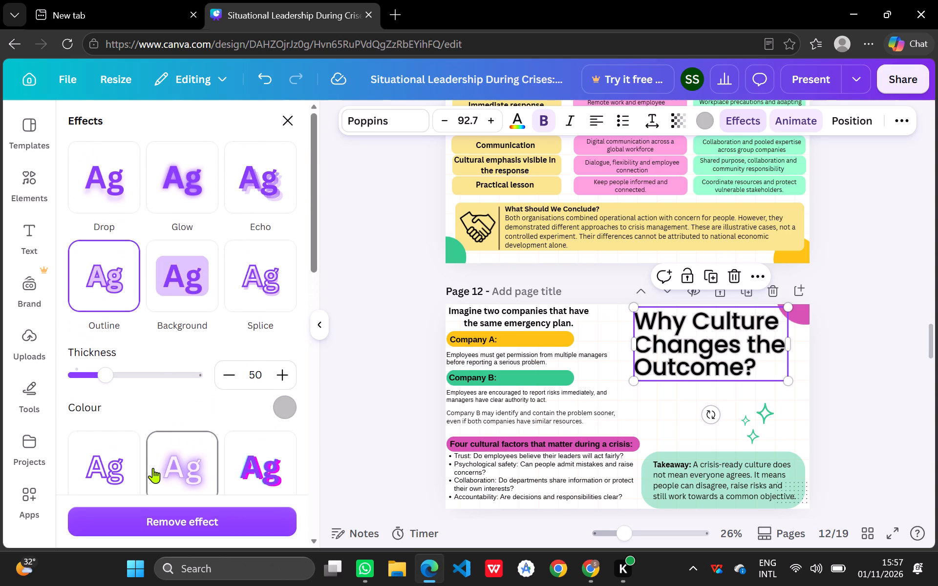
scroll(235, 348, down, 5)
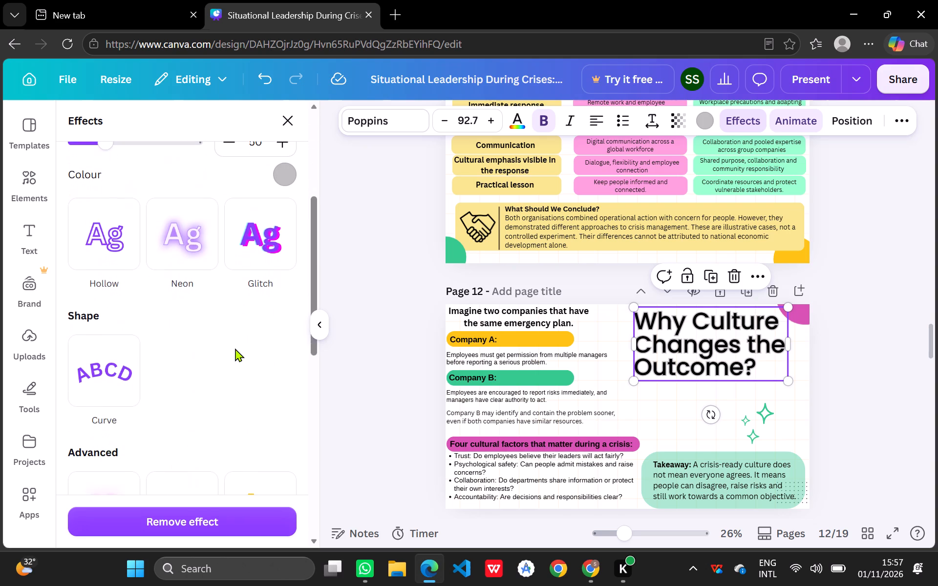
scroll(235, 337, down, 6)
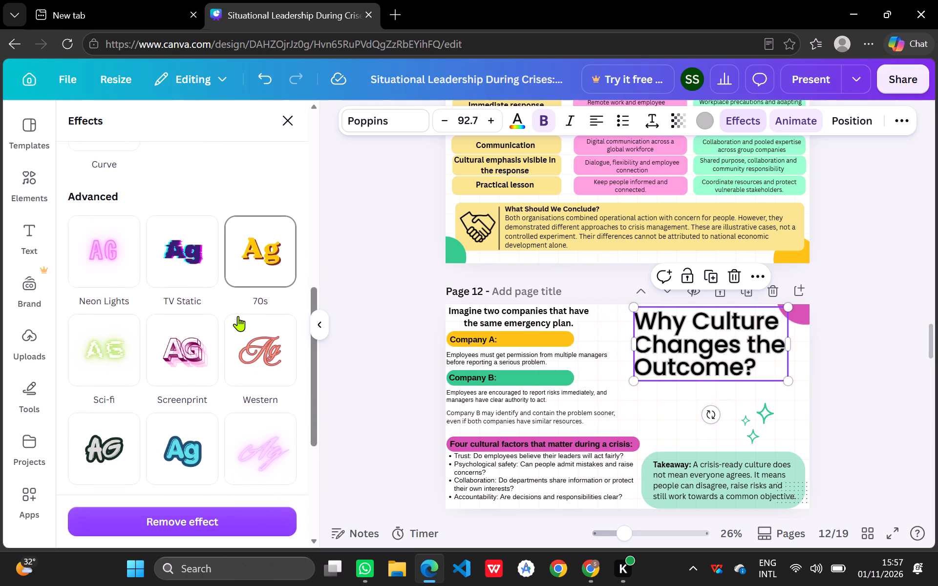
scroll(238, 316, down, 4)
scroll(238, 316, up, 5)
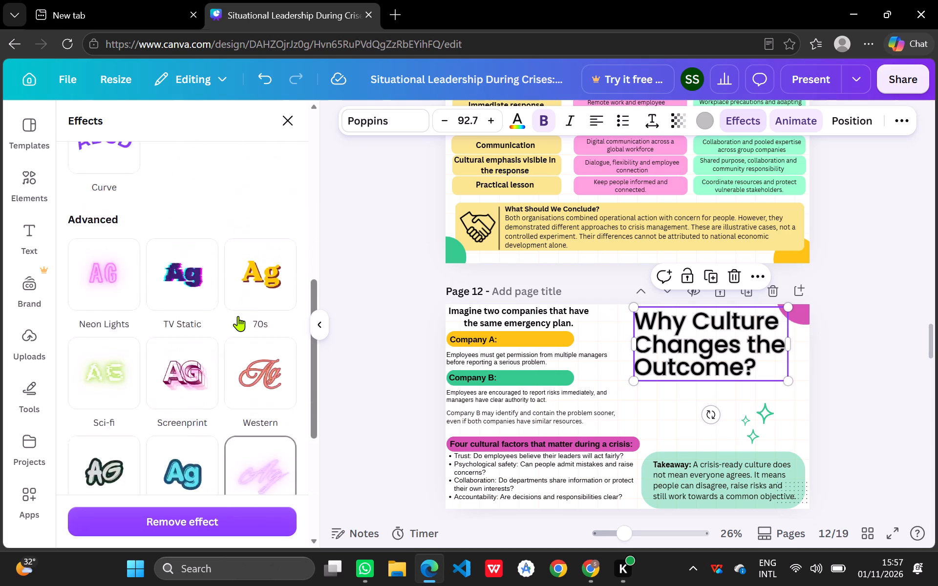
scroll(238, 316, up, 1)
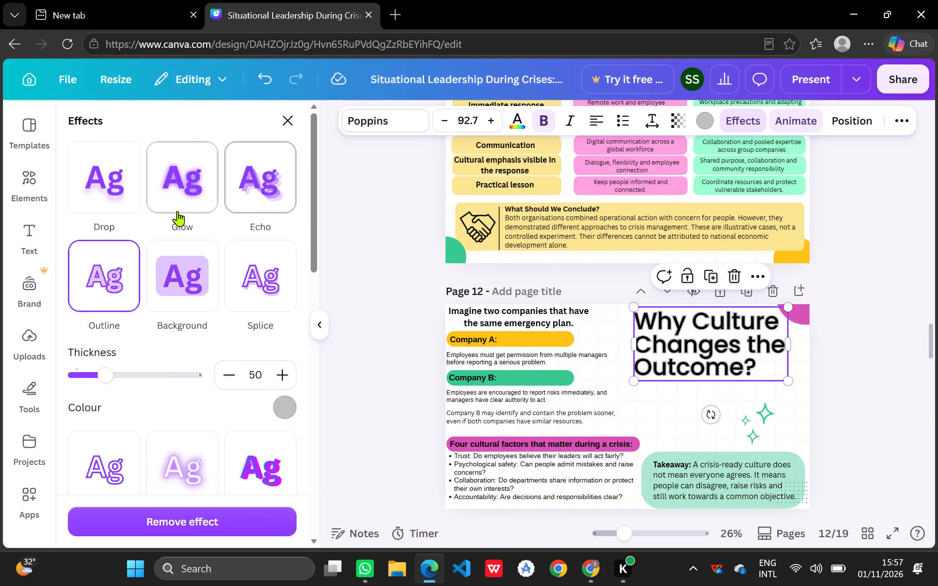
Apply the Echo text effect to the page 12 title.
click(248, 180)
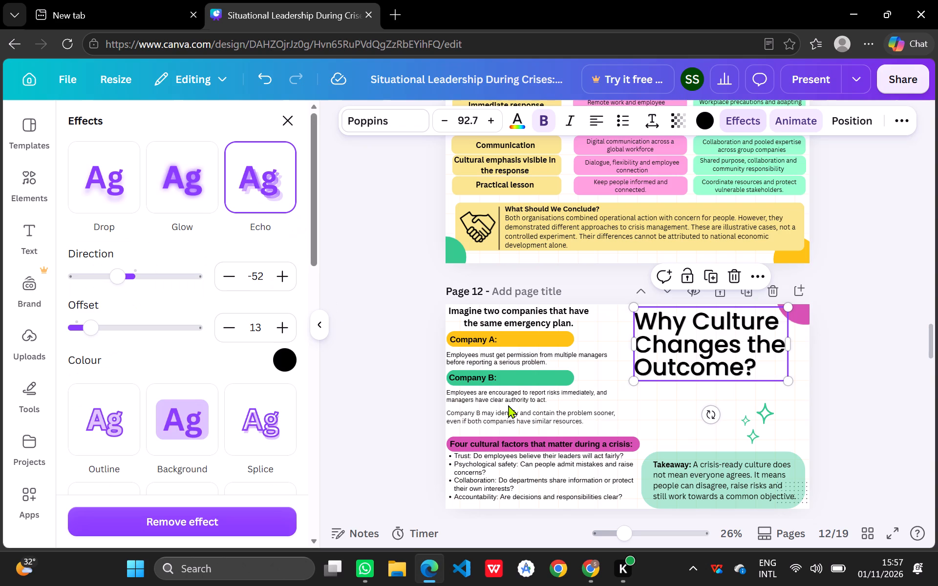
Move the "Company B may identify and contain the problem sooner" paragraph directly beneath the page 12 title.
drag(516, 420, 654, 419)
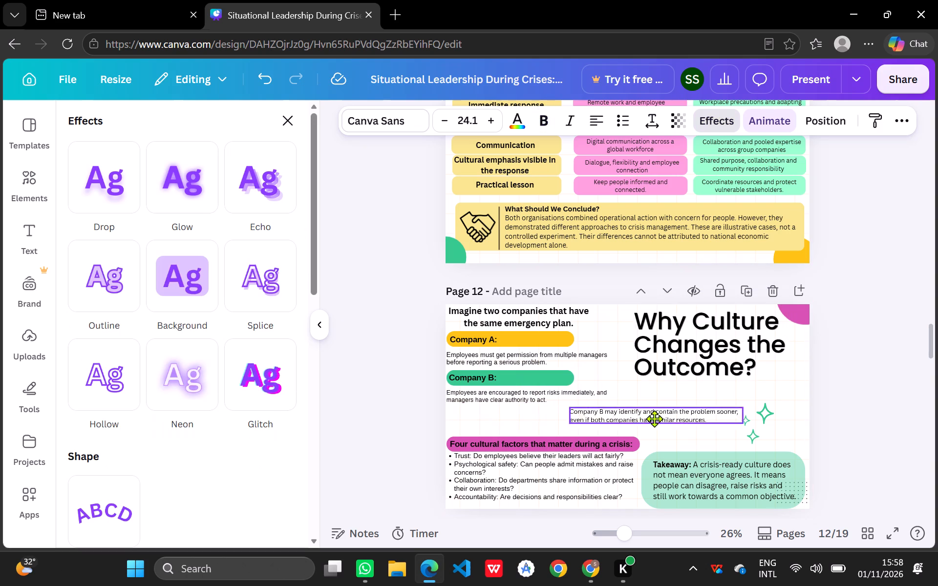
drag(654, 419, 712, 401)
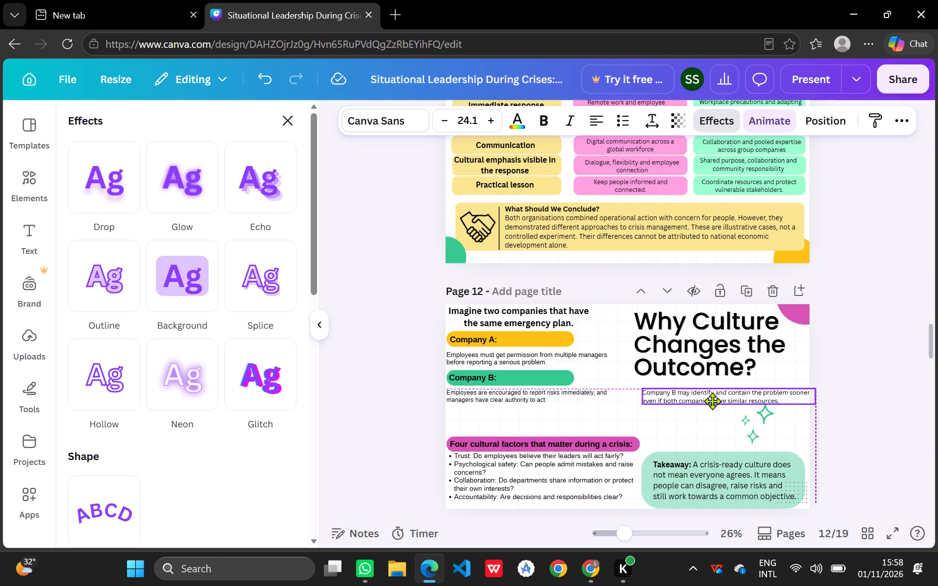
drag(712, 401, 713, 400)
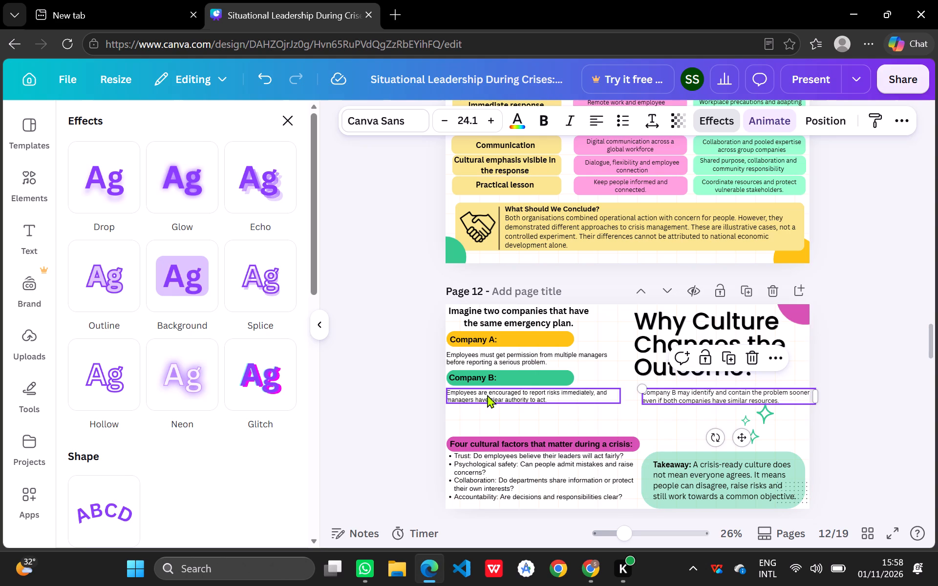
Shift the Company B description, heading and green bar lower on page 12, keeping the heading on its bar.
drag(487, 395, 486, 417)
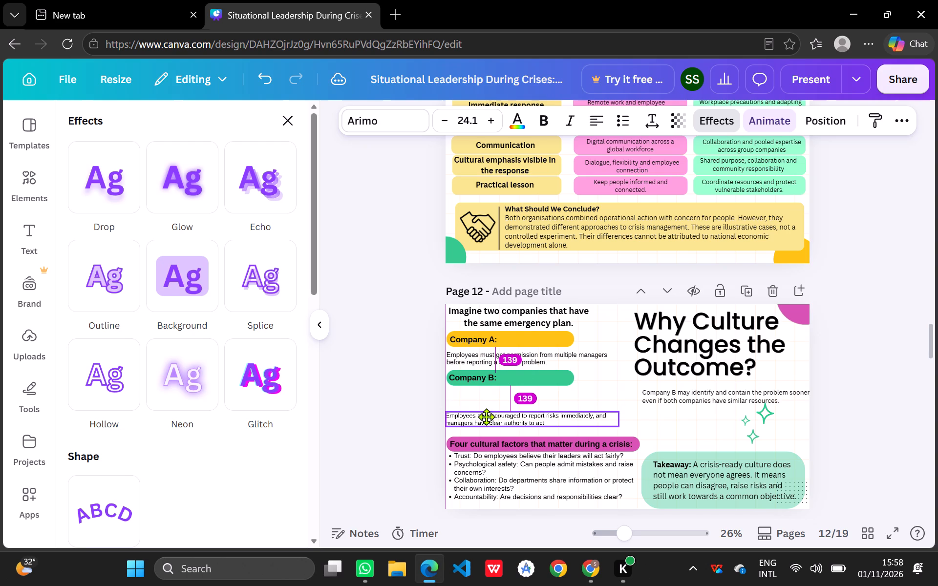
drag(486, 417, 490, 410)
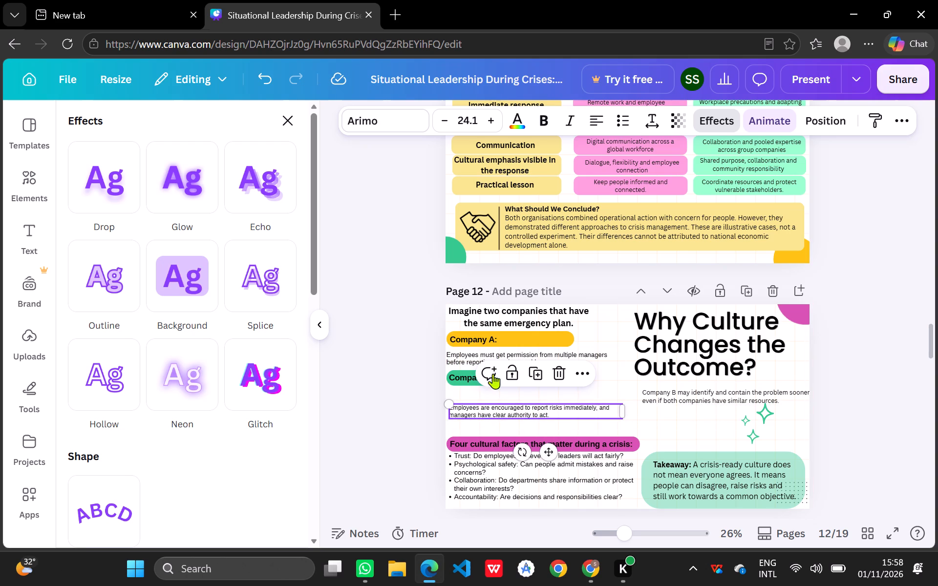
drag(469, 378, 470, 395)
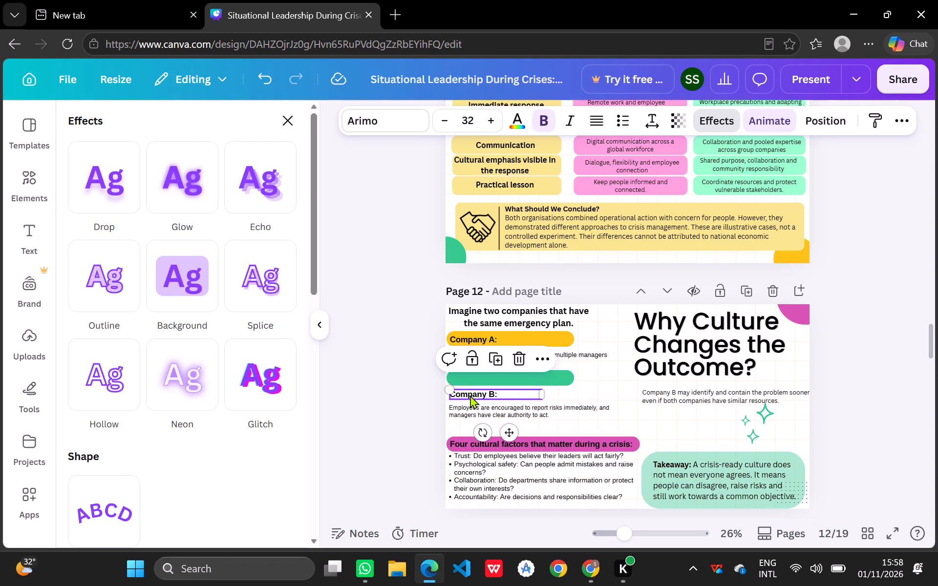
drag(481, 377, 476, 394)
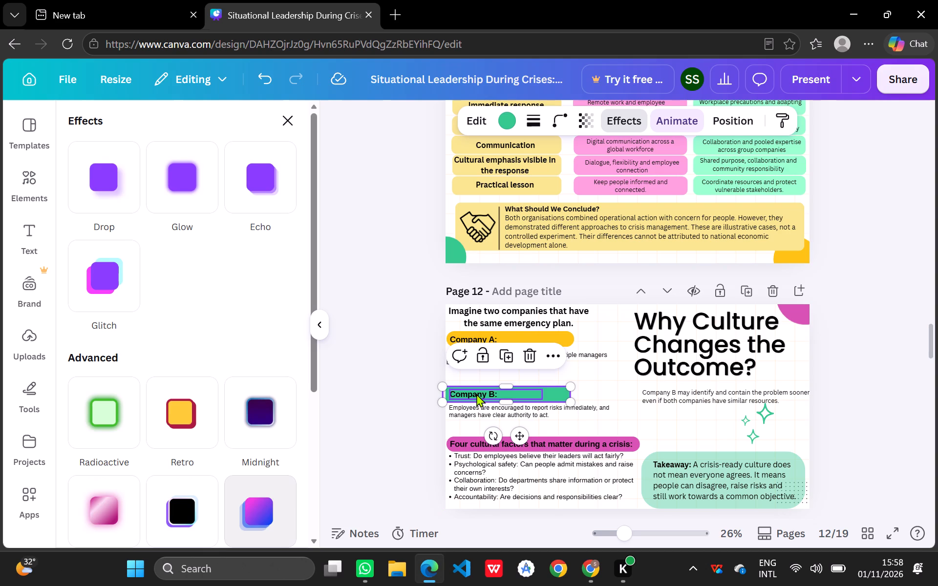
click(592, 368)
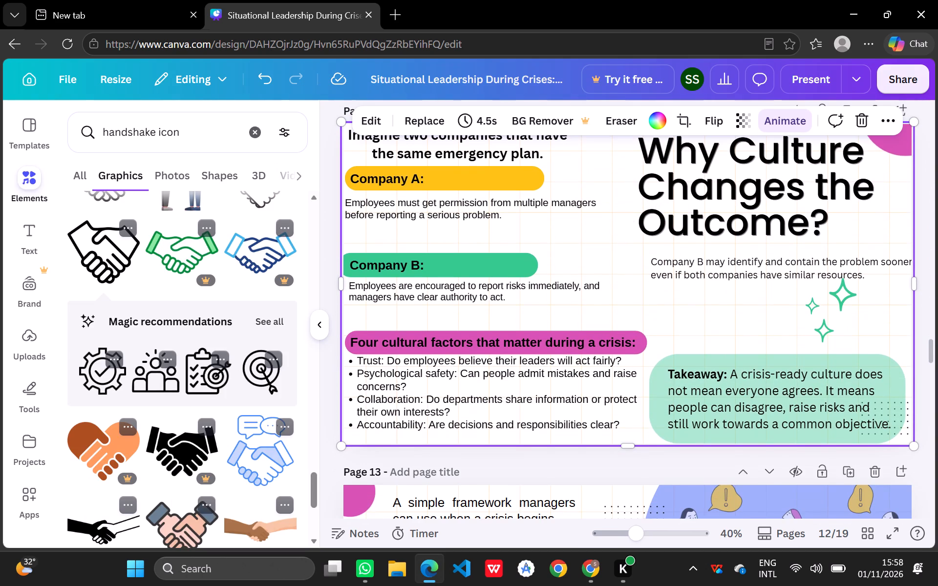
Shift the Company A description, heading and yellow bar lower on page 12, just above the Company B block.
drag(503, 206, 505, 224)
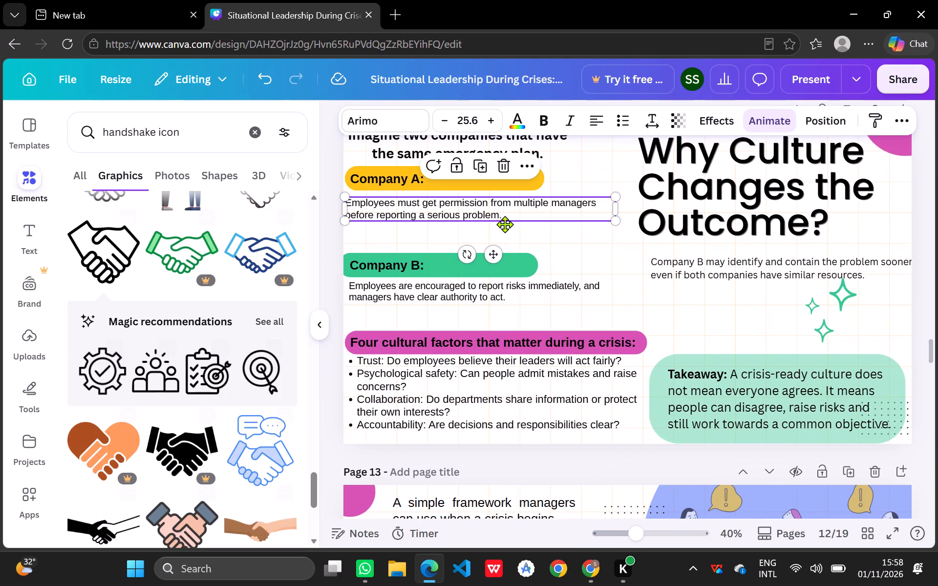
drag(505, 224, 502, 228)
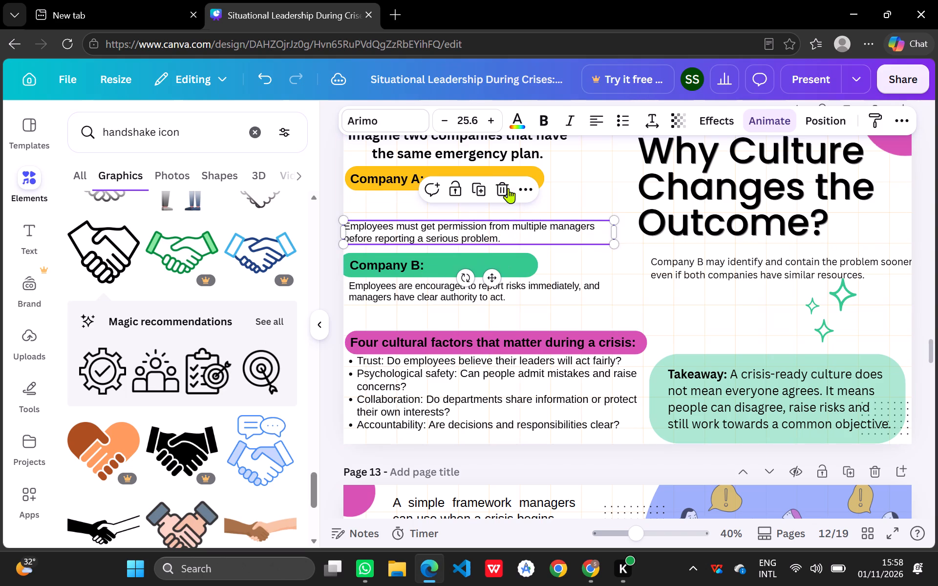
drag(512, 172, 506, 197)
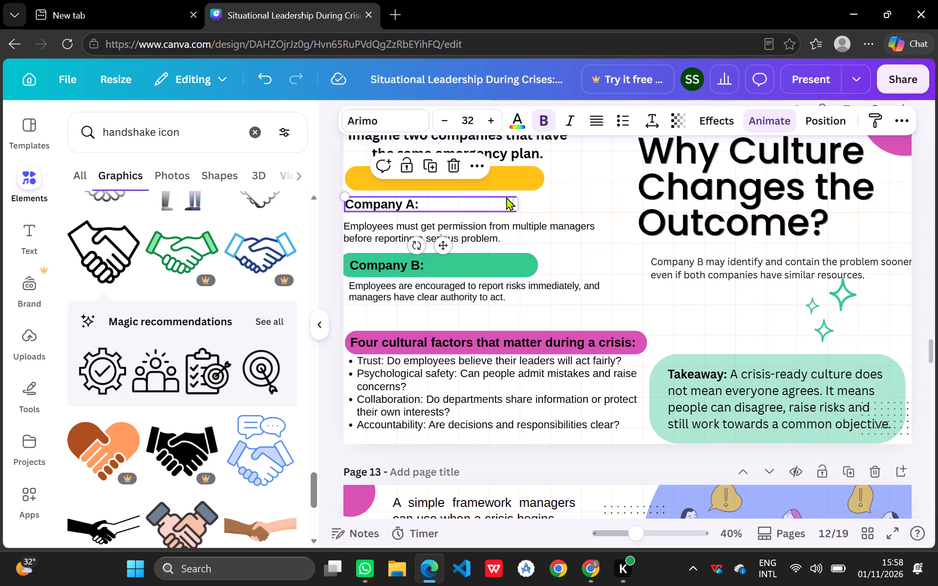
drag(516, 182, 512, 209)
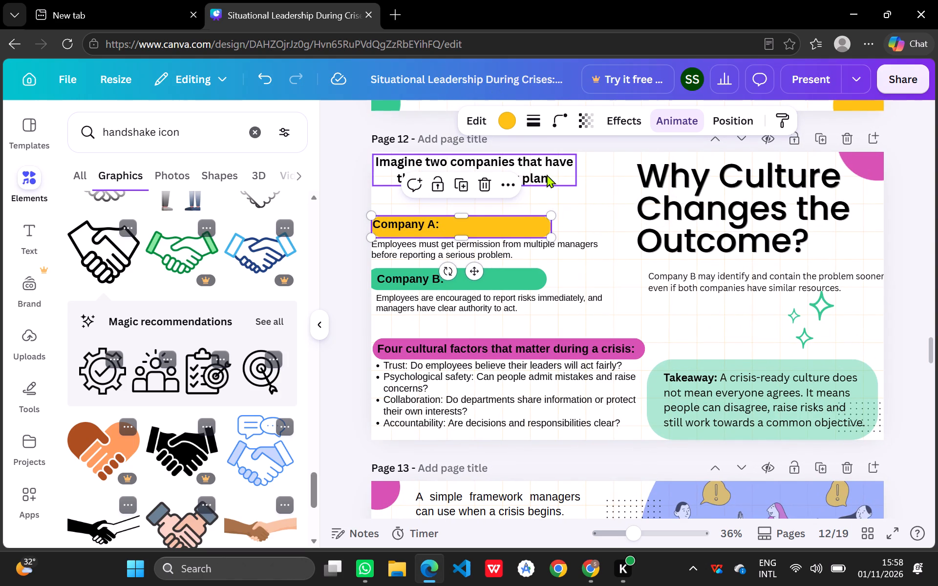
Reposition the "Imagine two companies" text slightly inward from the page edge and widen its box to about 852.
drag(547, 174, 571, 201)
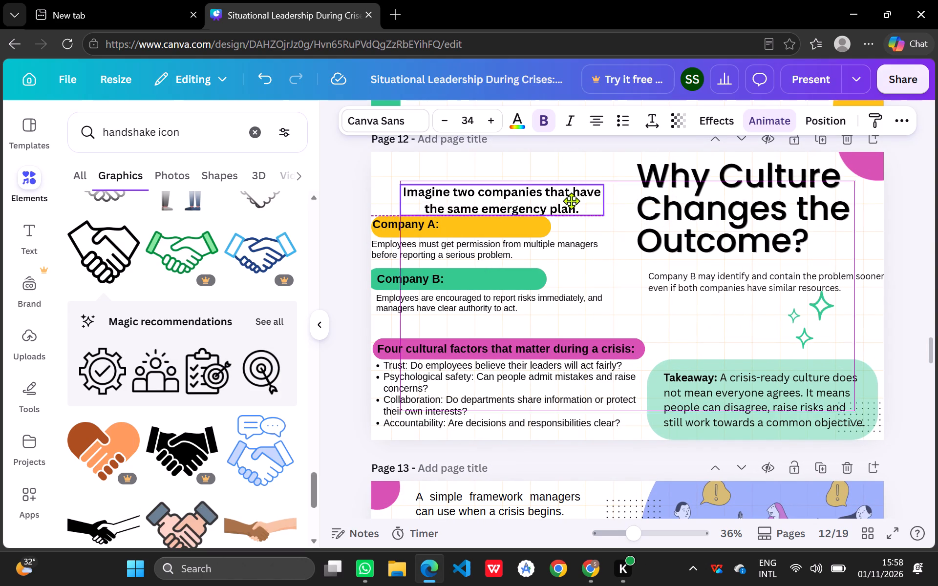
drag(571, 201, 556, 181)
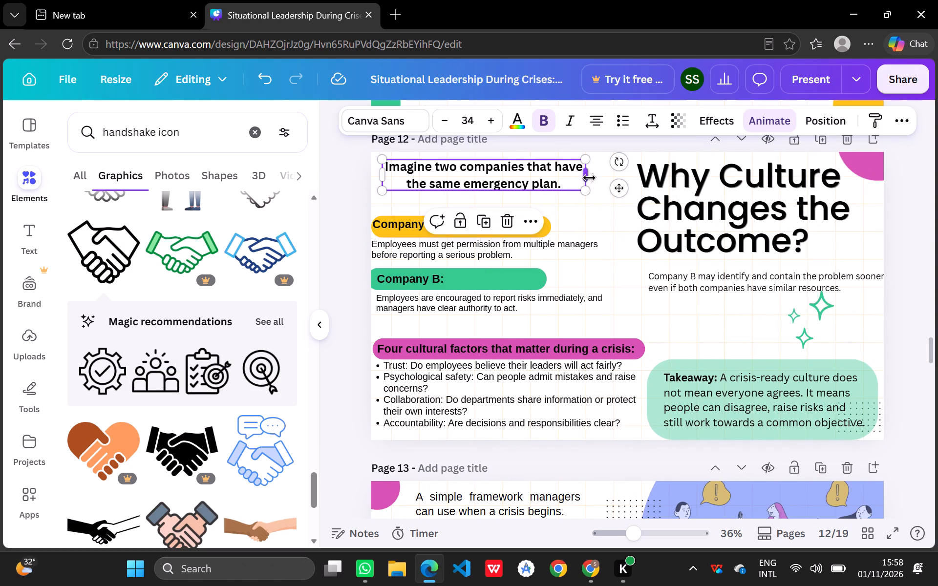
drag(587, 177, 611, 175)
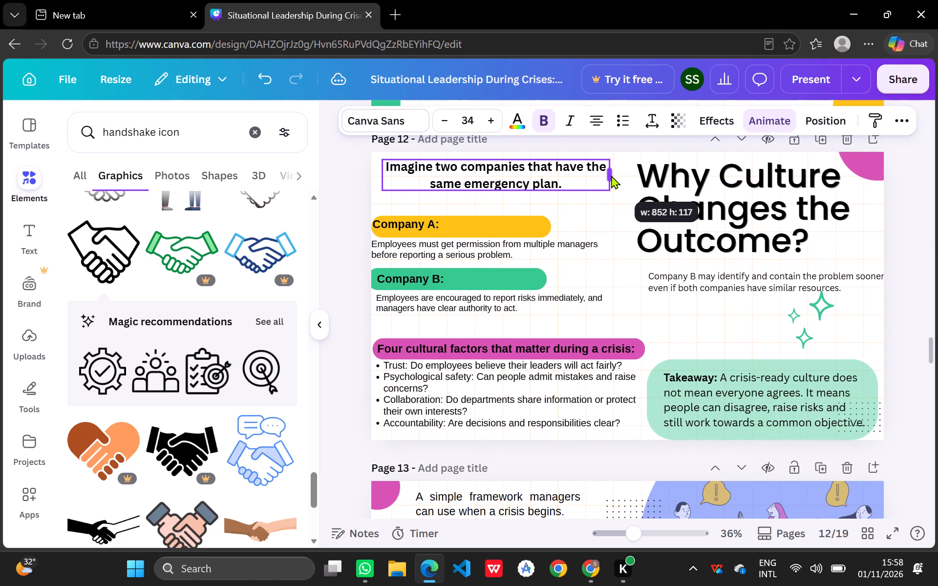
drag(611, 175, 611, 176)
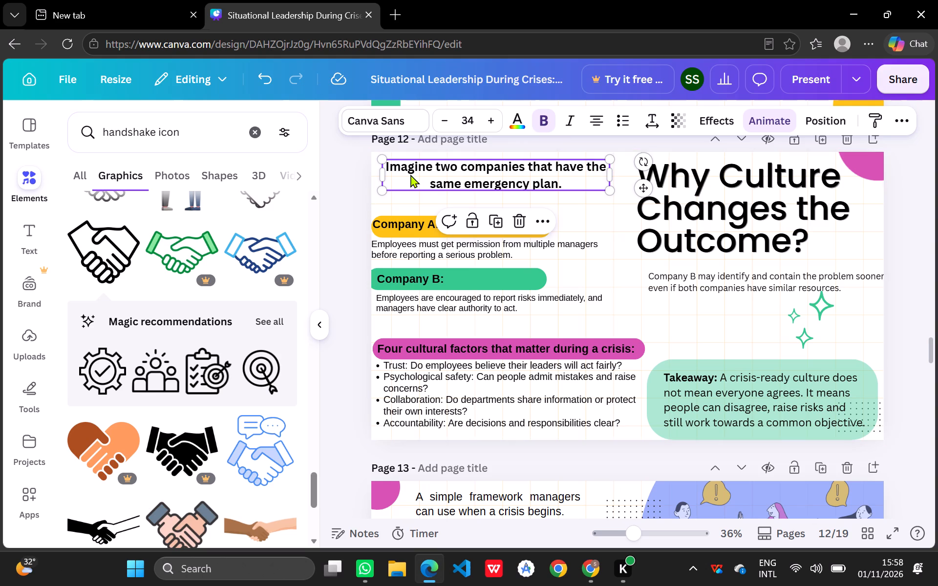
Set the "Imagine two companies" text to font size 36 and align it left.
click(490, 123)
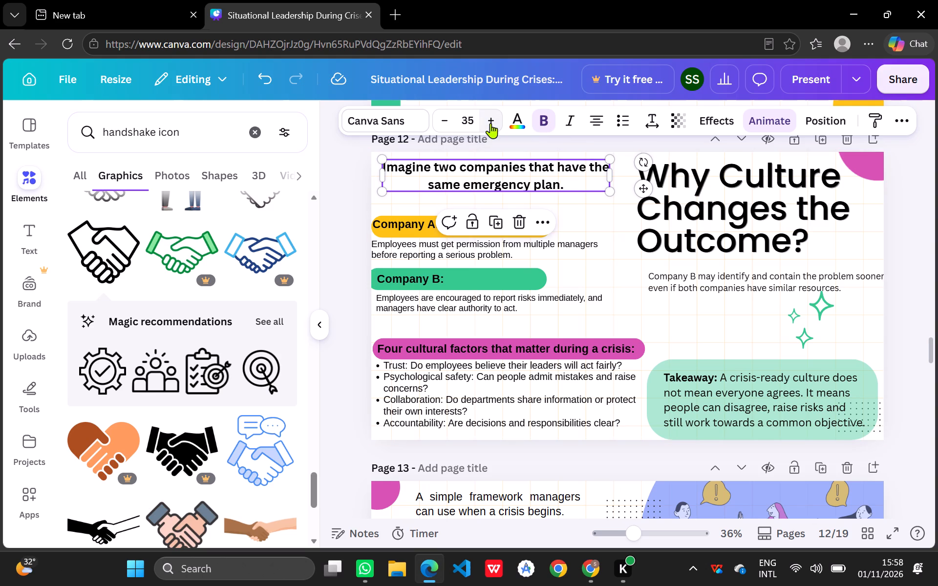
click(490, 123)
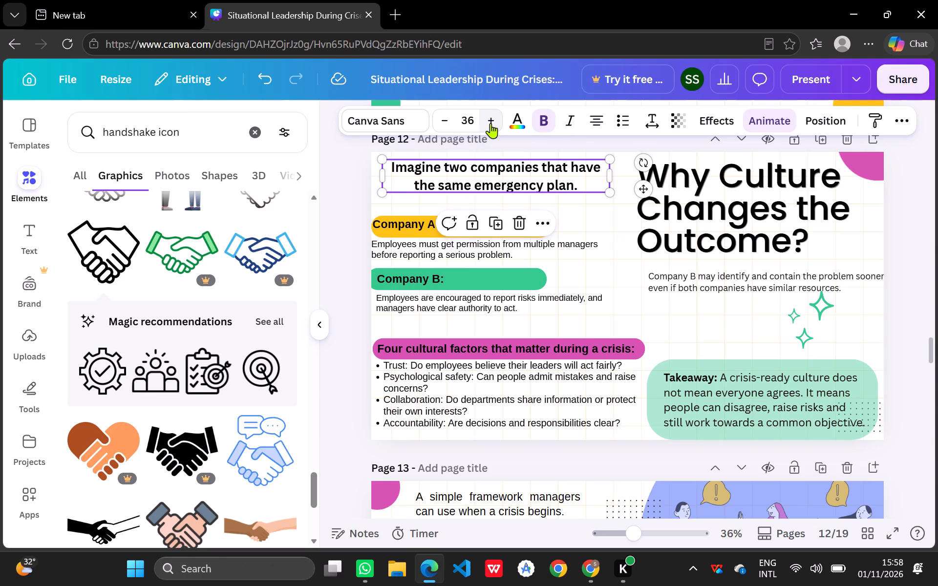
click(597, 123)
click(579, 185)
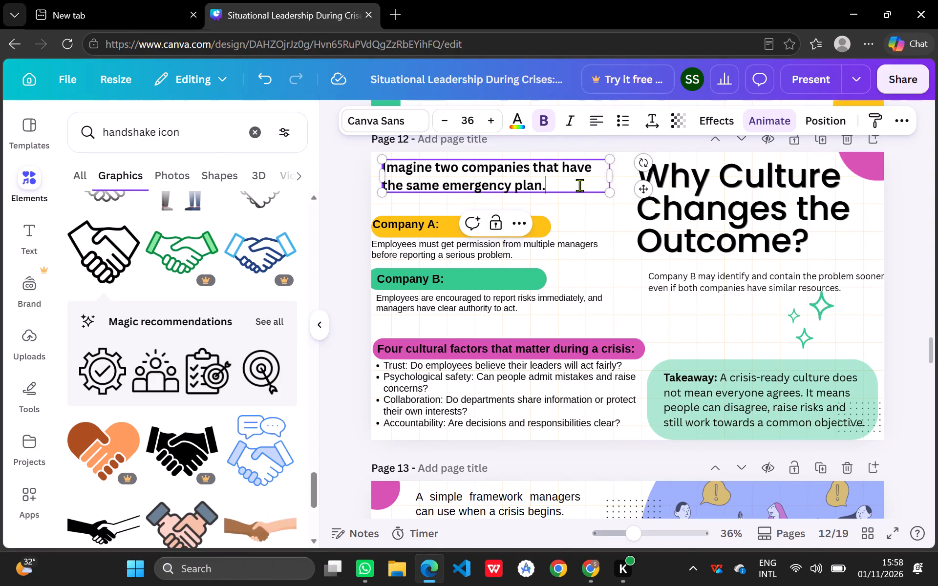
click(595, 215)
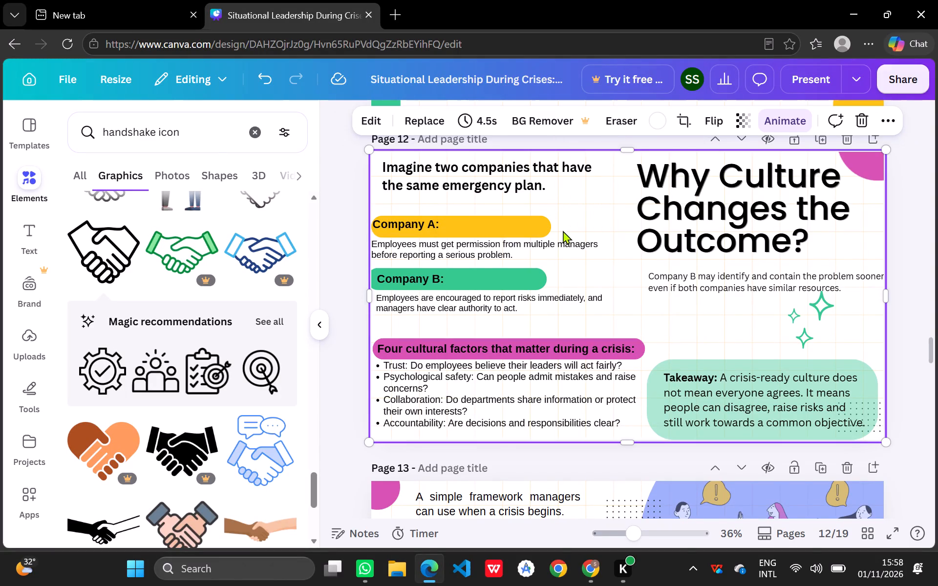
Look through the other pages' layouts and decorative accents for something to reuse on page 12.
scroll(601, 206, up, 4)
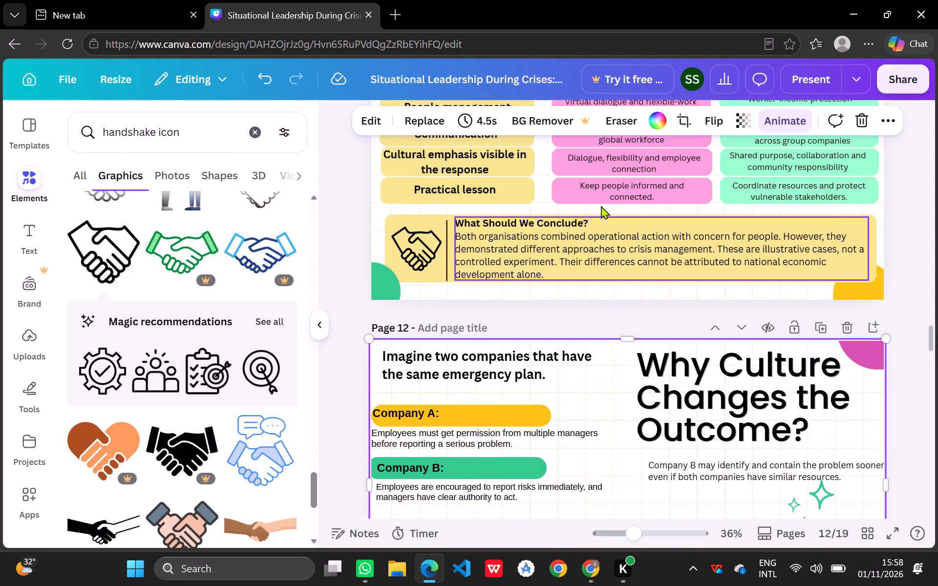
scroll(601, 206, up, 6)
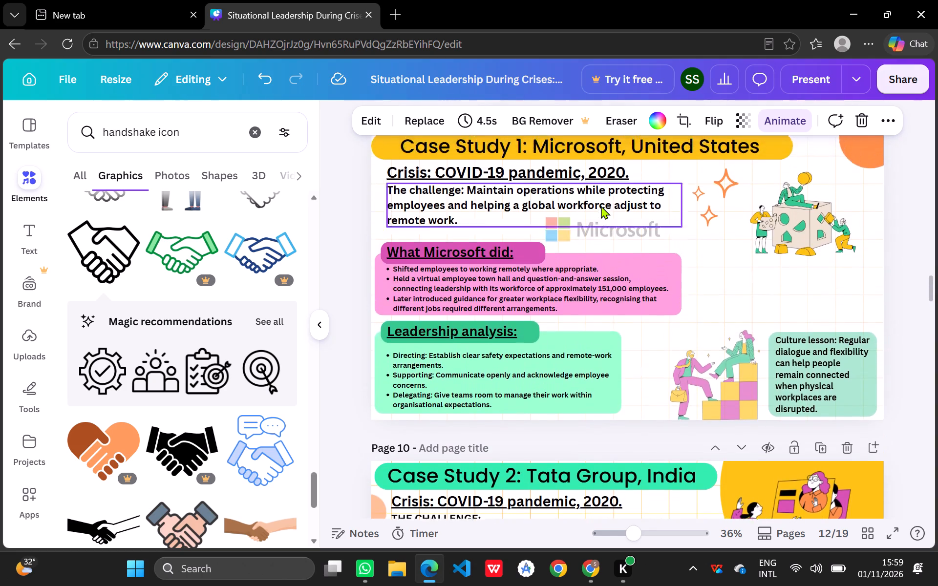
scroll(601, 206, up, 4)
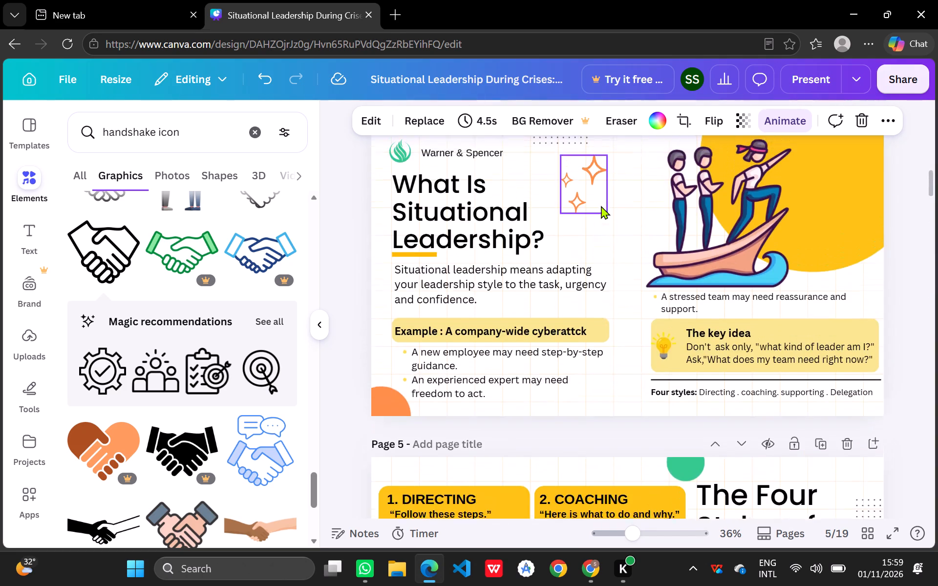
scroll(601, 206, up, 1)
scroll(601, 206, down, 11)
scroll(601, 206, up, 1)
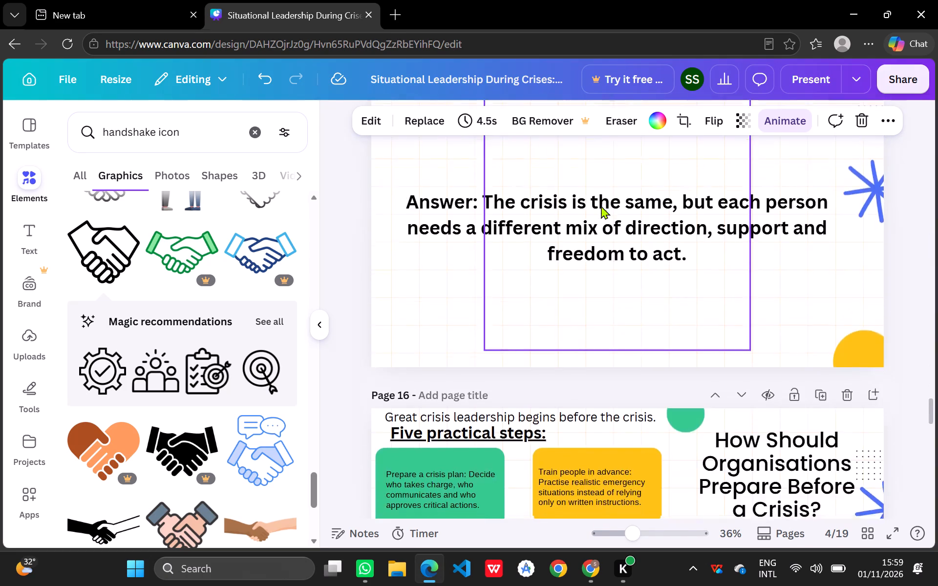
scroll(601, 206, up, 4)
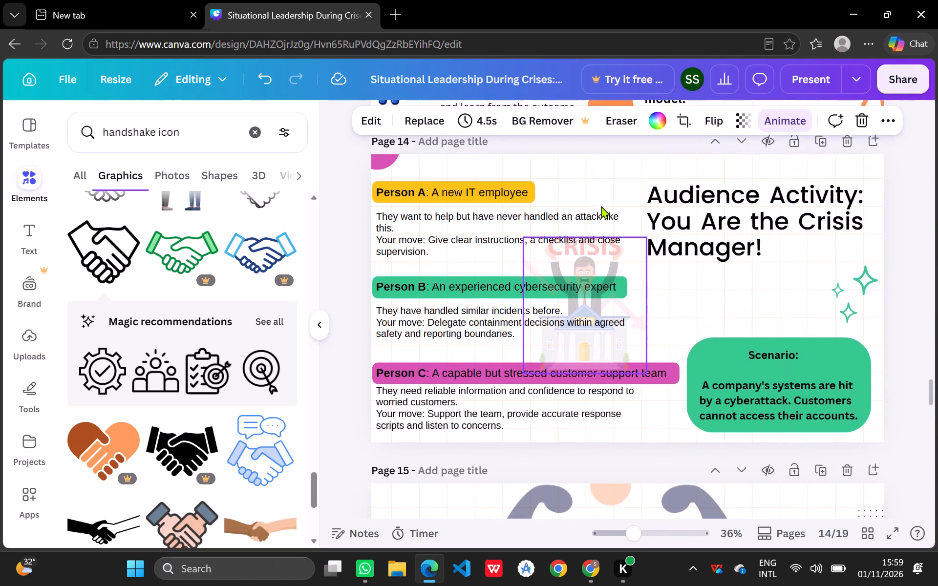
scroll(601, 206, up, 3)
scroll(601, 206, down, 6)
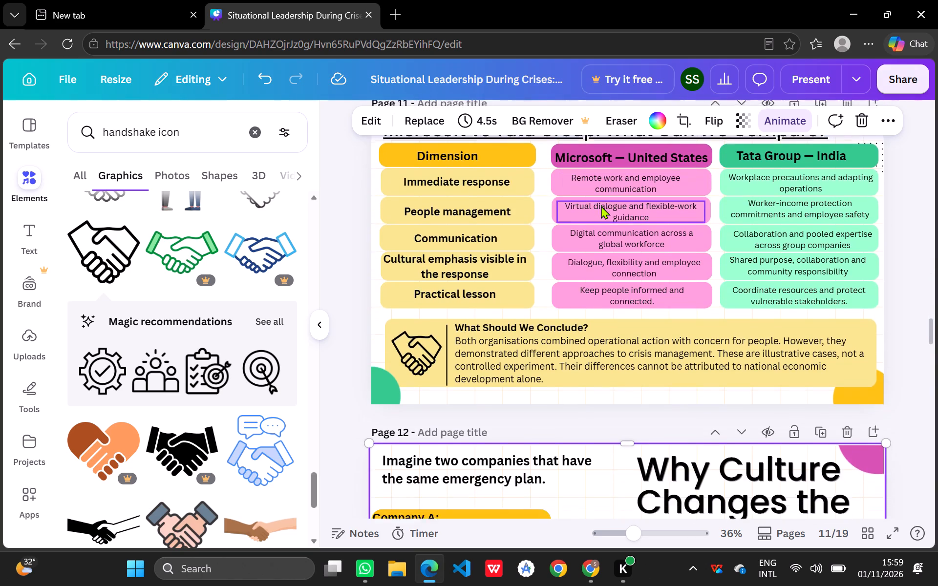
scroll(601, 206, down, 1)
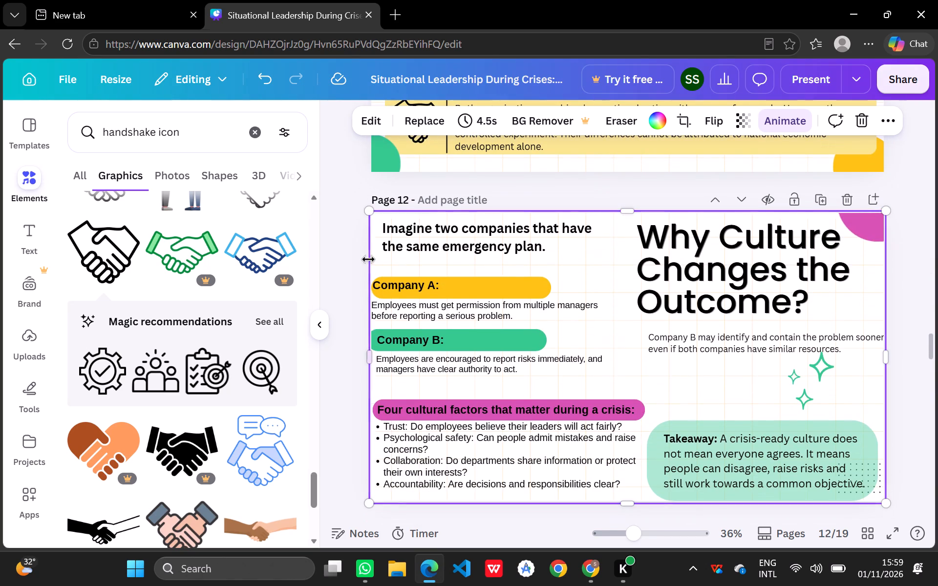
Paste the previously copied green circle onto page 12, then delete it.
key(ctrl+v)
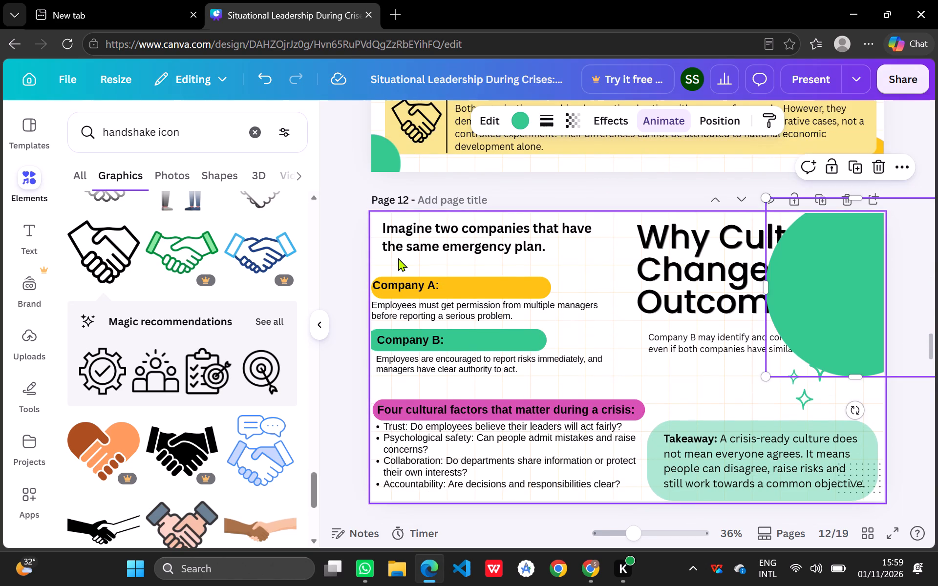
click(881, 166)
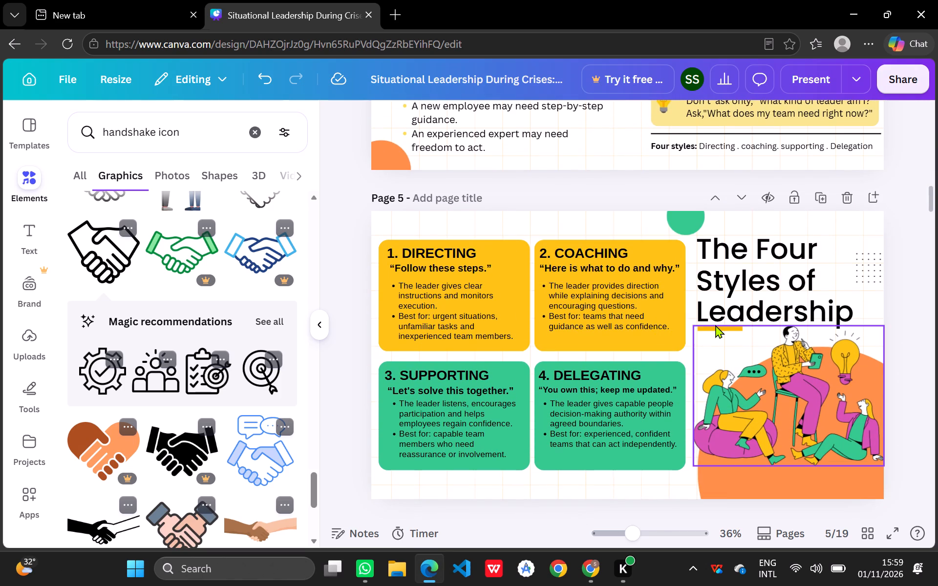
Copy the short yellow line beneath the page 5 title and place it under the "Imagine two companies" text on page 12.
click(717, 329)
key(ctrl+c)
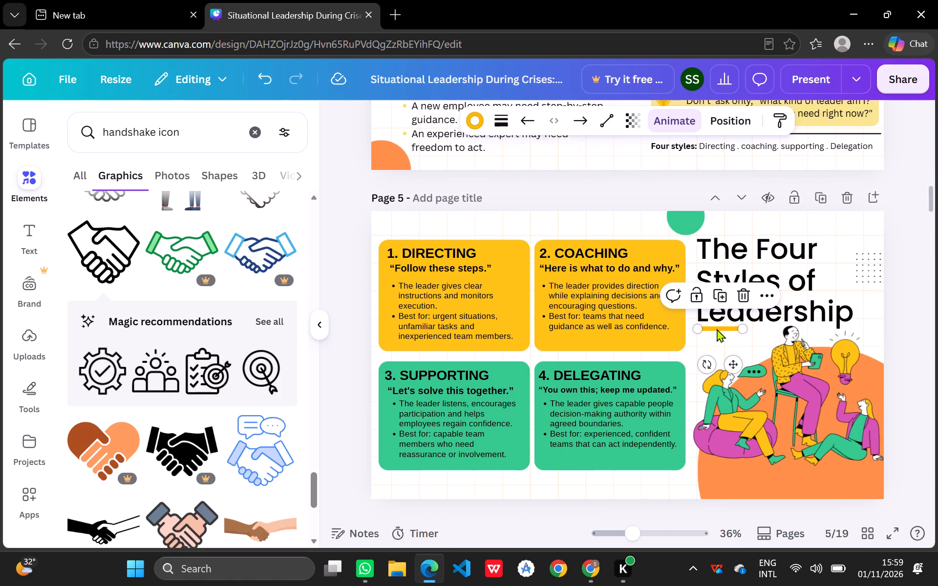
scroll(621, 385, down, 13)
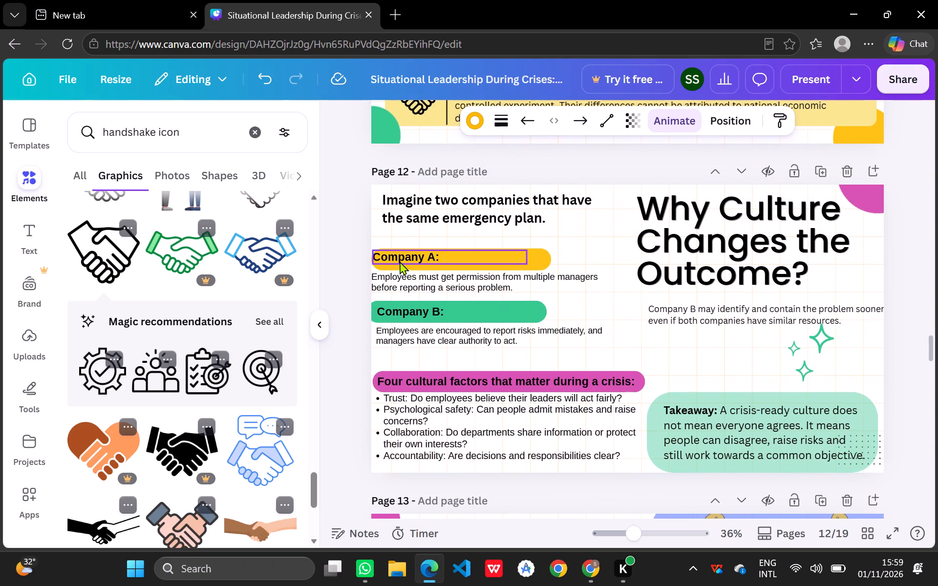
click(379, 209)
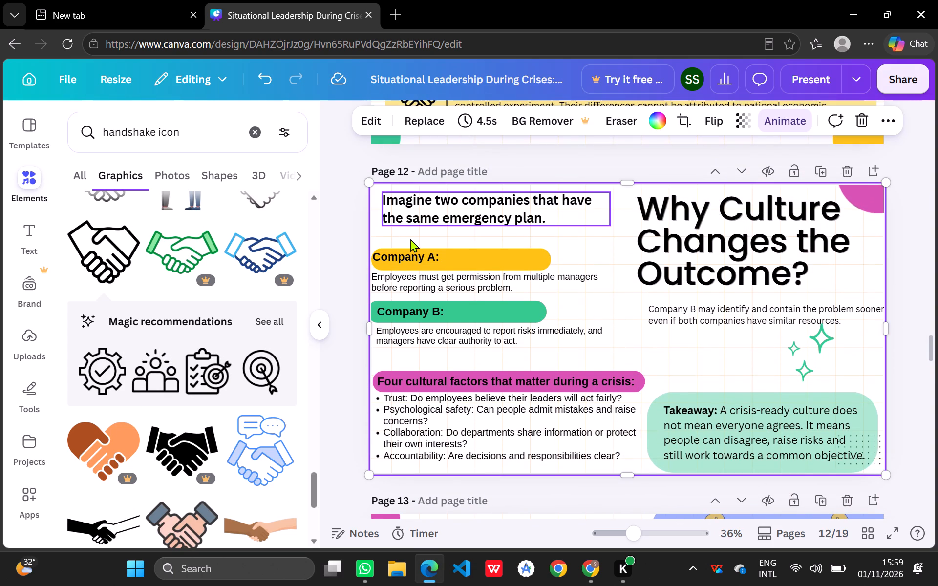
key(ctrl+v)
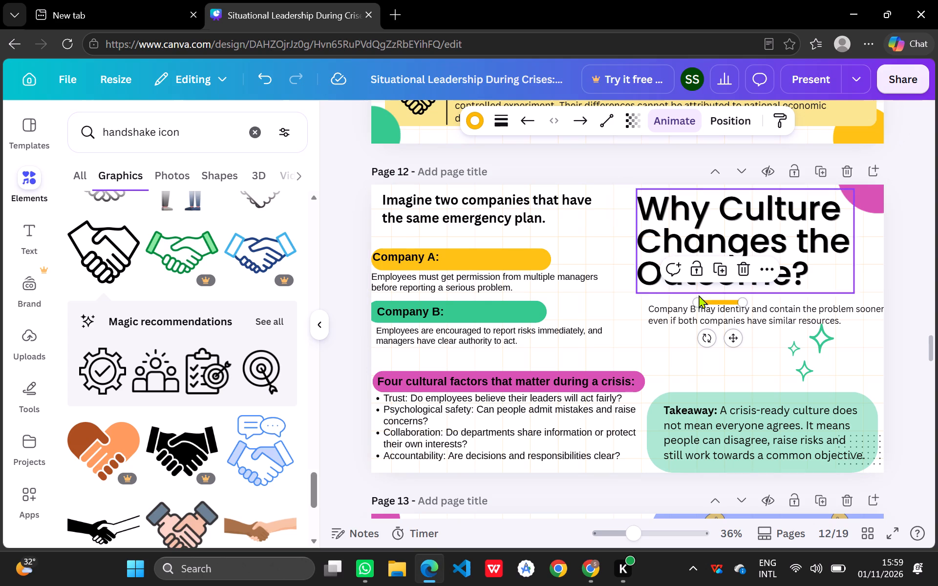
drag(718, 303, 419, 234)
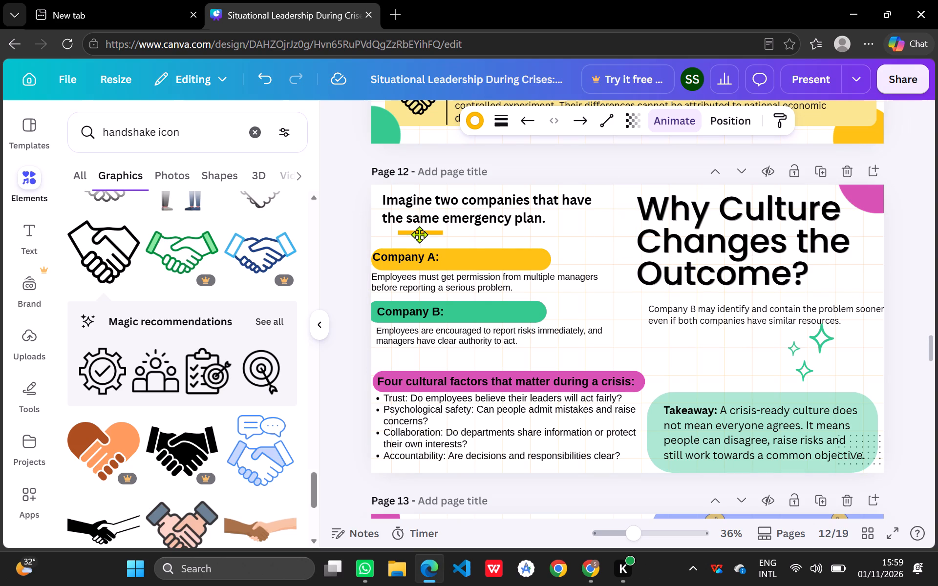
Shift the "Imagine two companies" text on page 12 to make room and move the yellow line to its left edge.
drag(419, 234, 420, 243)
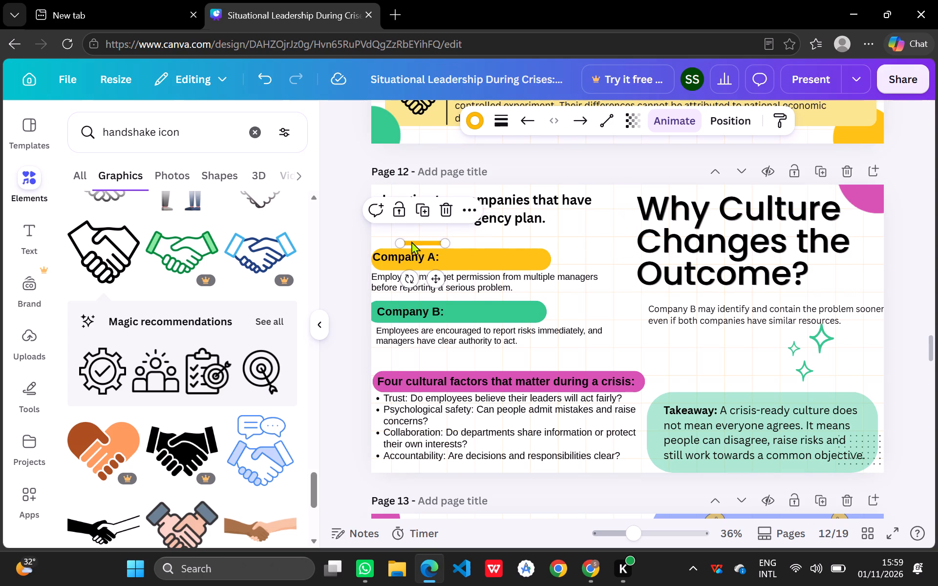
click(412, 241)
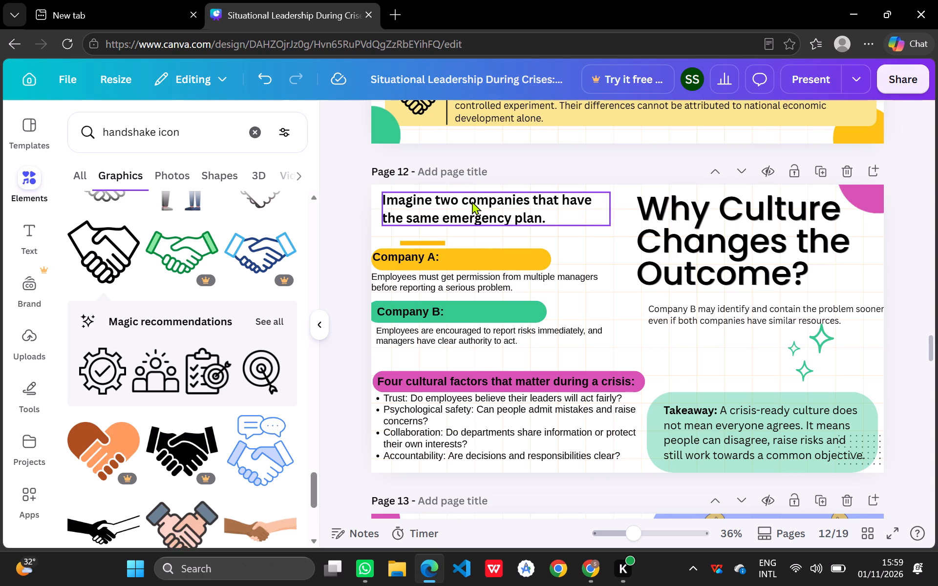
drag(472, 201, 485, 200)
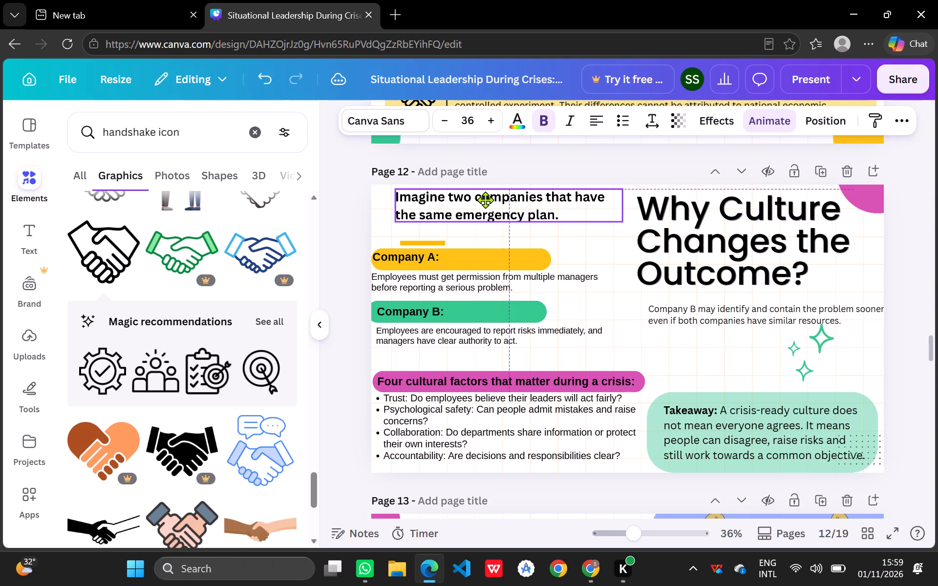
drag(485, 200, 484, 201)
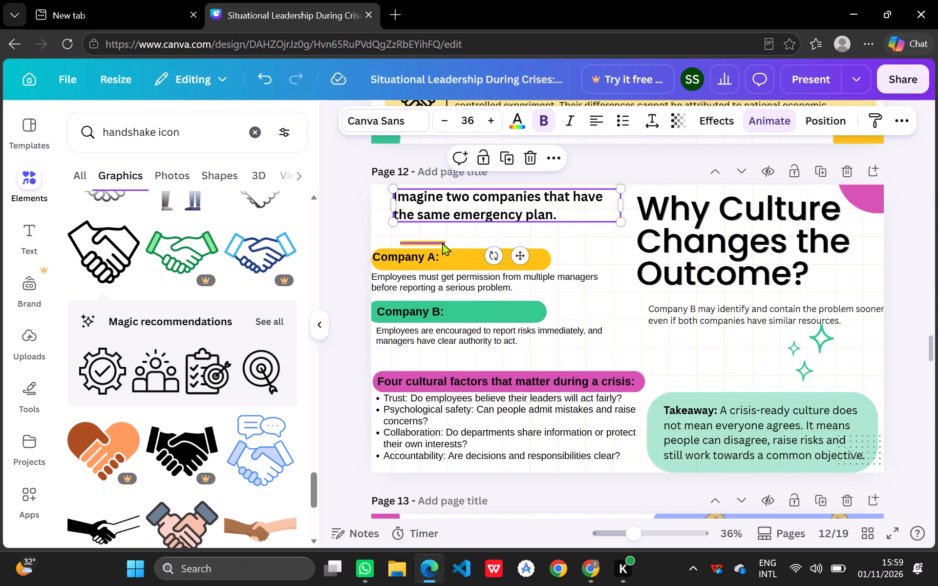
drag(440, 242, 382, 215)
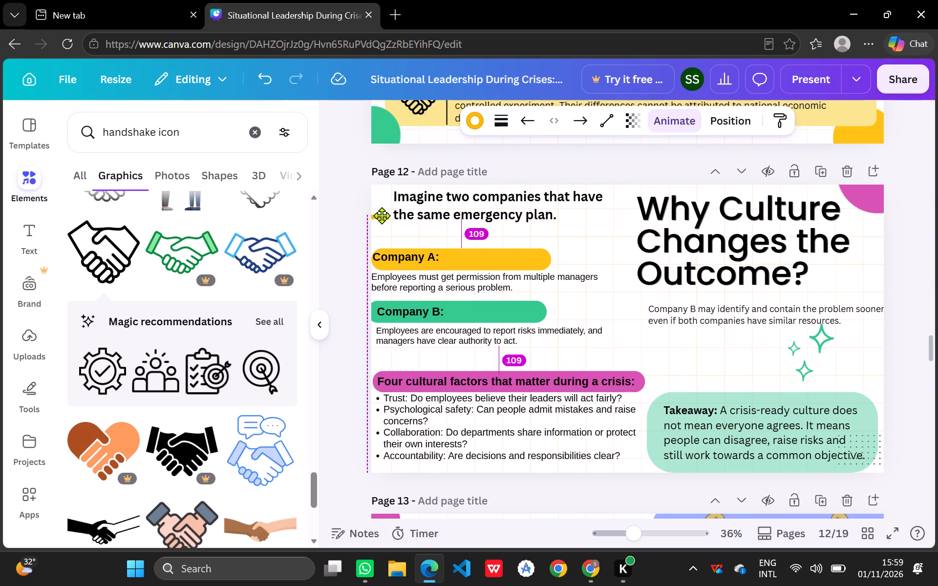
drag(382, 215, 424, 214)
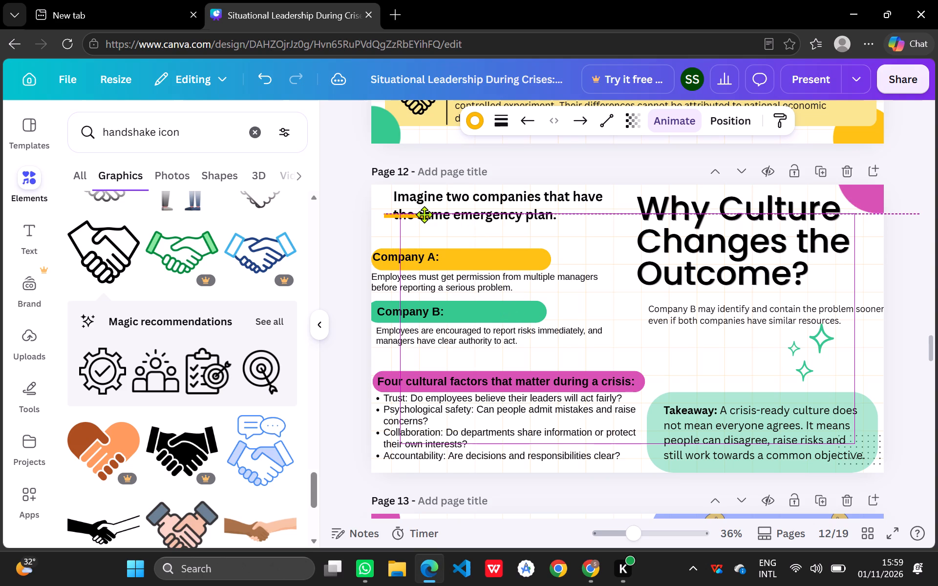
drag(424, 214, 424, 218)
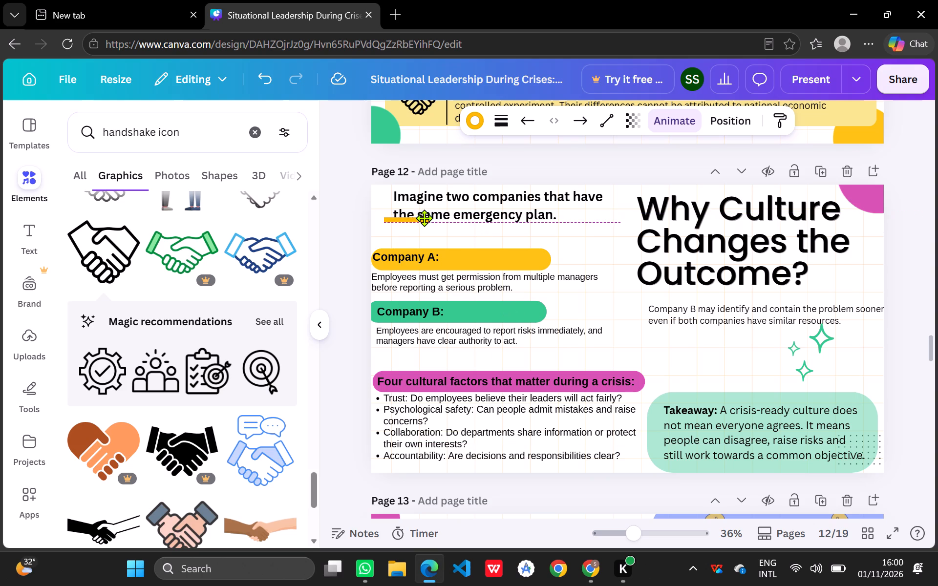
drag(424, 218, 424, 216)
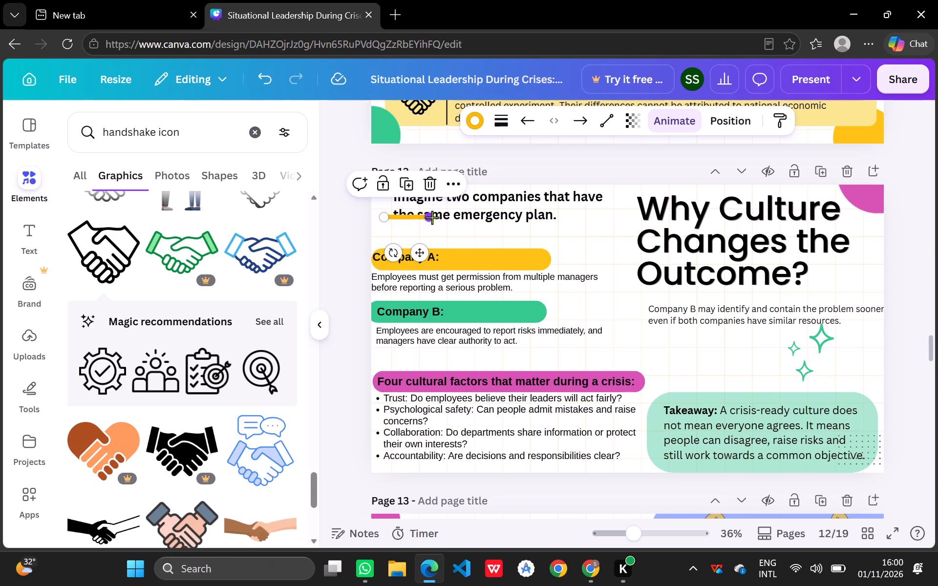
Turn the yellow line into a vertical accent bar standing just left of the two-line "Imagine two companies" text.
drag(427, 216, 383, 193)
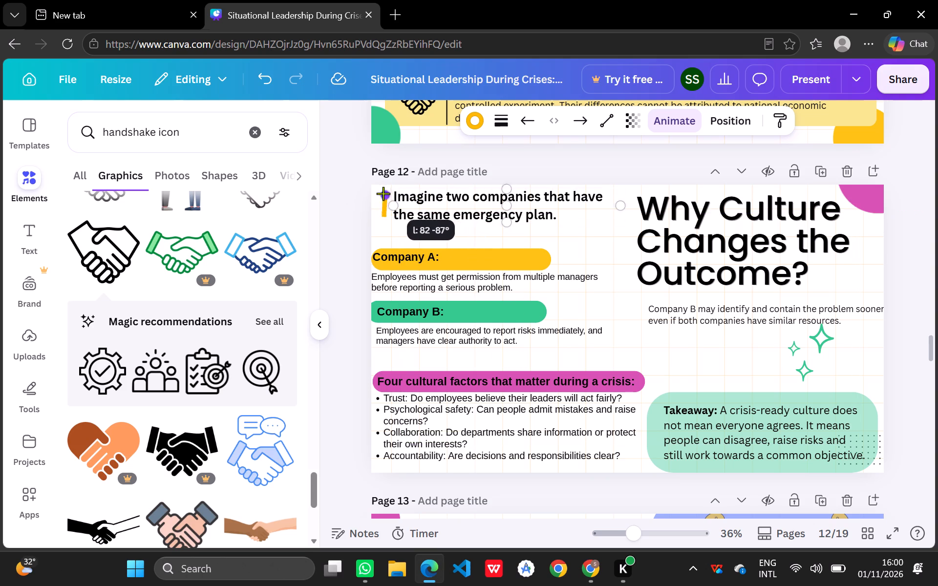
drag(383, 193, 384, 192)
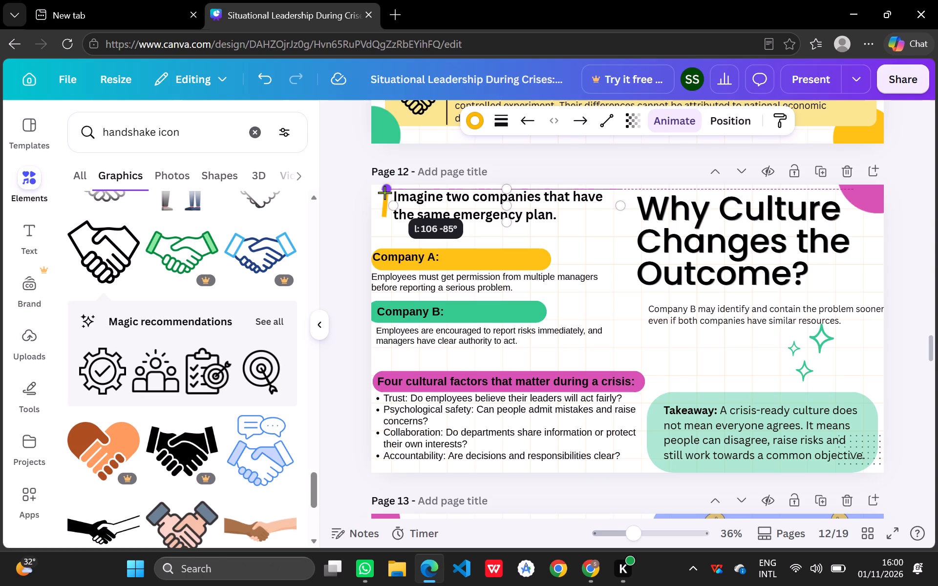
drag(384, 192, 383, 193)
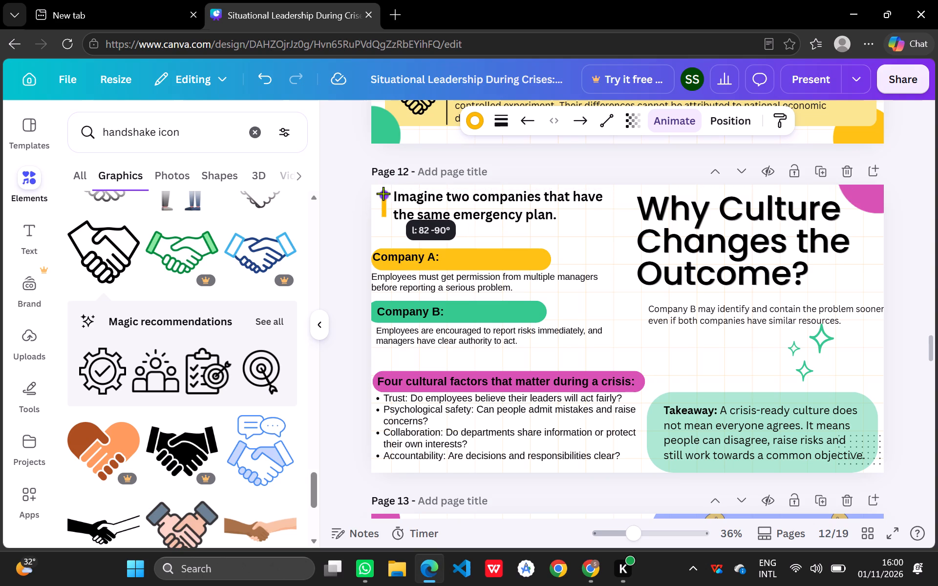
drag(383, 193, 384, 193)
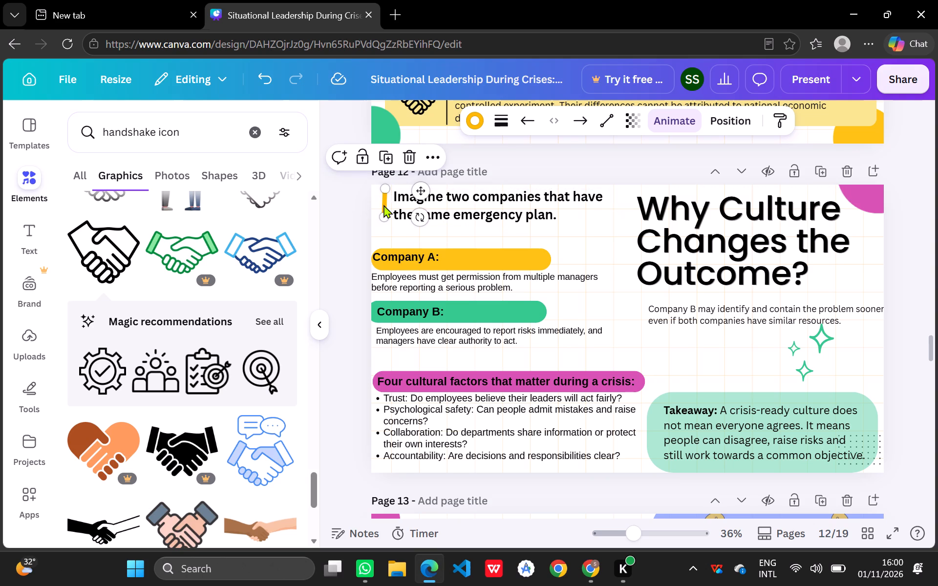
click(383, 206)
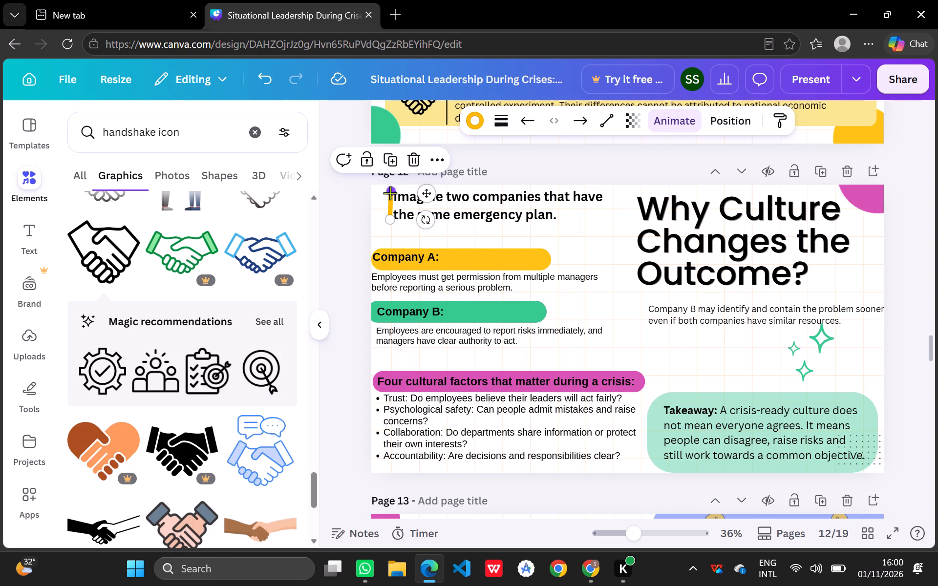
drag(390, 193, 385, 191)
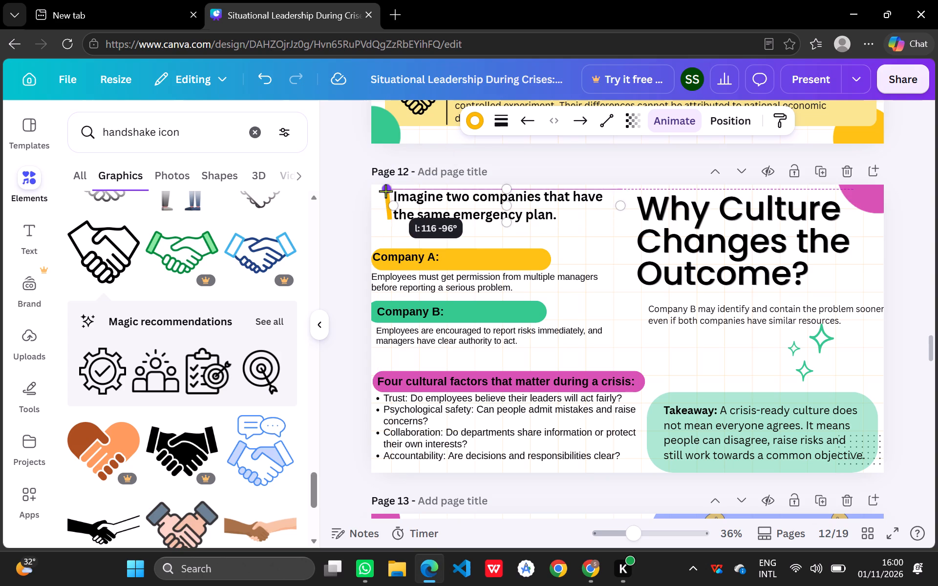
drag(385, 191, 385, 196)
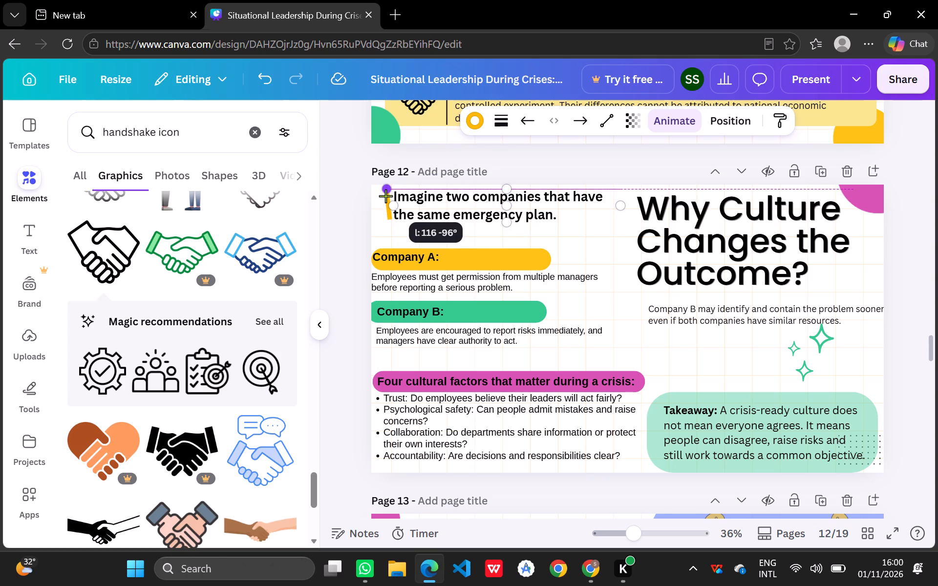
drag(385, 196, 384, 197)
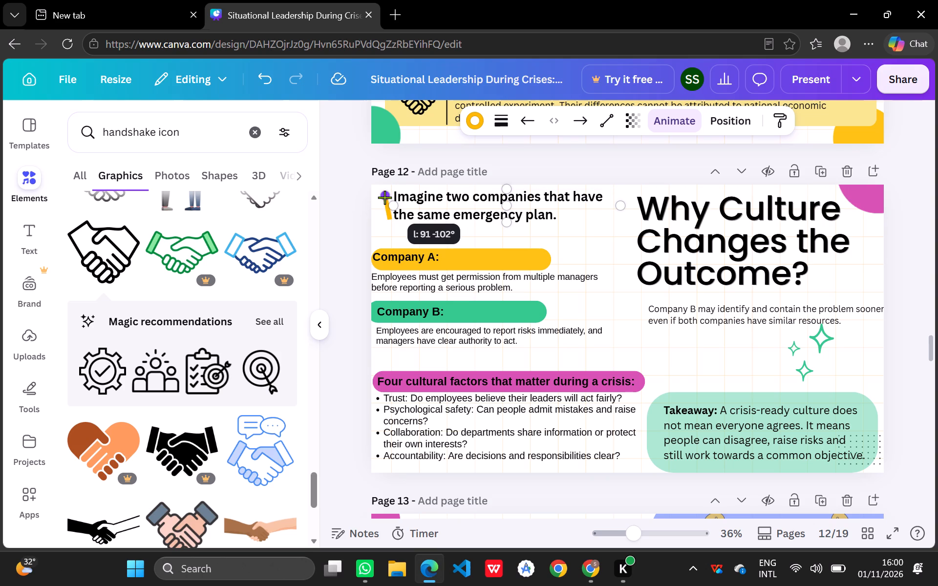
drag(384, 197, 384, 195)
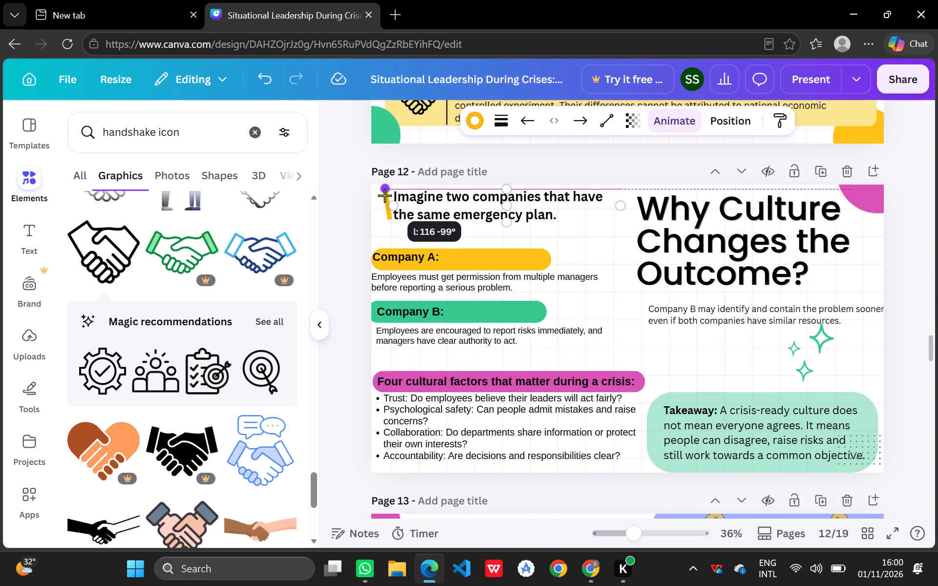
drag(384, 195, 384, 196)
drag(389, 218, 384, 219)
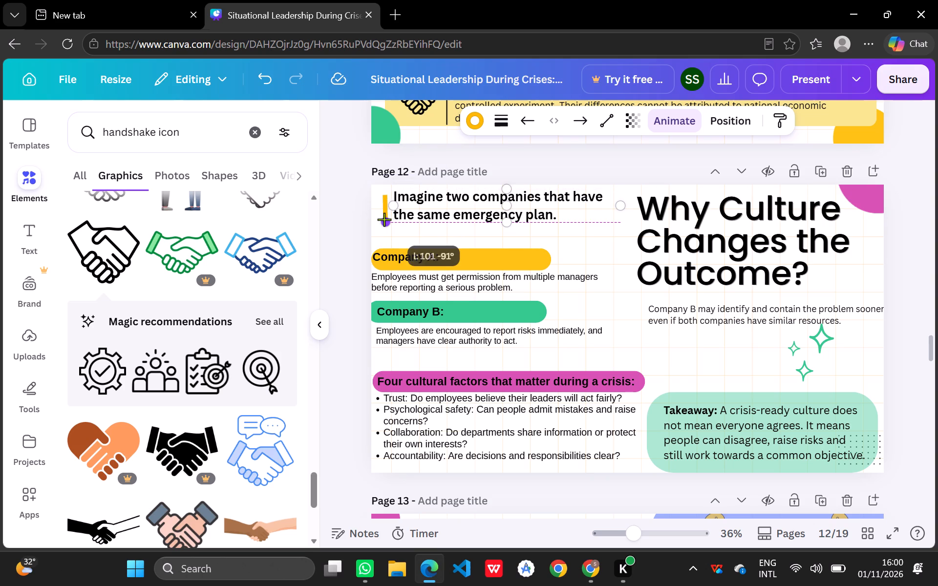
drag(384, 219, 384, 217)
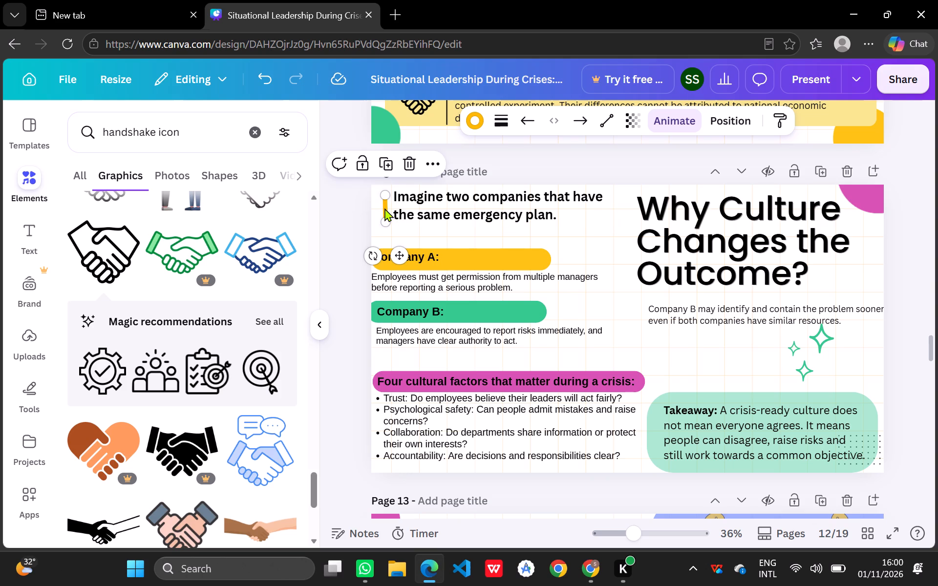
click(385, 222)
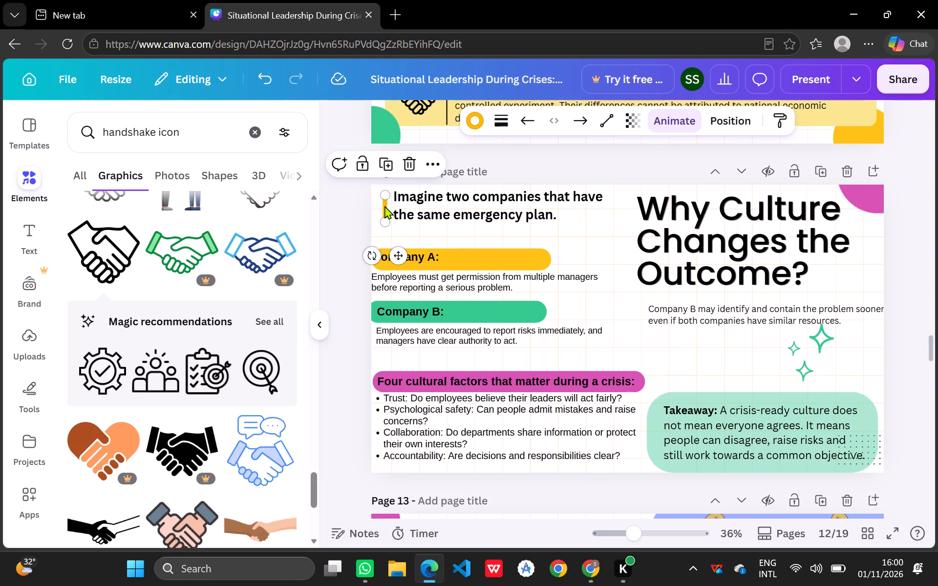
click(385, 206)
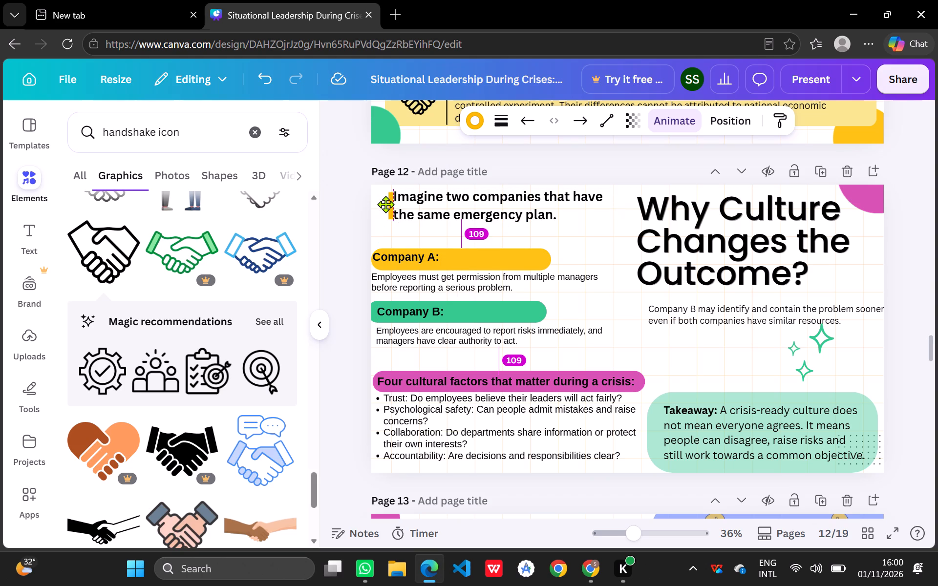
Move the "Imagine two companies" text closer to the vertical yellow bar, leaving a small gap.
click(435, 225)
drag(457, 204, 452, 204)
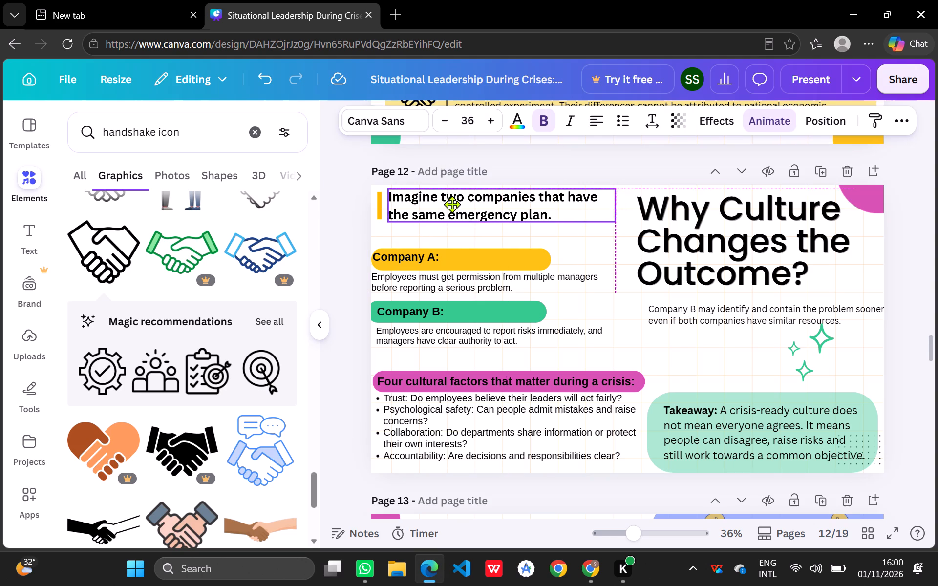
drag(452, 204, 449, 204)
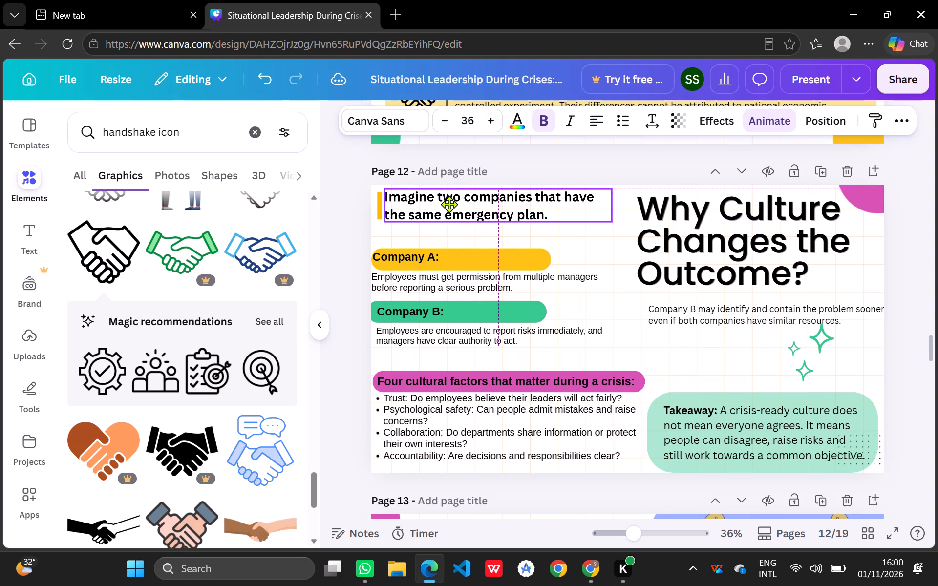
drag(449, 204, 449, 204)
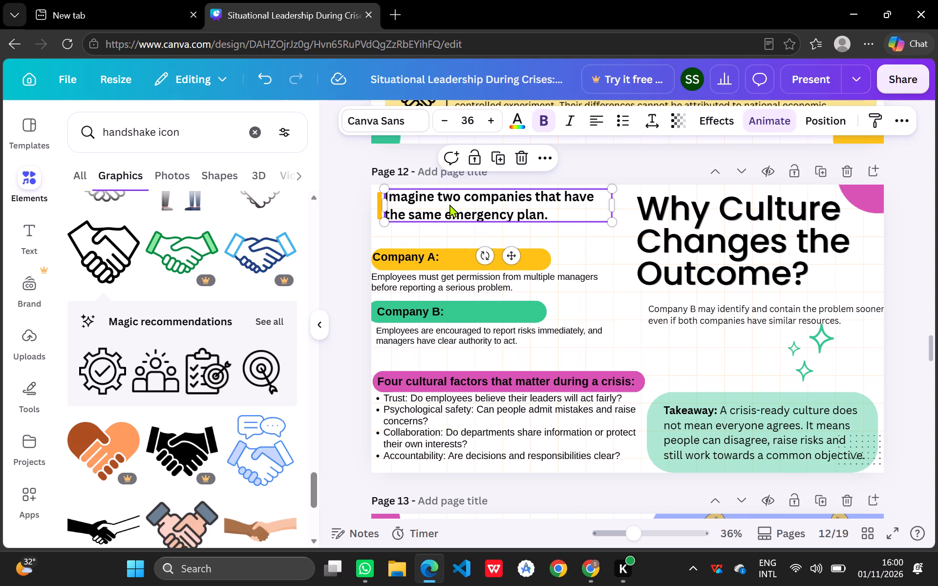
click(449, 204)
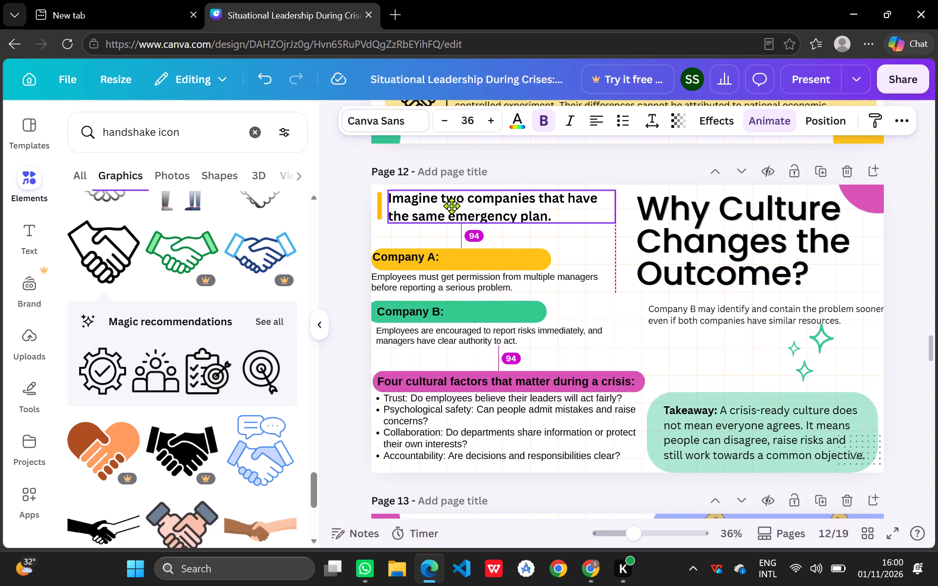
click(453, 234)
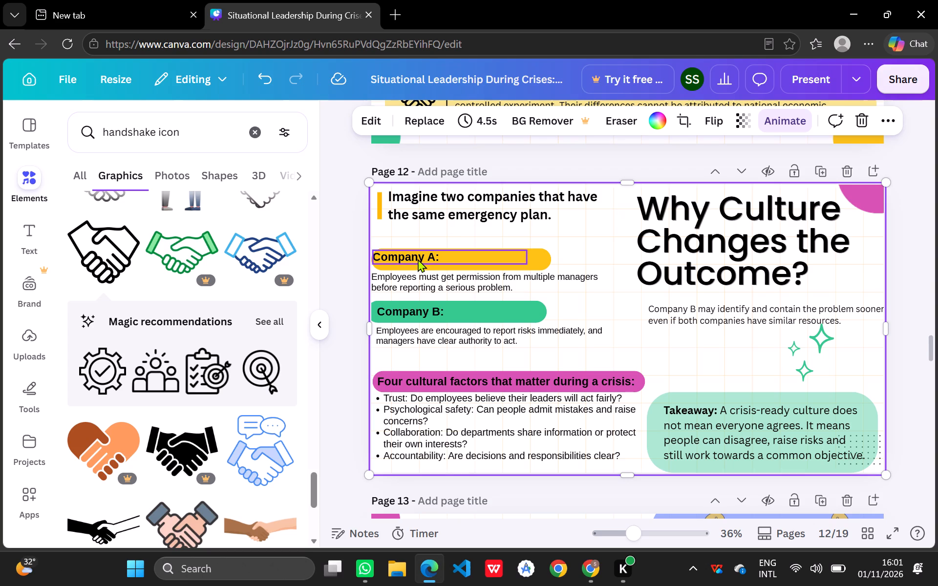
Move the yellow Company A banner up beneath the "Imagine two companies" text and place its "Company A:" label inside, slightly indented.
drag(418, 259, 430, 263)
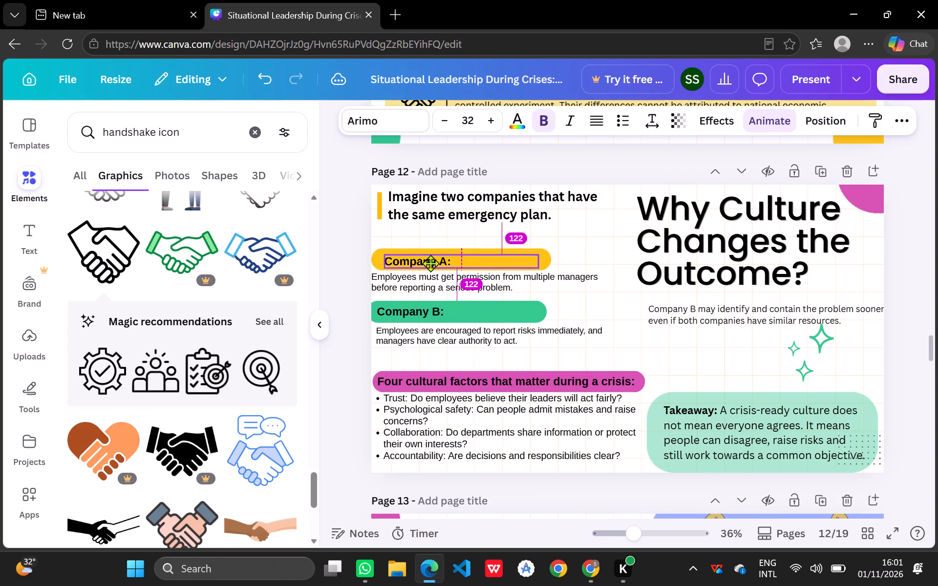
drag(430, 263, 462, 264)
drag(385, 259, 385, 248)
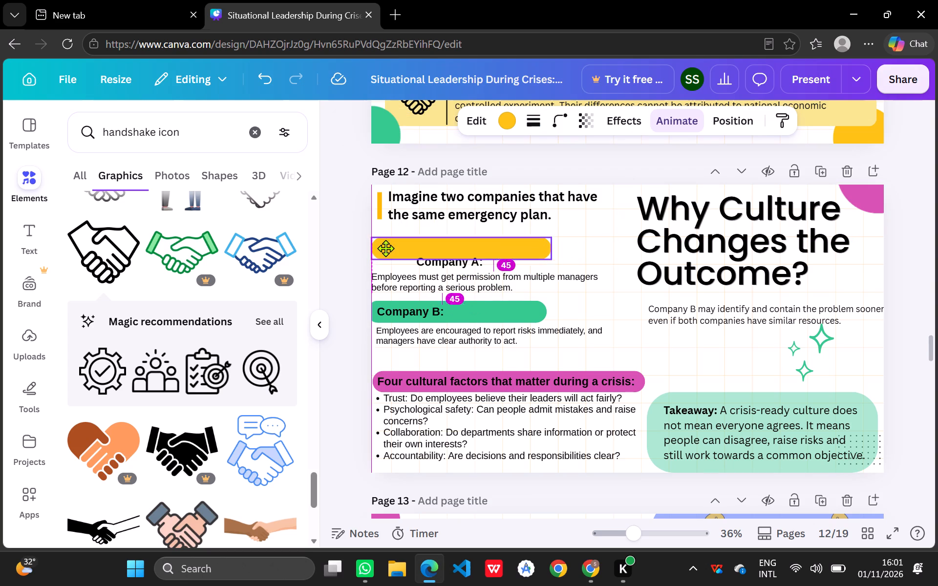
drag(385, 248, 386, 239)
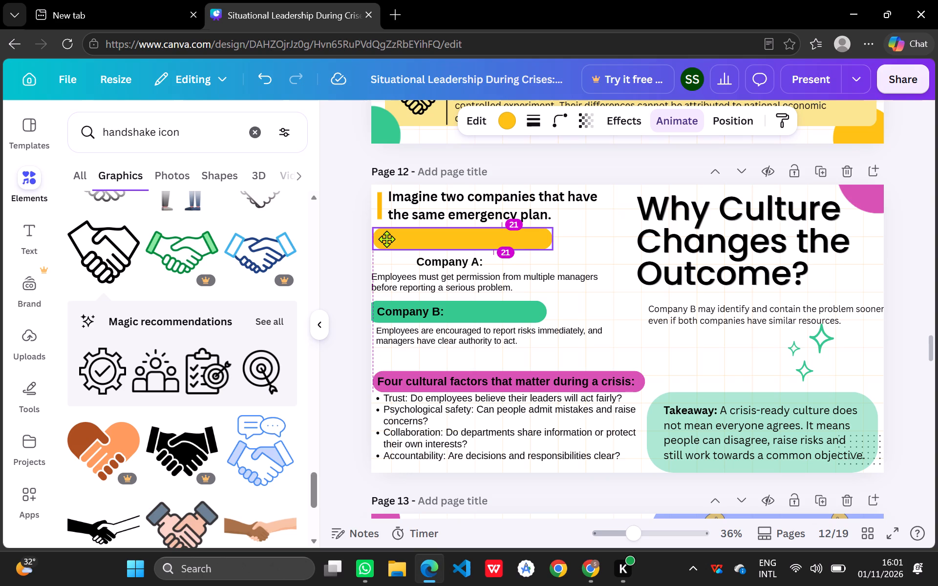
drag(386, 239, 386, 240)
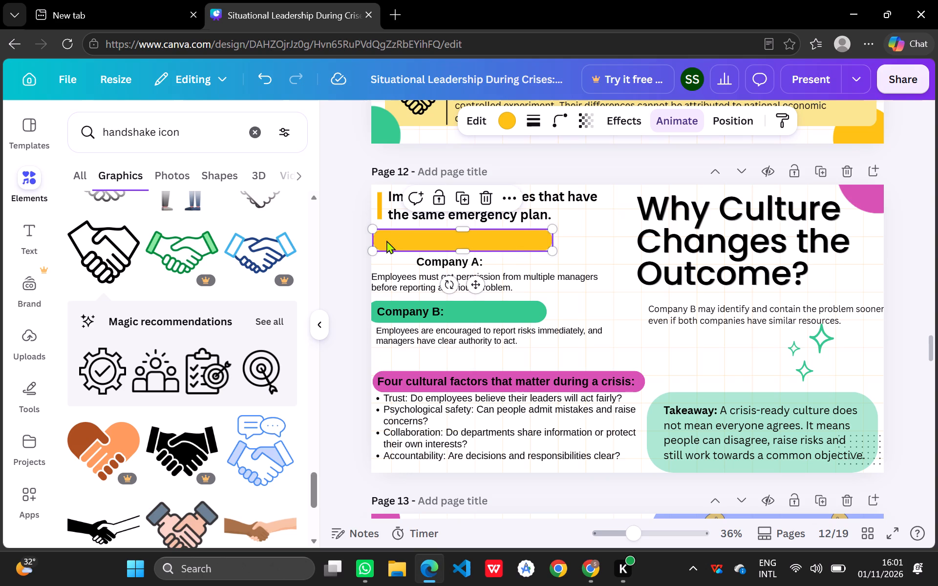
drag(434, 263, 405, 242)
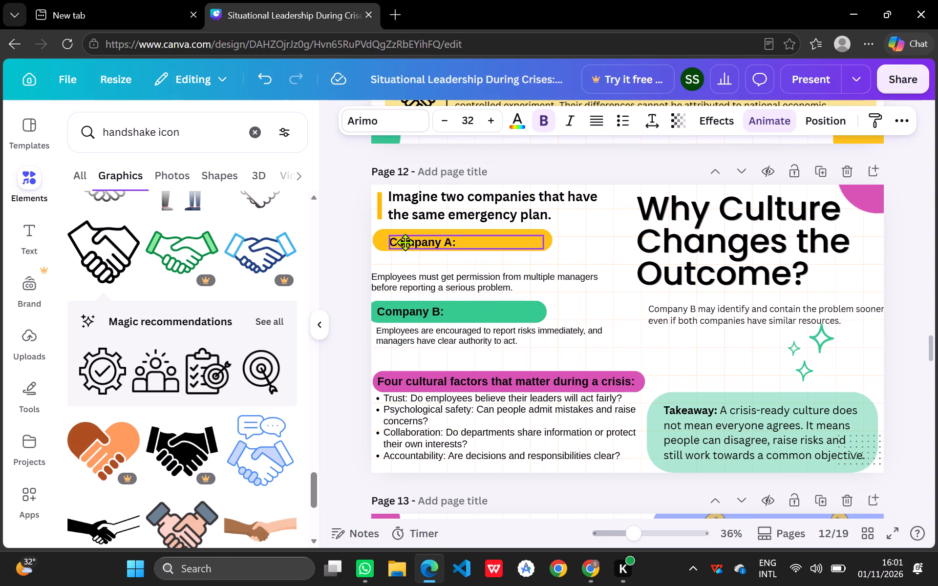
drag(405, 242, 402, 241)
Move the Company A description up under its banner and narrow its text box to about the banner's width, wrapping onto three lines.
drag(405, 279, 410, 272)
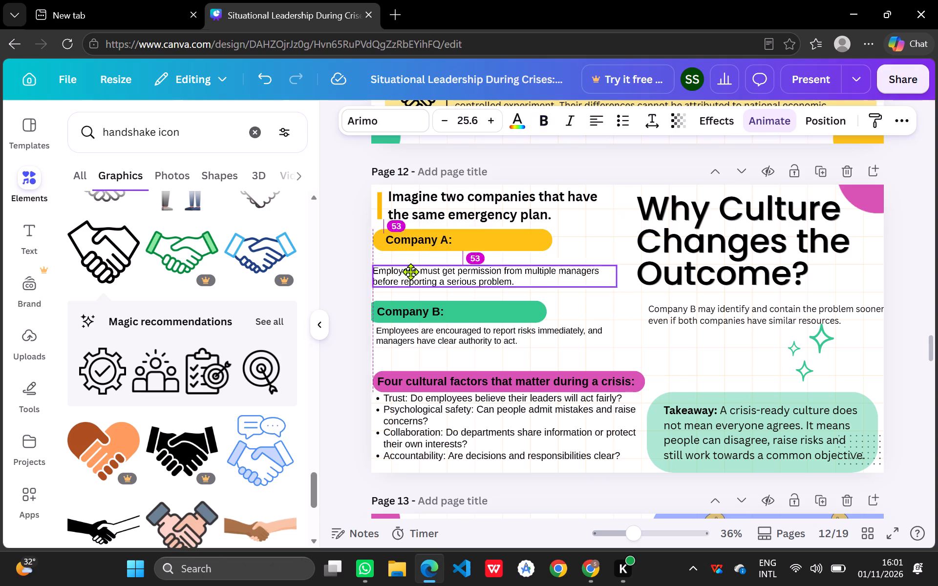
drag(410, 272, 412, 265)
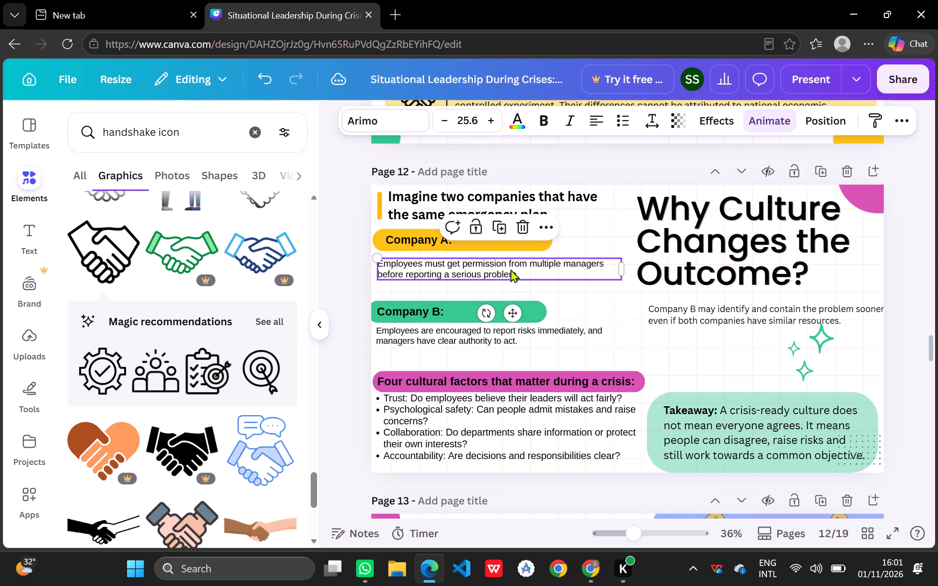
click(619, 268)
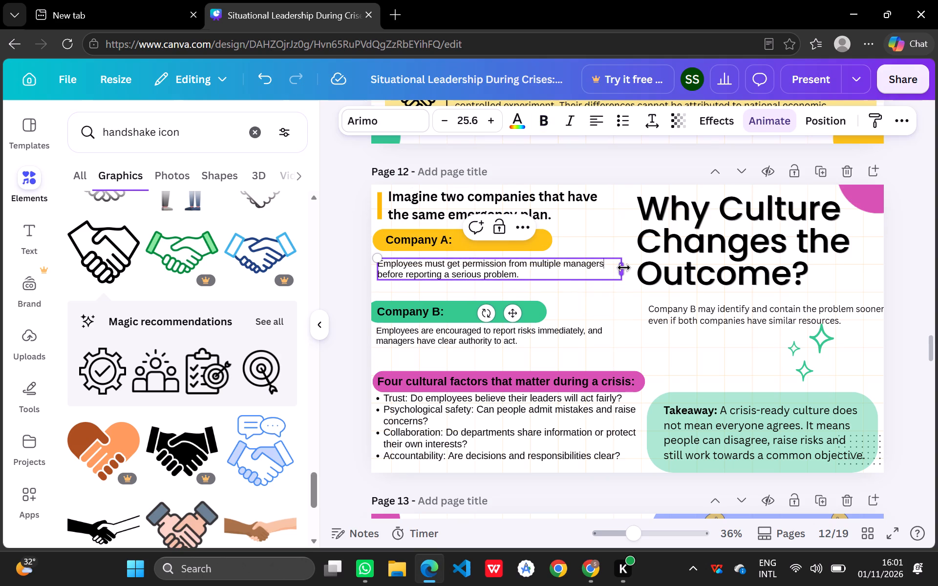
drag(623, 267, 546, 268)
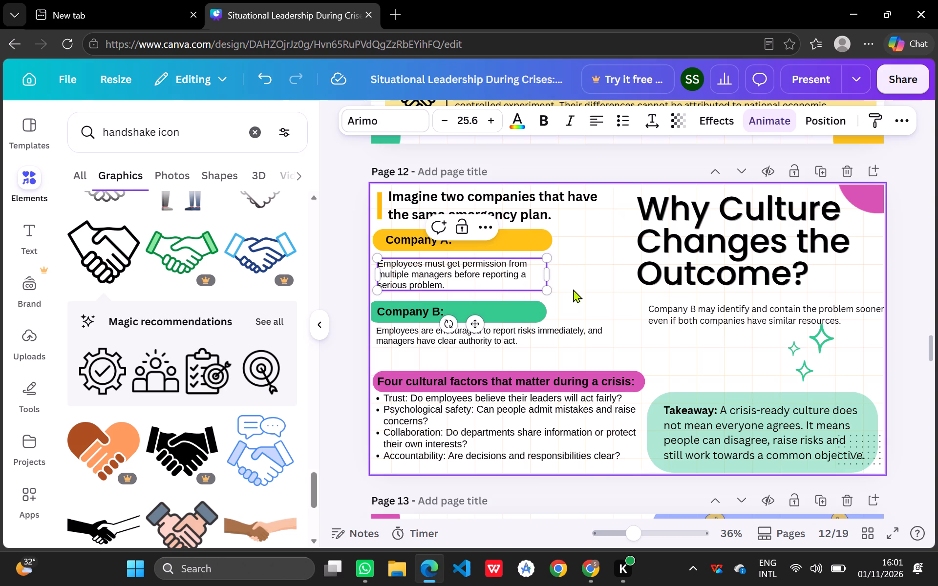
Move the green Company B banner up beneath the Company A description, roughly in line with the yellow banner above.
click(584, 288)
click(482, 273)
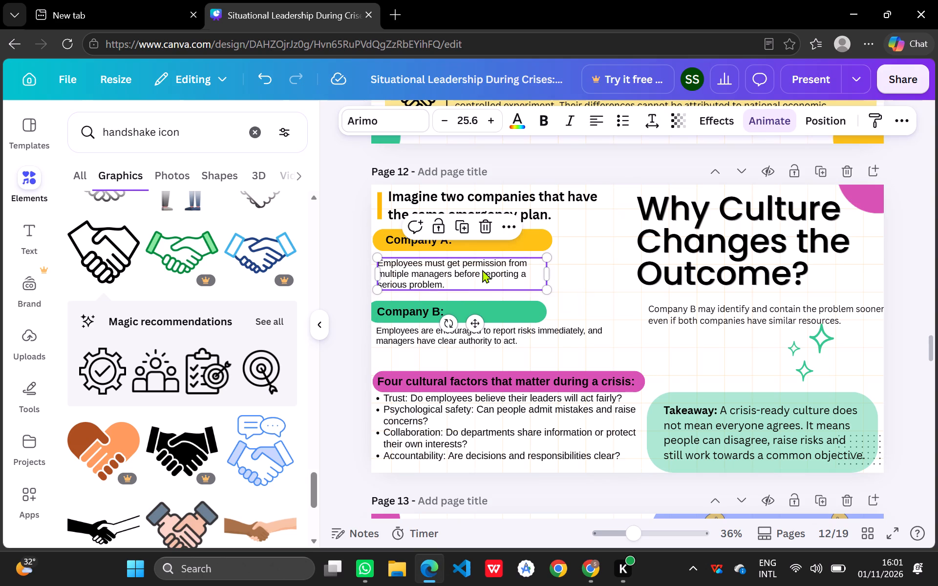
double_click(491, 315)
drag(525, 314, 525, 314)
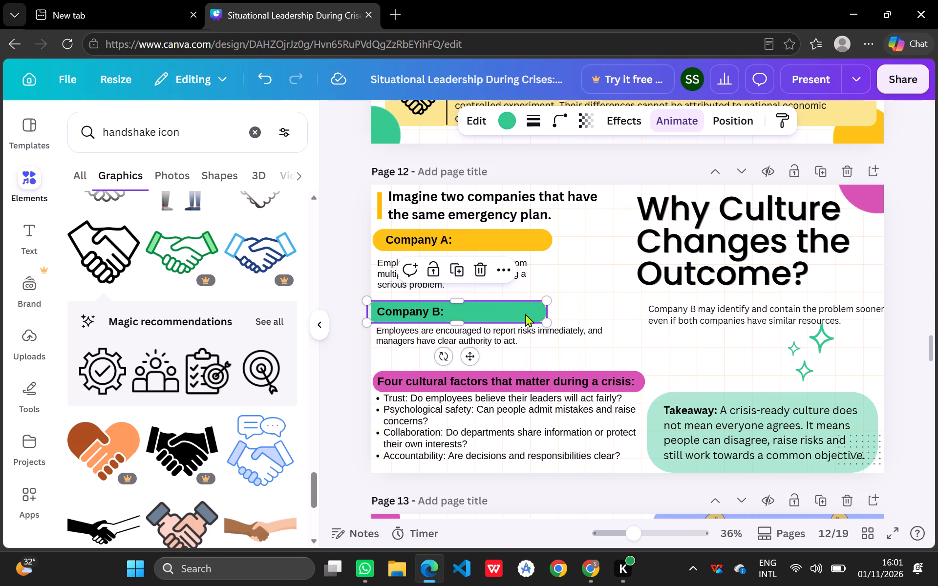
drag(525, 314, 531, 308)
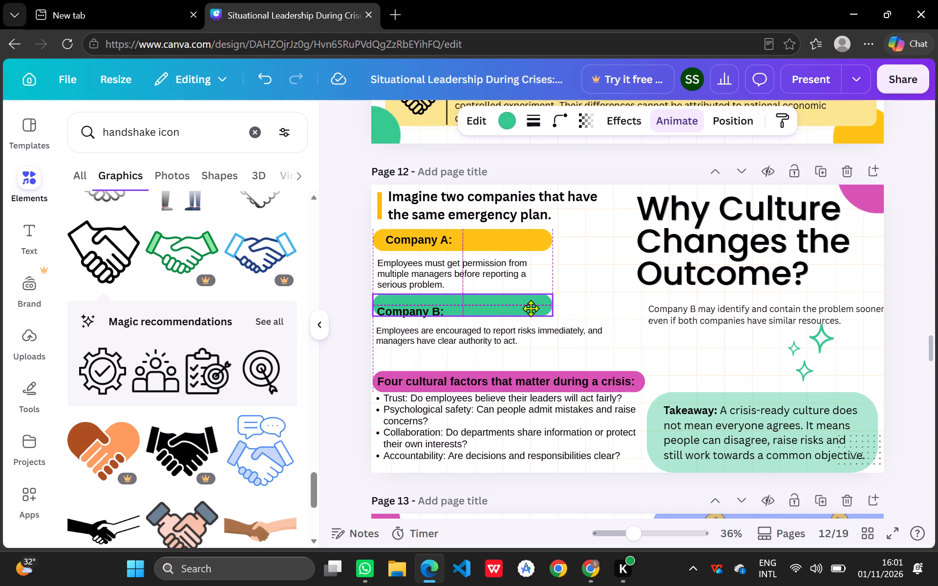
drag(531, 308, 532, 308)
drag(532, 308, 533, 308)
drag(533, 308, 532, 309)
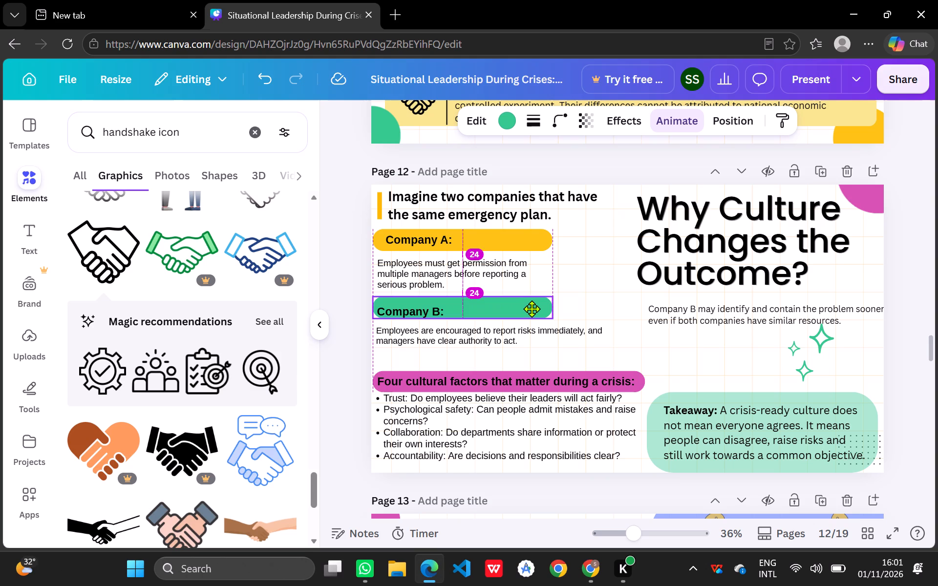
drag(532, 309, 532, 310)
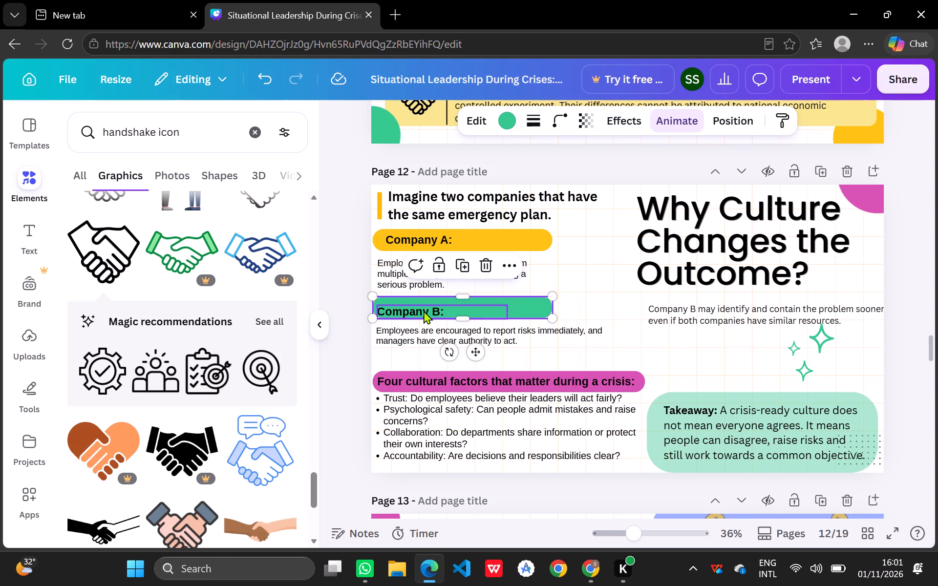
click(424, 311)
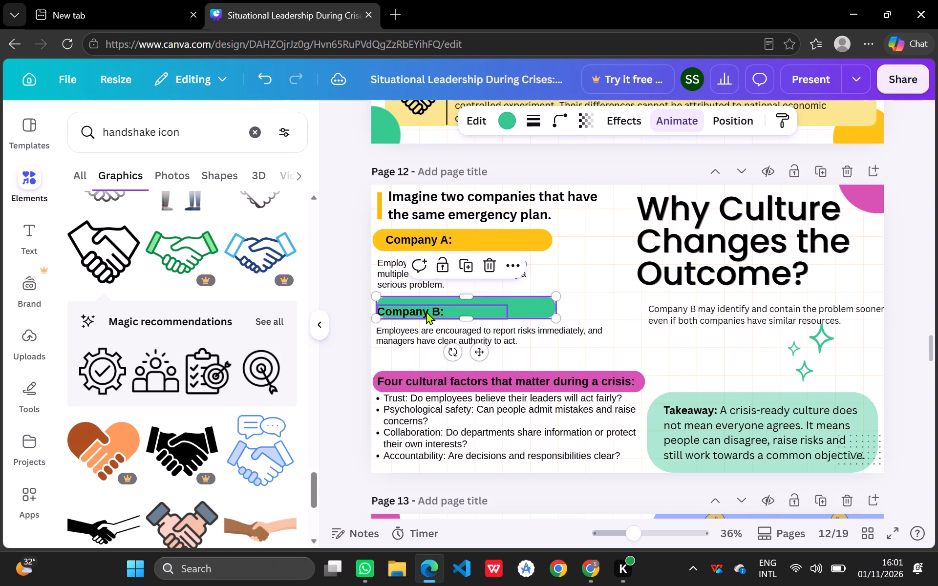
click(590, 275)
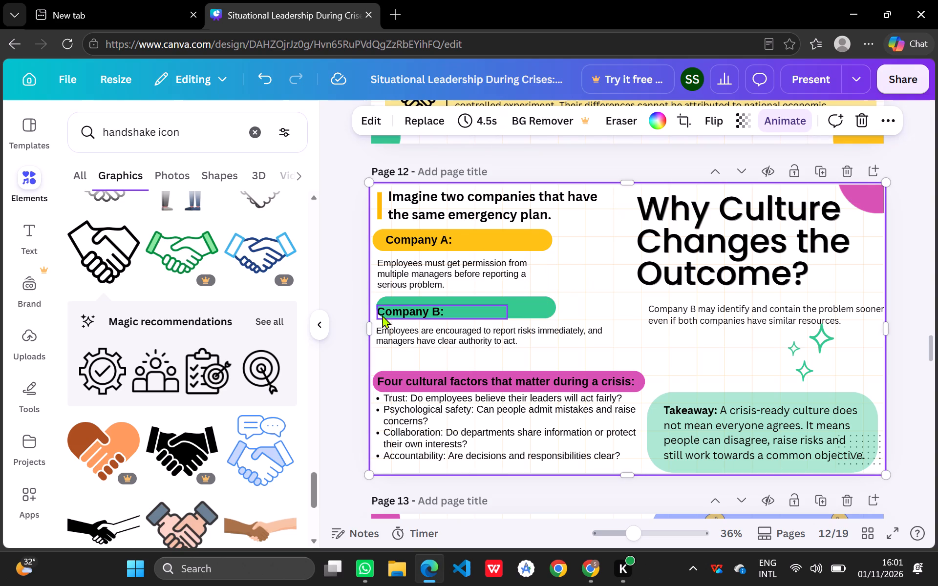
Move the "Company B:" label up inside the green banner, indented to line up with the "Company A:" label.
click(377, 305)
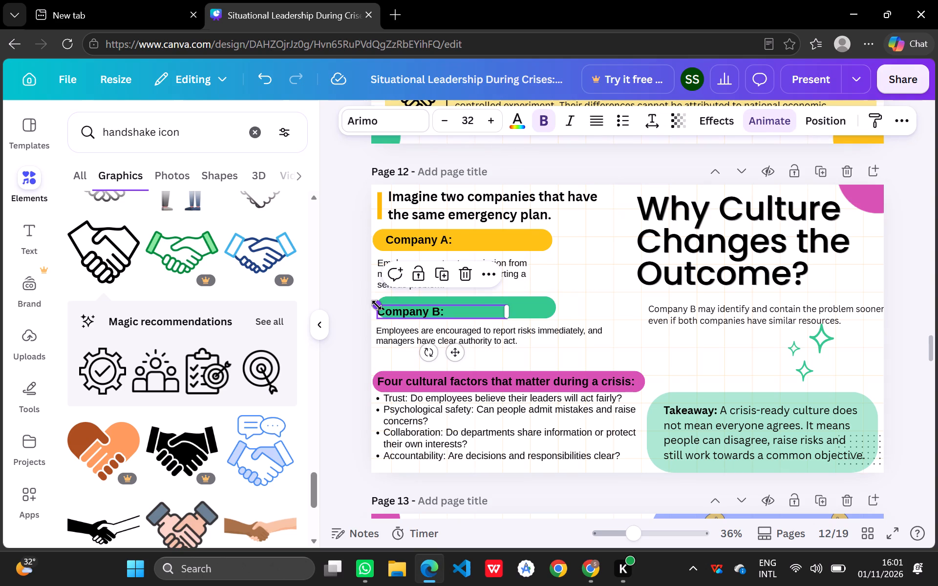
drag(416, 308, 421, 303)
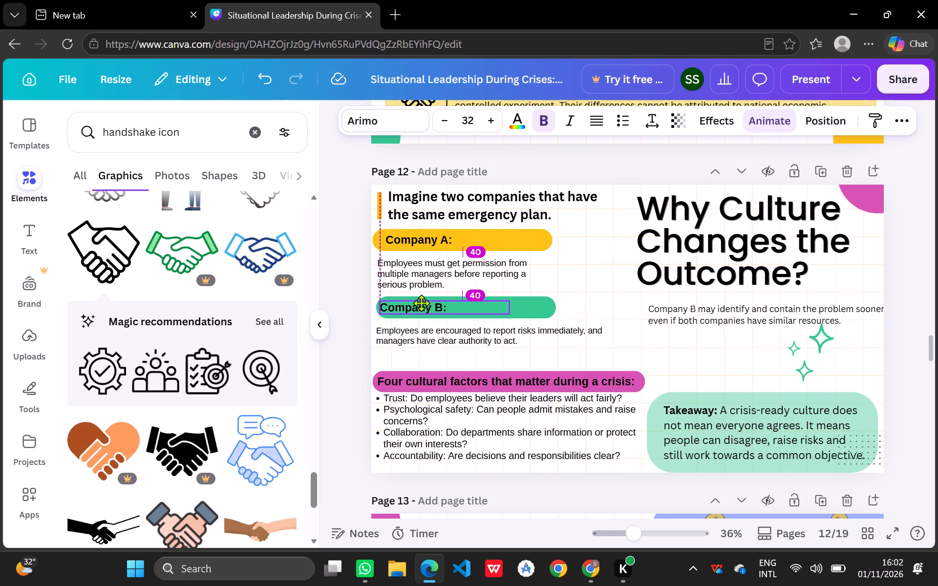
drag(421, 303, 424, 304)
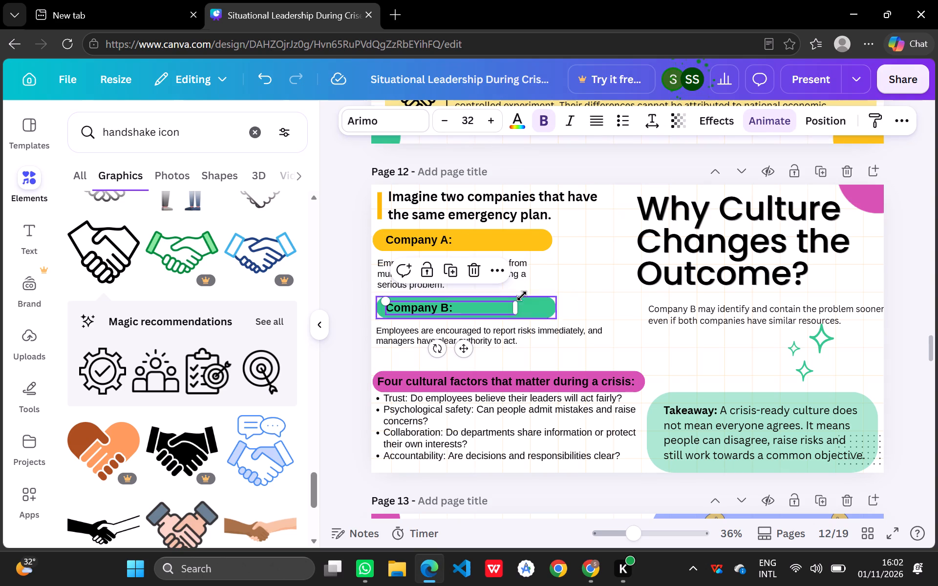
click(593, 281)
Resize the green Company B banner to about 674 wide so both ends align with the yellow Company A banner.
click(553, 305)
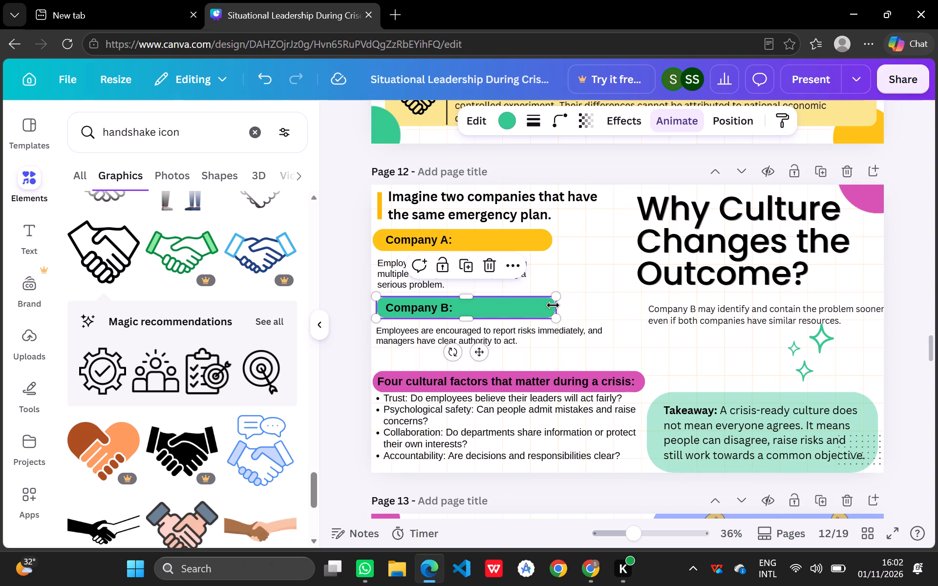
click(557, 305)
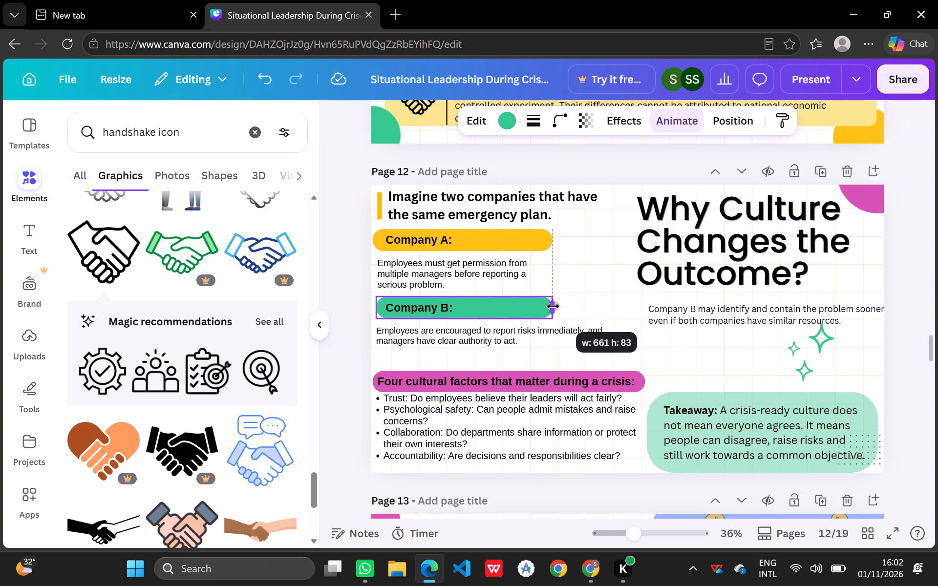
click(377, 312)
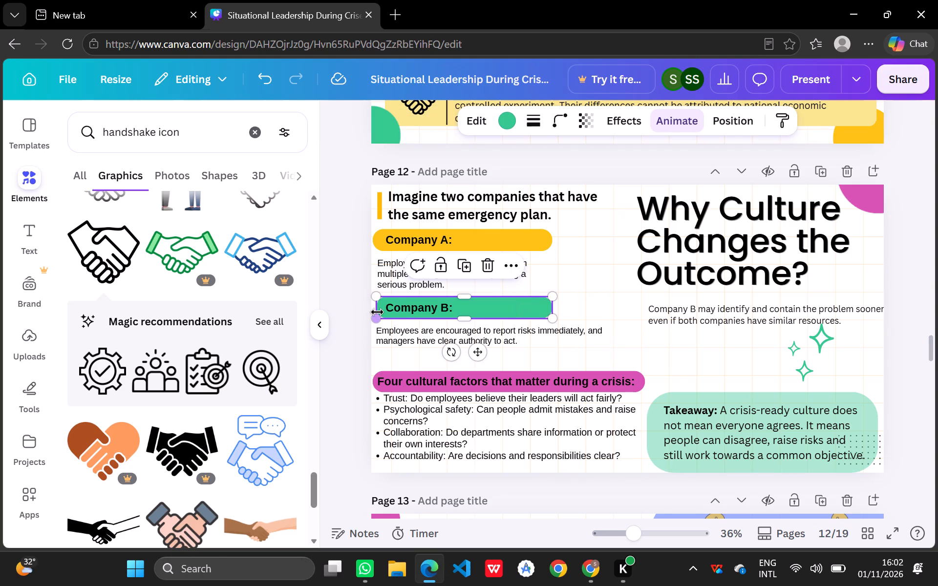
click(377, 309)
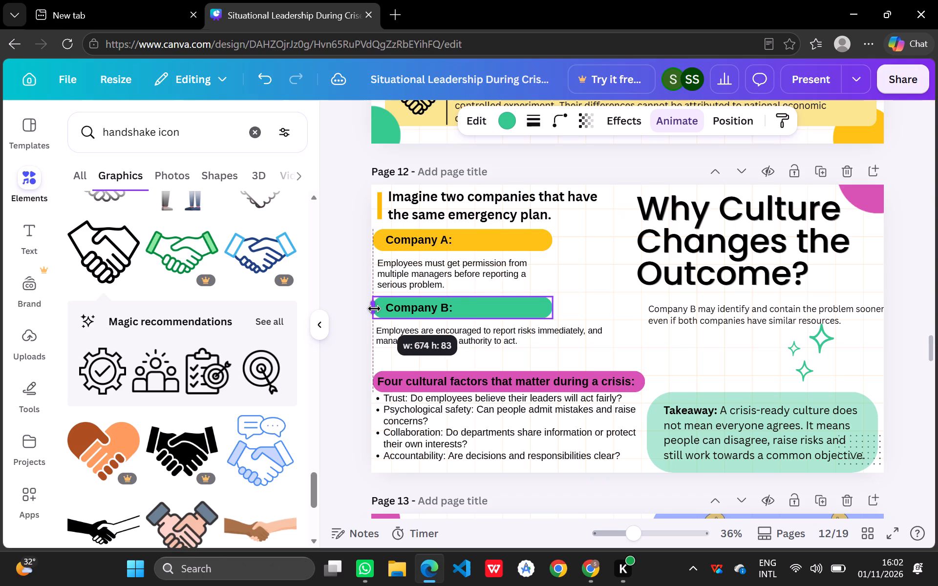
click(631, 282)
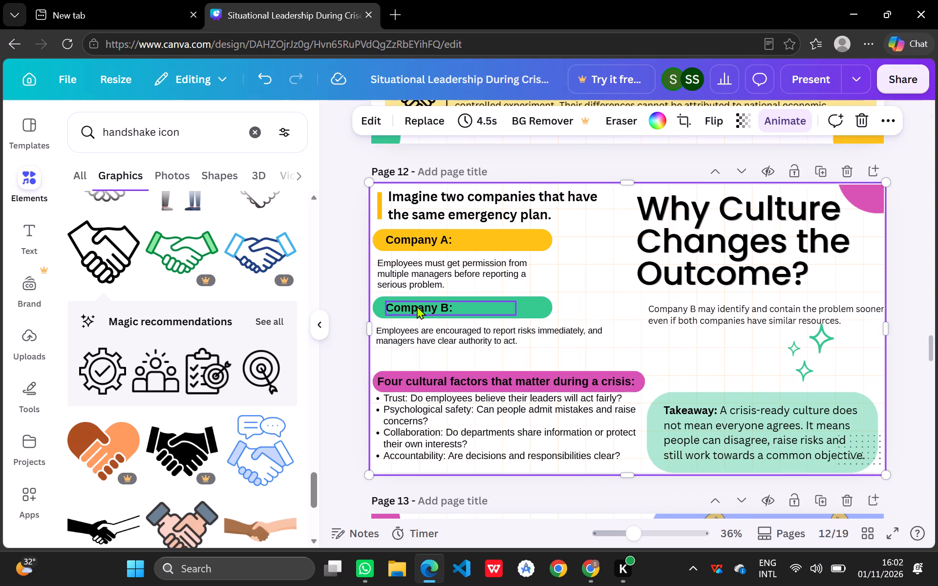
click(576, 262)
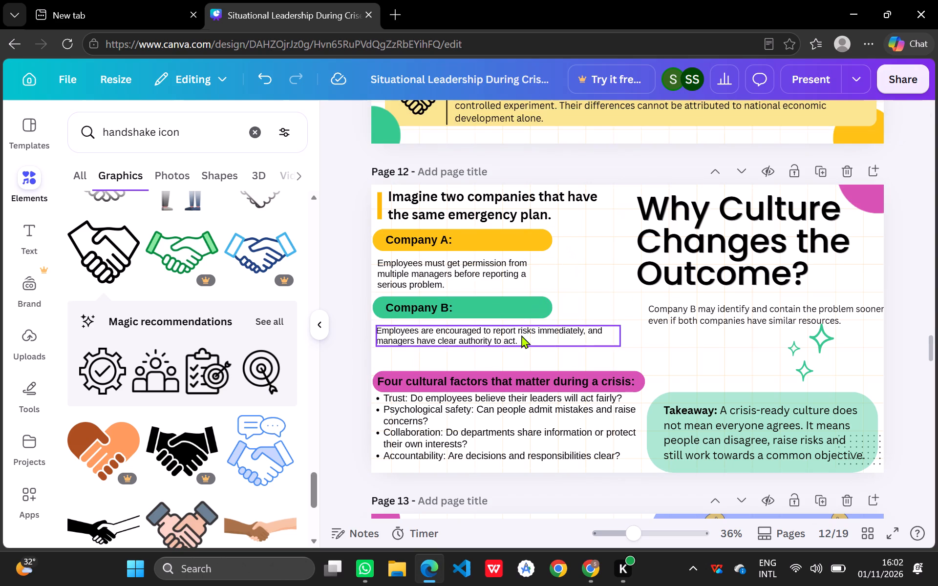
Narrow the Company B description's text box to slightly less than the banner's width, wrapping it onto three lines.
click(521, 335)
drag(621, 335, 571, 348)
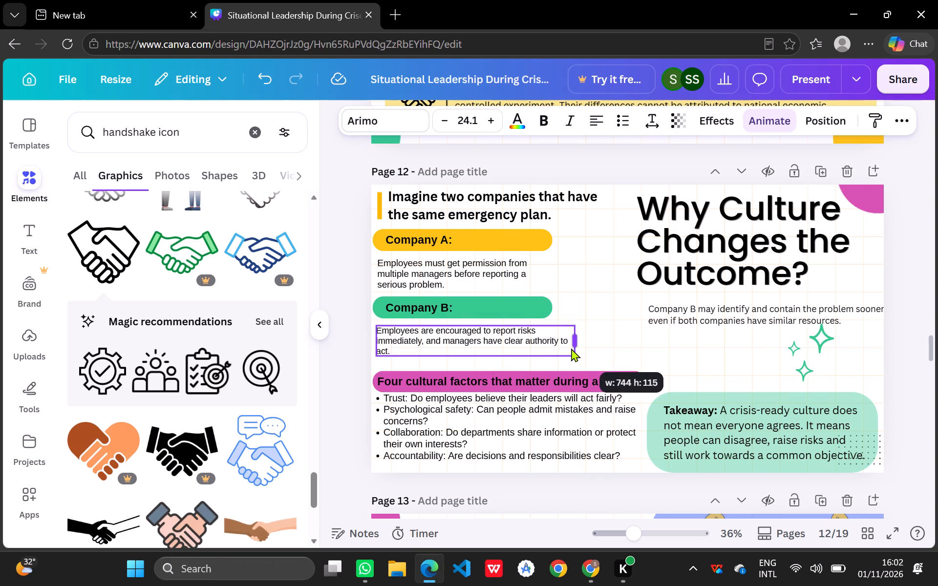
drag(571, 348, 540, 352)
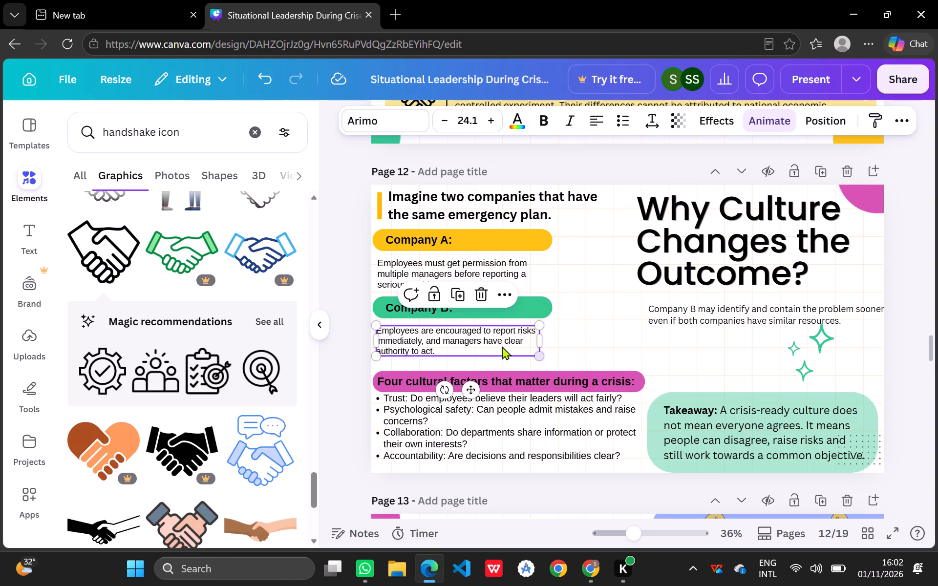
click(477, 337)
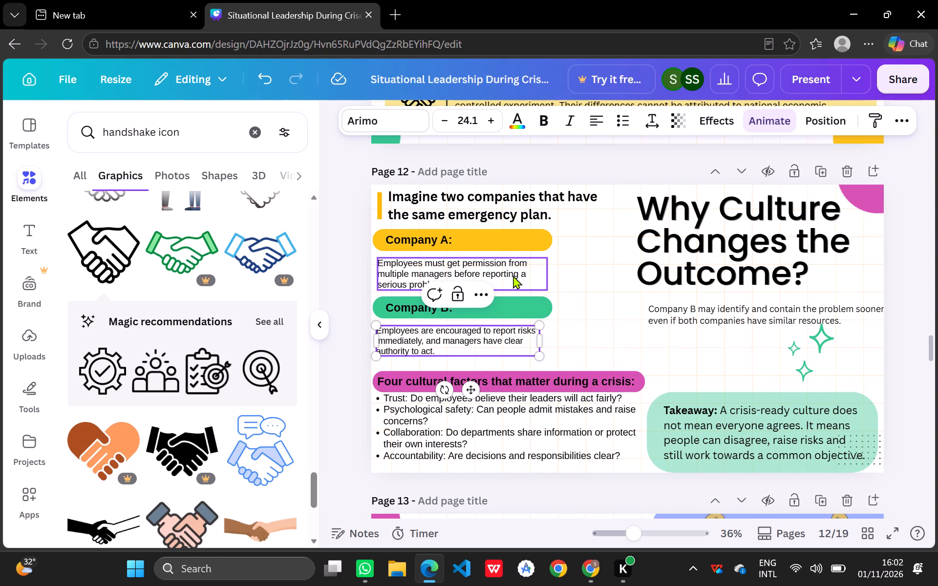
Set the Company A description's font size to 24.
click(513, 275)
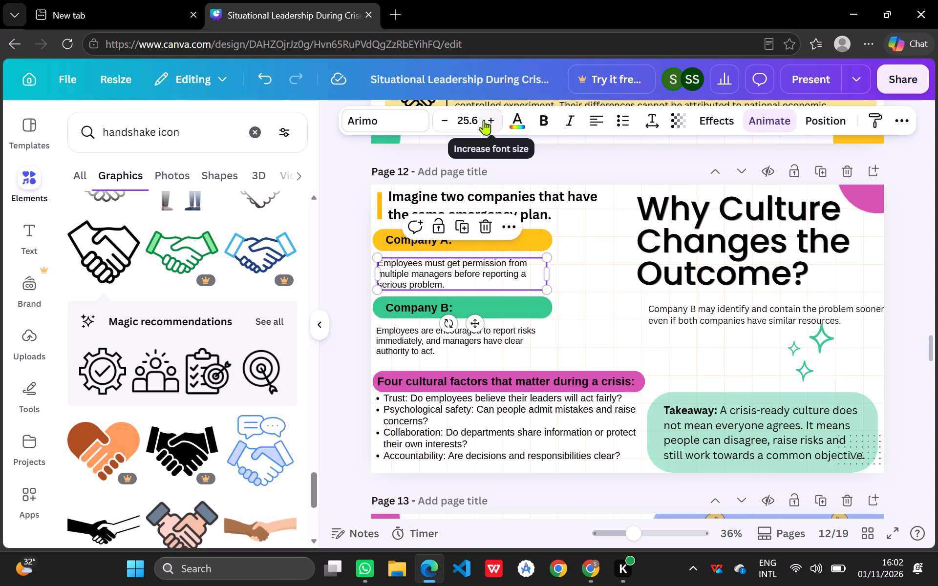
click(479, 120)
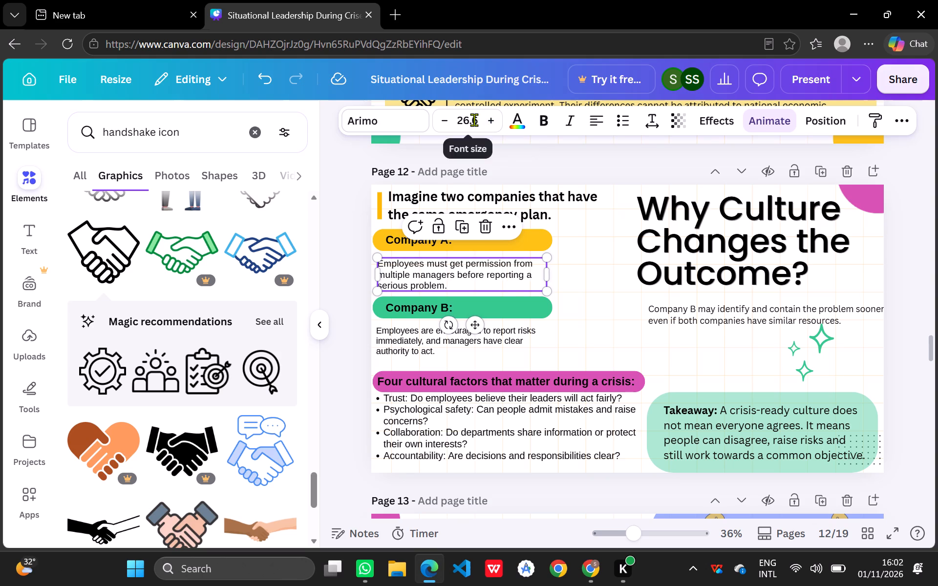
click(474, 120)
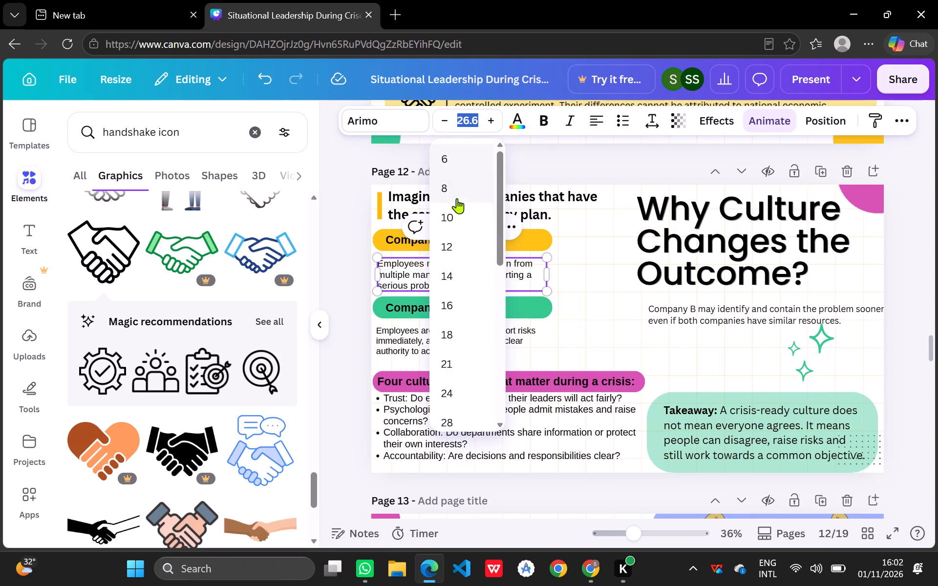
scroll(455, 255, down, 3)
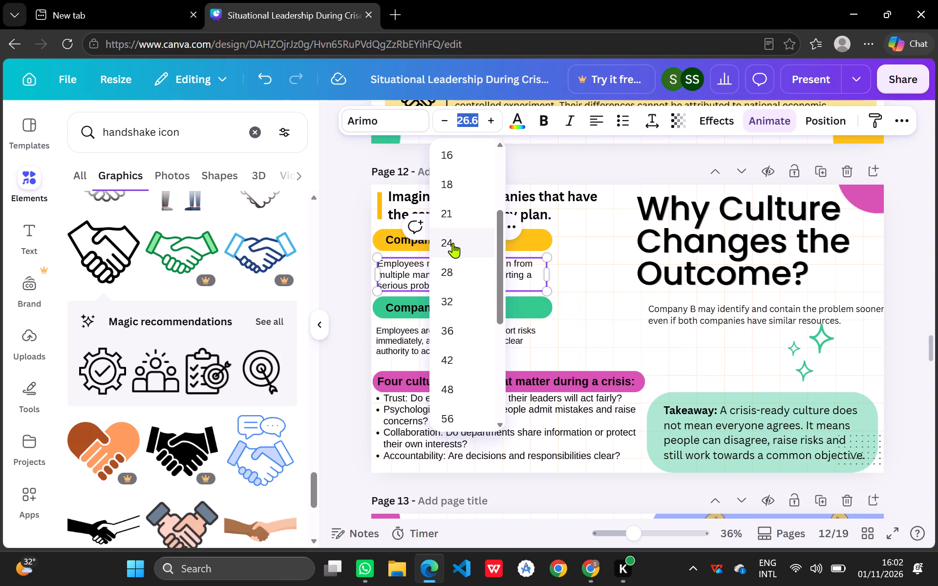
click(453, 243)
click(609, 324)
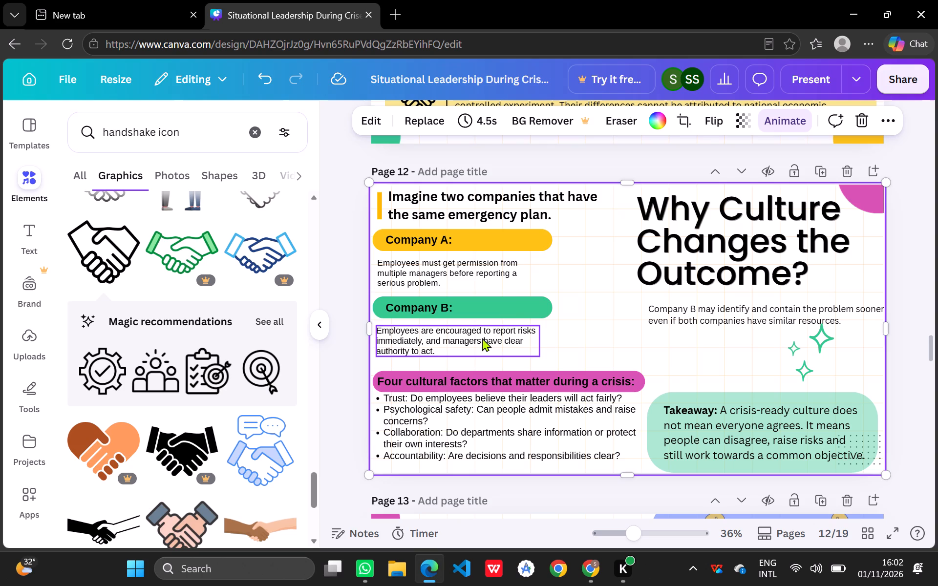
Set the Company B description's font size to 24.
click(482, 338)
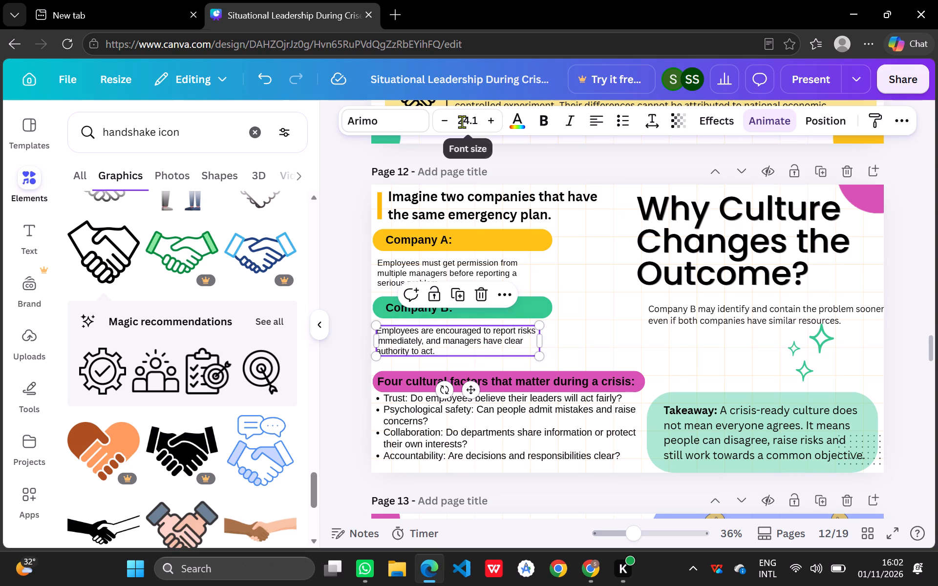
click(462, 122)
click(451, 391)
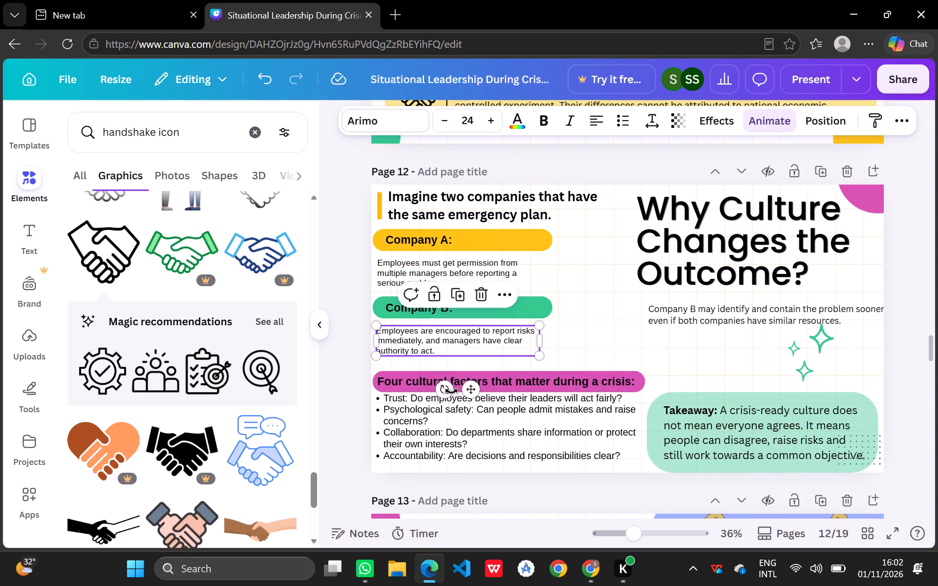
click(615, 336)
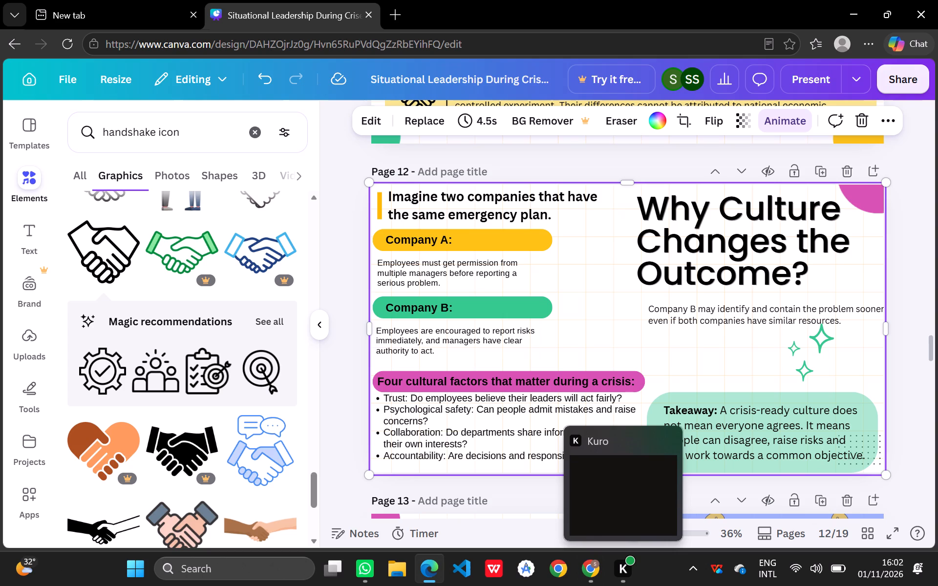
Move the green sparkles graphic up beside "Outcome?" at the page's outer edge, below the pink corner shape.
drag(814, 359, 863, 292)
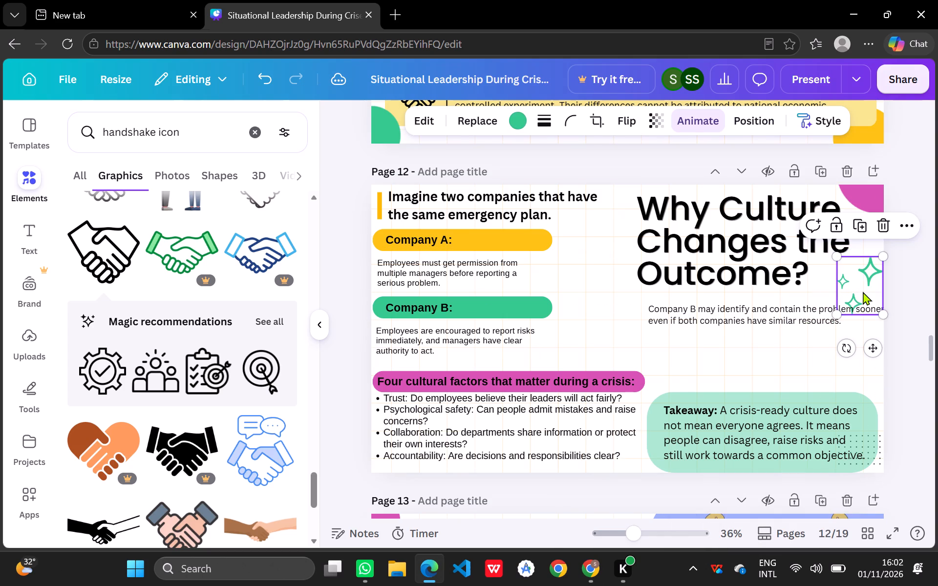
Move the "Company B may identify and contain the problem sooner" text down and inward, fully on the page above the Takeaway box.
drag(760, 313, 733, 335)
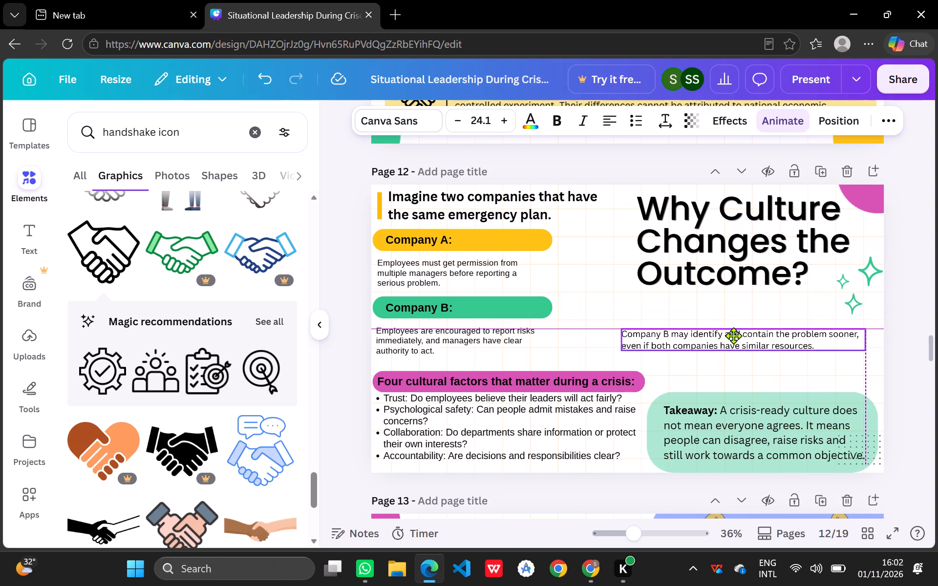
drag(733, 335, 733, 331)
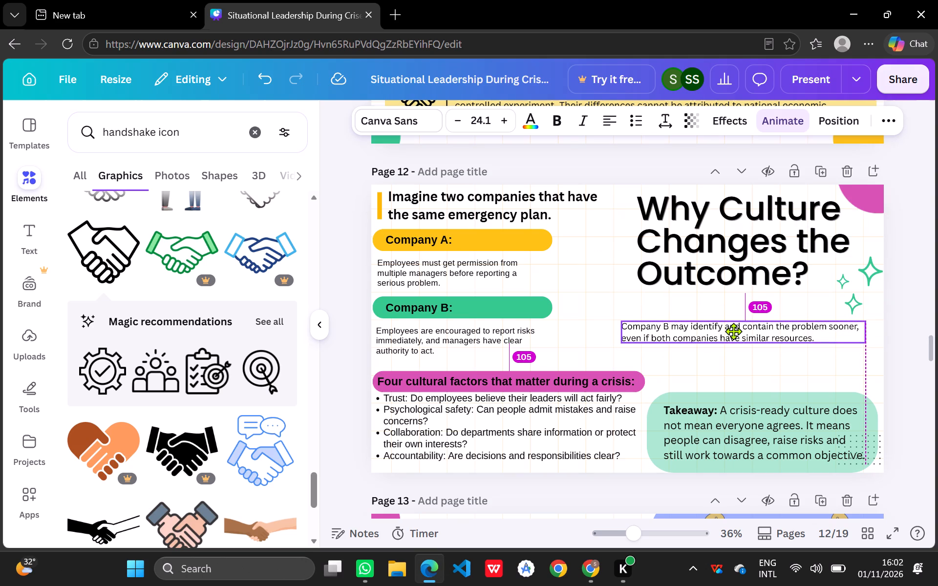
drag(733, 331, 737, 335)
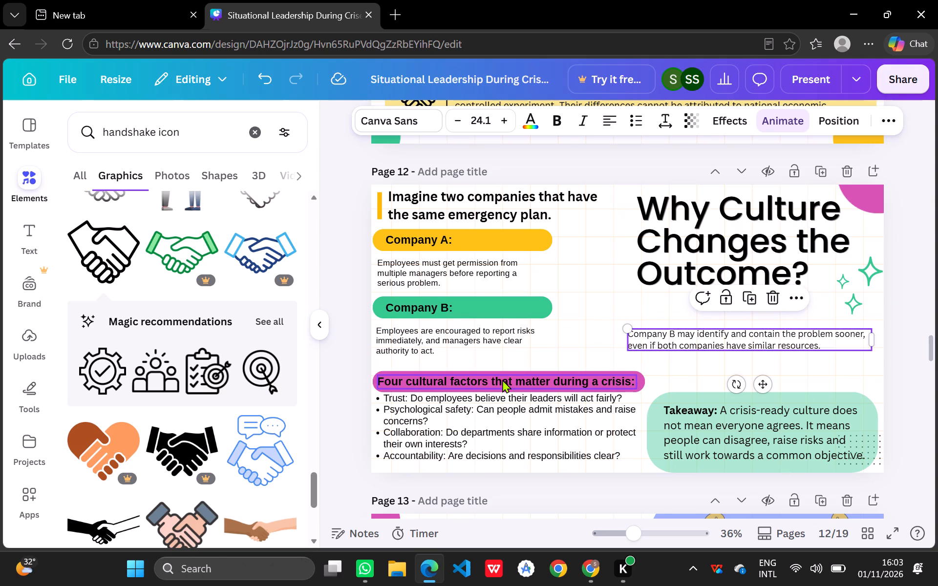
Nudge page 12's pink banner slightly upward and align its outer edge with the Company A and Company B banners.
drag(502, 371, 504, 364)
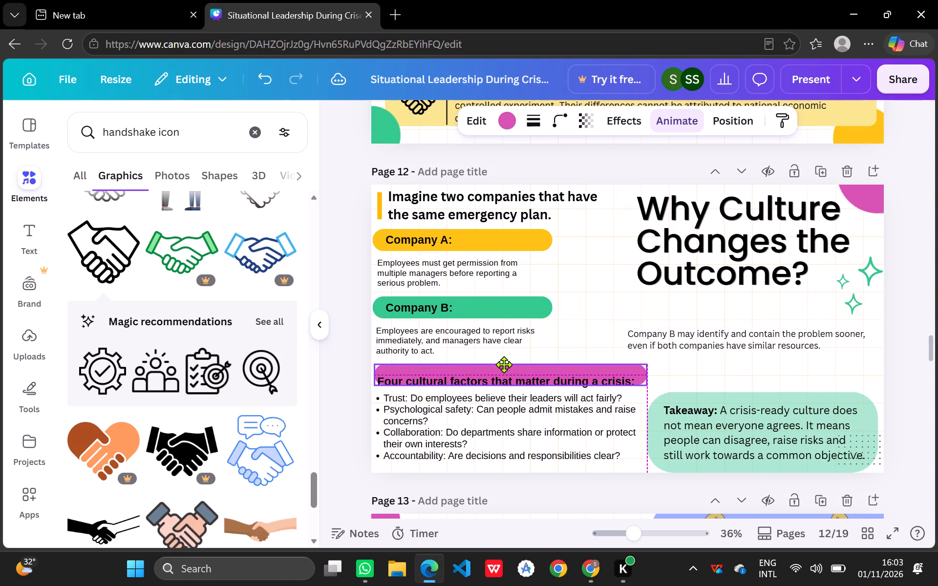
drag(504, 364, 503, 364)
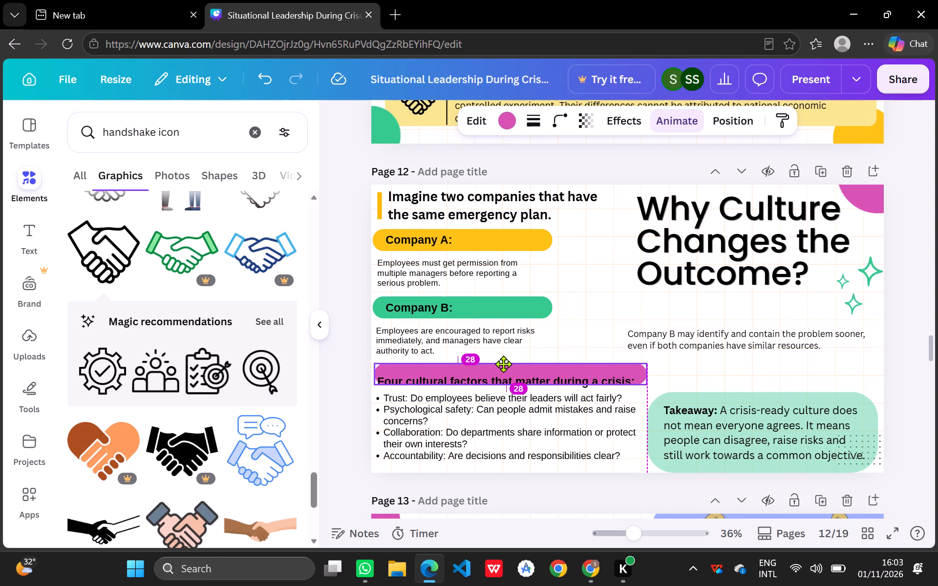
drag(503, 364, 503, 365)
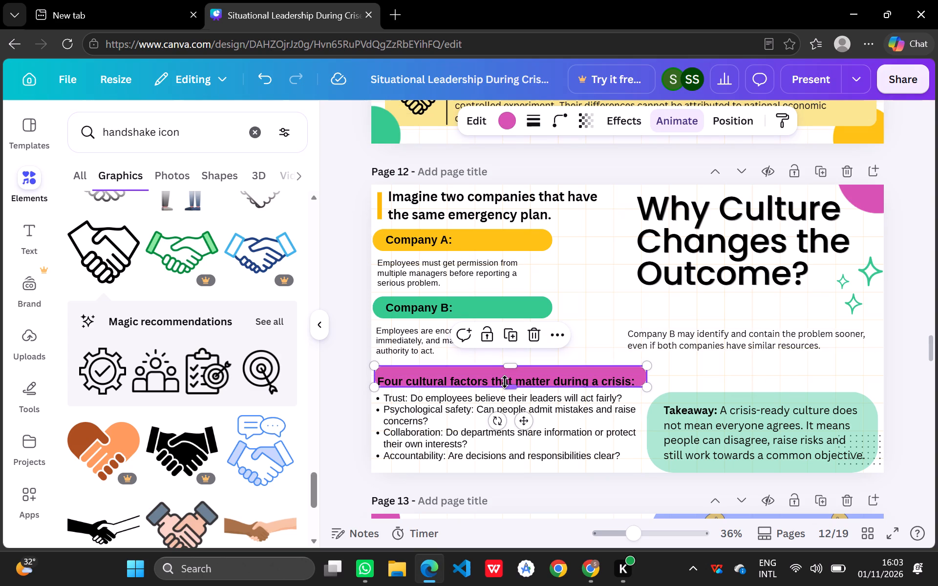
click(505, 382)
click(492, 377)
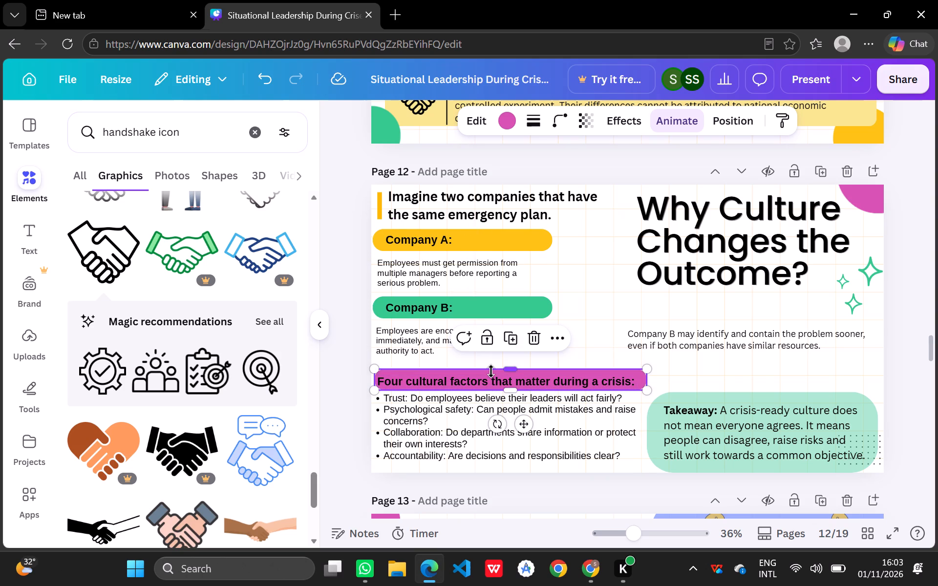
click(485, 374)
click(561, 355)
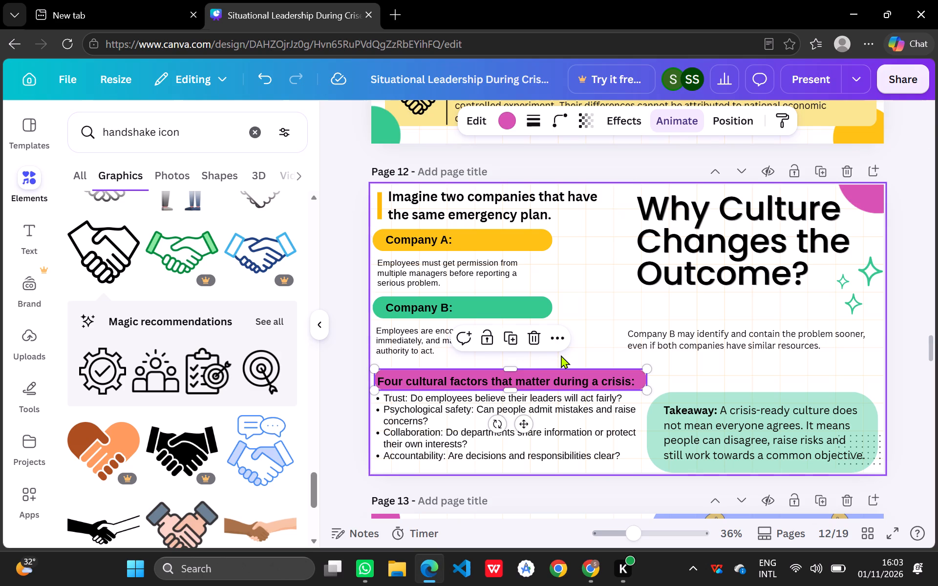
click(496, 373)
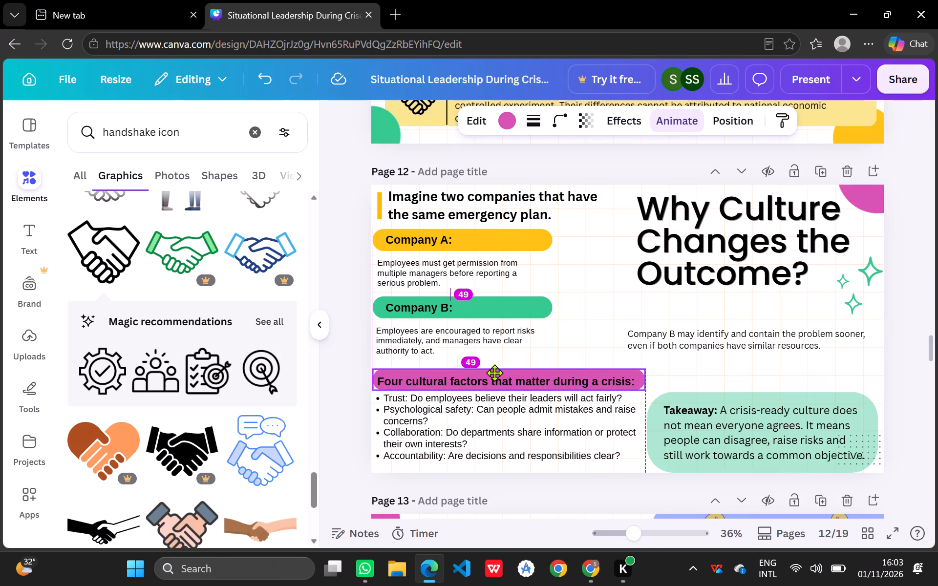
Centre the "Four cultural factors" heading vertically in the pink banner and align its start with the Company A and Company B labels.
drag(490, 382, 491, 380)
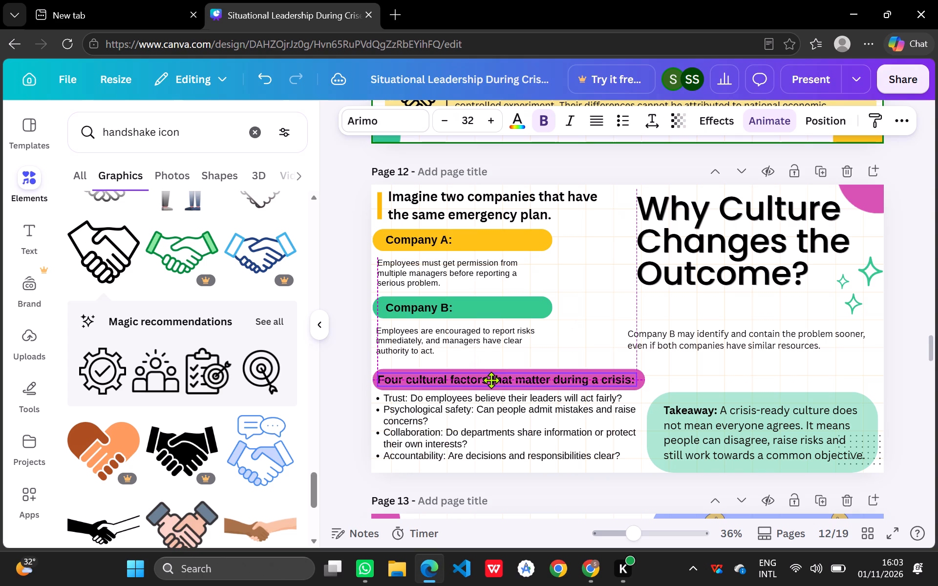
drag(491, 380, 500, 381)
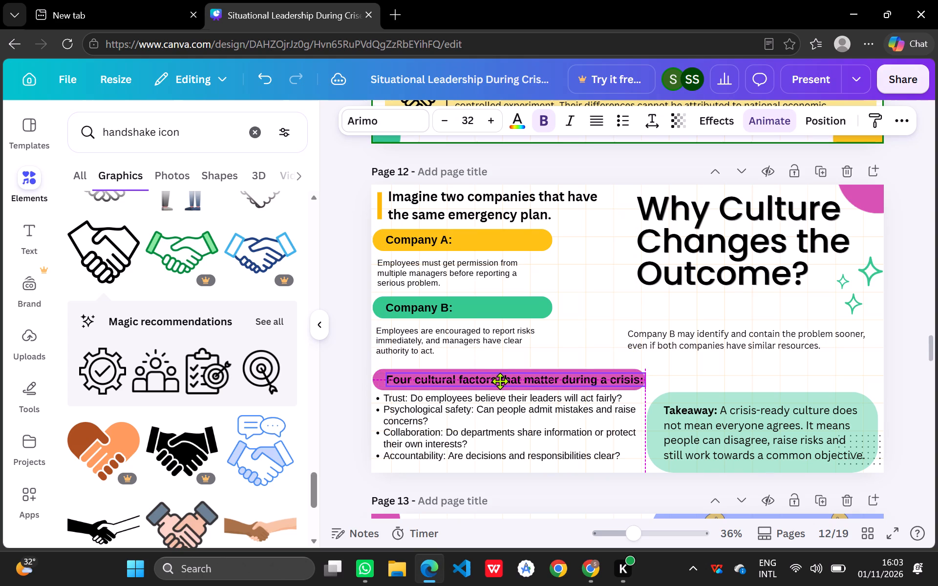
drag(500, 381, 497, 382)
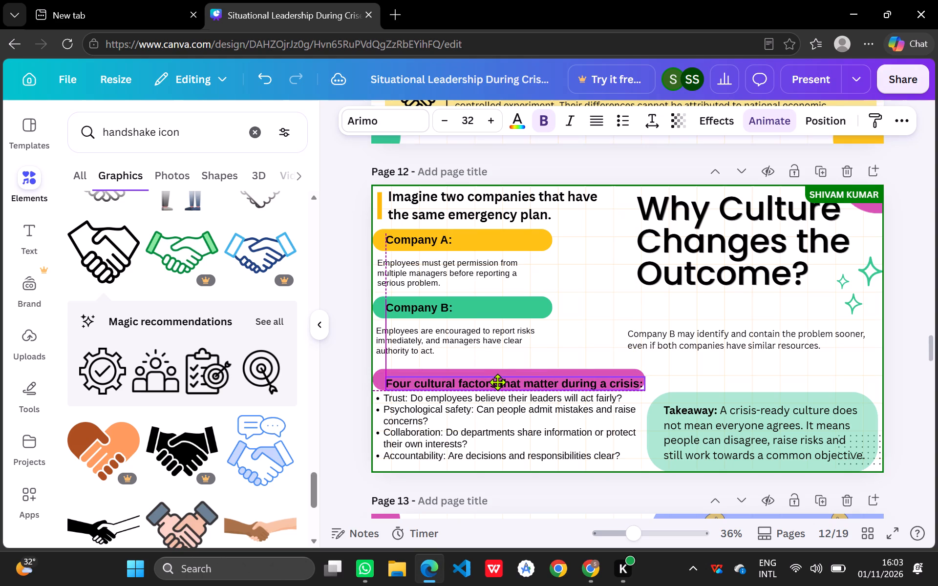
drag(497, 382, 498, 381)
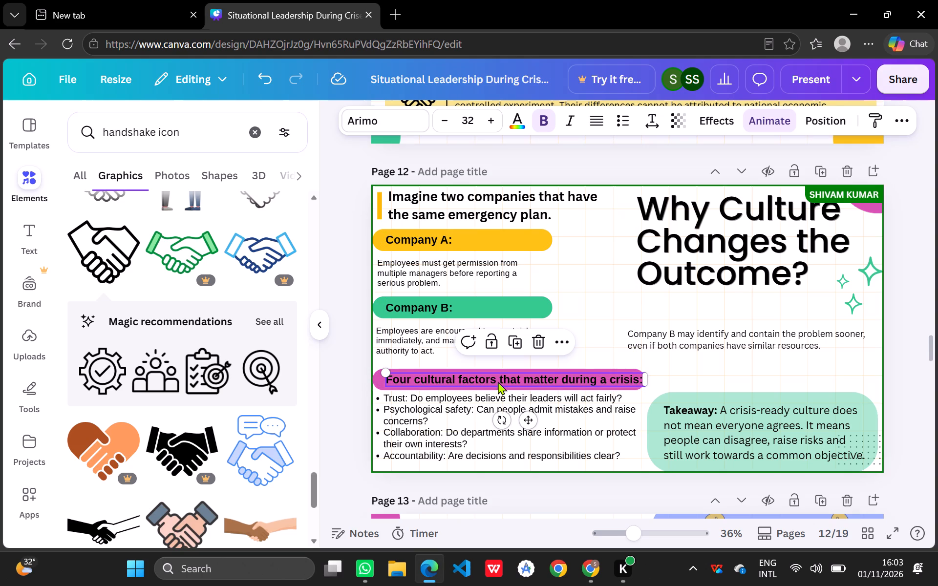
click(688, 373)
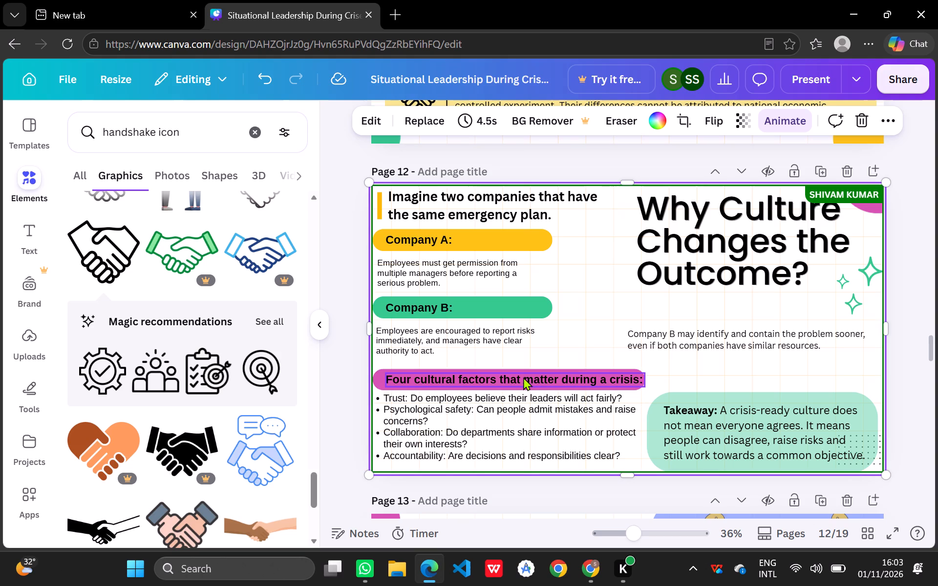
Shift the Company B, Company A and "Four cultural factors" labels closer to their banners' starting edge, aligned with each other and vertically centred.
click(427, 310)
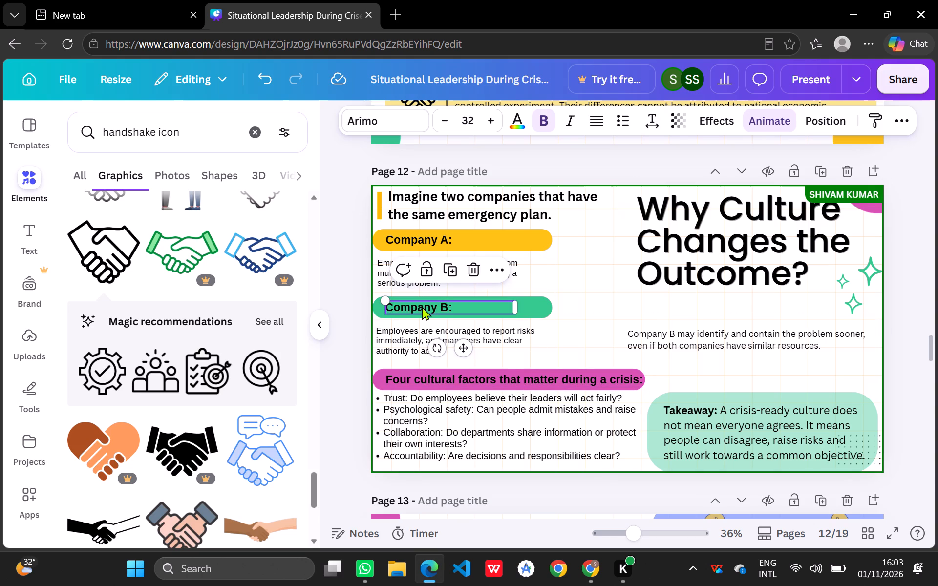
click(422, 307)
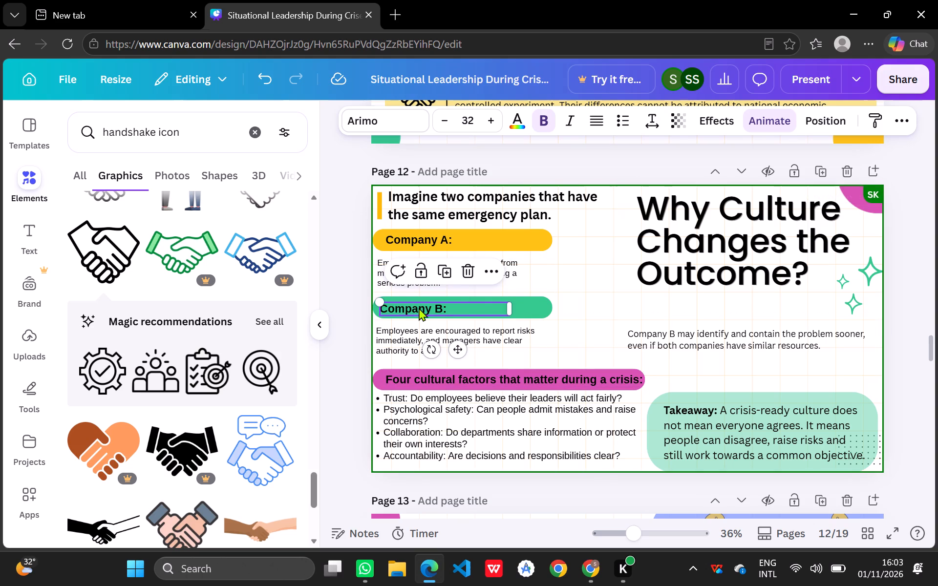
drag(425, 241, 421, 241)
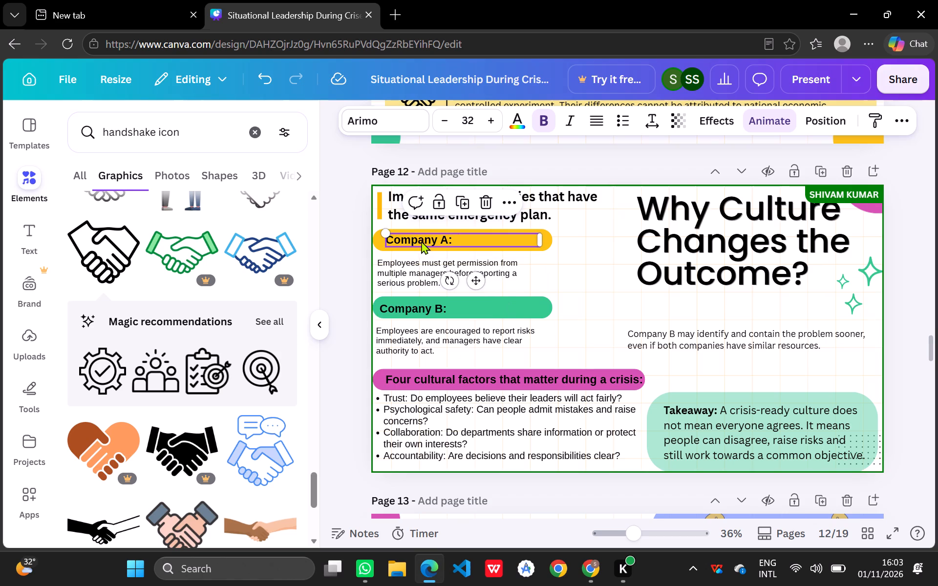
drag(421, 241, 420, 241)
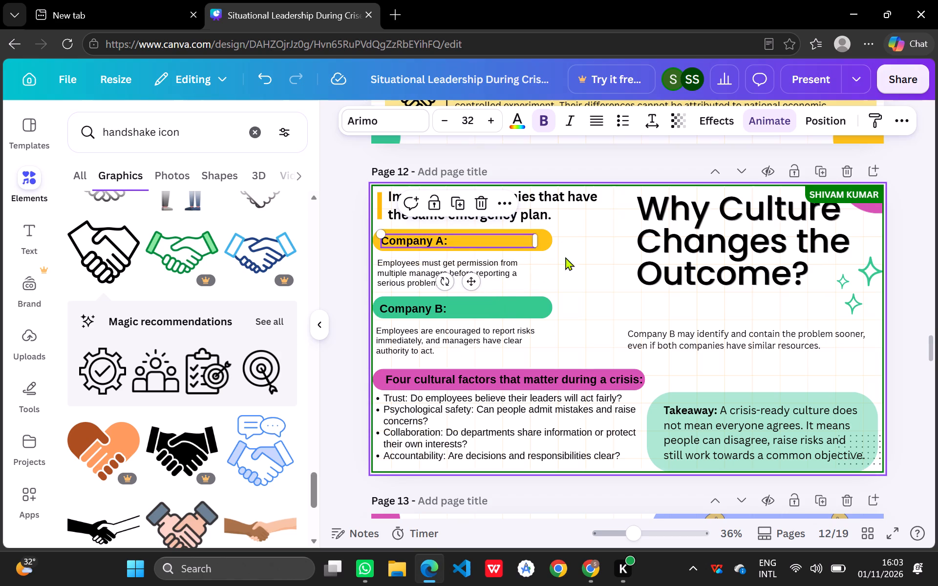
click(610, 275)
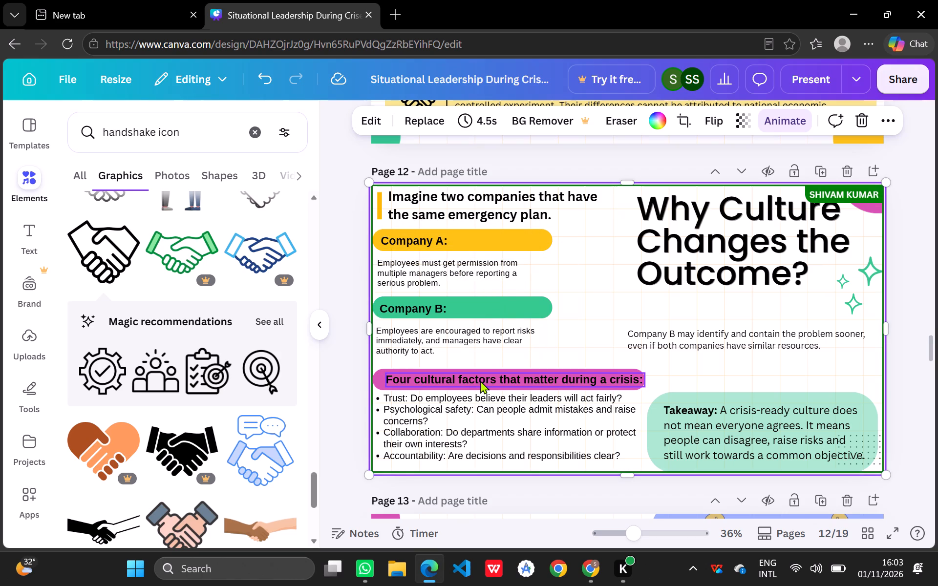
drag(480, 380, 474, 382)
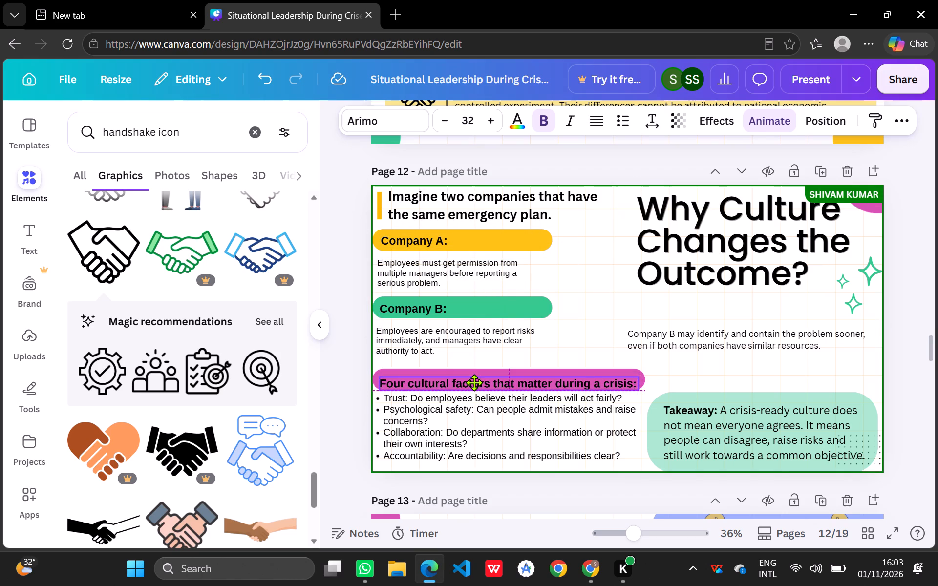
drag(474, 382, 475, 381)
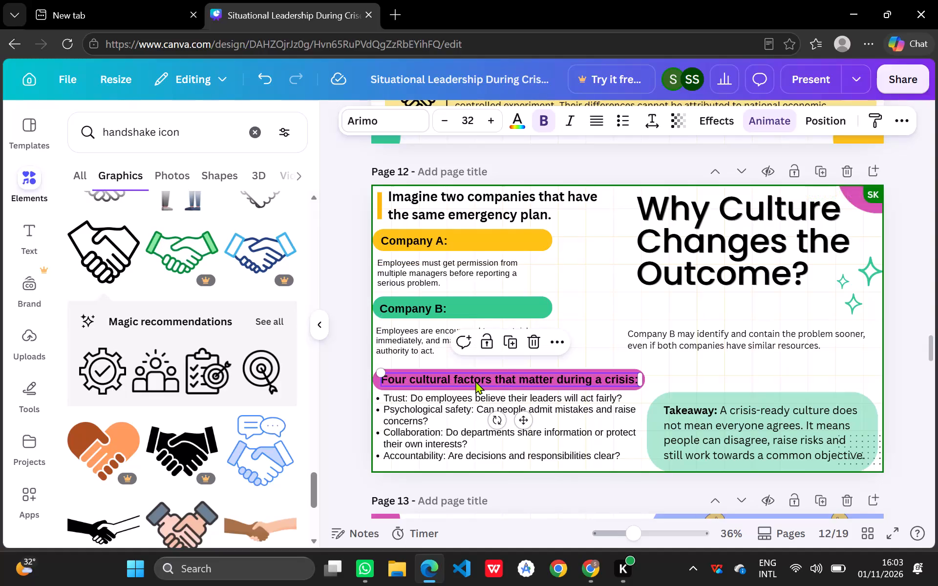
click(432, 310)
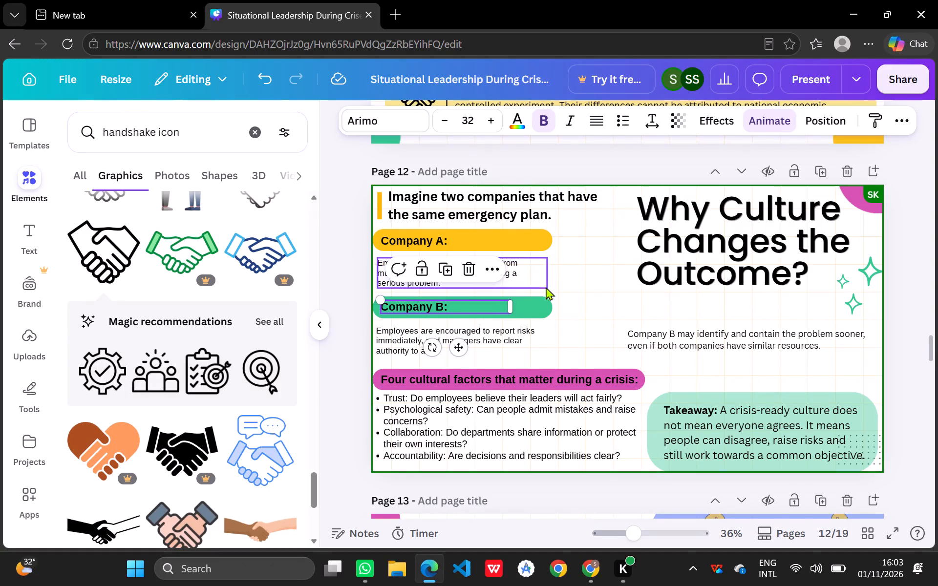
click(589, 295)
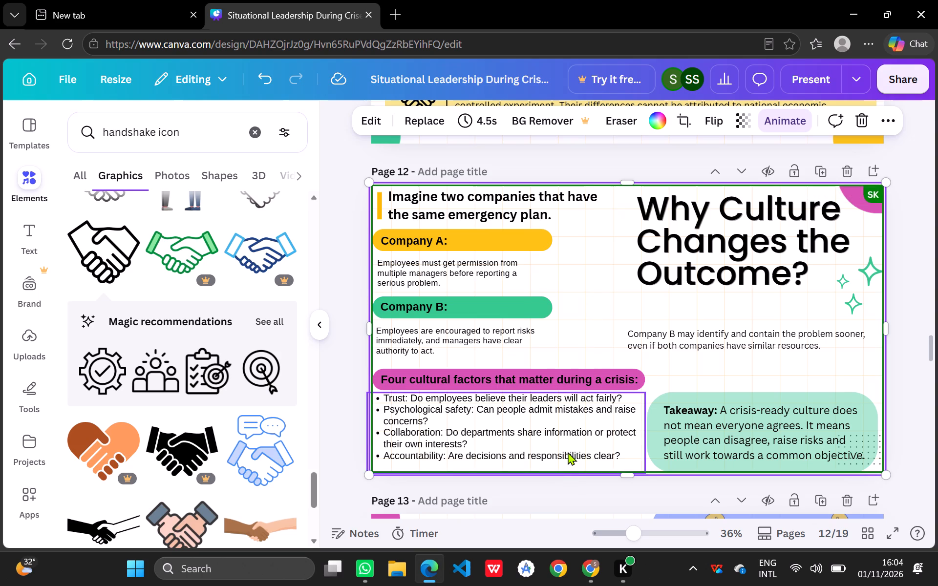
click(595, 283)
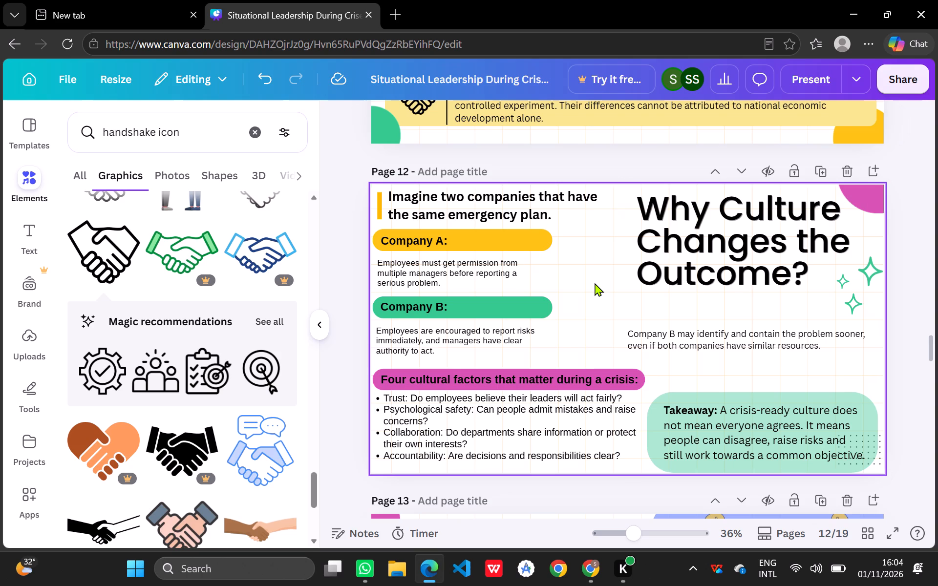
Copy the pale yellow box behind "Practical lesson" on page 11 onto page 12, placing it over the Company A description.
scroll(542, 204, up, 1)
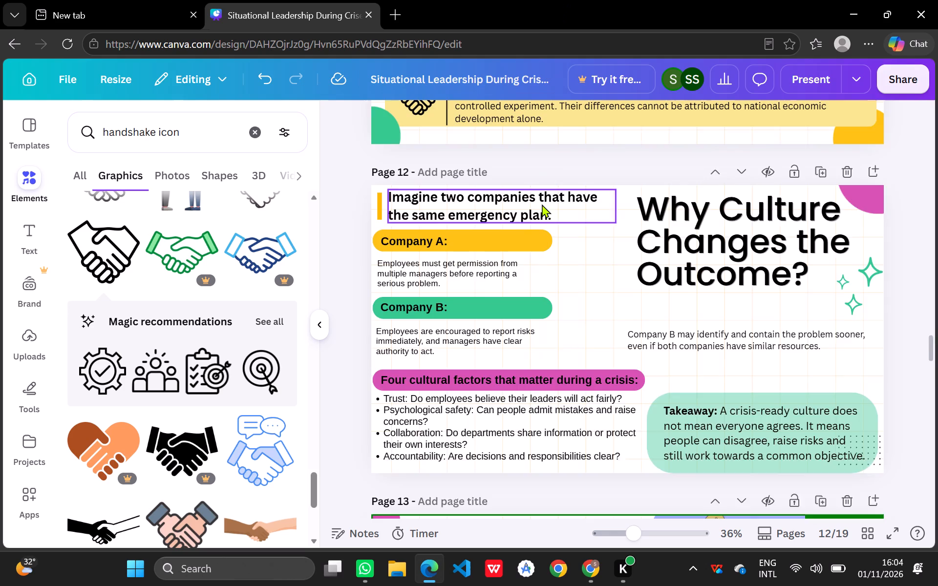
scroll(542, 204, up, 1)
scroll(542, 204, down, 1)
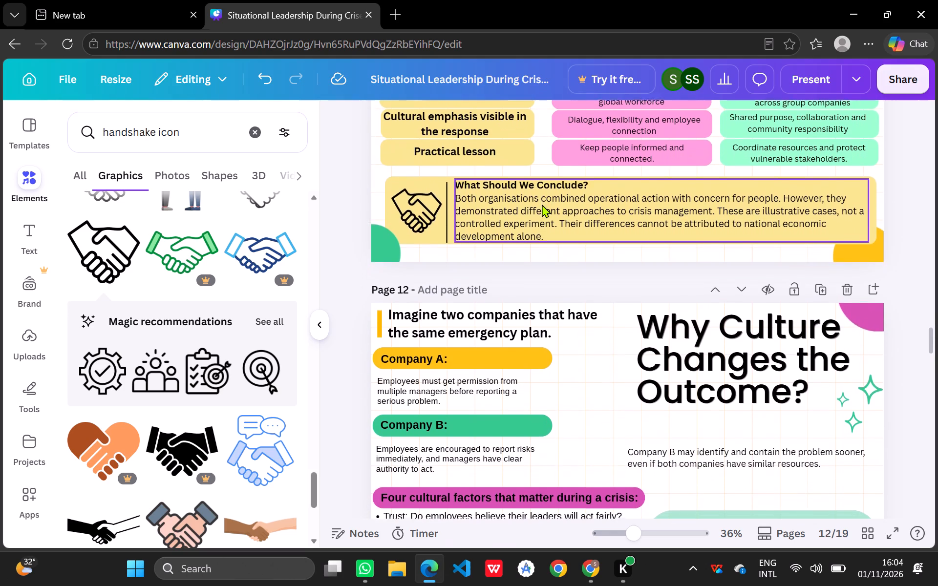
scroll(542, 204, down, 1)
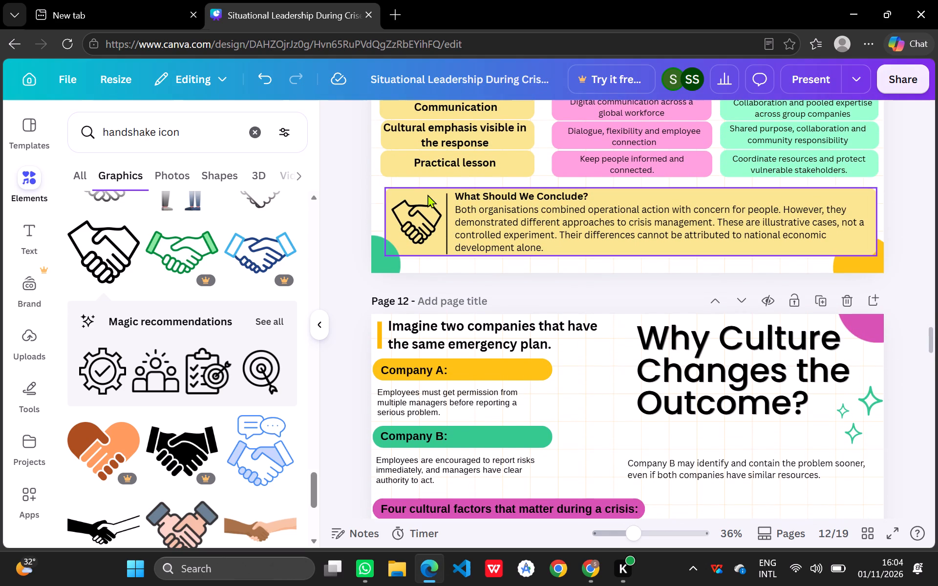
click(454, 173)
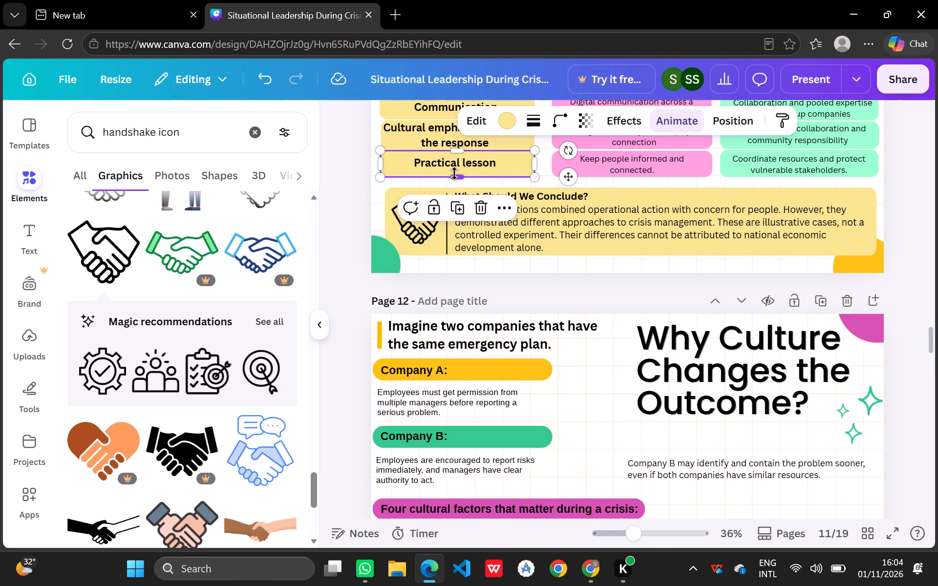
key(ctrl+c)
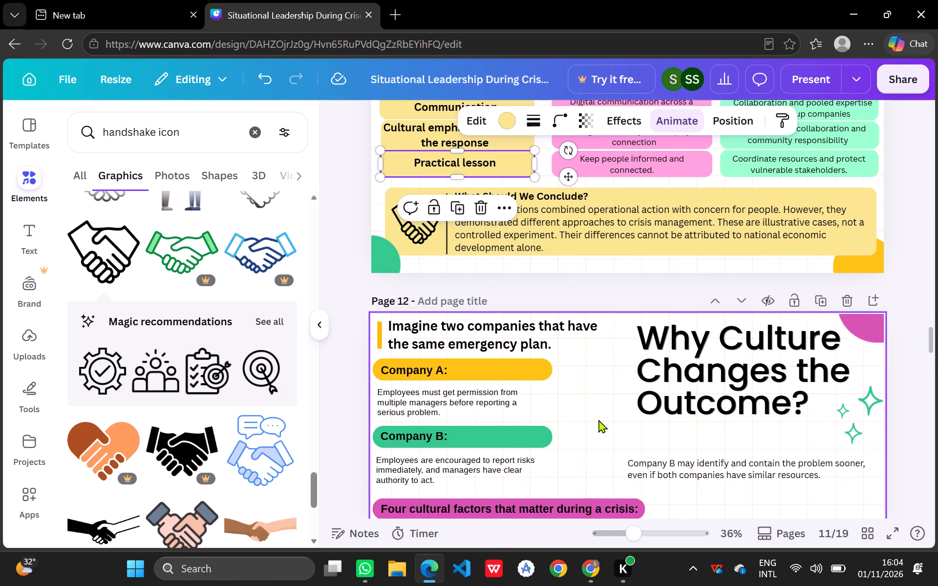
click(599, 417)
key(ctrl+v)
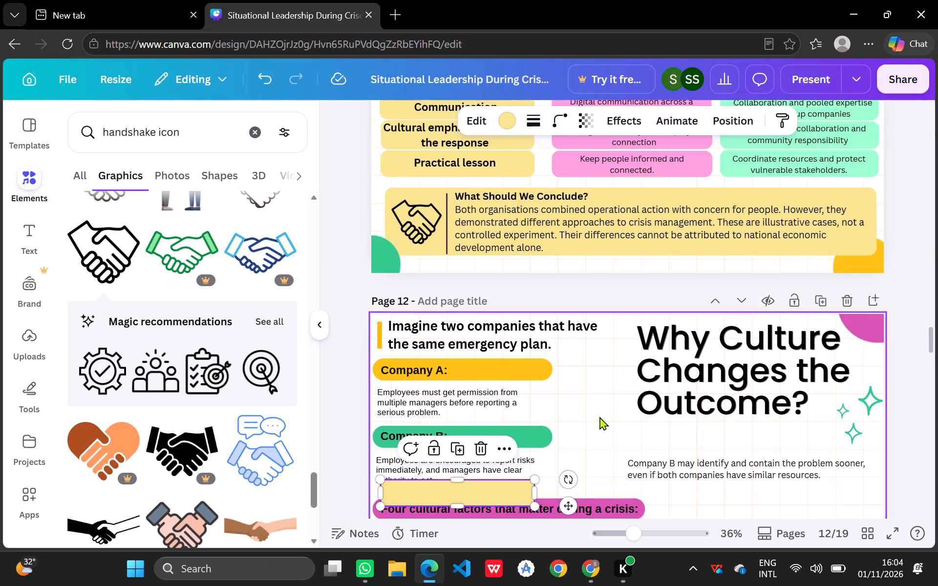
drag(504, 493, 502, 388)
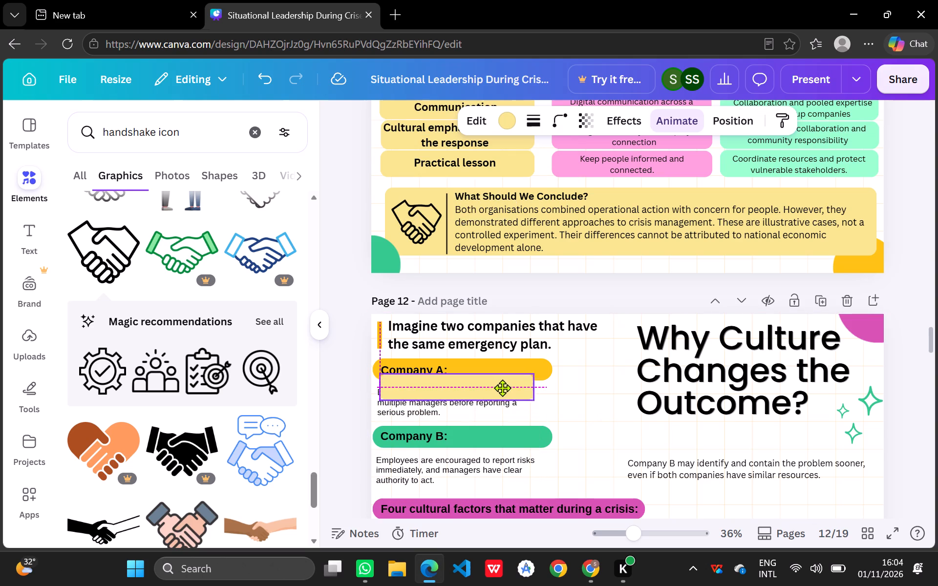
drag(502, 388, 495, 383)
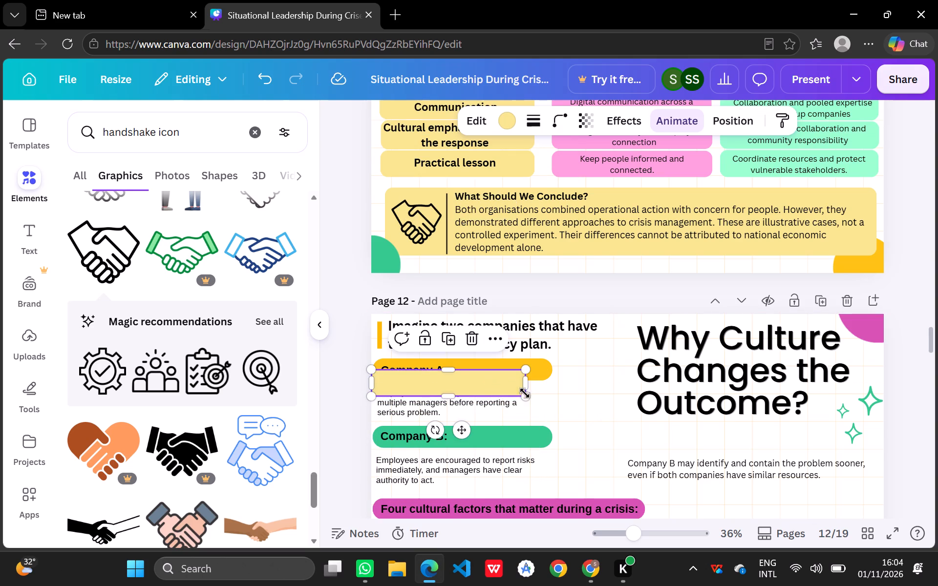
Resize page 12's pale yellow box to about 679 by 189 px and align it with the Company A banner's starting edge.
drag(526, 384, 555, 384)
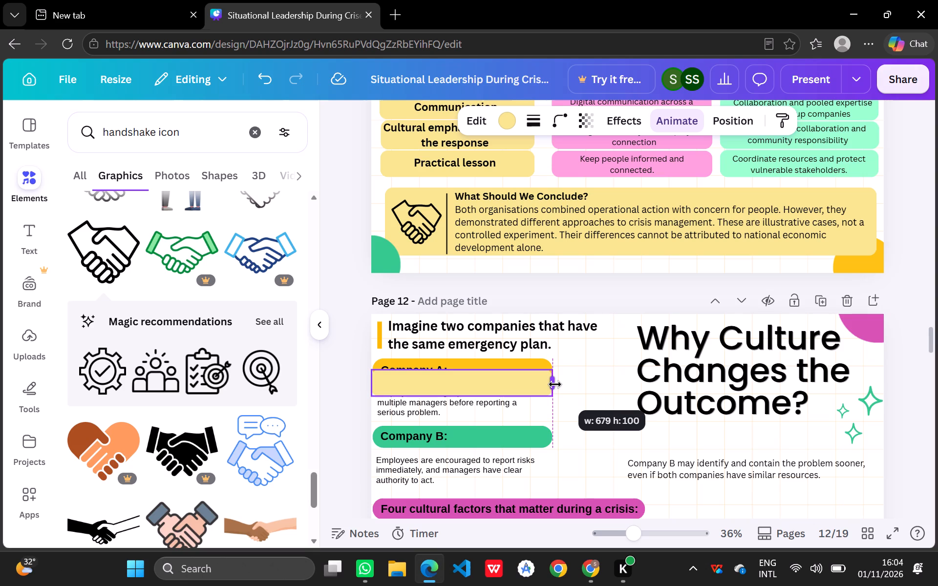
drag(555, 384, 557, 384)
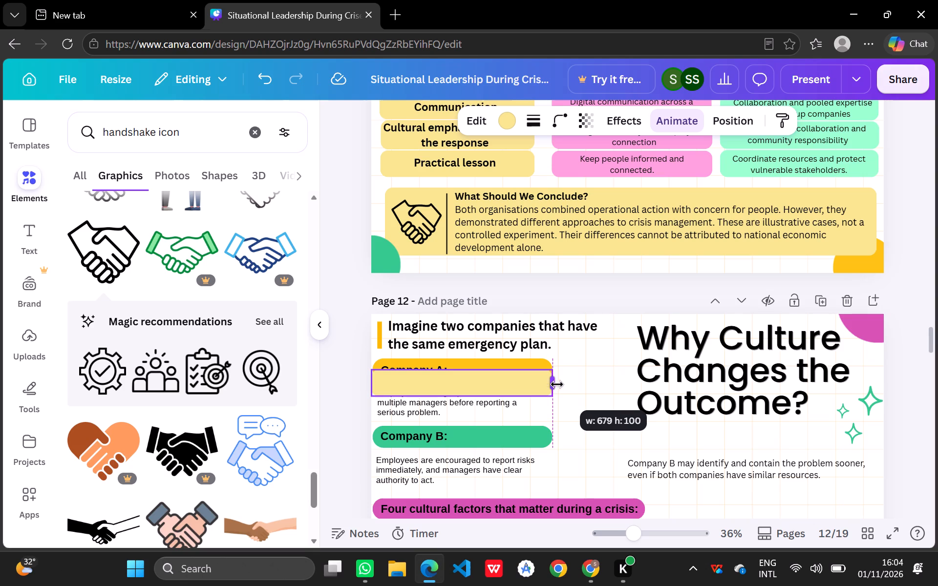
drag(557, 384, 555, 385)
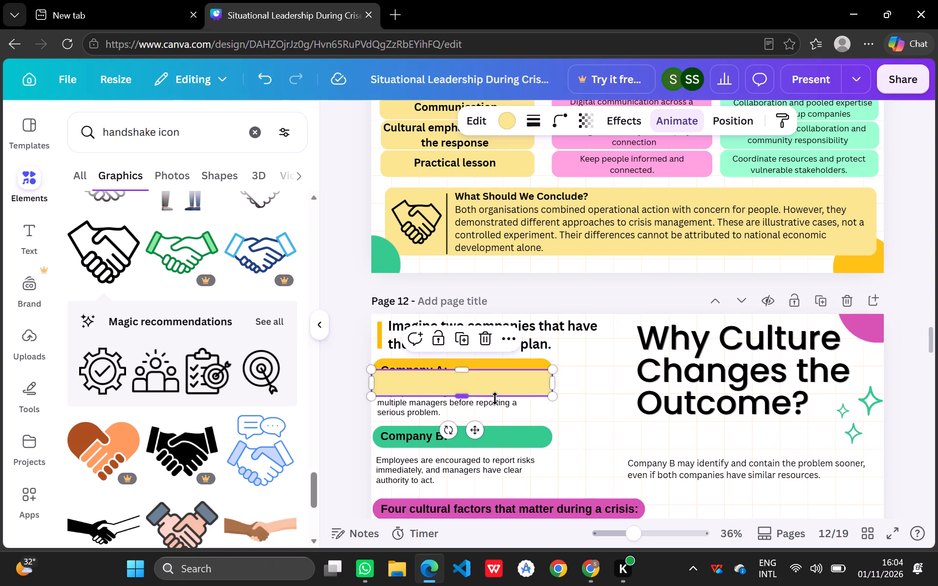
drag(461, 397, 463, 413)
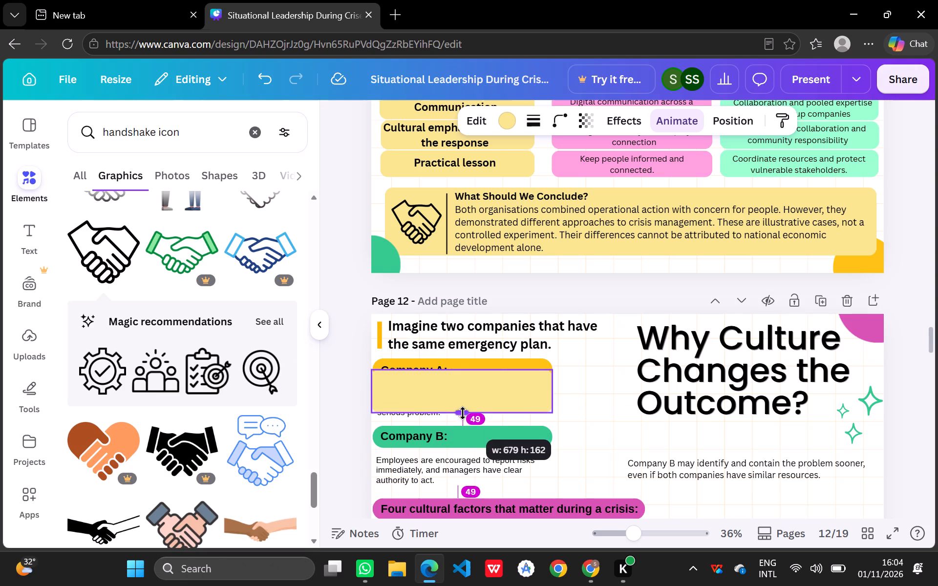
drag(463, 413, 463, 419)
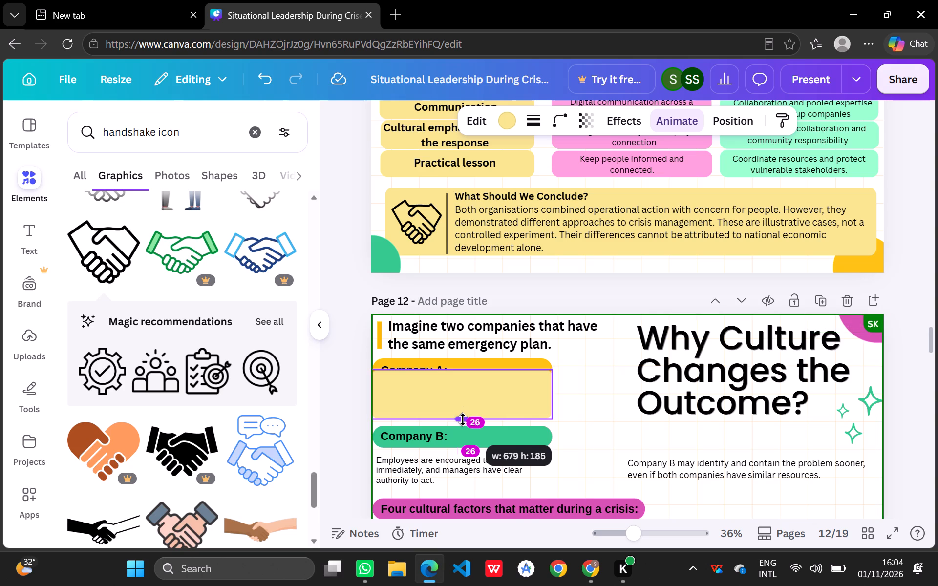
drag(463, 419, 463, 421)
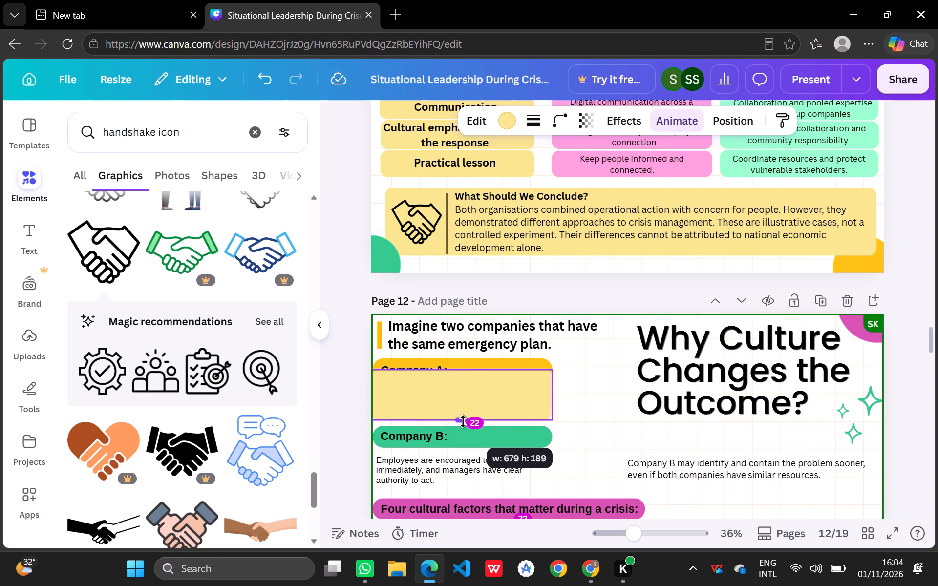
drag(463, 421, 464, 421)
click(578, 441)
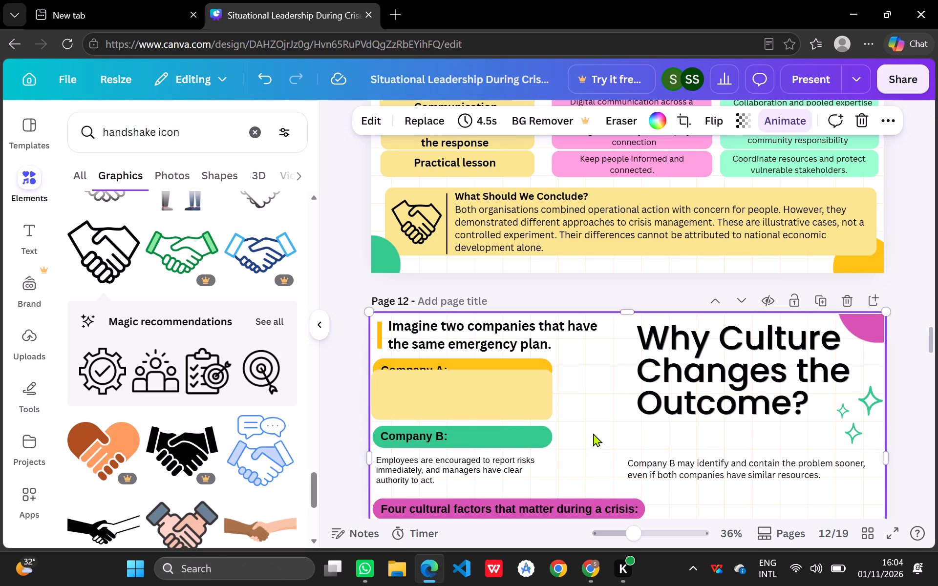
click(485, 403)
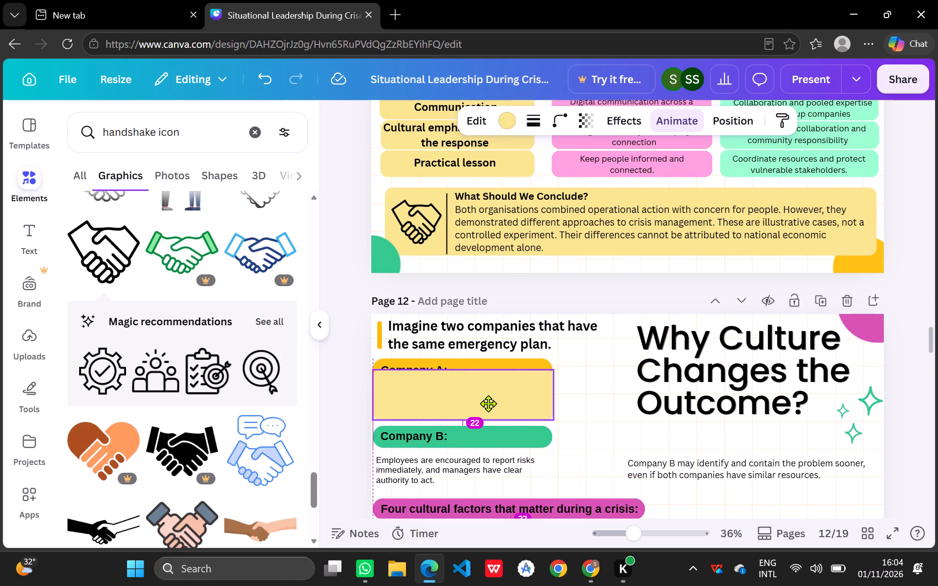
click(630, 393)
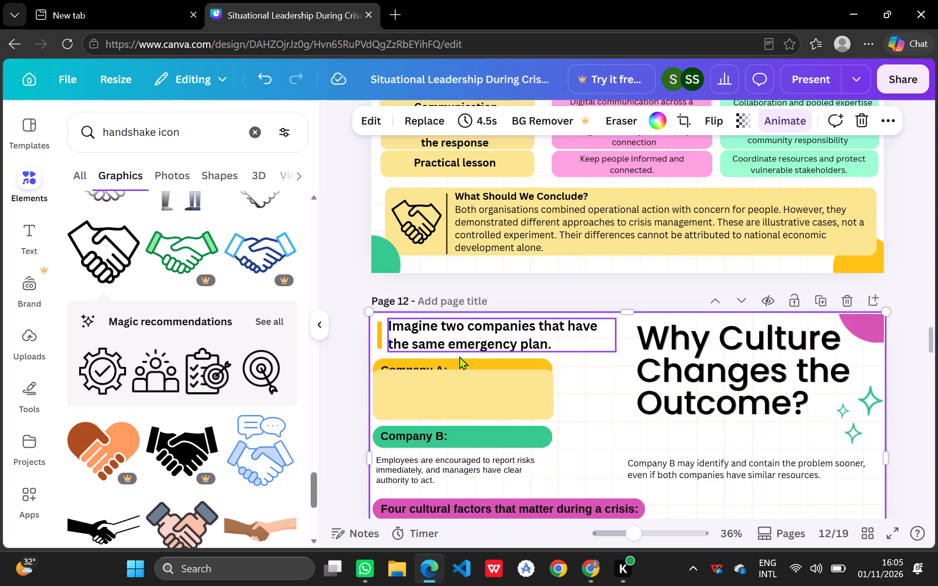
Reorder page 12's layers so the Company A banner sits above the pale yellow box, with the "Company A:" label above the banner.
click(446, 399)
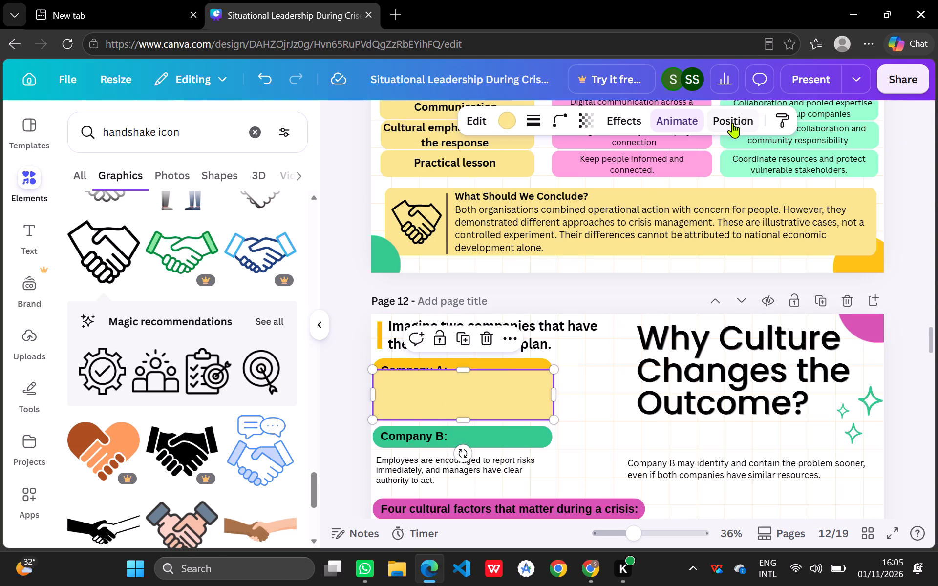
click(731, 123)
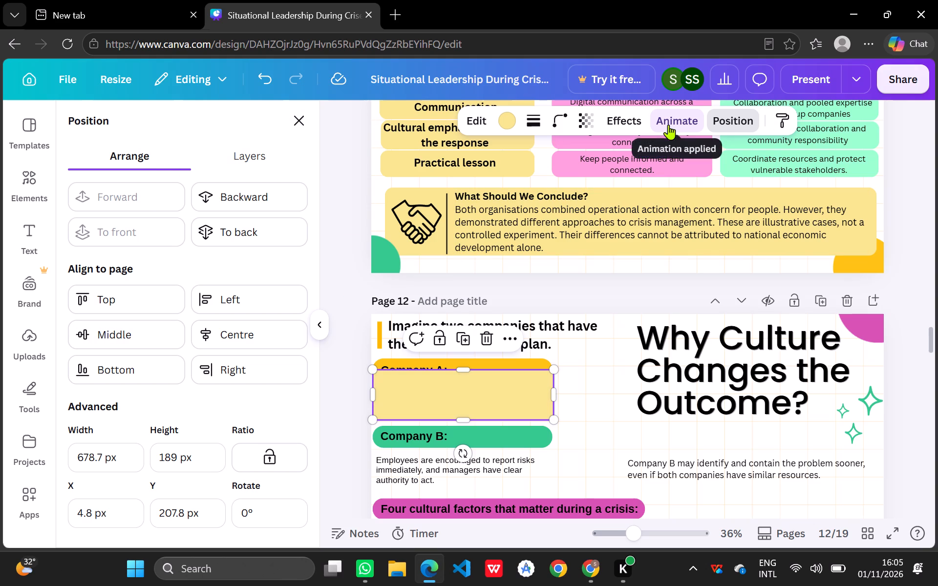
click(710, 118)
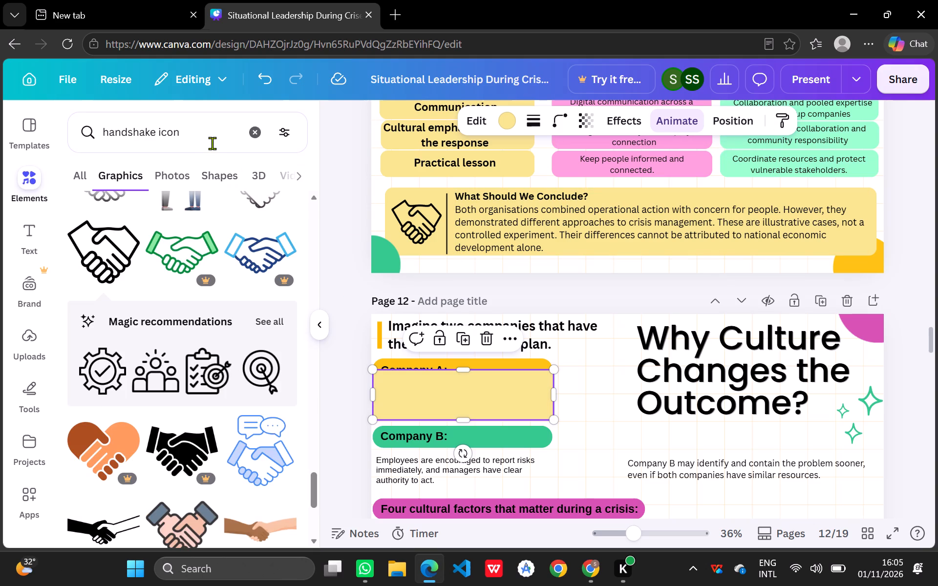
click(728, 123)
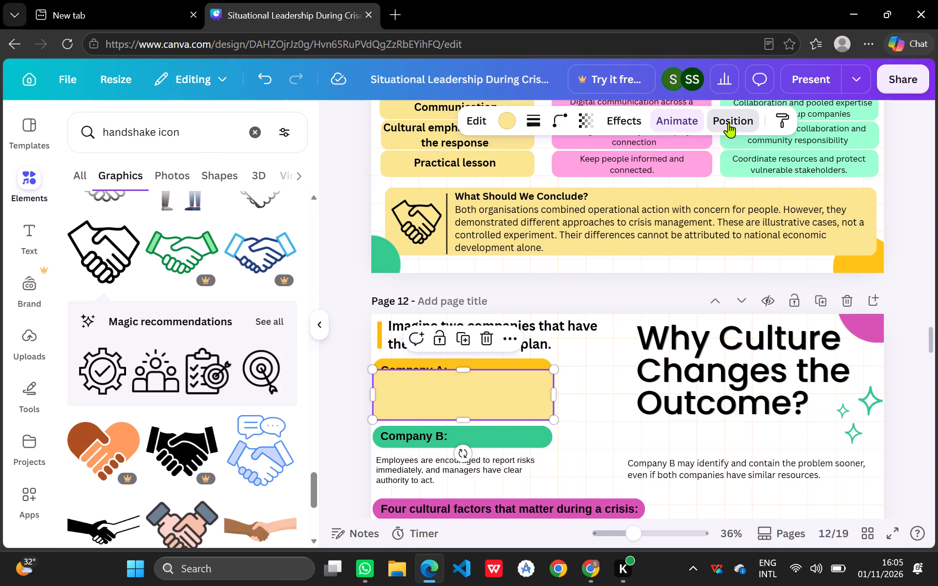
click(262, 155)
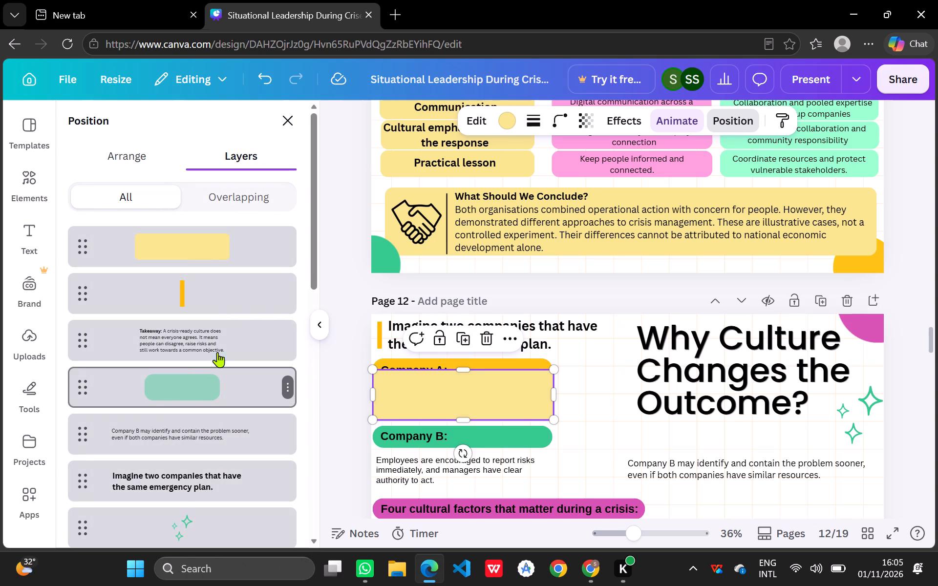
click(397, 395)
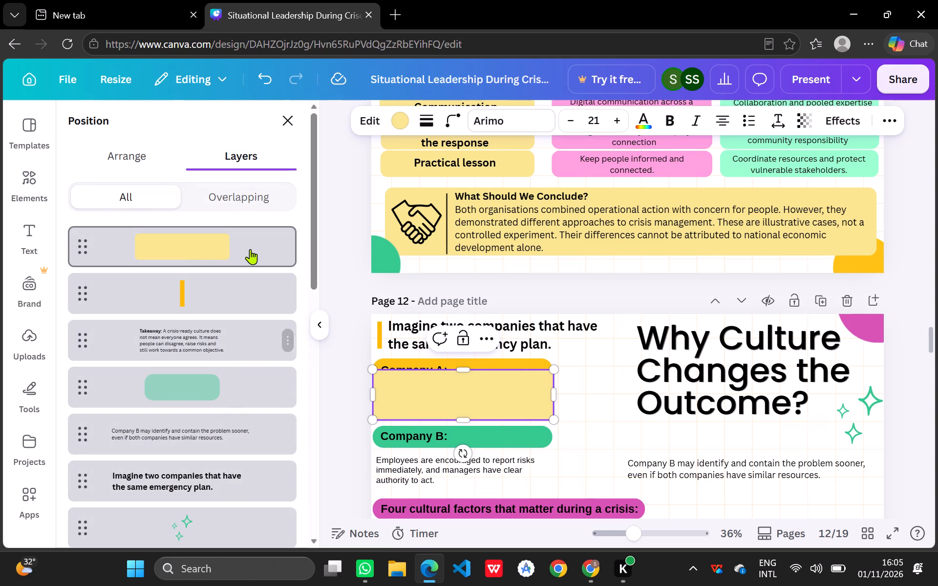
click(409, 360)
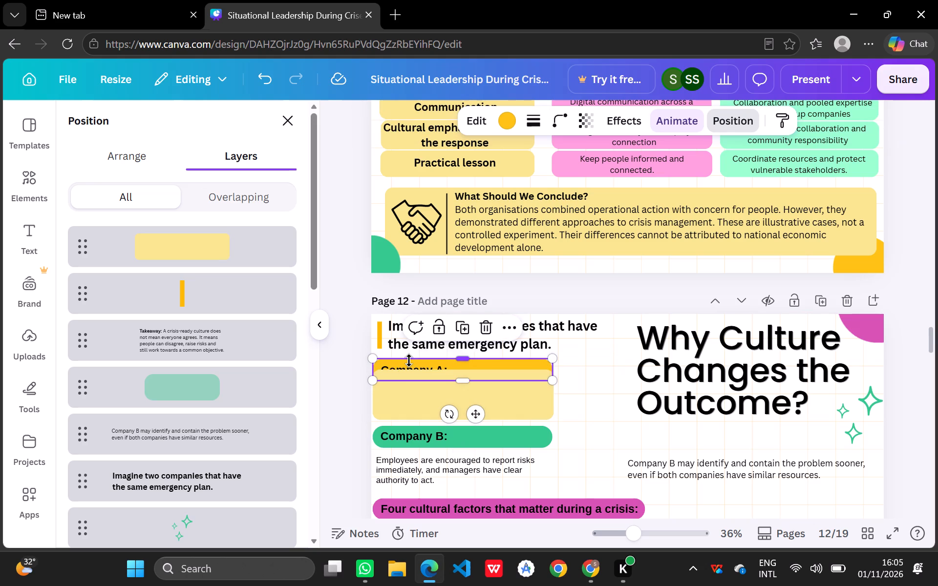
click(213, 200)
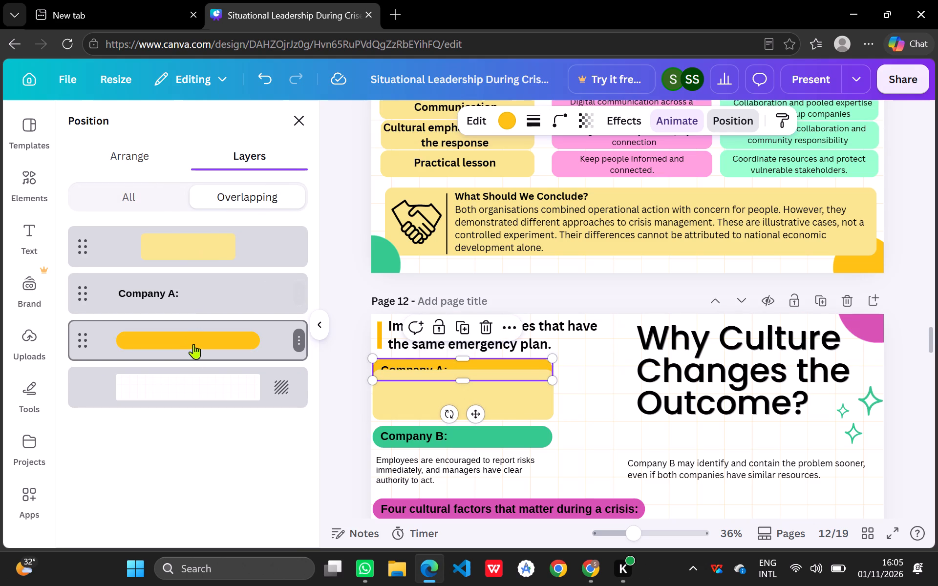
drag(193, 344, 197, 232)
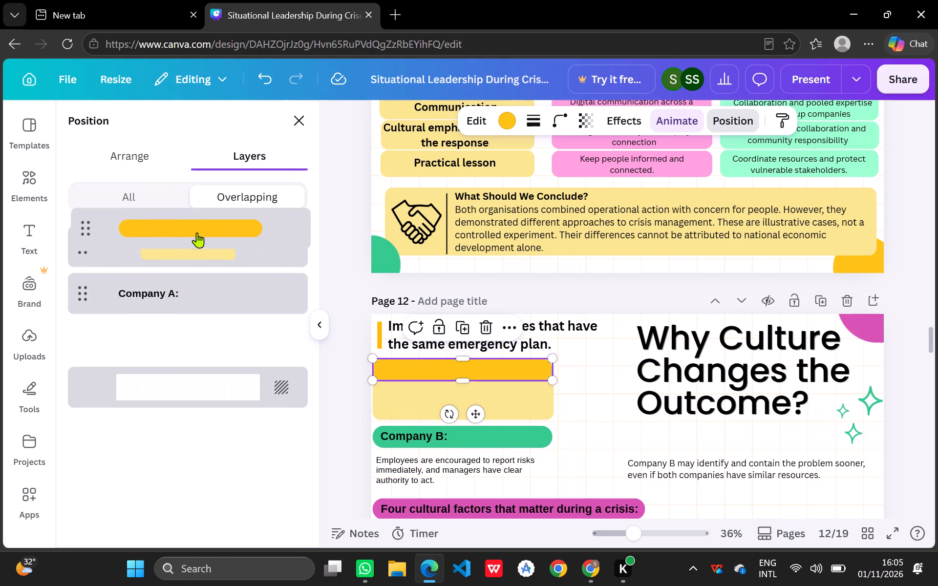
drag(174, 343, 192, 266)
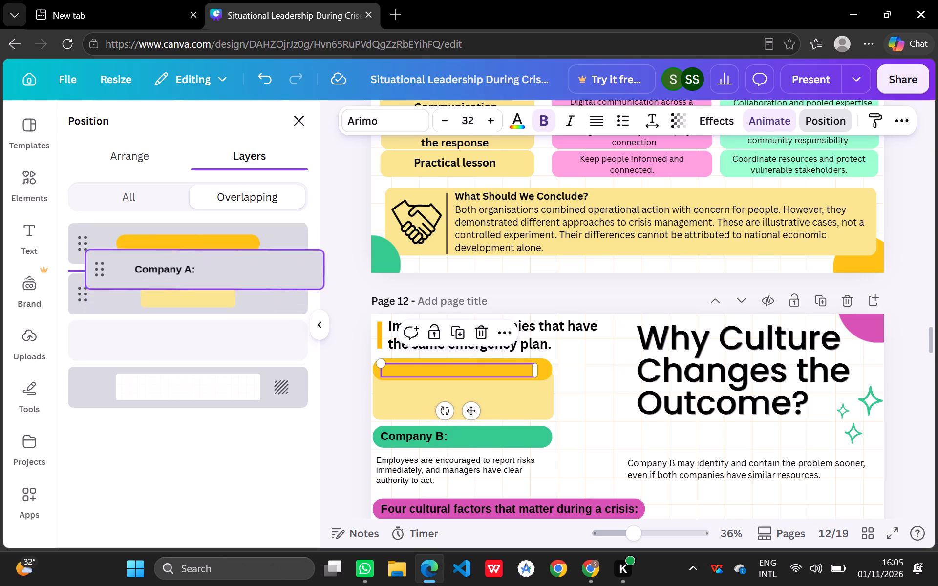
drag(192, 266, 185, 231)
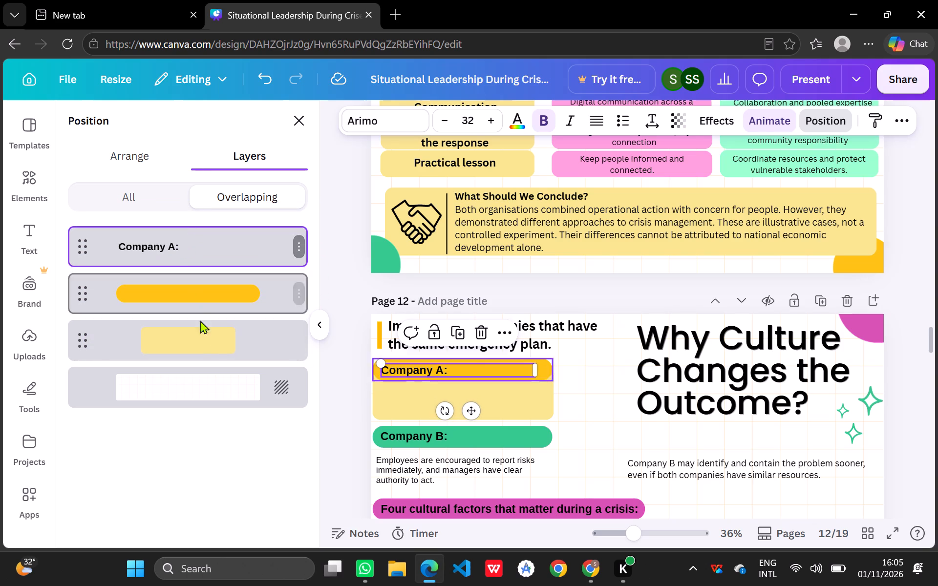
Move the Company A description layer in front of the pale yellow box.
click(385, 409)
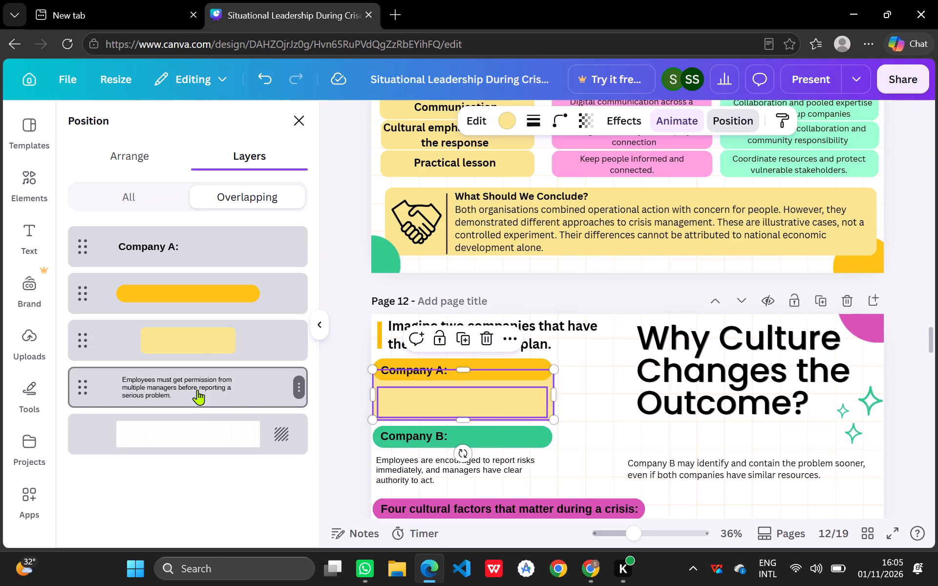
drag(196, 391, 202, 327)
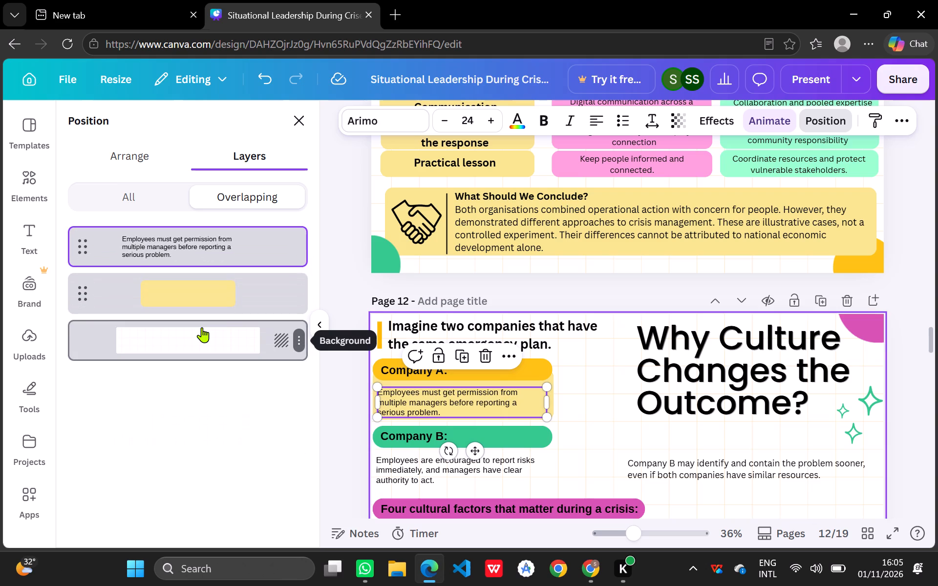
click(604, 428)
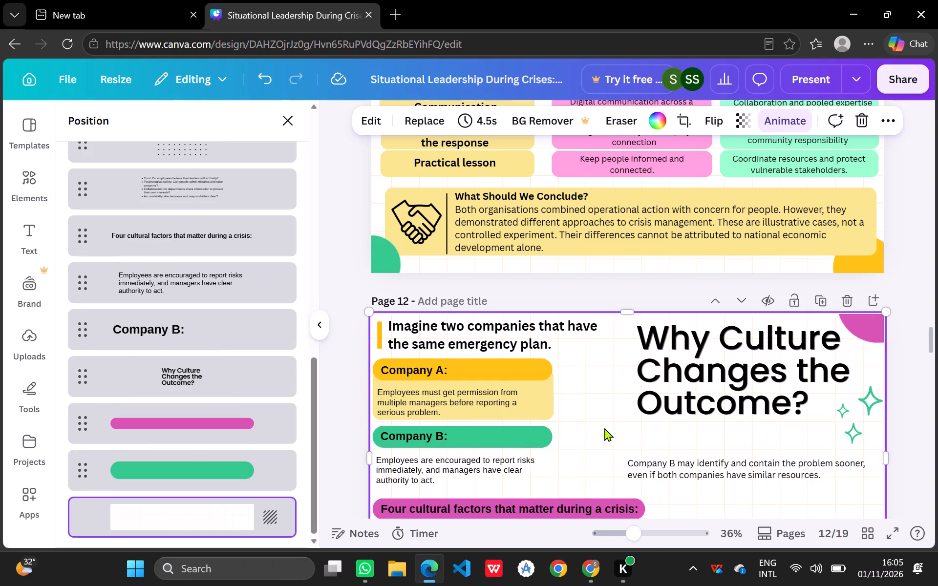
Nudge the Company A description slightly upward within the pale yellow box.
click(453, 406)
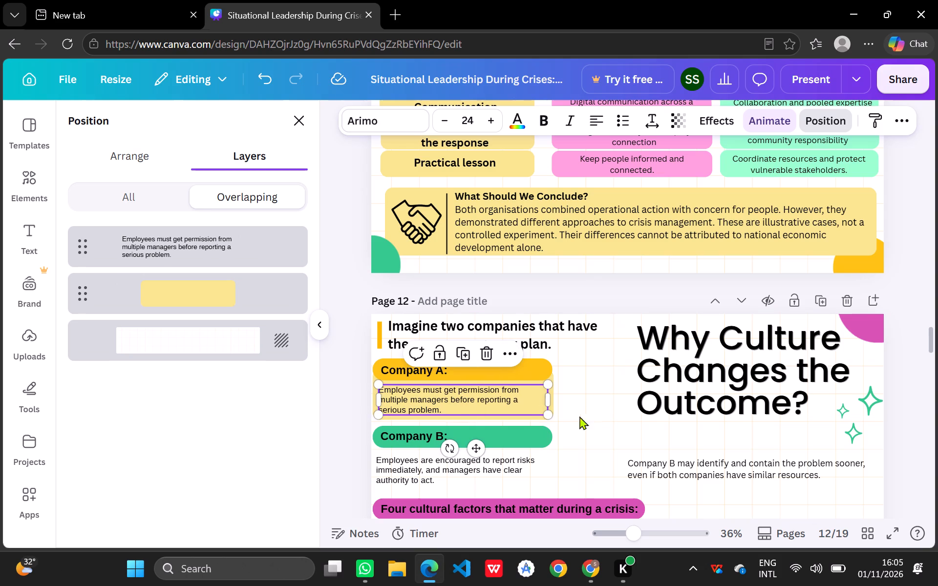
click(598, 426)
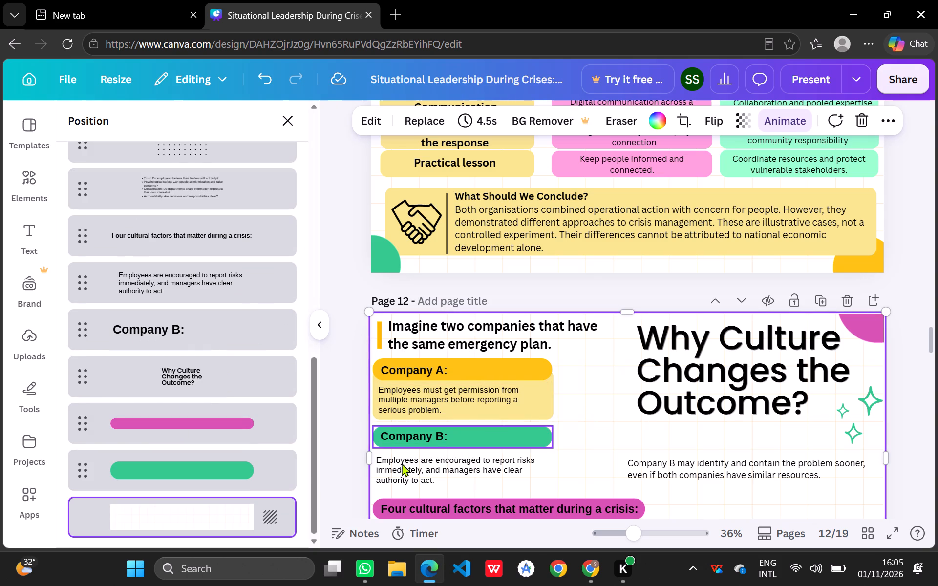
Duplicate the Company A pale yellow box and place the copy over the Company B description, aligned with the original box's sides.
click(542, 404)
click(529, 419)
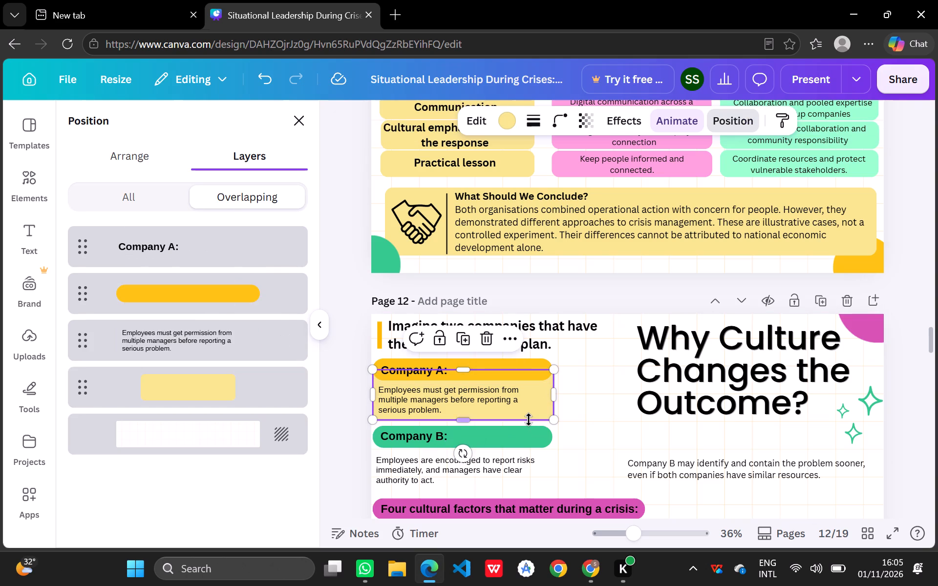
key(ctrl+c)
key(ctrl+v)
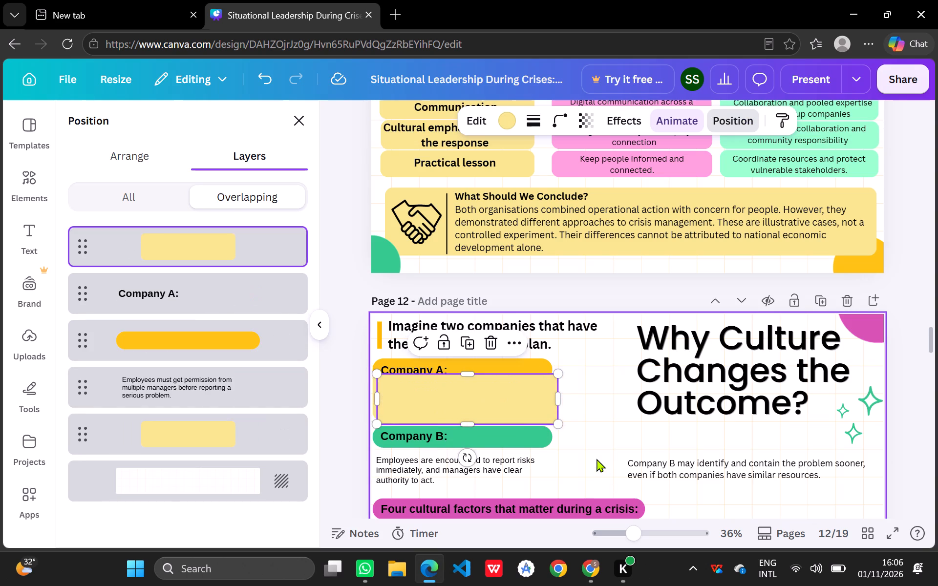
drag(518, 394, 514, 453)
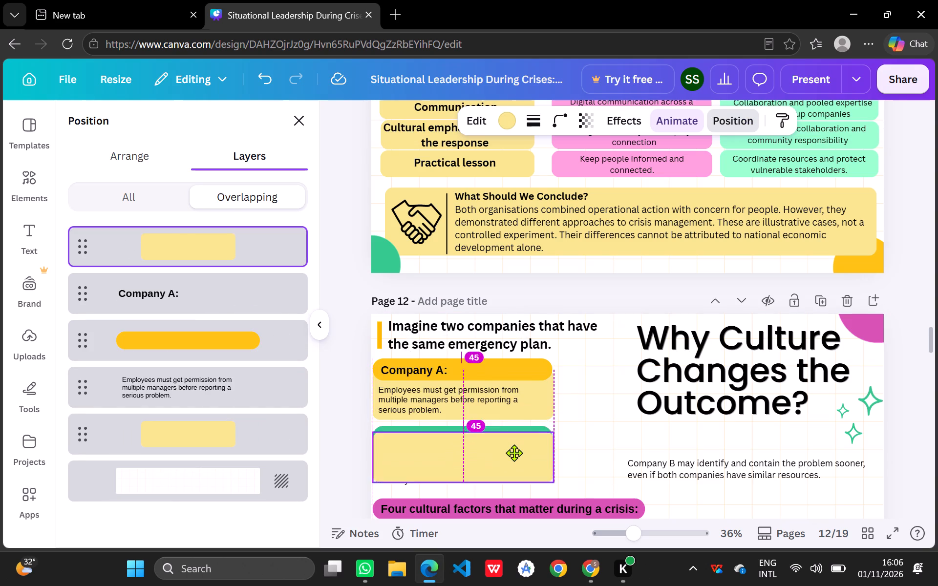
drag(514, 453, 511, 455)
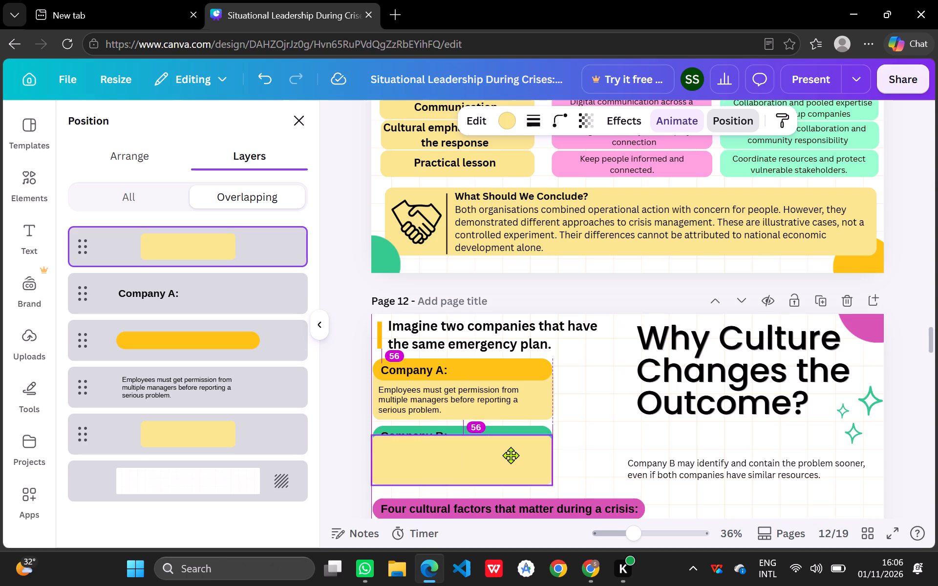
drag(511, 455, 512, 455)
drag(512, 455, 512, 455)
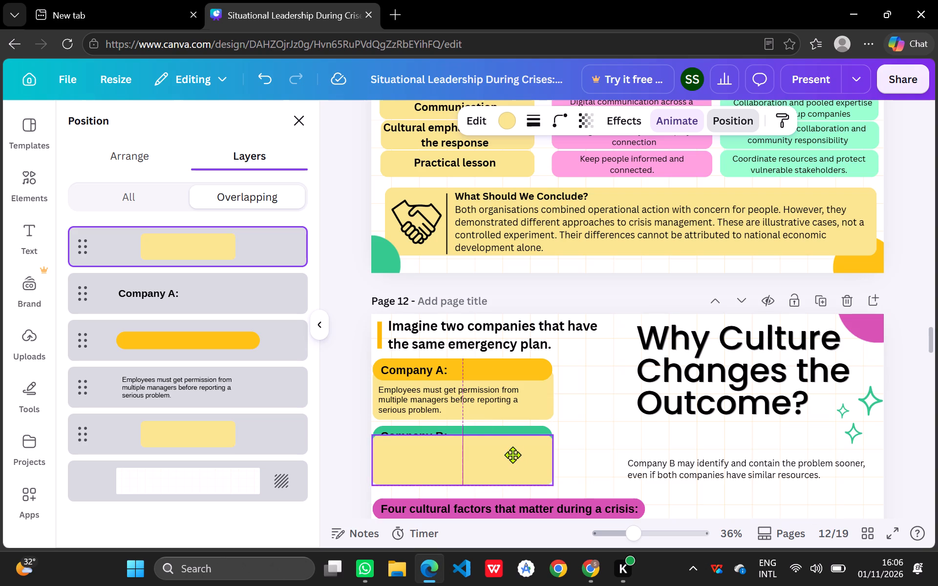
drag(512, 455, 513, 457)
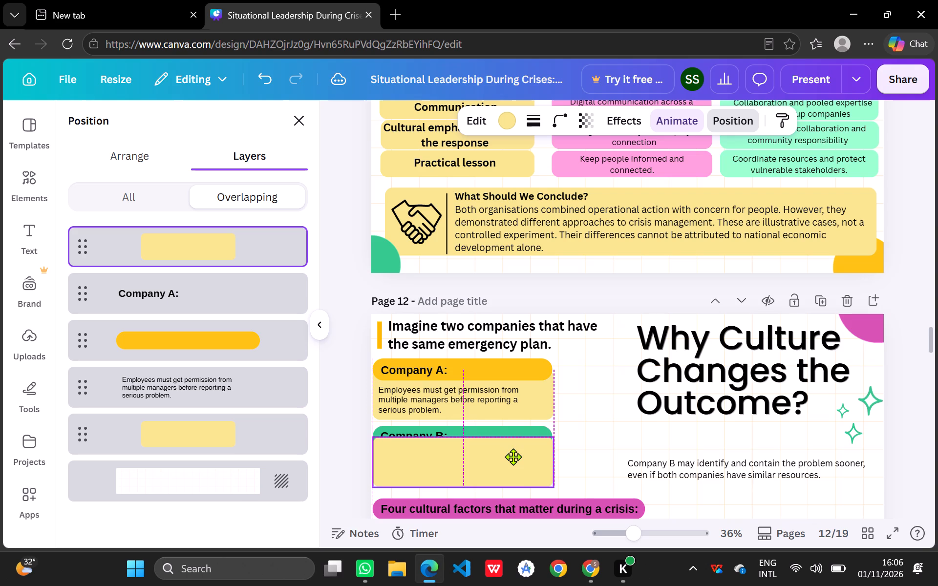
drag(513, 457, 513, 456)
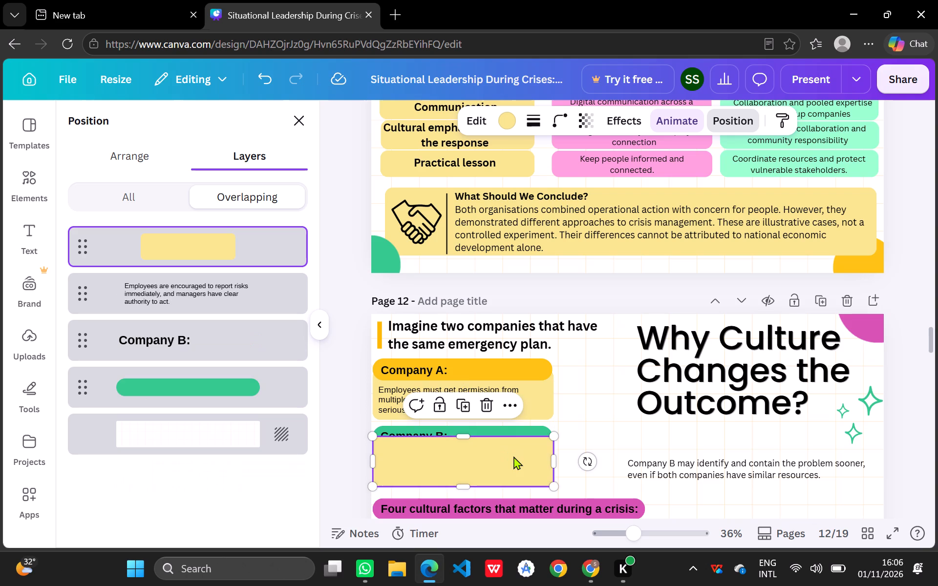
click(513, 456)
Recolour the copied box over the Company B description on page 12 to light mint green.
click(510, 125)
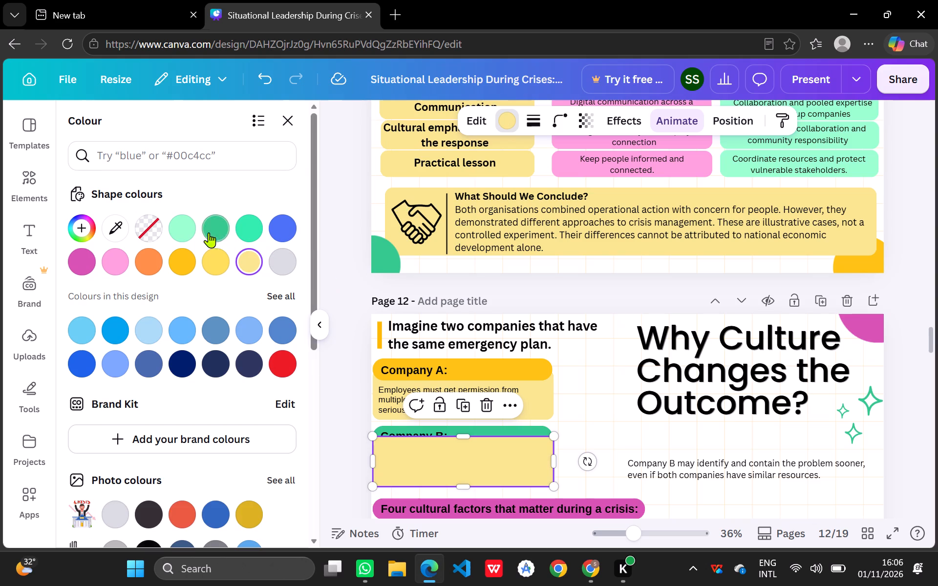
click(181, 227)
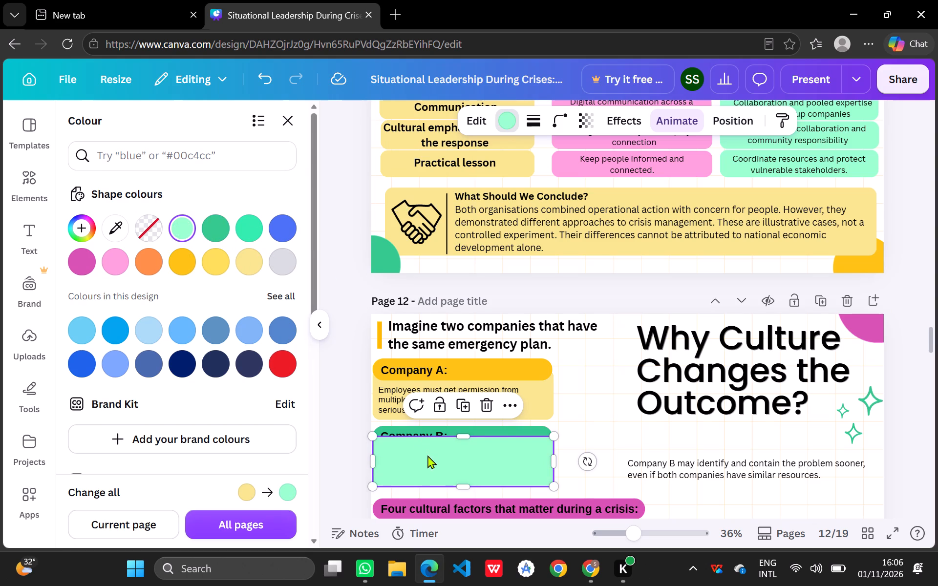
click(427, 457)
click(286, 122)
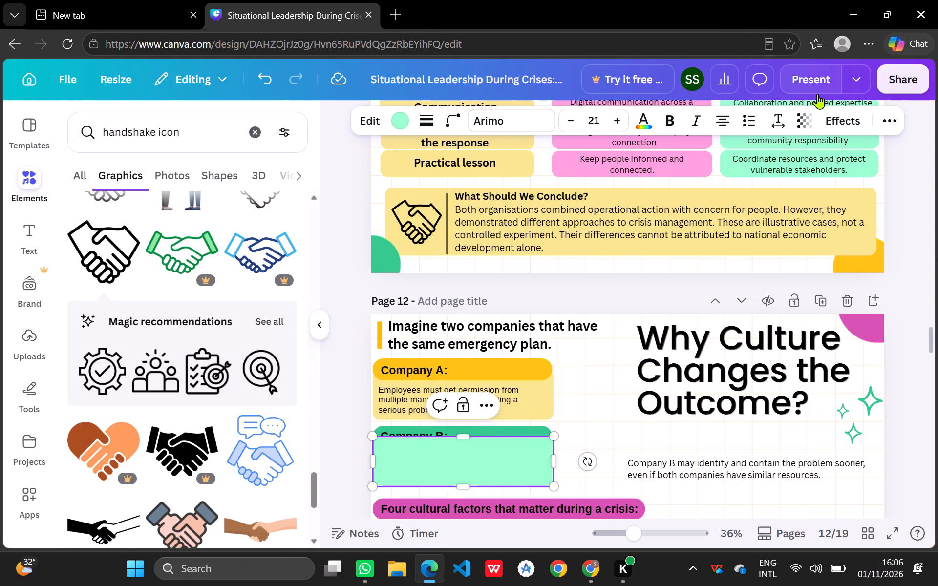
click(838, 121)
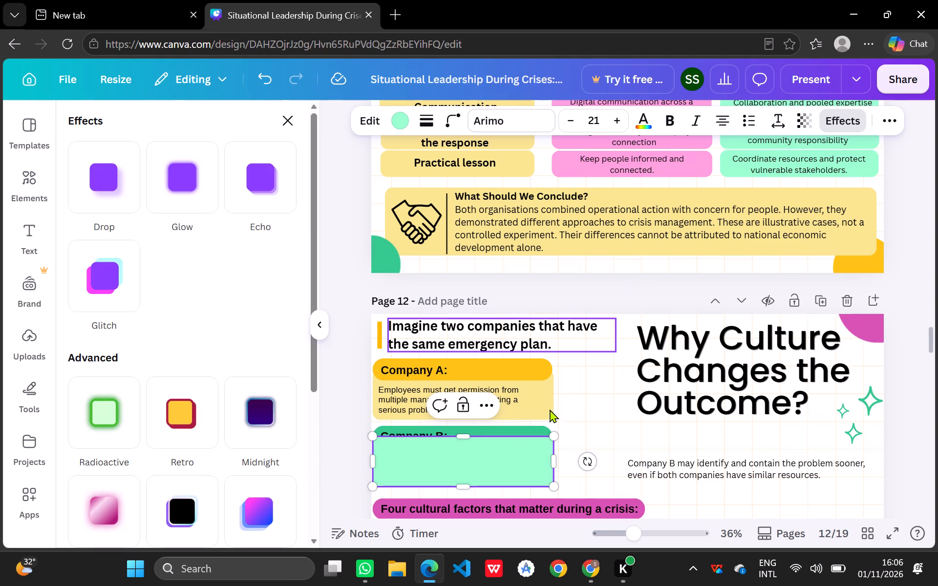
click(501, 455)
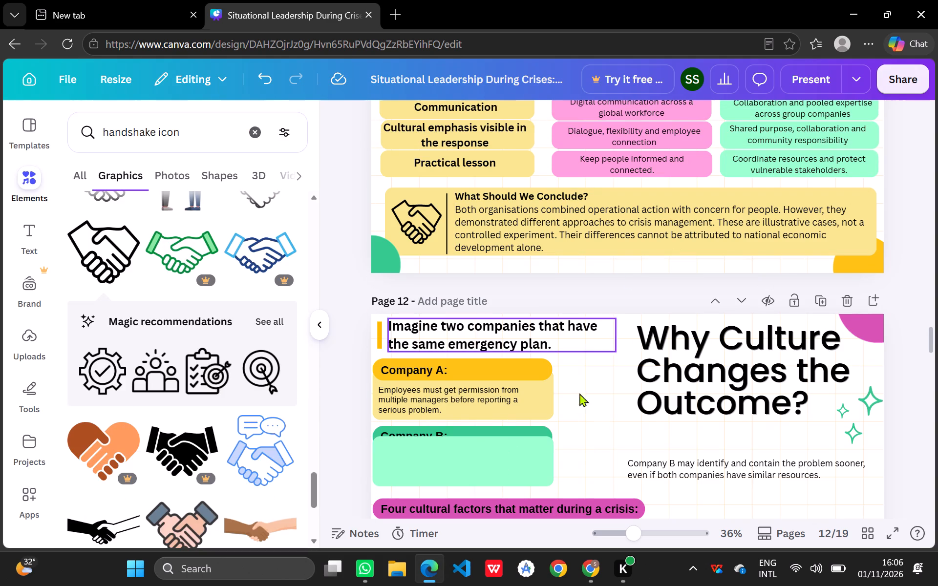
Reorder the layers so the green Company B banner sits above the mint box, with the "Company B:" label on top.
click(509, 462)
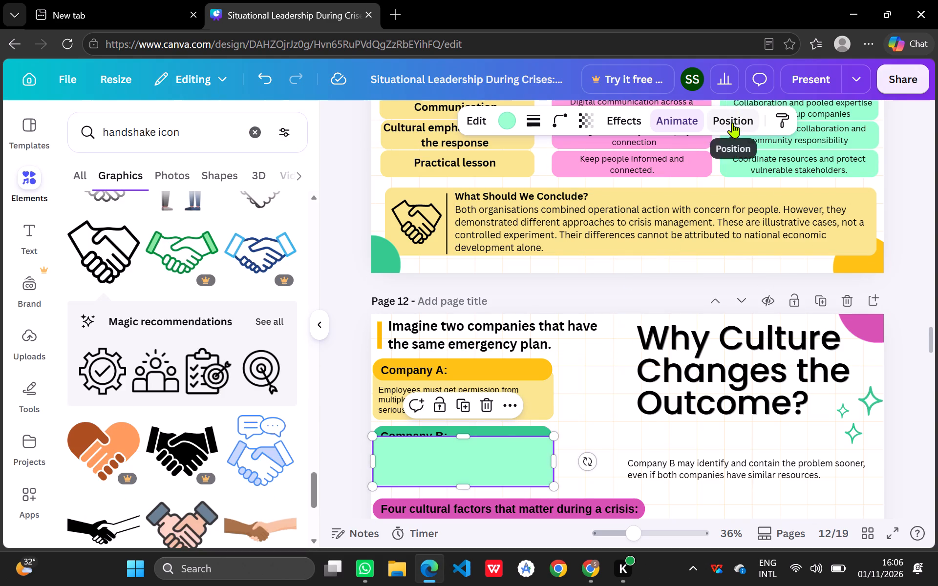
click(732, 123)
drag(223, 385, 225, 235)
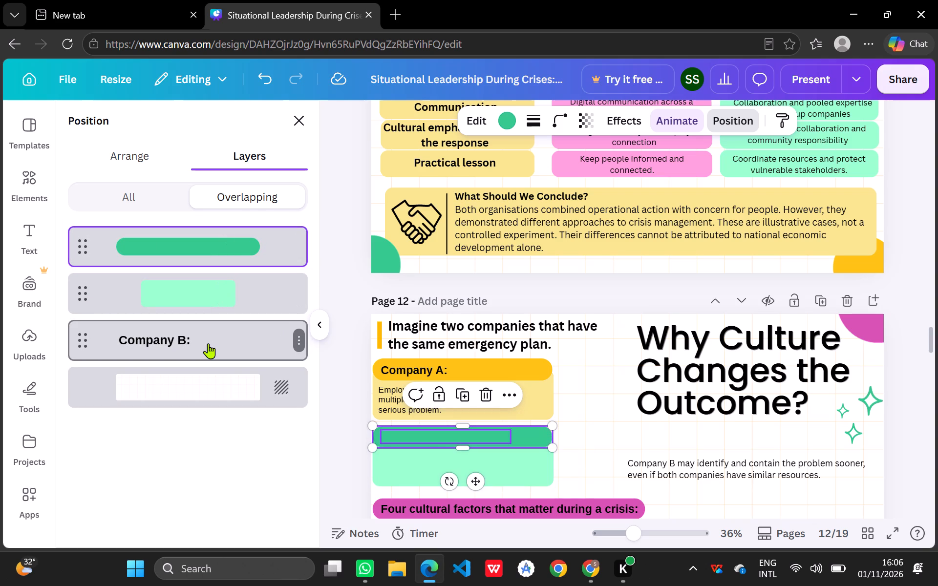
drag(207, 345, 214, 230)
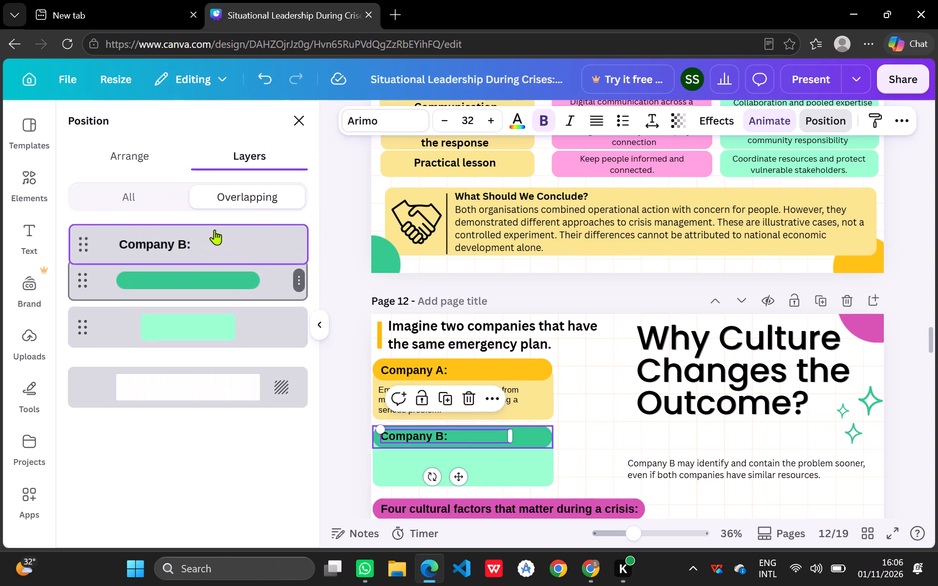
Move the Company B description layer in front of the mint green box.
click(188, 342)
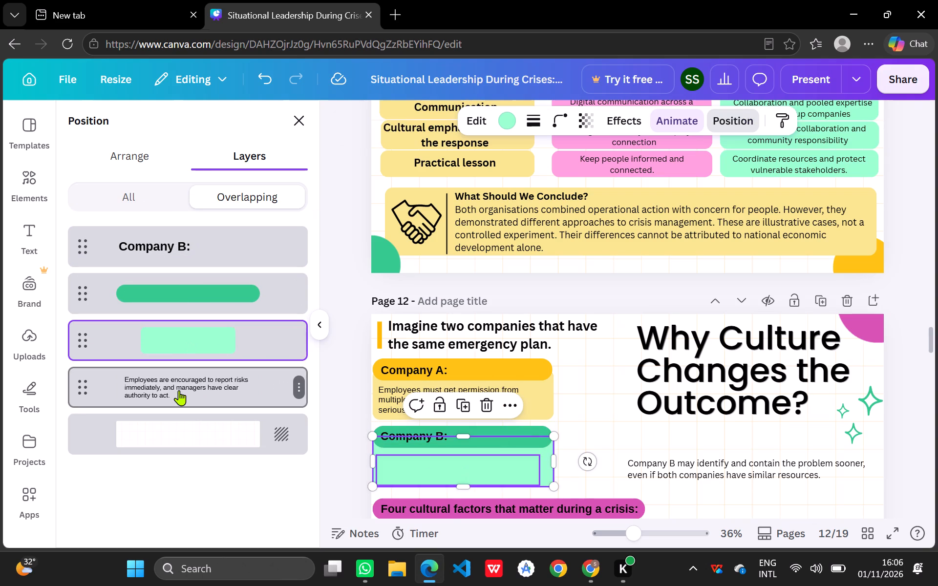
drag(179, 390, 186, 325)
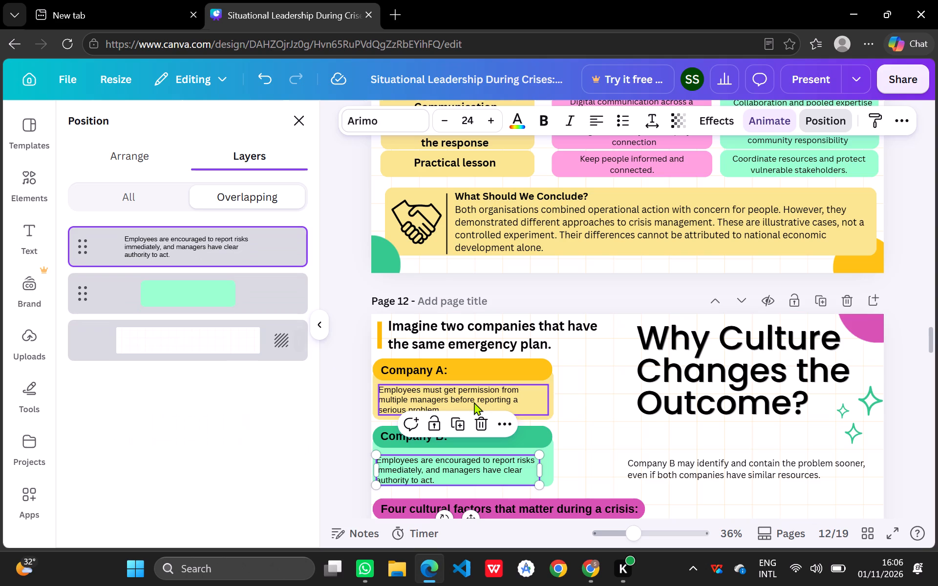
click(584, 417)
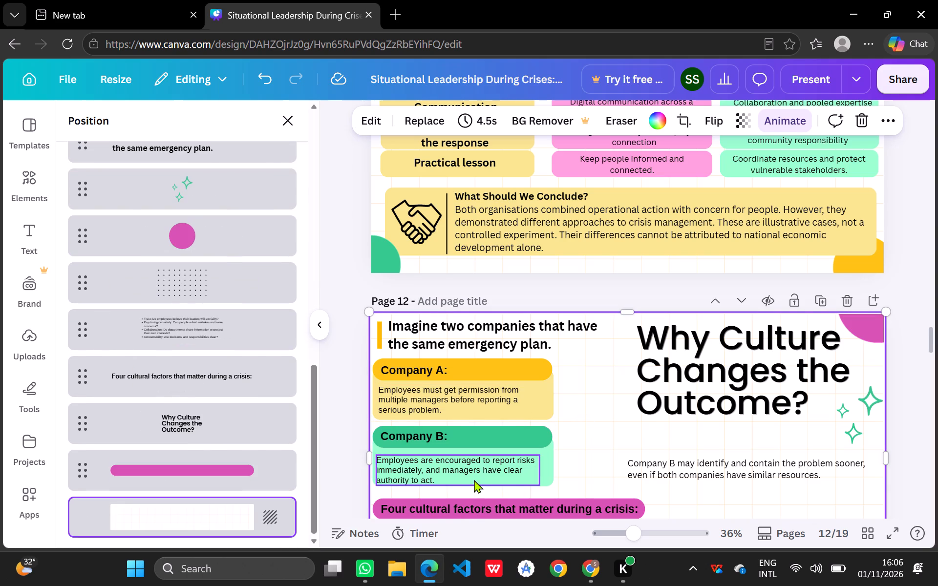
Nudge the Company B description to line up with Company A's description, with a matching spacing of 15 below its banner.
click(474, 480)
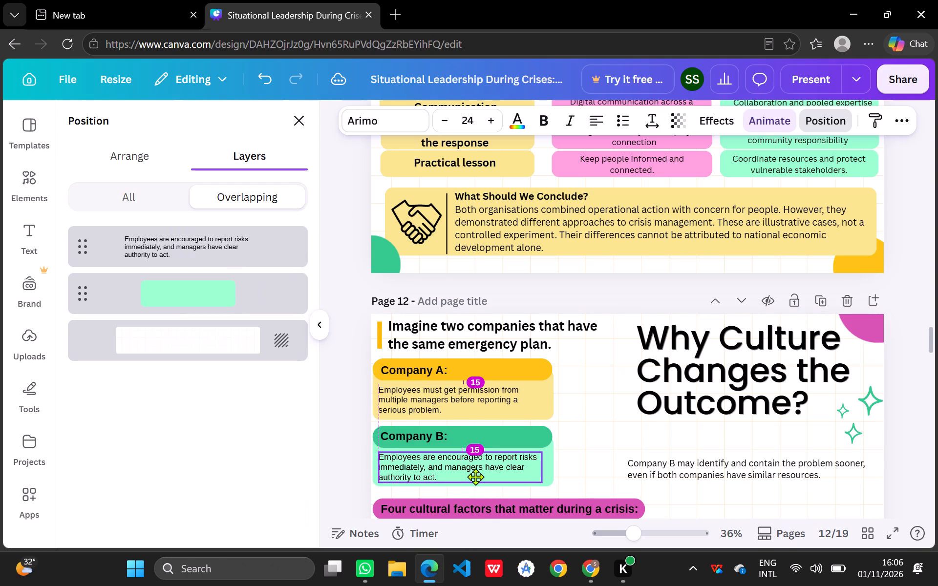
click(601, 431)
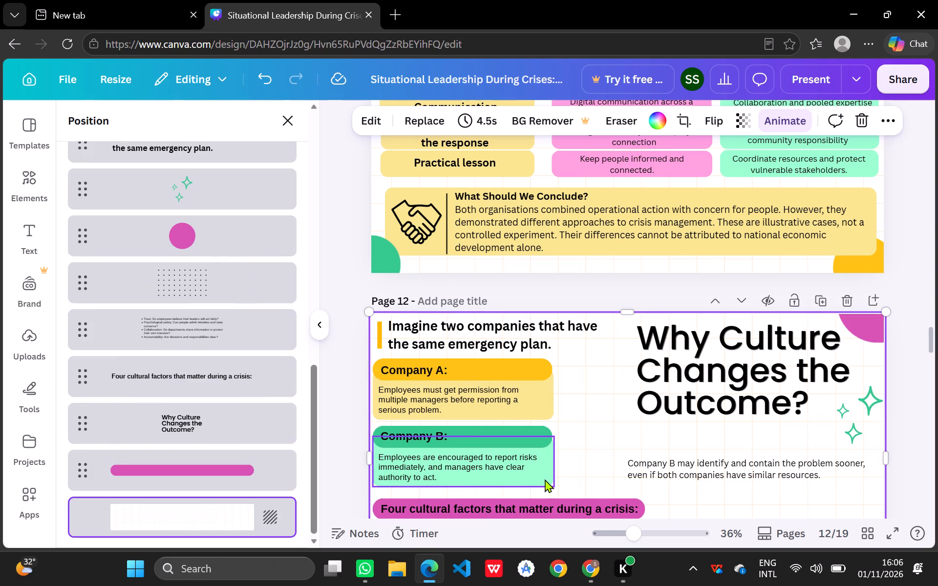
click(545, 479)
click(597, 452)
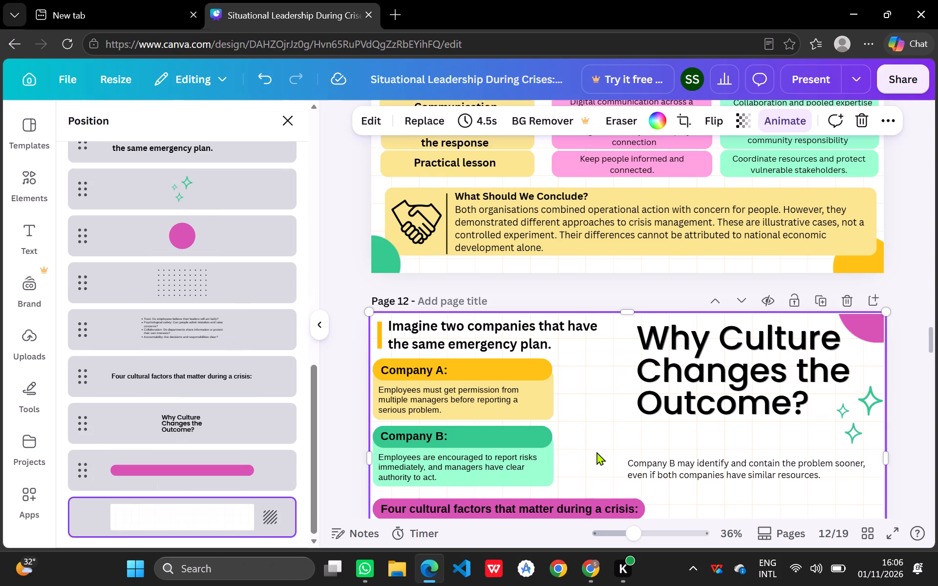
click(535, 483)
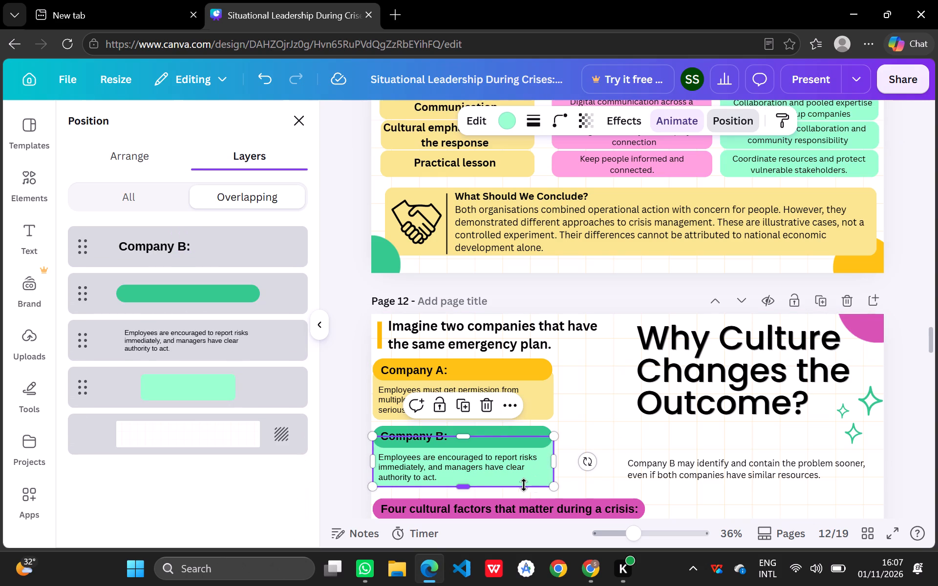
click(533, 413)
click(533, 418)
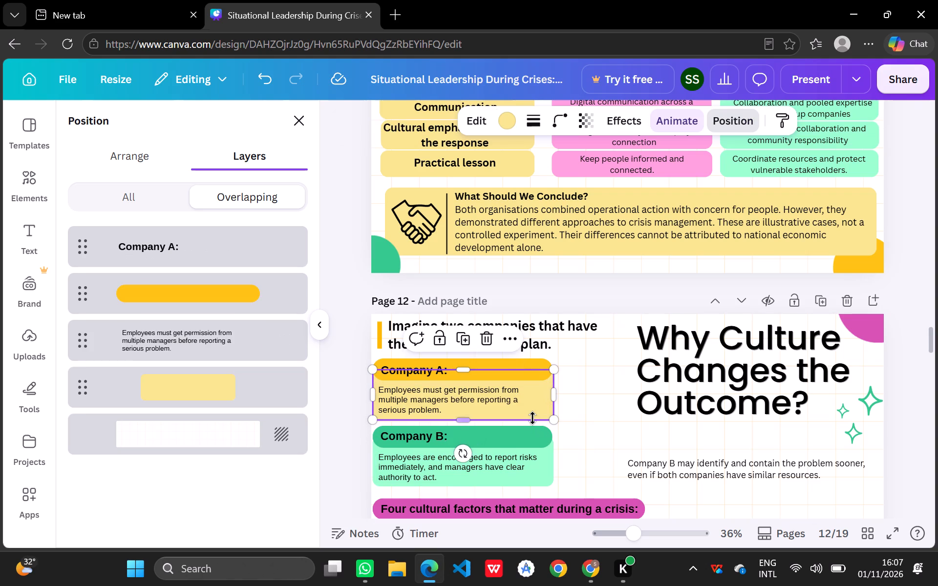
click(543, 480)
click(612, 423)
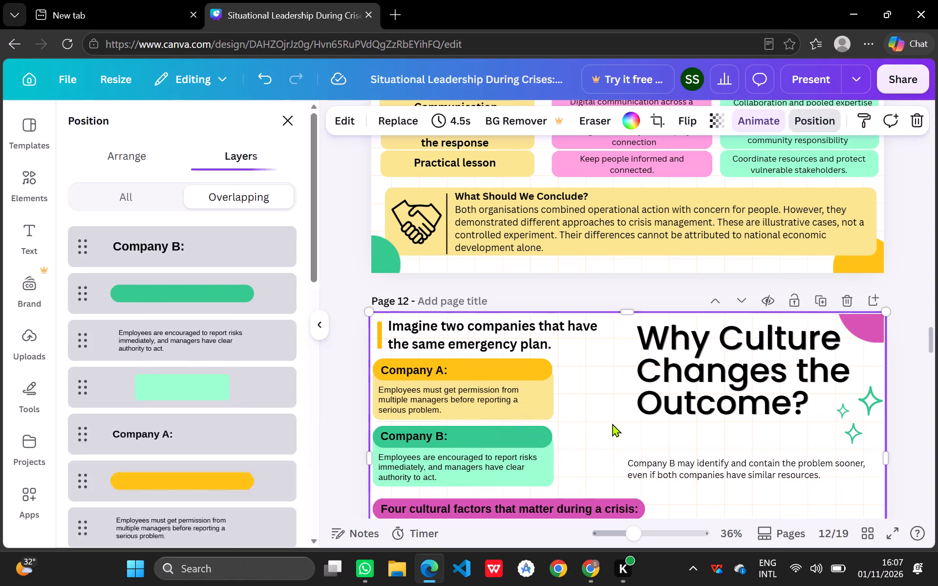
Shift the pink banner and its "Four cultural factors that matter during a crisis:" heading slightly up towards the Company B box.
scroll(620, 415, down, 2)
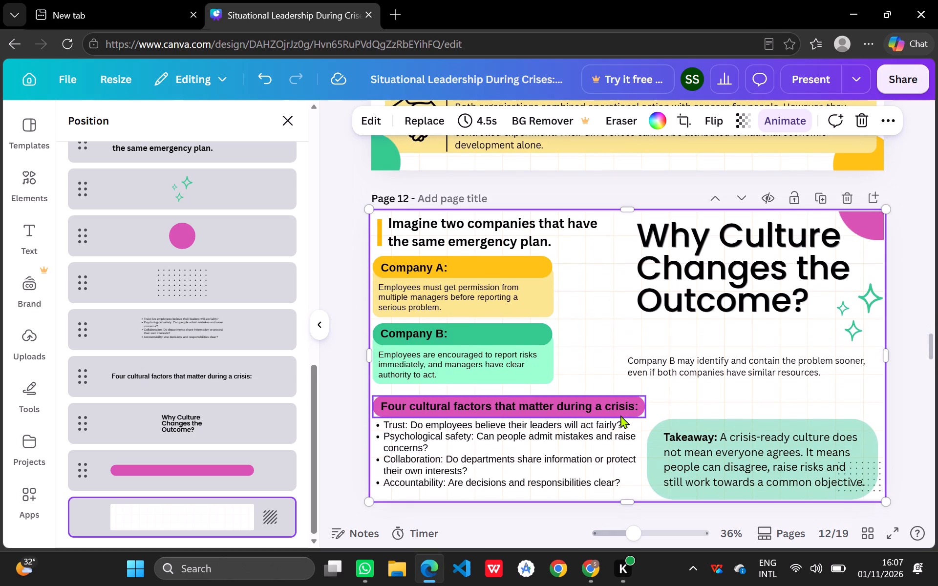
scroll(620, 415, down, 1)
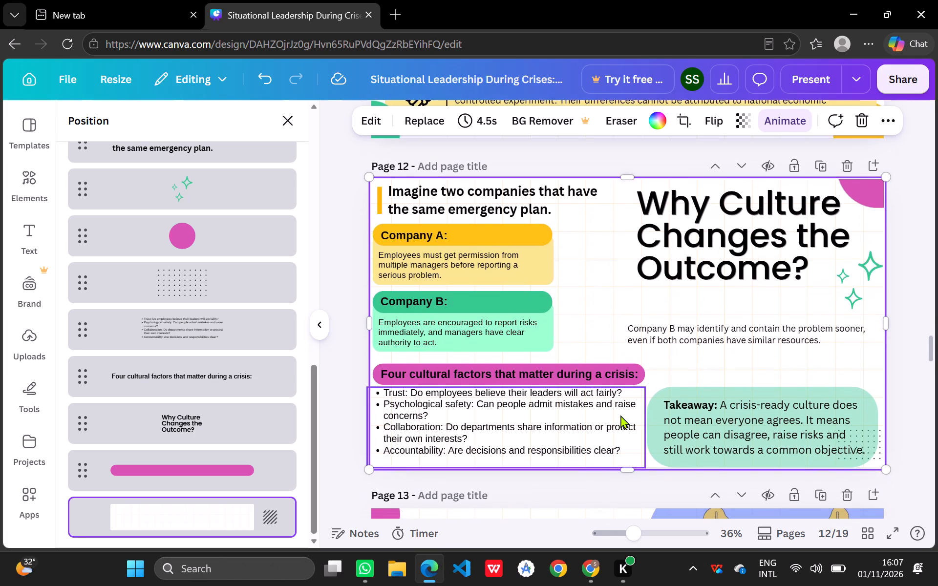
click(630, 293)
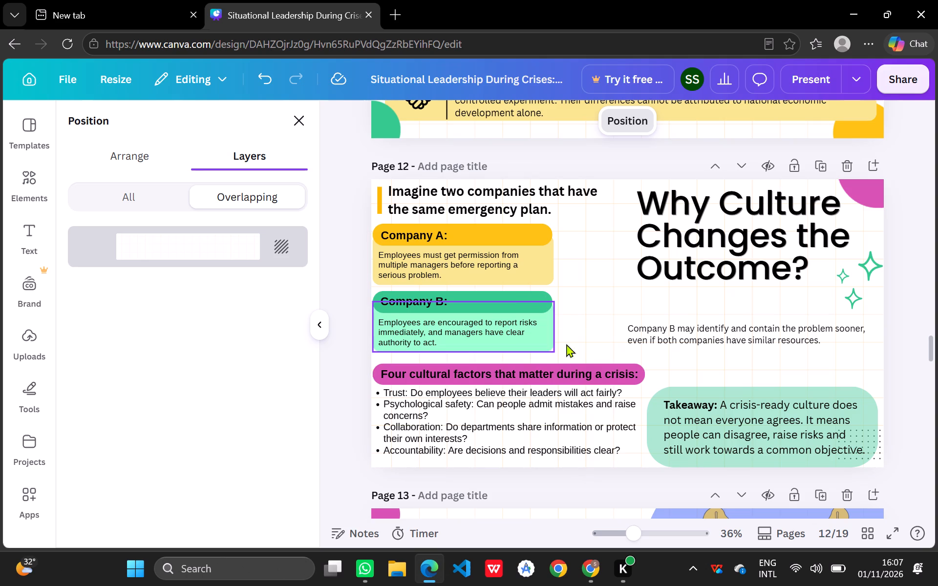
click(546, 366)
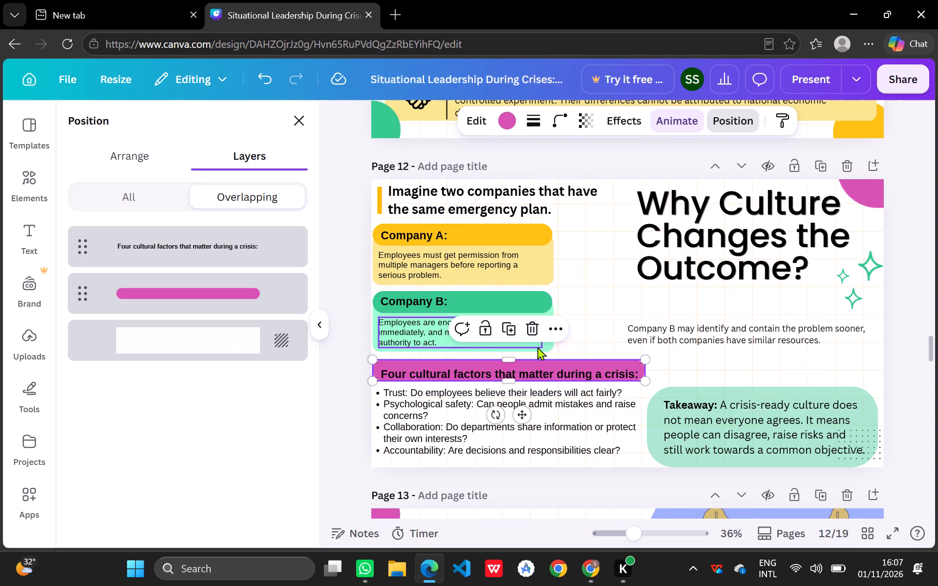
click(556, 374)
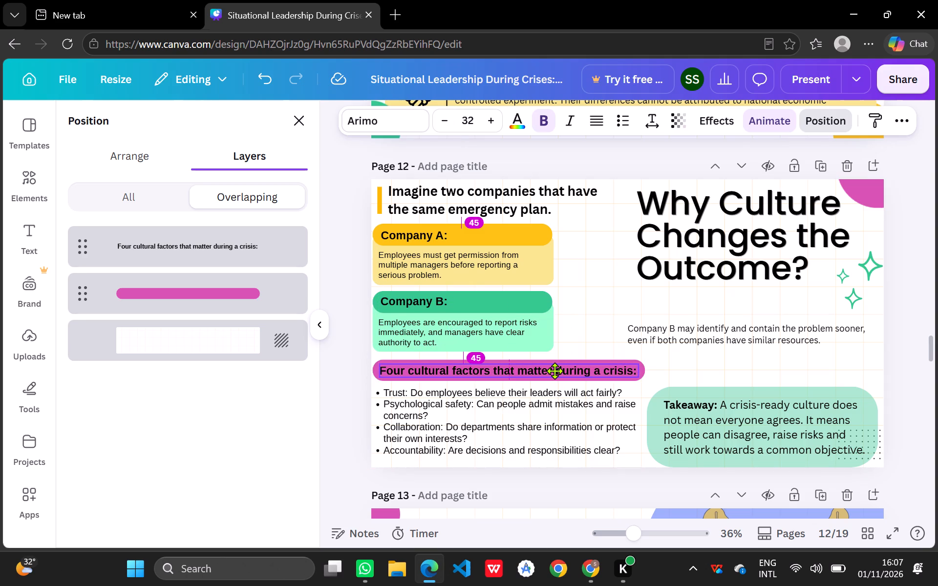
click(555, 371)
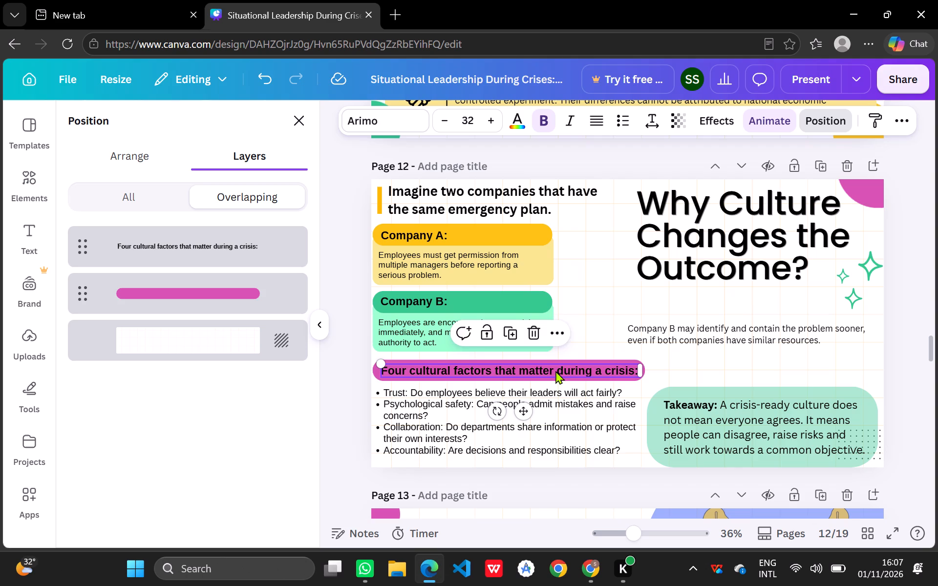
click(583, 343)
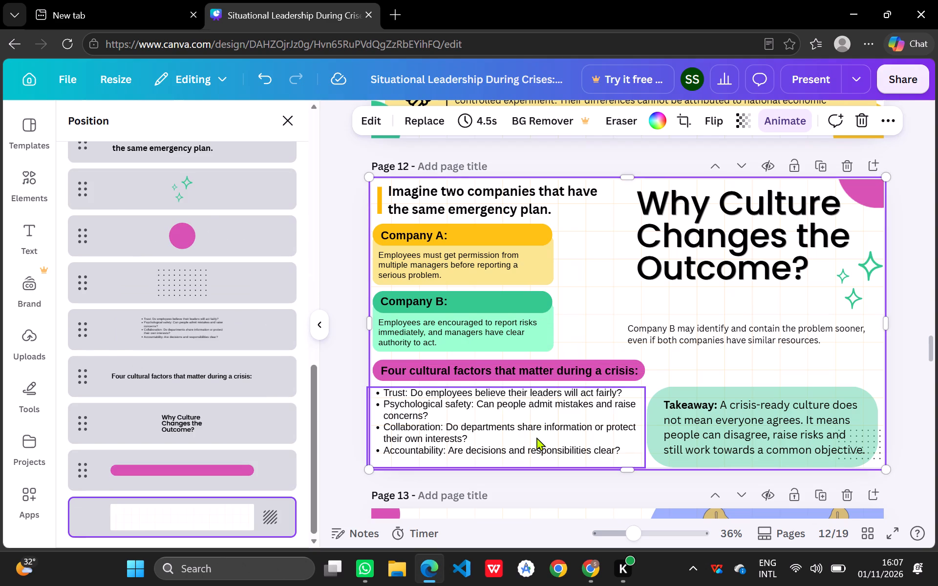
Nudge the bulleted list of four cultural factors slightly to the right.
click(536, 438)
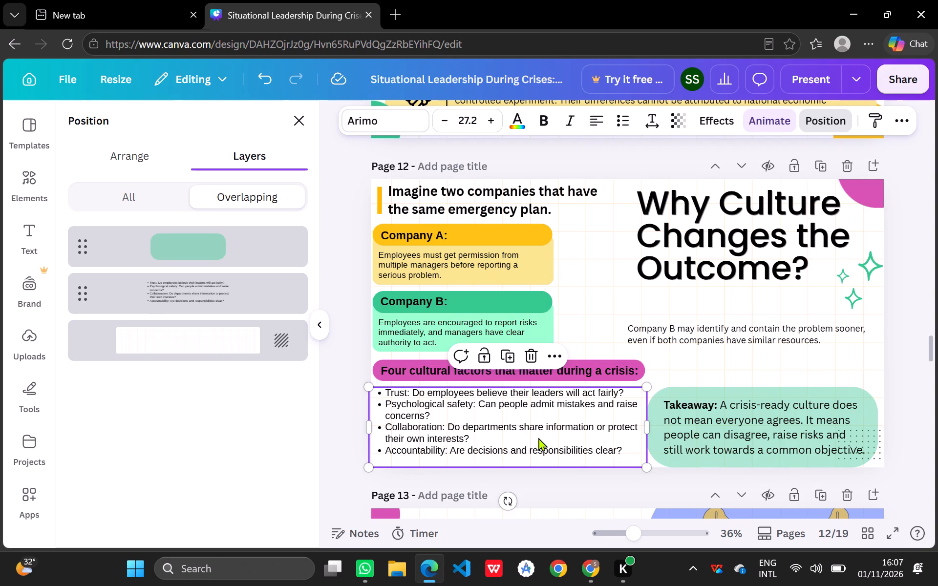
click(633, 304)
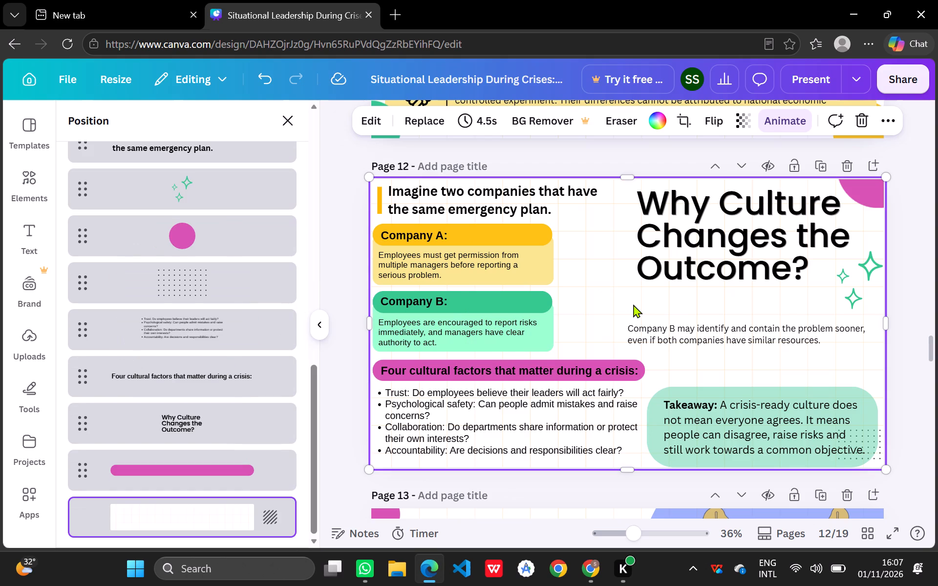
Paste another pale yellow box over the cultural factors list, widening it to about 1,028 to match the pink banner and extending it below the last bullet.
key(ctrl+v)
drag(510, 272, 507, 408)
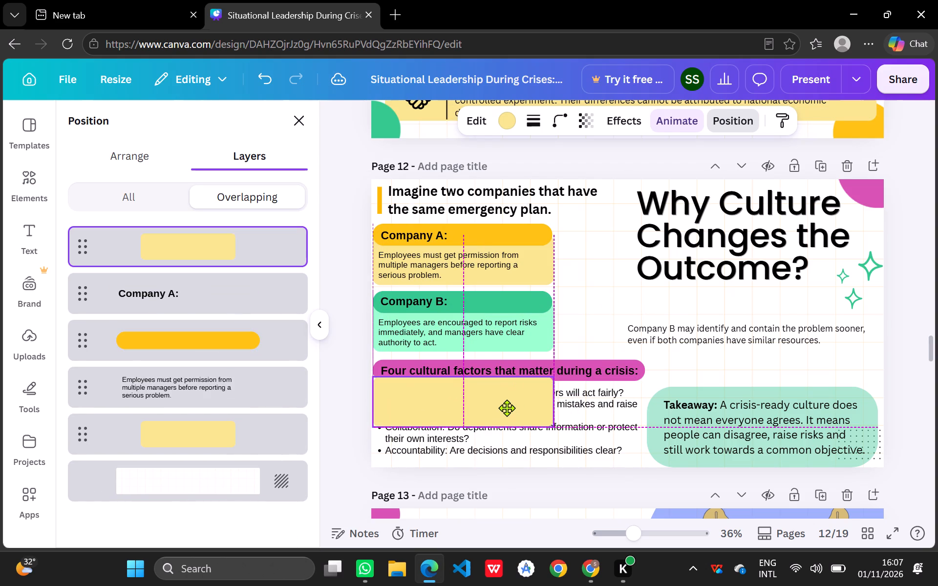
drag(507, 408, 509, 404)
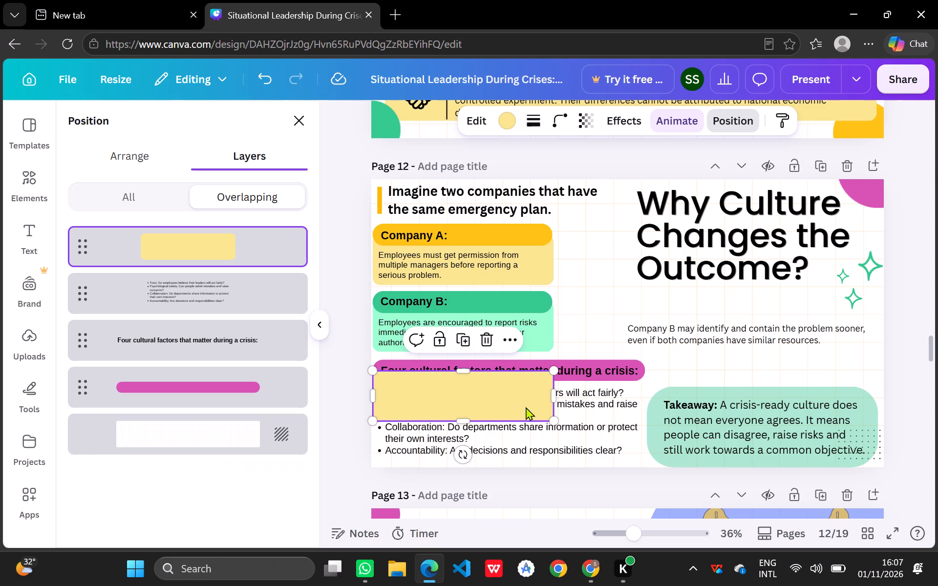
drag(553, 397, 645, 385)
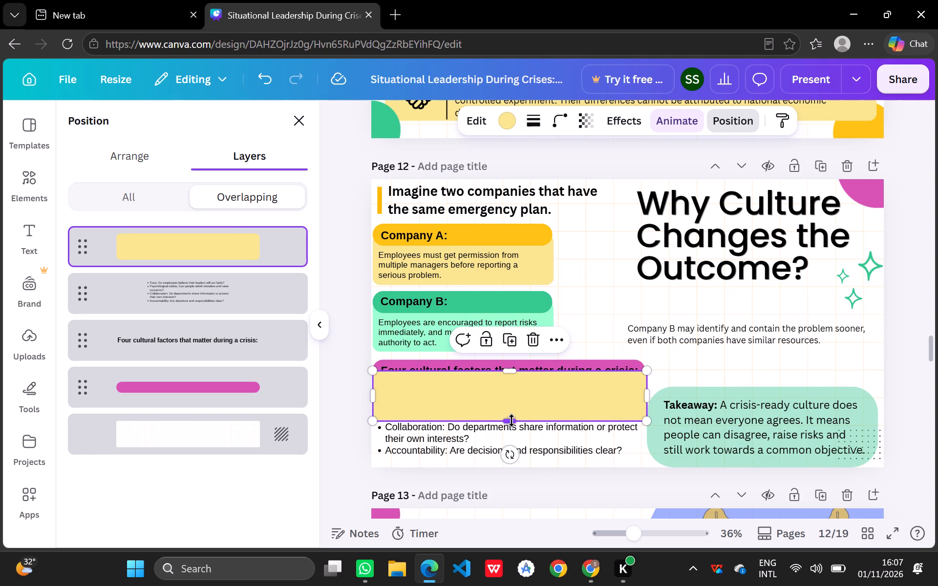
drag(512, 420, 517, 456)
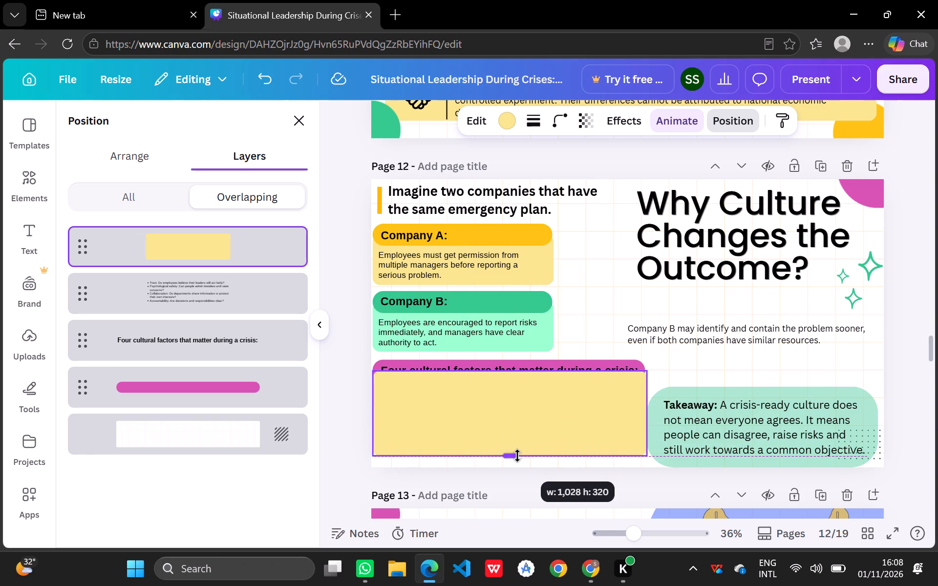
drag(517, 456, 517, 460)
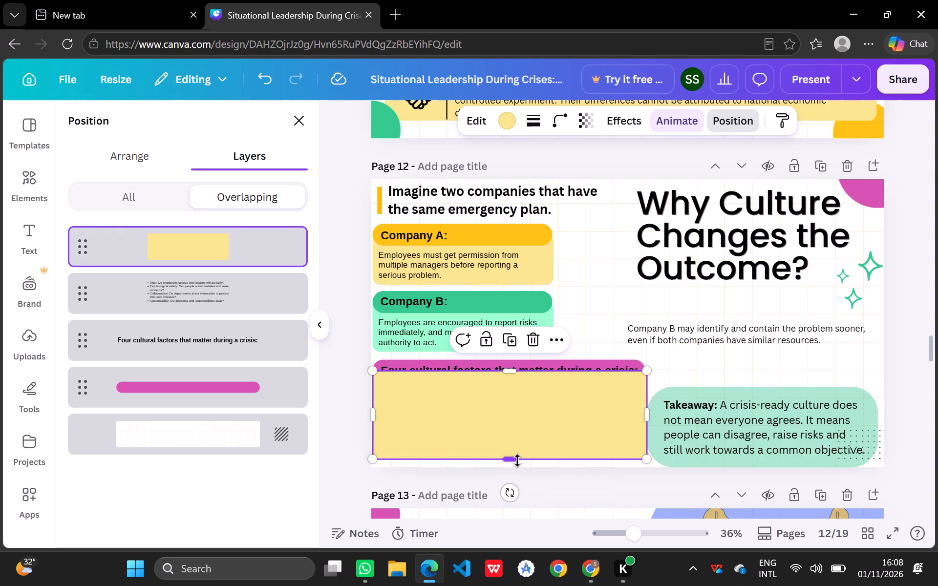
Pull in the left edge of the green Takeaway box to leave a small gap beside the pale yellow box.
click(660, 430)
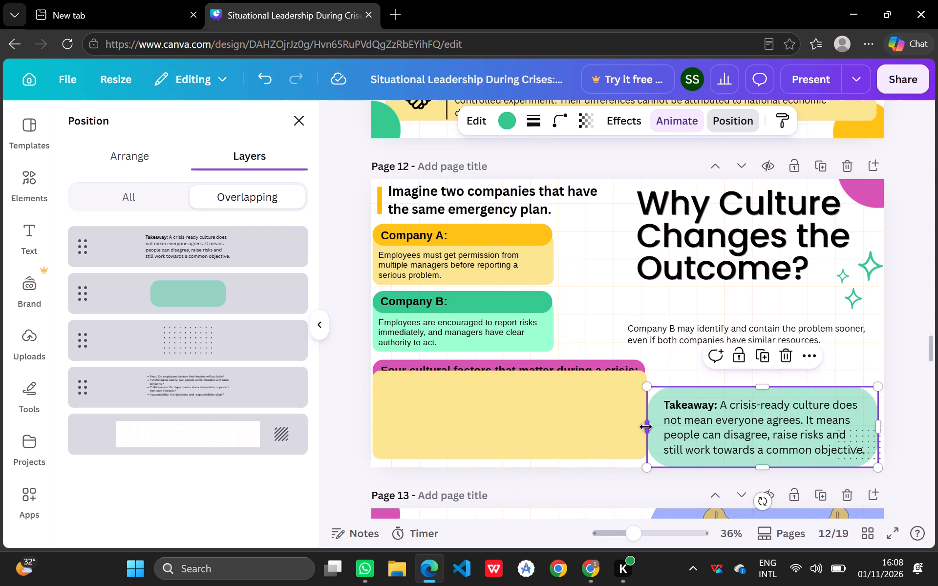
drag(646, 427, 652, 426)
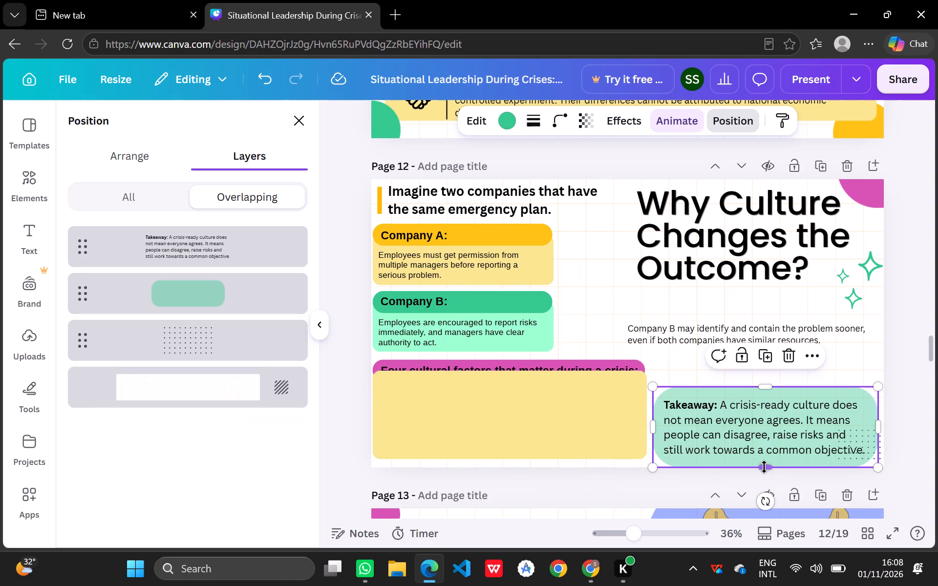
click(764, 467)
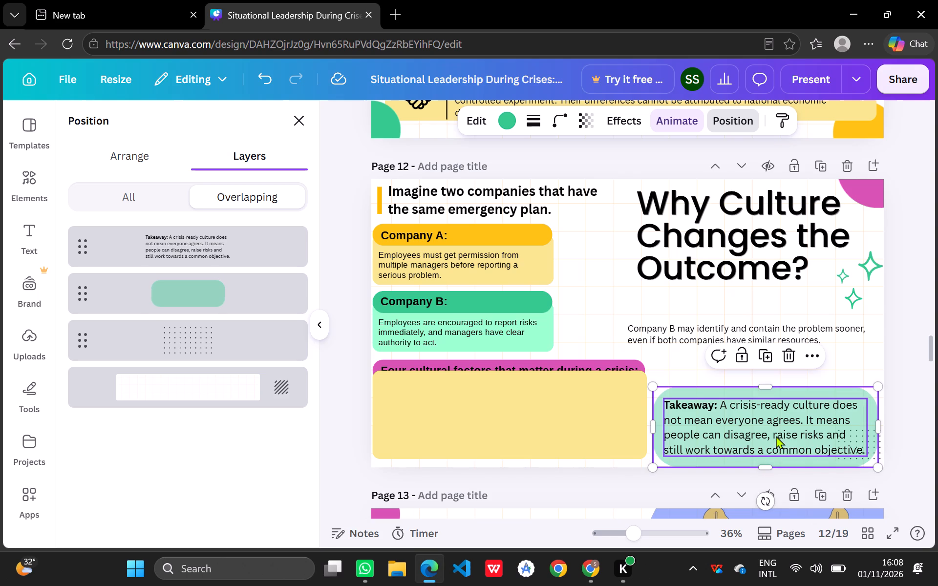
Move the Takeaway text and its green box slightly up on page 12.
drag(776, 435, 778, 428)
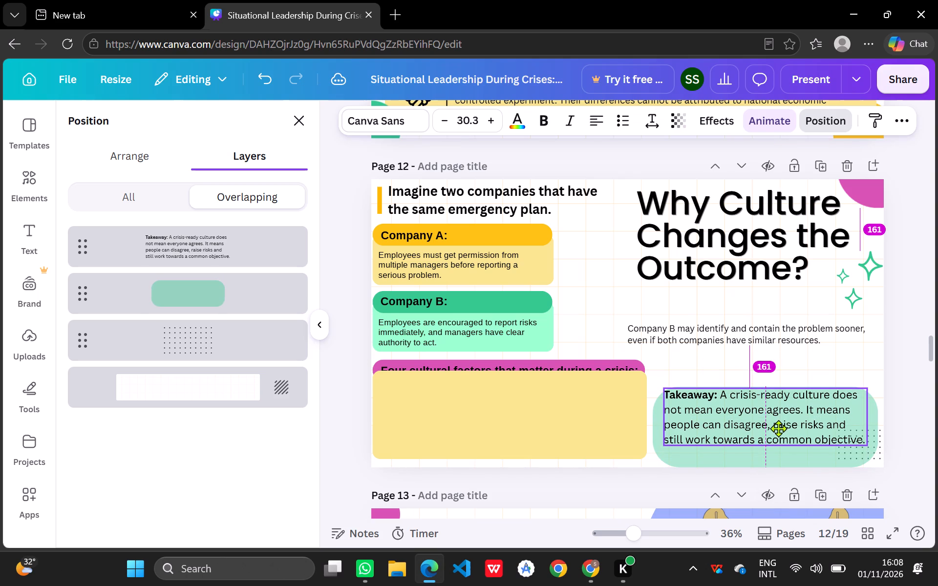
drag(778, 428, 779, 429)
click(772, 456)
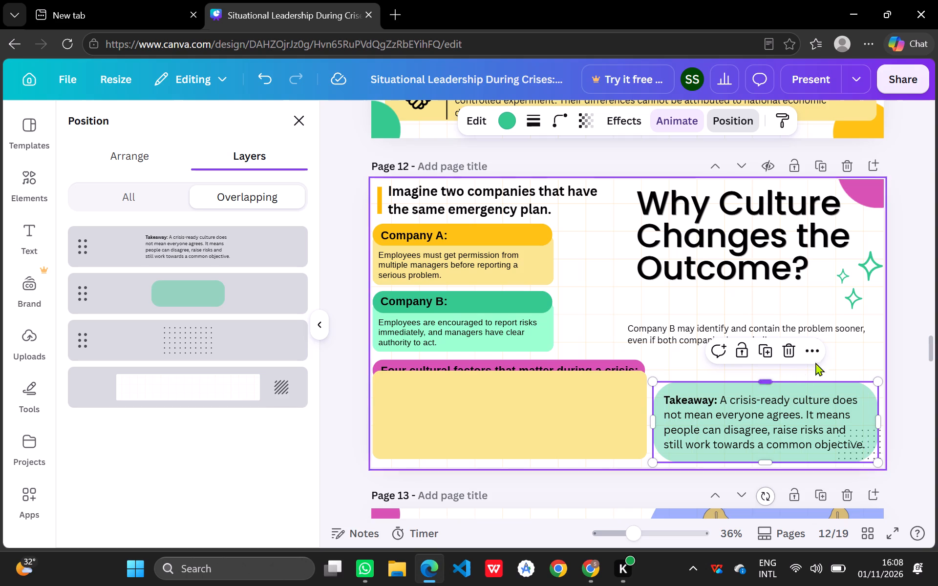
click(846, 351)
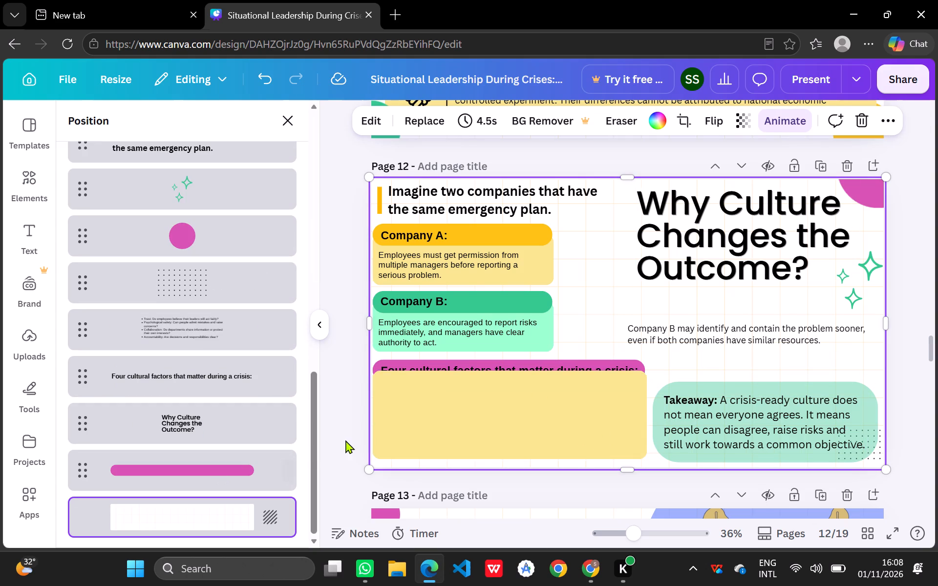
Reorder the layers so the pink banner, its heading and the cultural factors list sit above the pale yellow box.
click(453, 429)
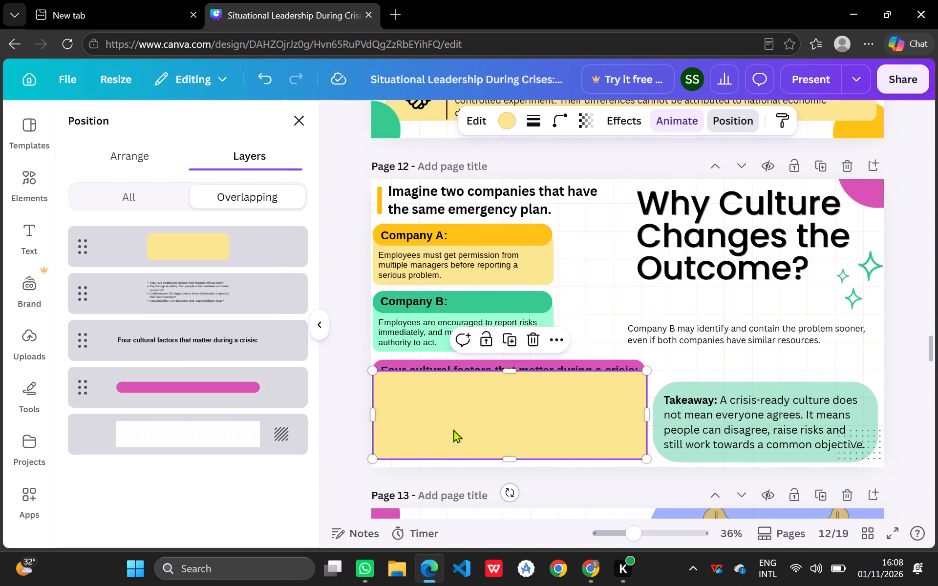
drag(198, 397, 215, 237)
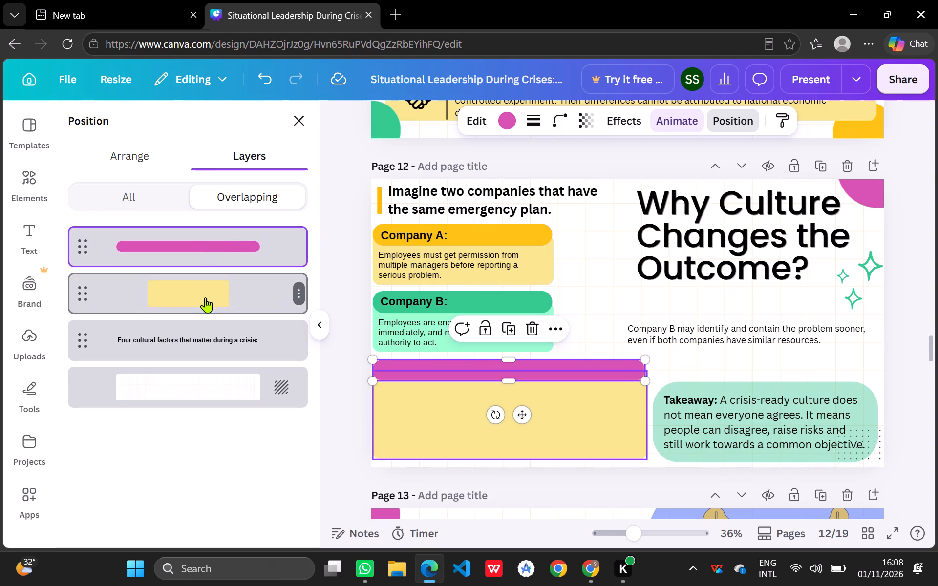
drag(198, 339, 204, 223)
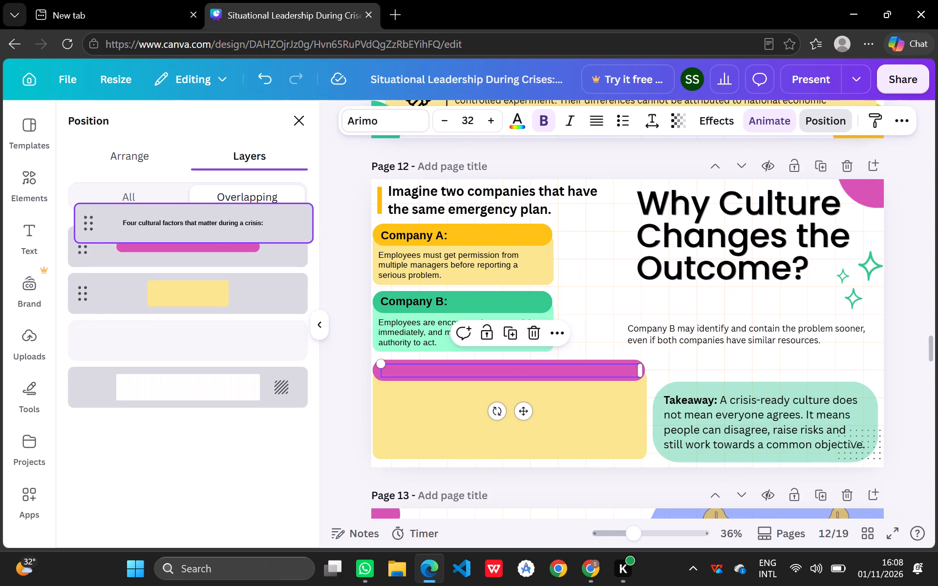
drag(204, 223, 205, 230)
click(194, 330)
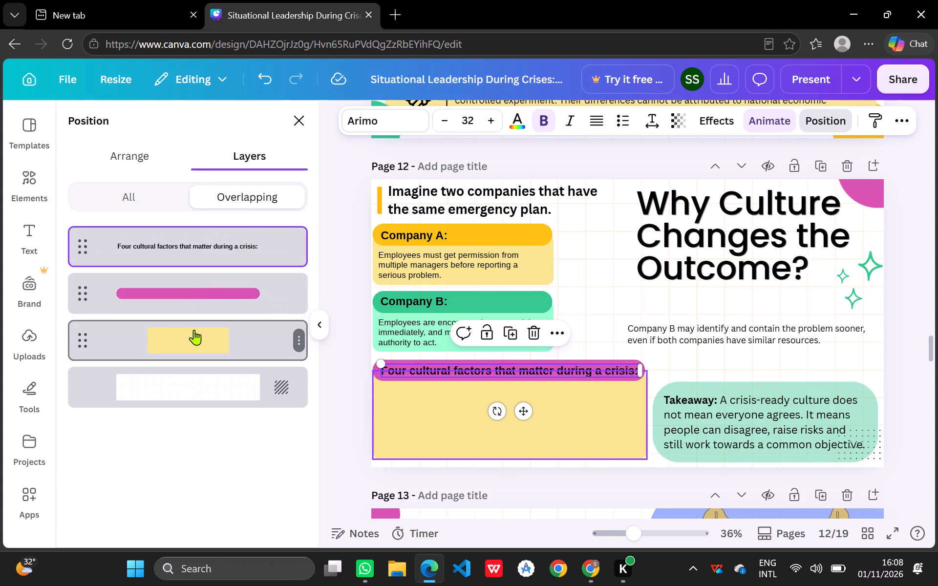
drag(186, 381, 190, 320)
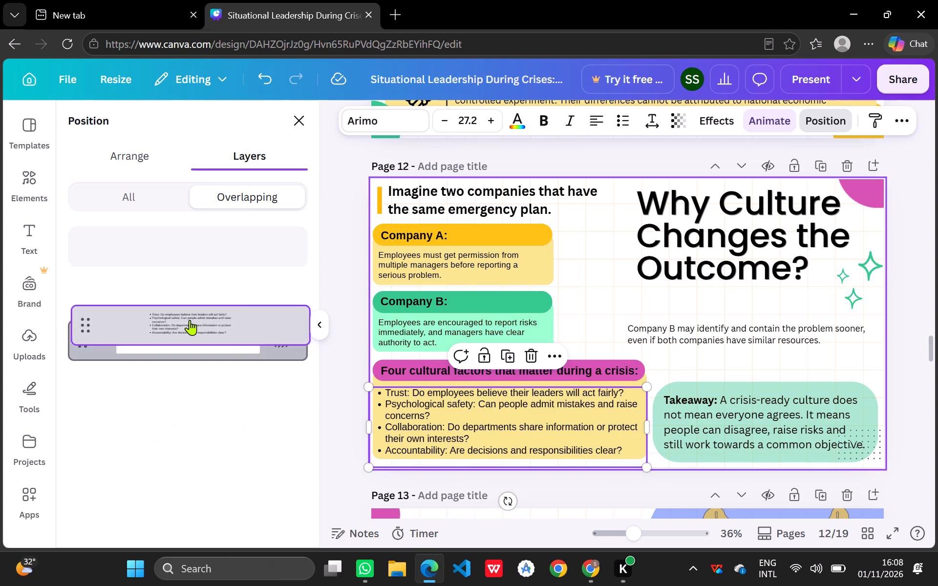
click(637, 290)
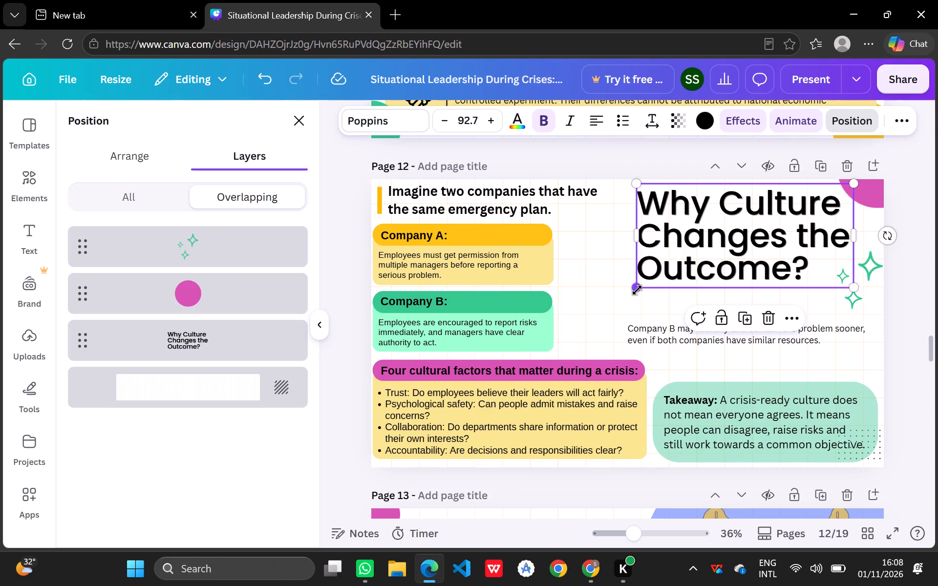
Set the font size of the cultural factors bulleted list to 24.
click(605, 444)
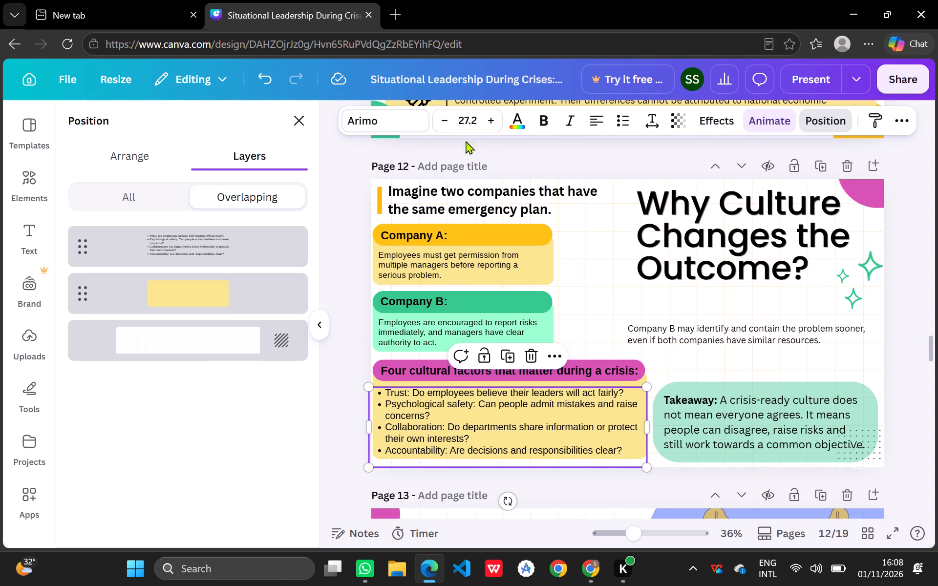
click(476, 118)
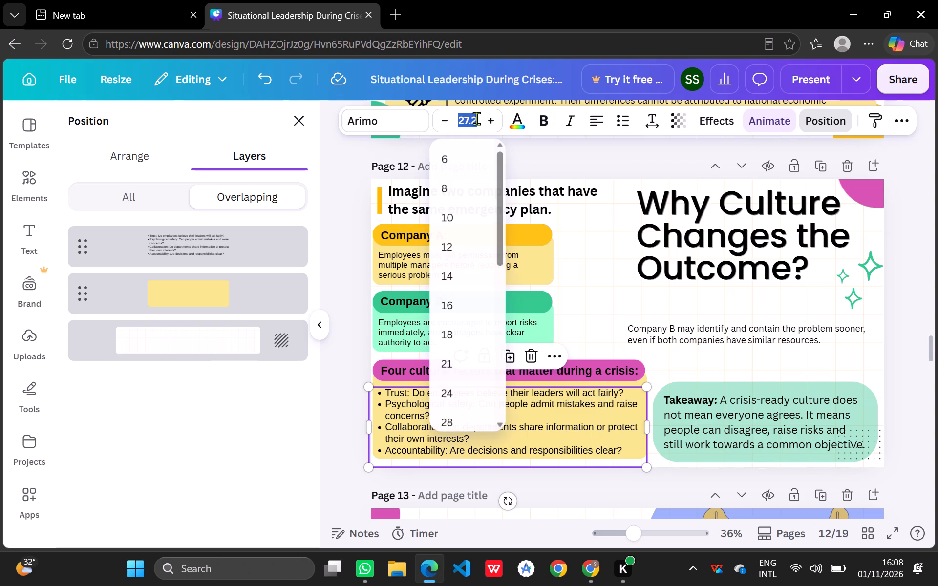
click(457, 389)
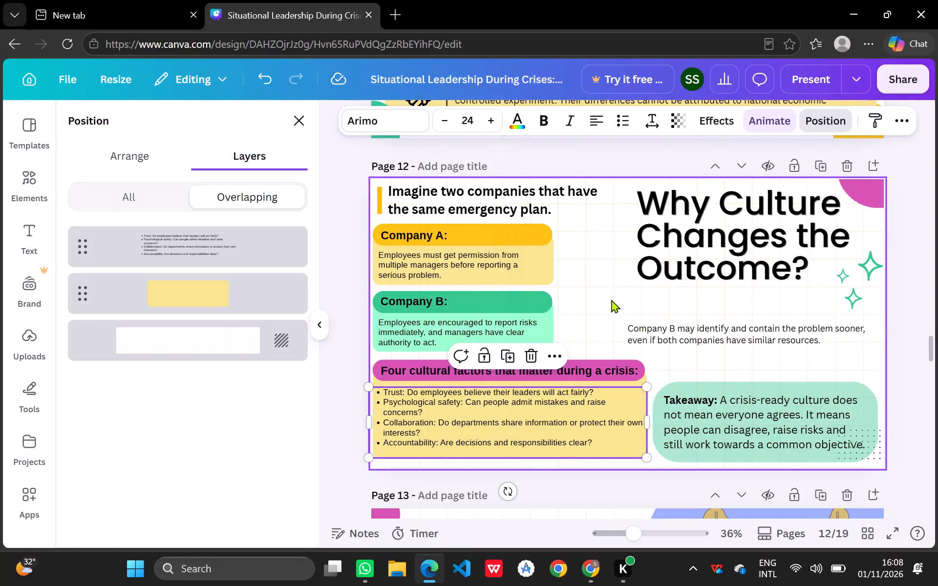
click(611, 299)
Delete the text "Company B may identify and contain the problem sooner, even if both companies have similar resources.".
click(669, 332)
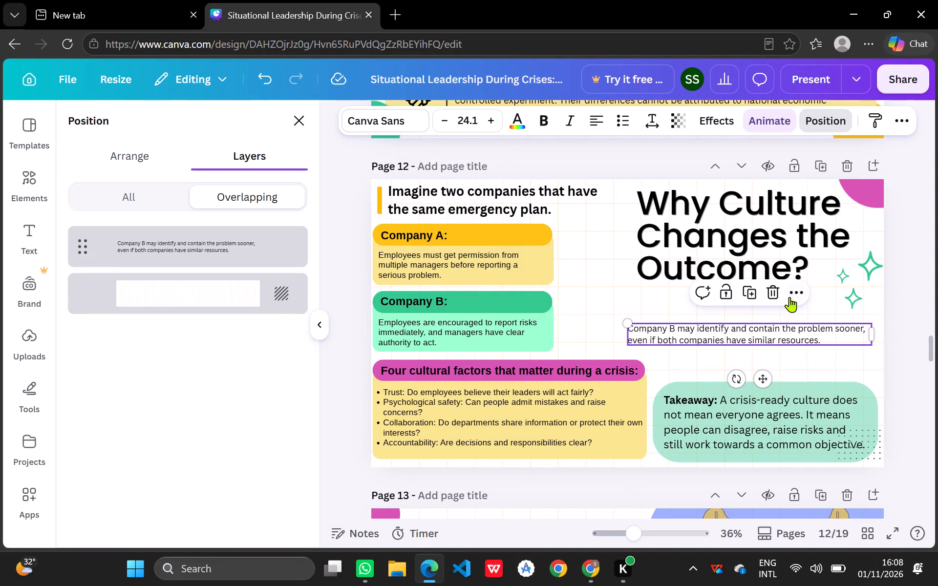
click(773, 294)
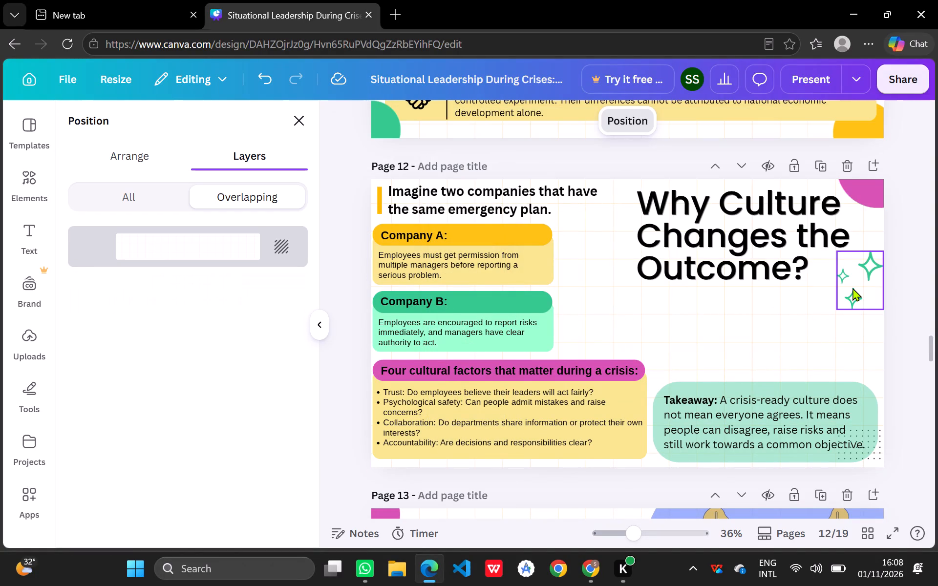
Shift the green sparkles and the "Why Culture Changes the Outcome?" title down and slightly left into the freed space.
drag(853, 288, 836, 311)
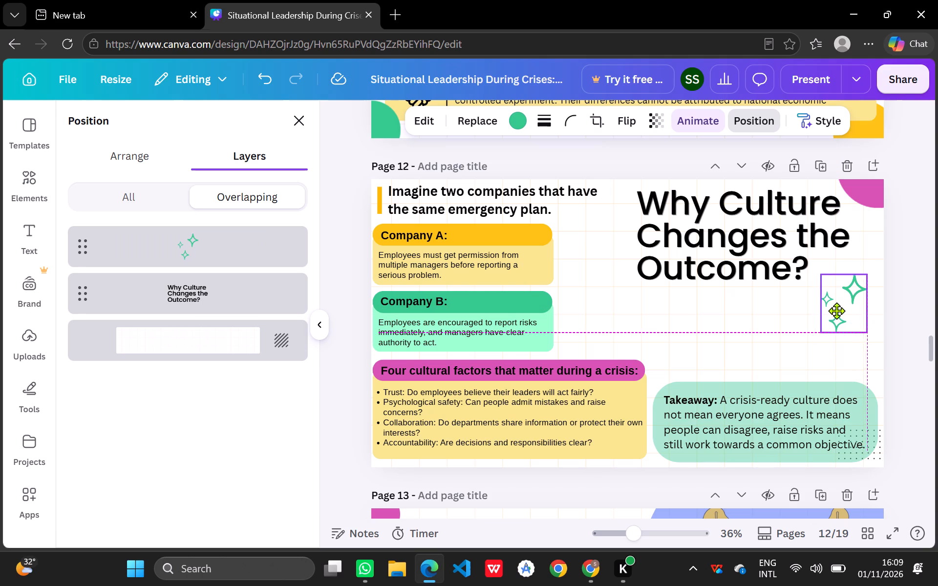
drag(836, 311, 838, 310)
drag(770, 243, 763, 257)
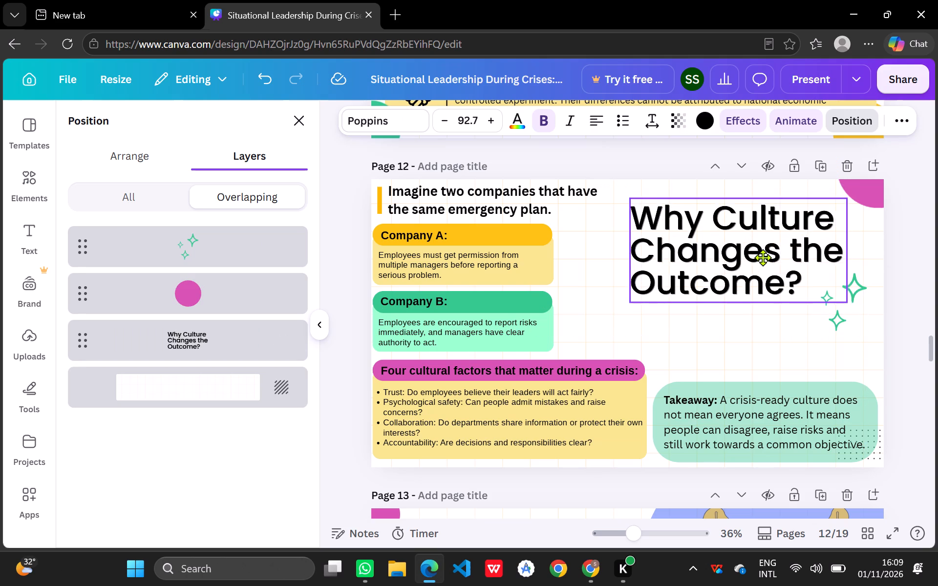
drag(763, 257, 759, 265)
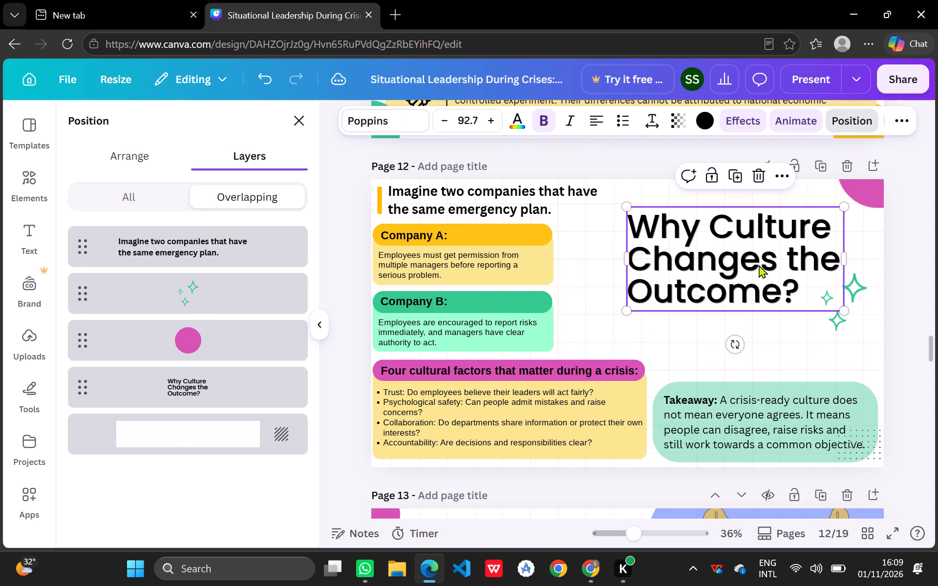
click(860, 297)
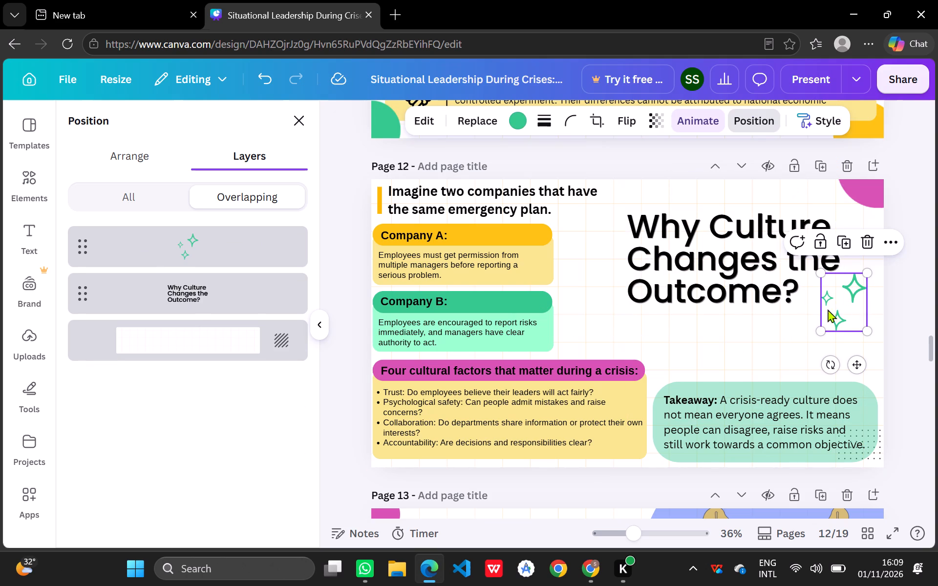
click(780, 332)
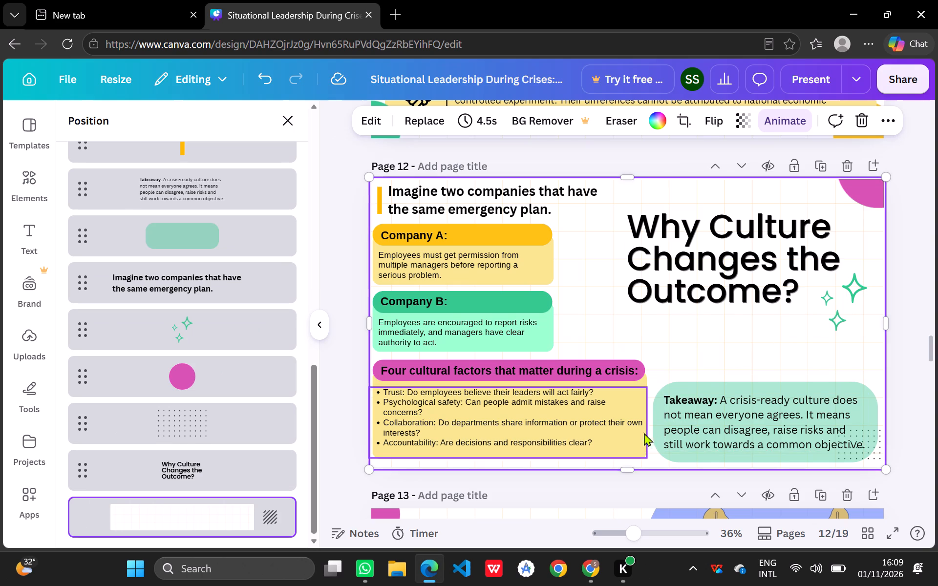
Recolour the pale yellow box behind the cultural factors list to Lightmagenta (#ffa0dc).
click(630, 440)
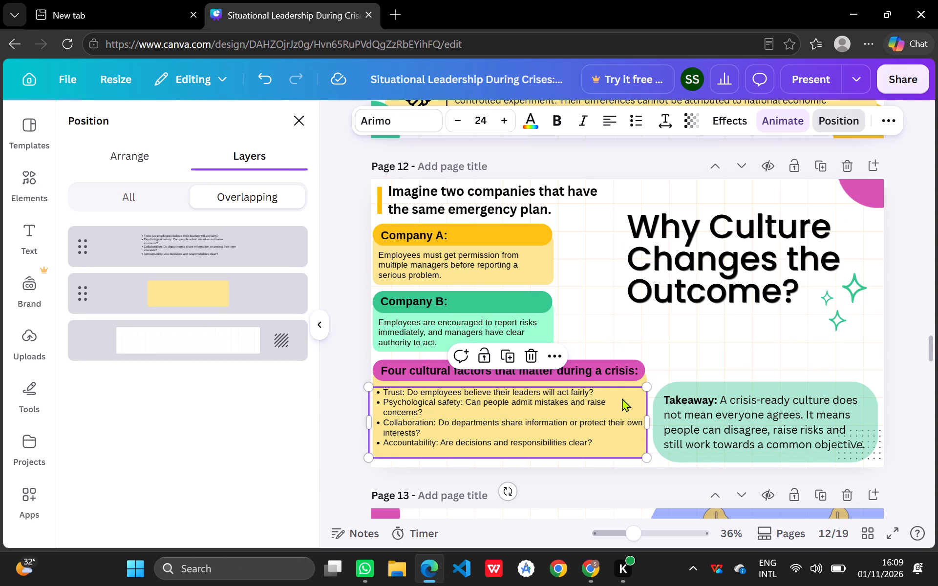
click(637, 381)
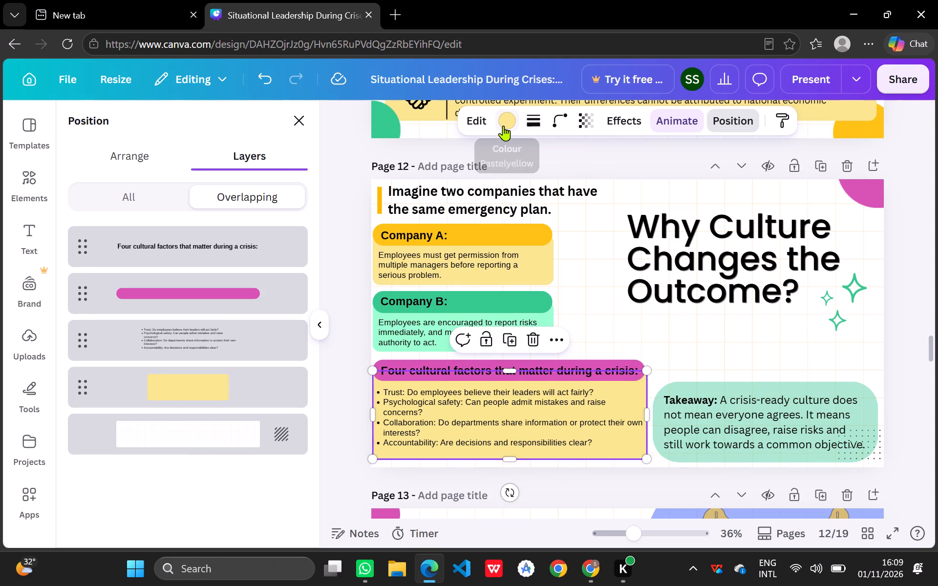
click(503, 126)
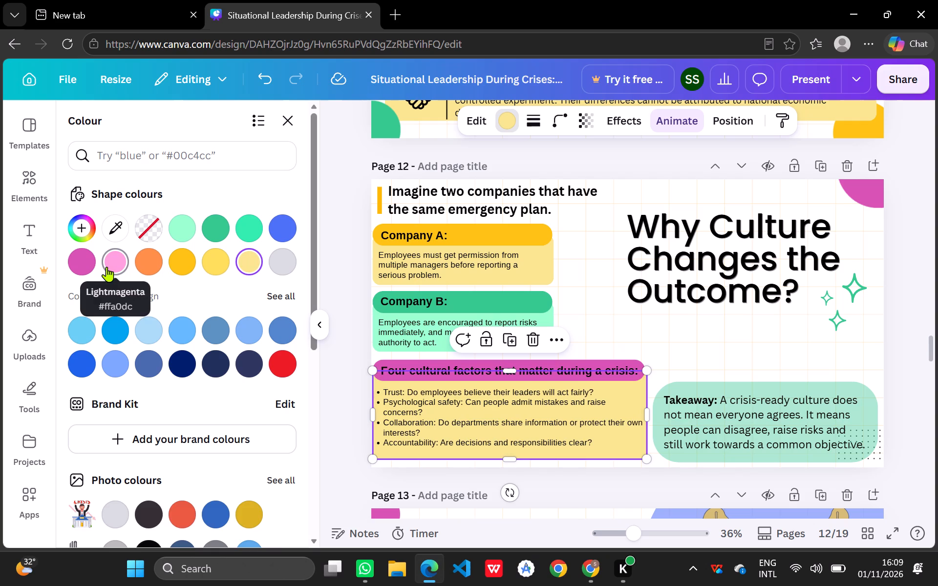
click(107, 267)
click(593, 269)
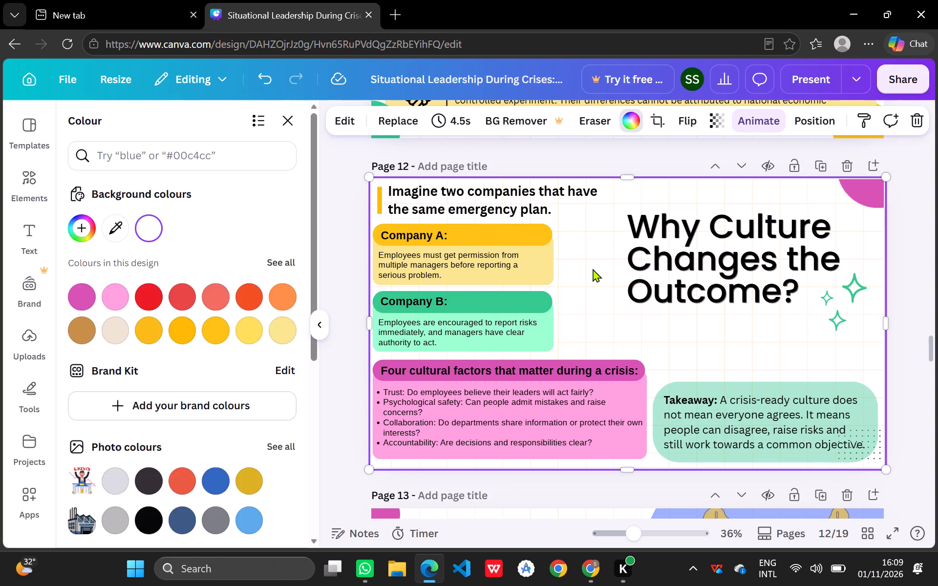
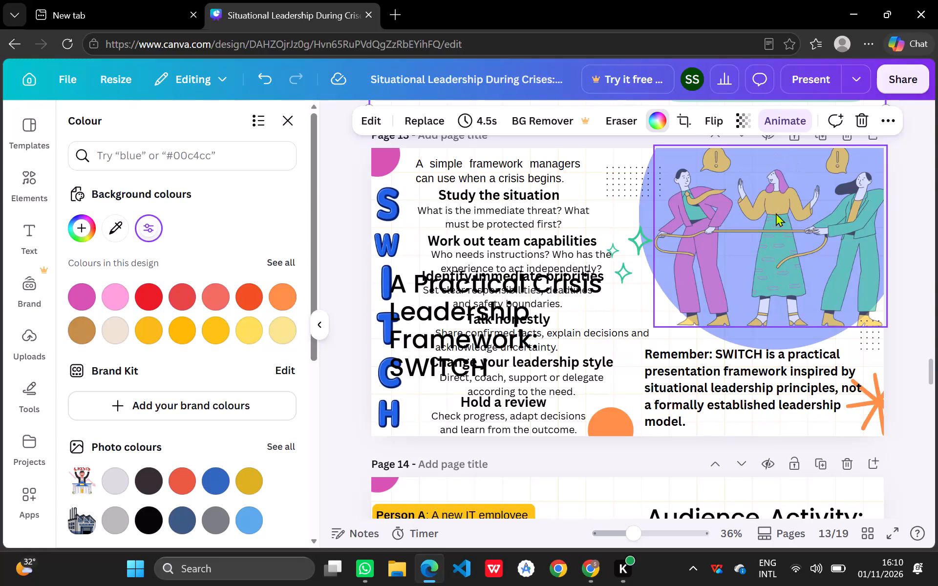
Move page 13's illustration of three people pulling a rope down to the page bottom, behind the "Remember: SWITCH" text.
click(776, 213)
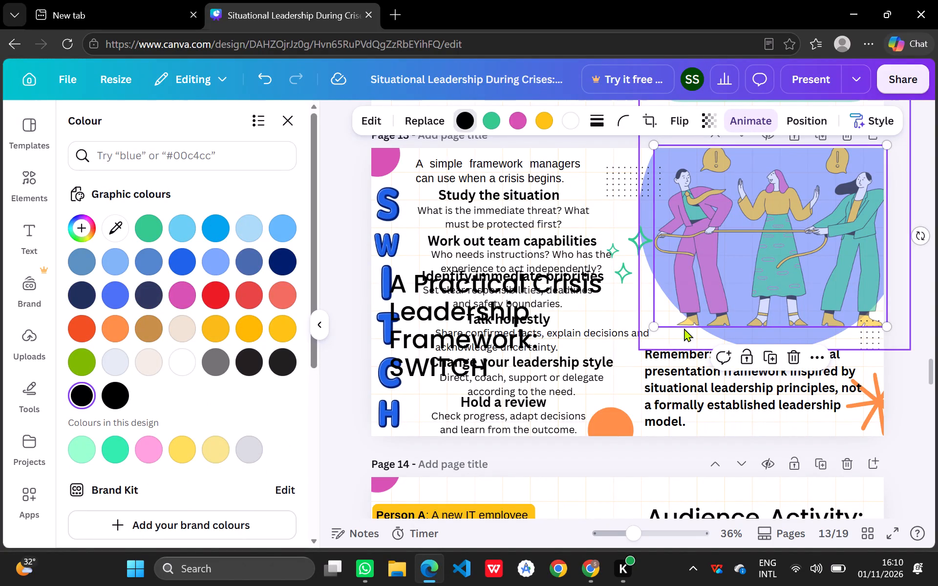
drag(738, 289, 708, 415)
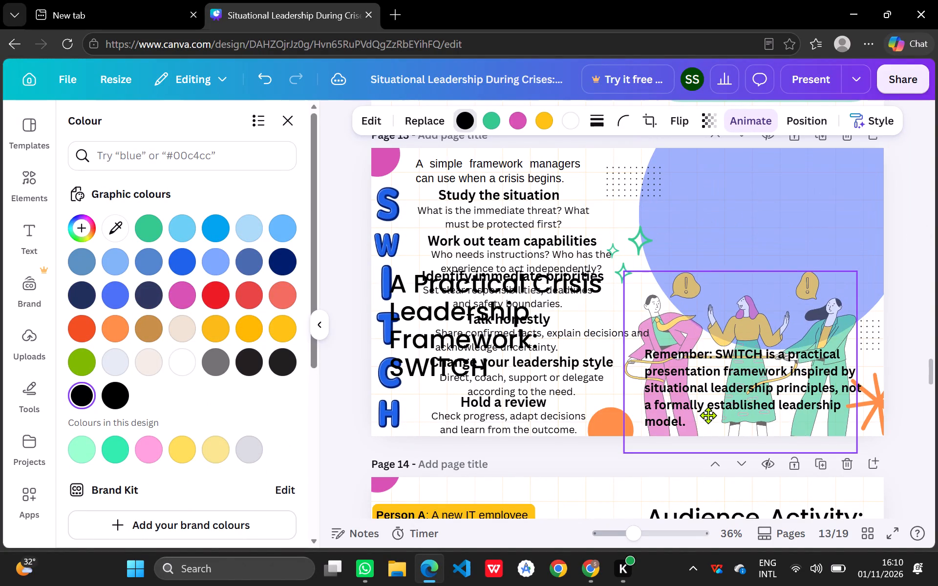
drag(708, 415, 704, 421)
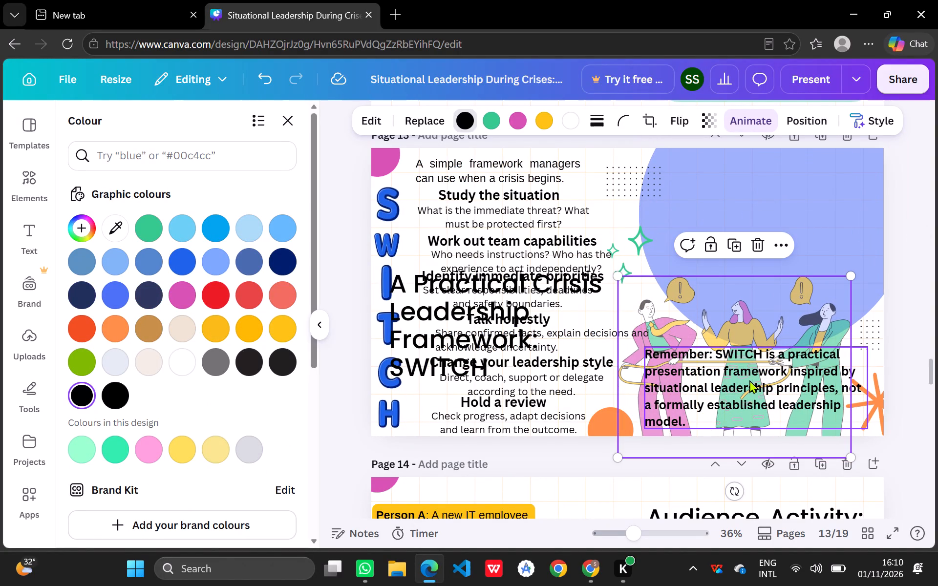
drag(780, 313, 806, 247)
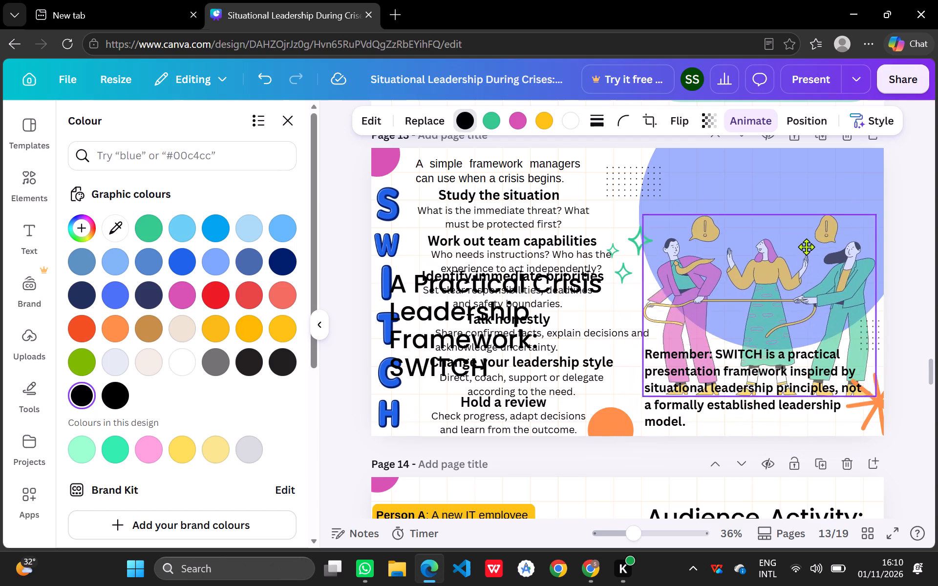
drag(806, 247, 816, 108)
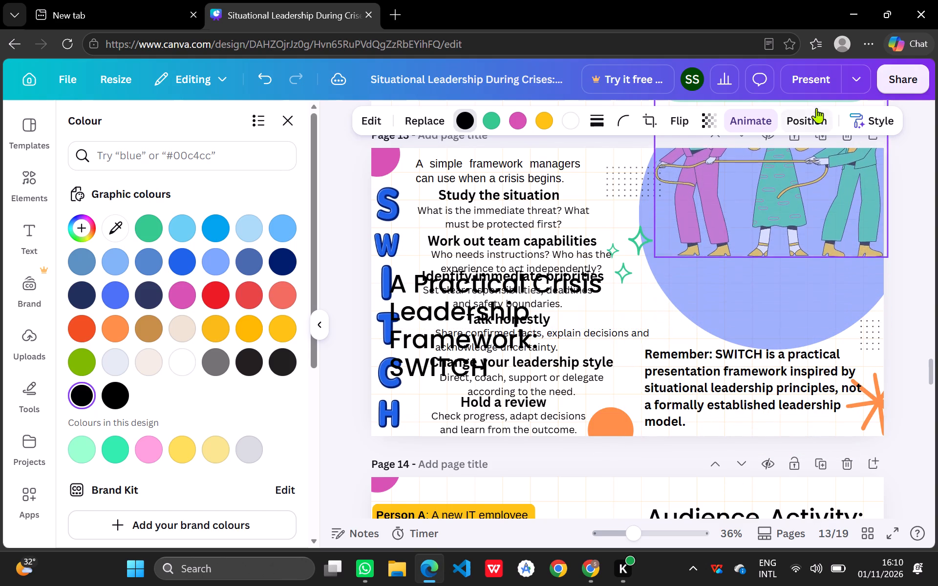
drag(816, 108, 815, 144)
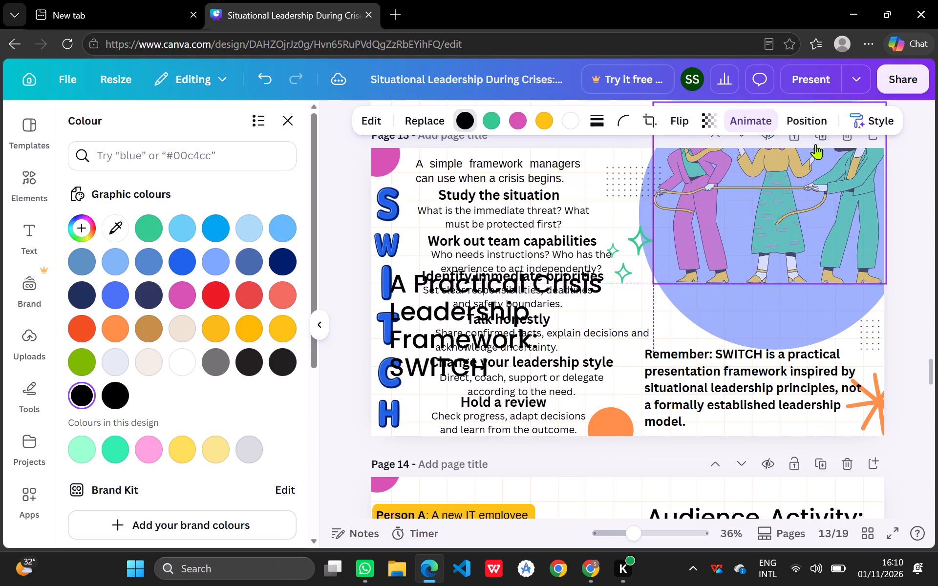
drag(815, 144, 803, 312)
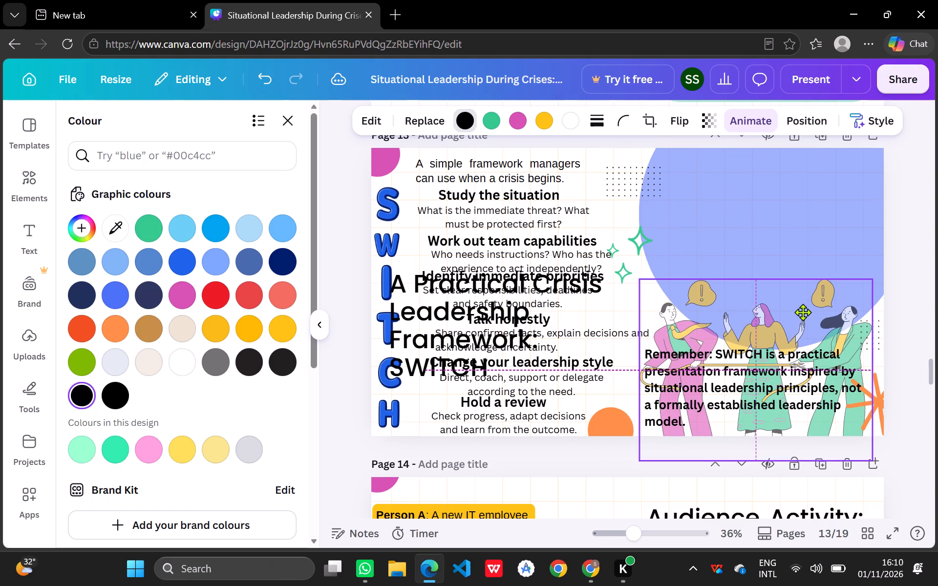
drag(803, 312, 803, 314)
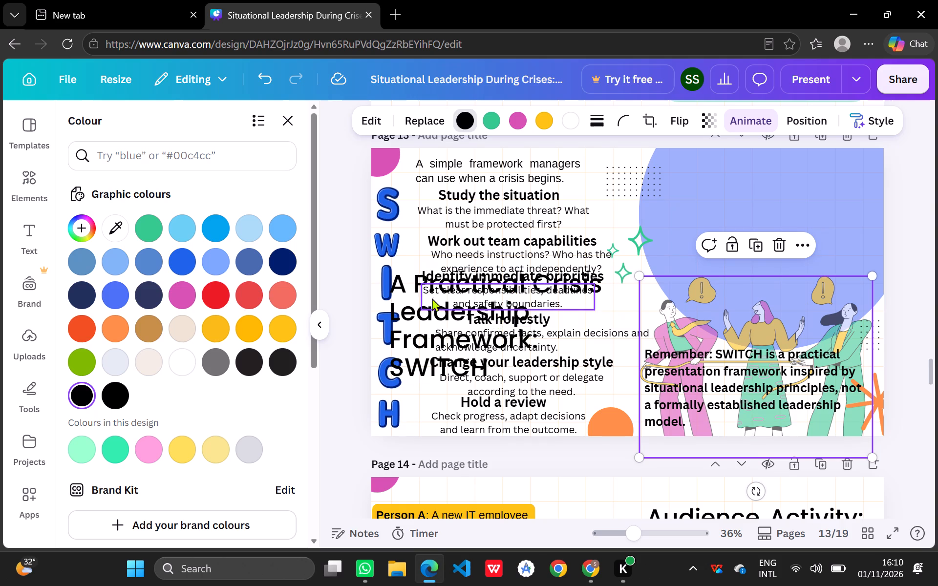
Move the "A Practical Crisis Leadership Framework: SWITCH" title off the SWITCH list onto the blue circle above the illustration.
drag(394, 298, 676, 194)
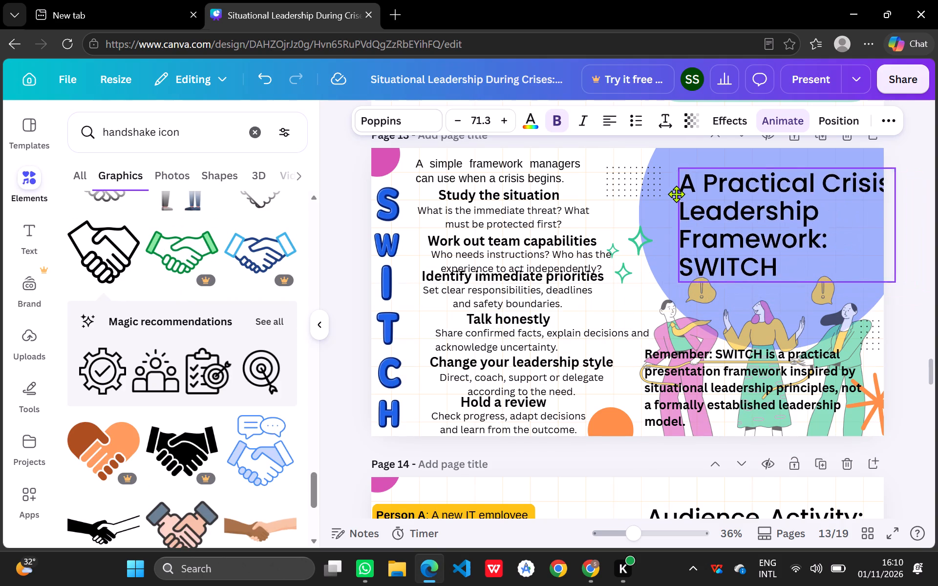
drag(676, 194, 657, 193)
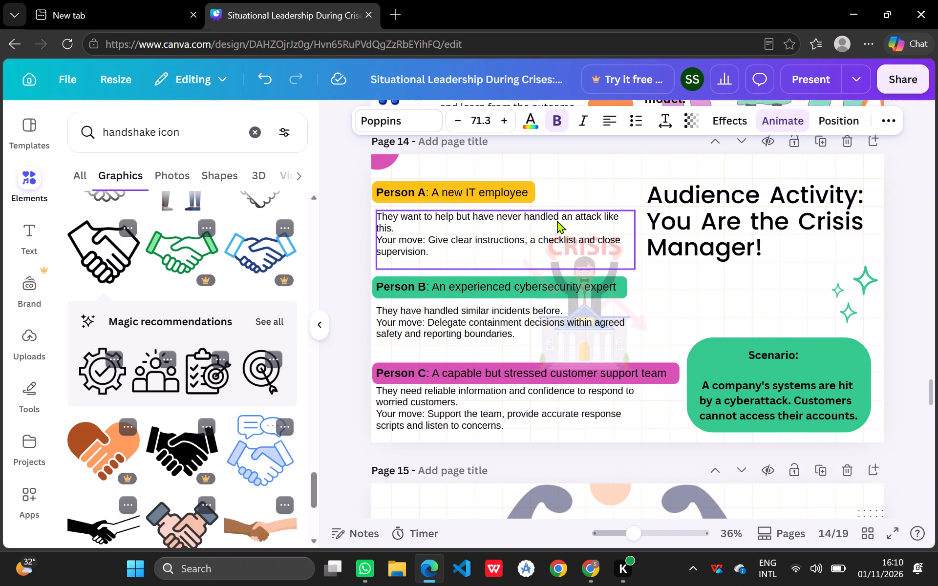
Shift the Person A description on page 14 slightly down, away from its yellow heading bar.
drag(556, 220, 557, 234)
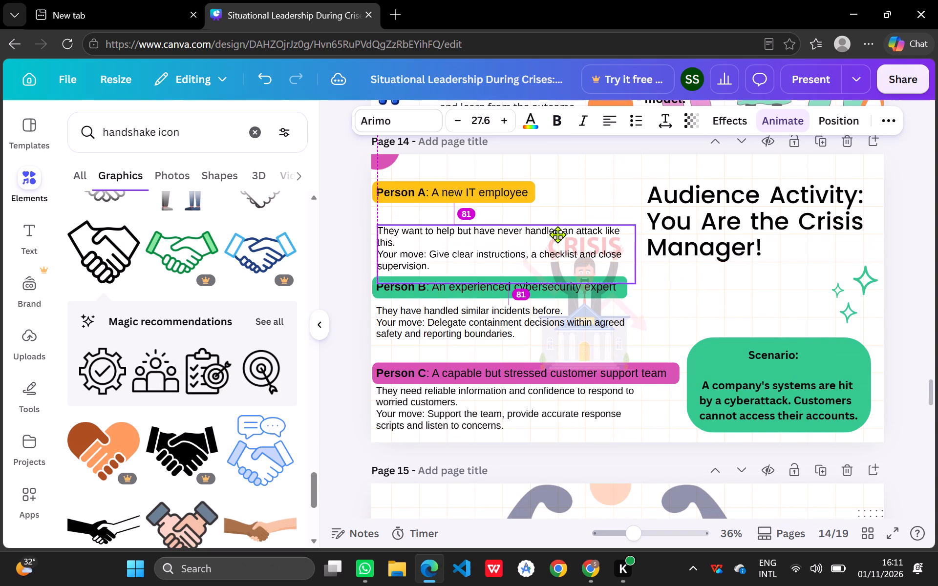
drag(557, 234, 557, 232)
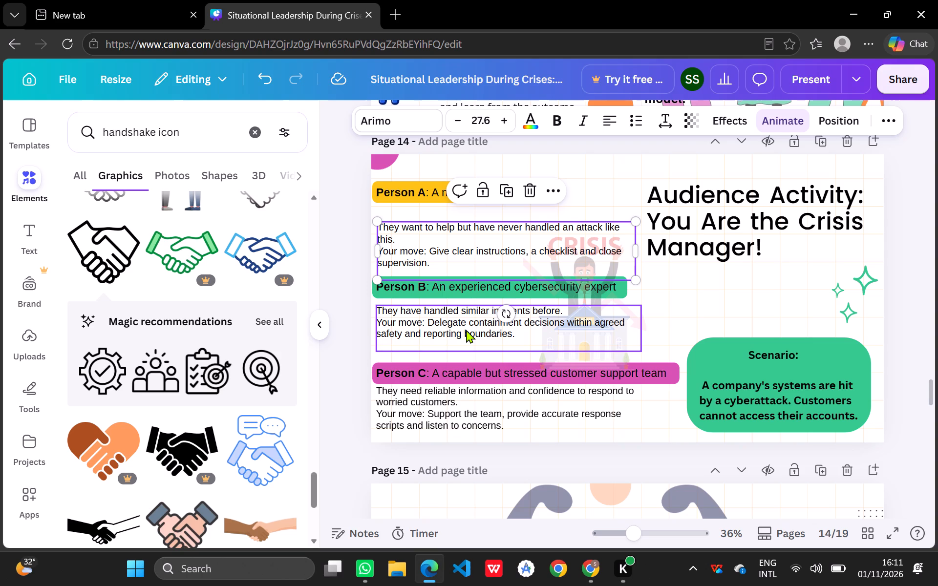
Shift the Person B description, its green bar and its heading text slightly down, keeping the heading centred on the bar.
drag(466, 327, 466, 330)
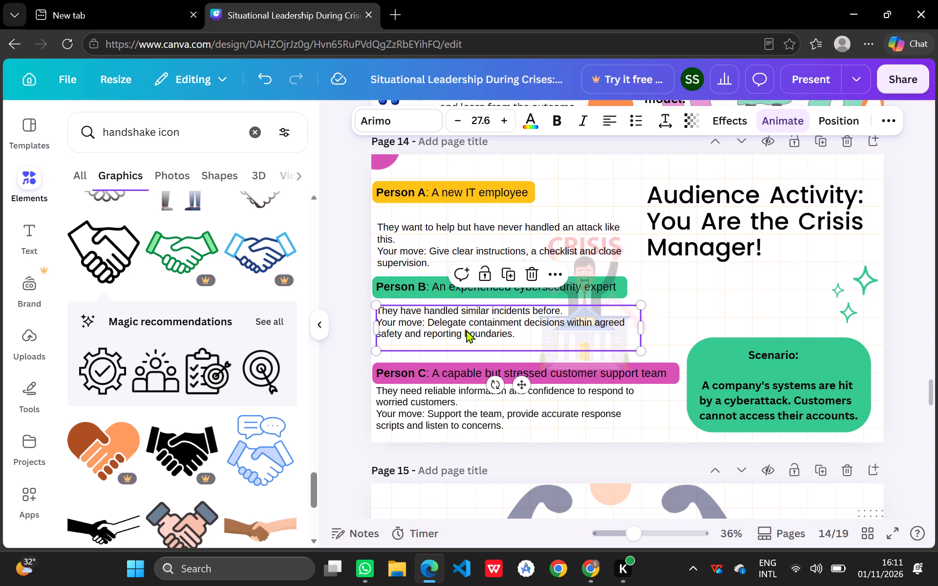
drag(466, 330, 465, 334)
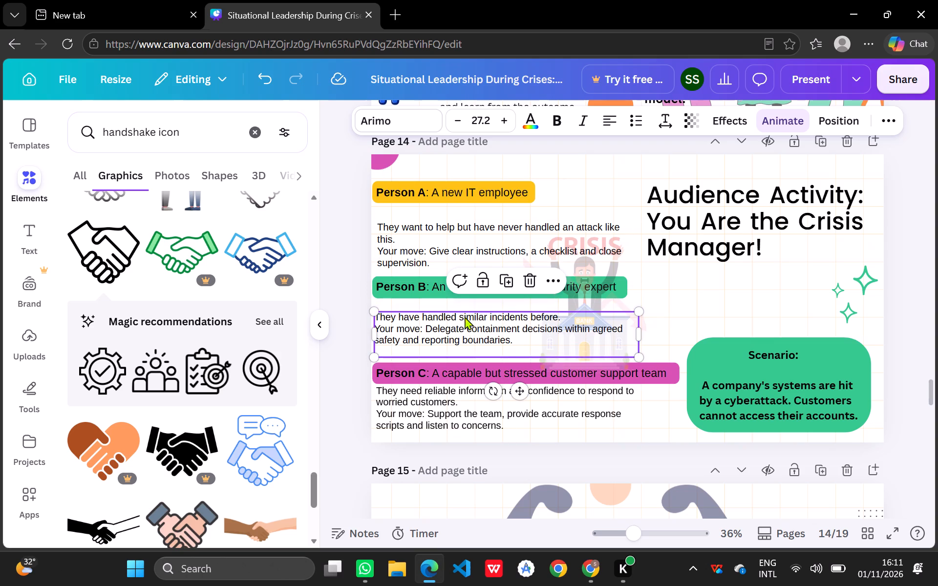
drag(456, 296, 456, 305)
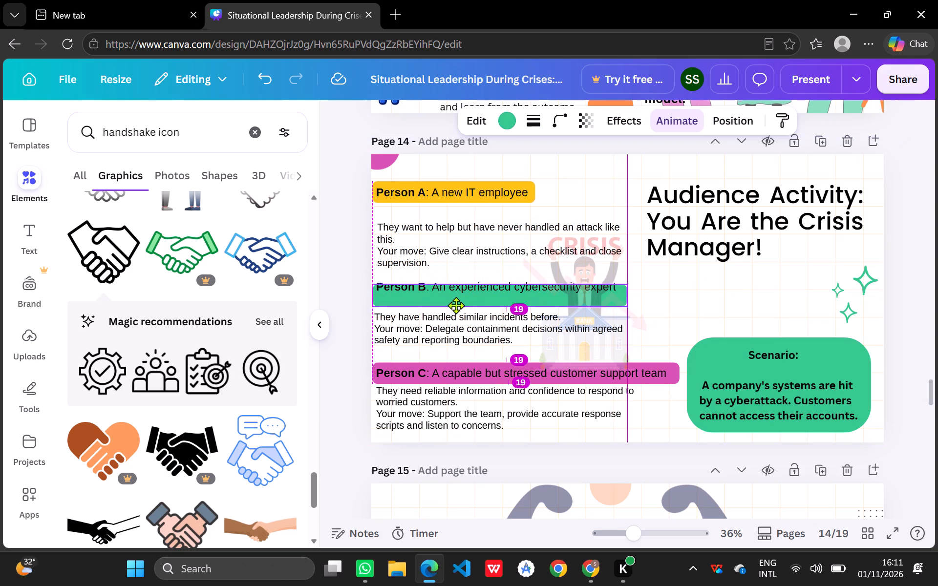
drag(456, 305, 455, 306)
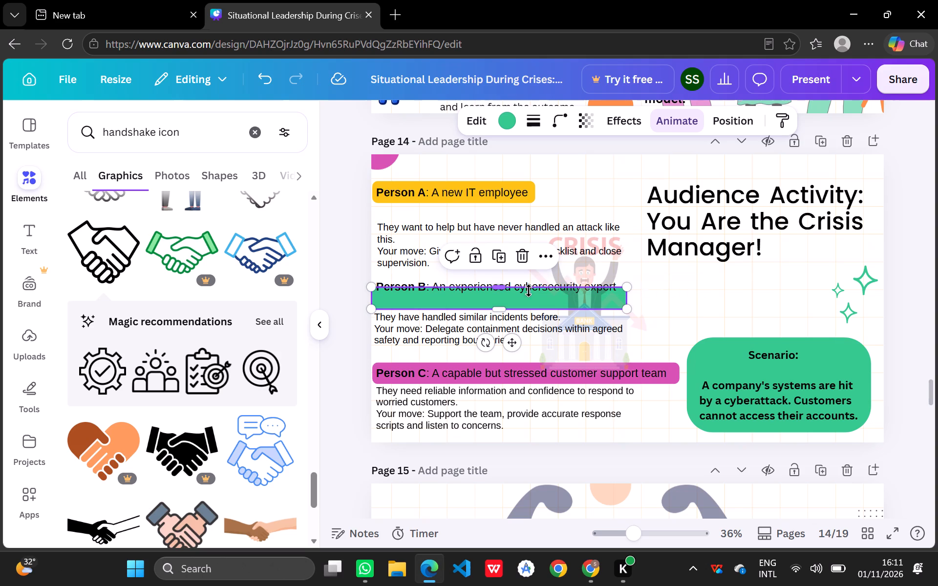
click(679, 307)
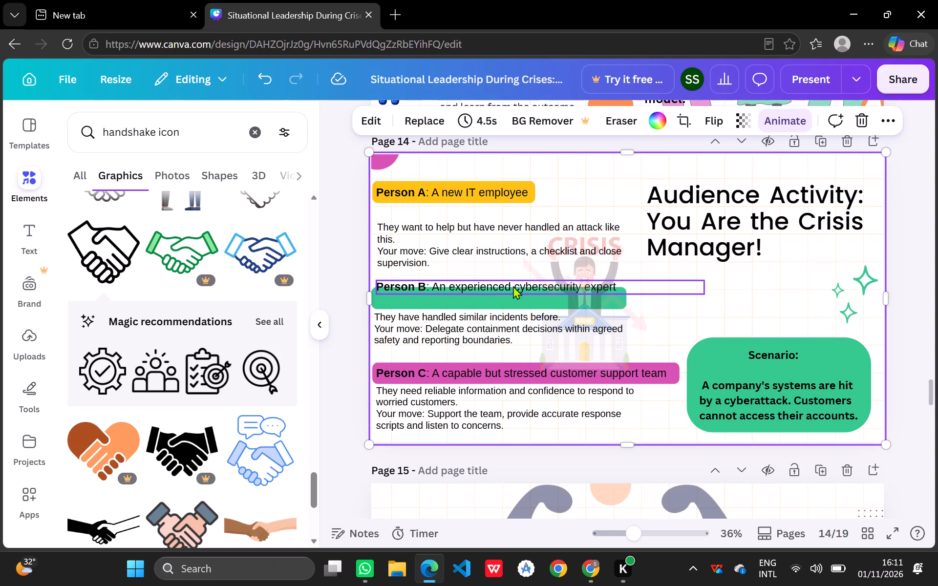
drag(441, 282, 438, 292)
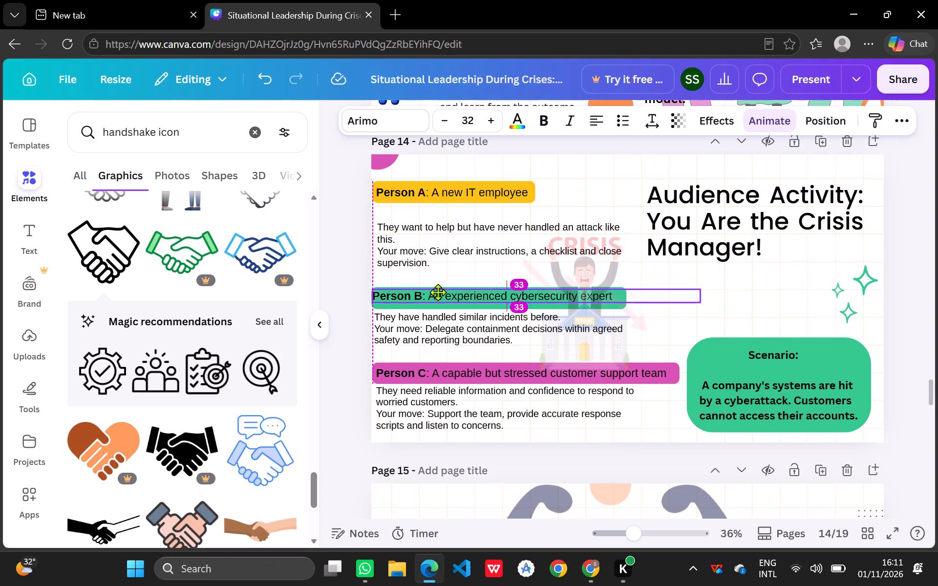
drag(438, 292, 440, 293)
Move the Person A description, its yellow bar and its heading down to sit just above the Person B block.
drag(443, 251, 441, 262)
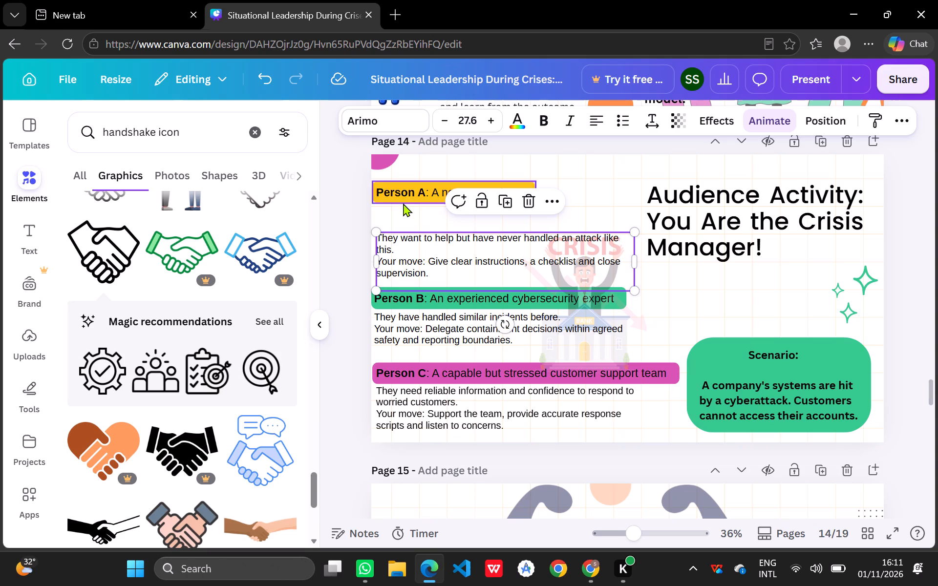
drag(404, 200, 406, 222)
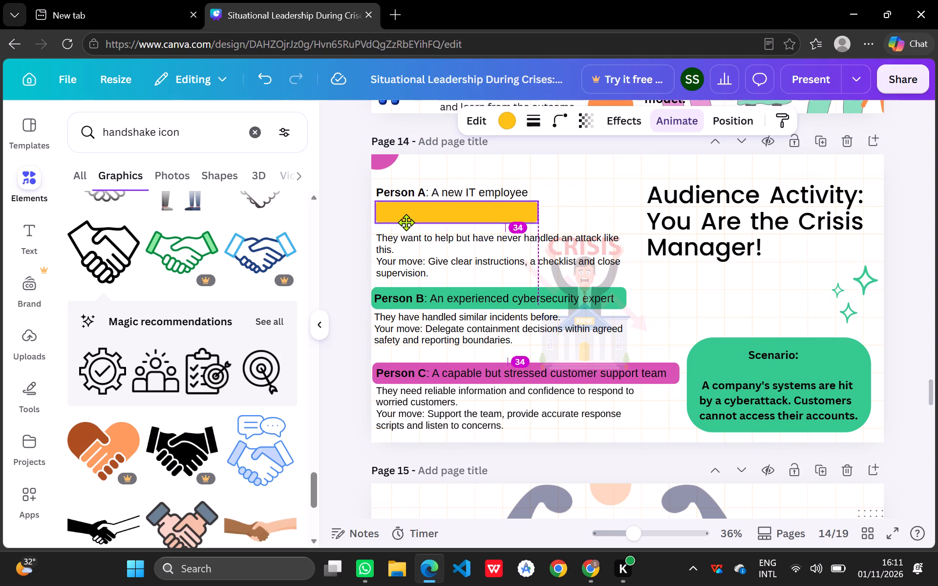
drag(406, 222, 406, 227)
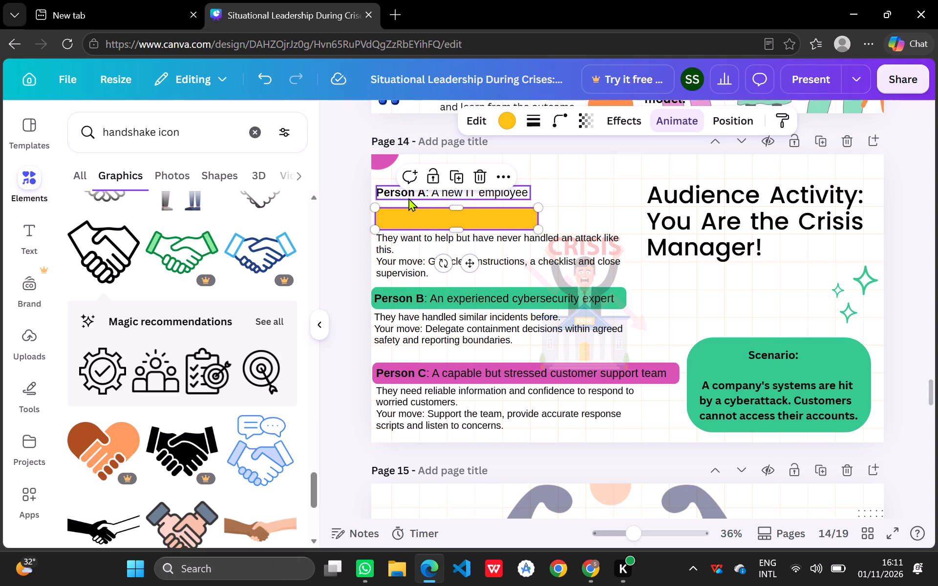
drag(409, 195, 413, 227)
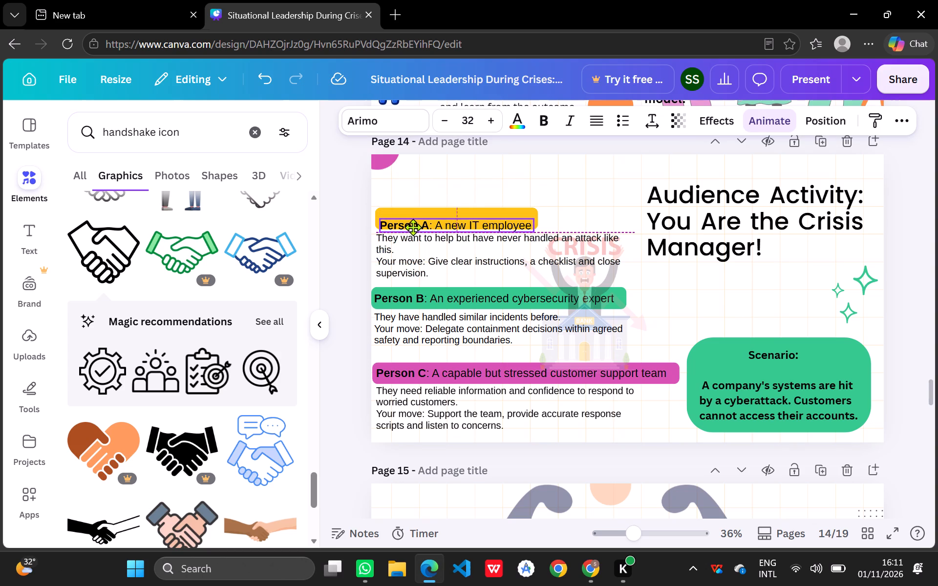
drag(413, 227, 413, 224)
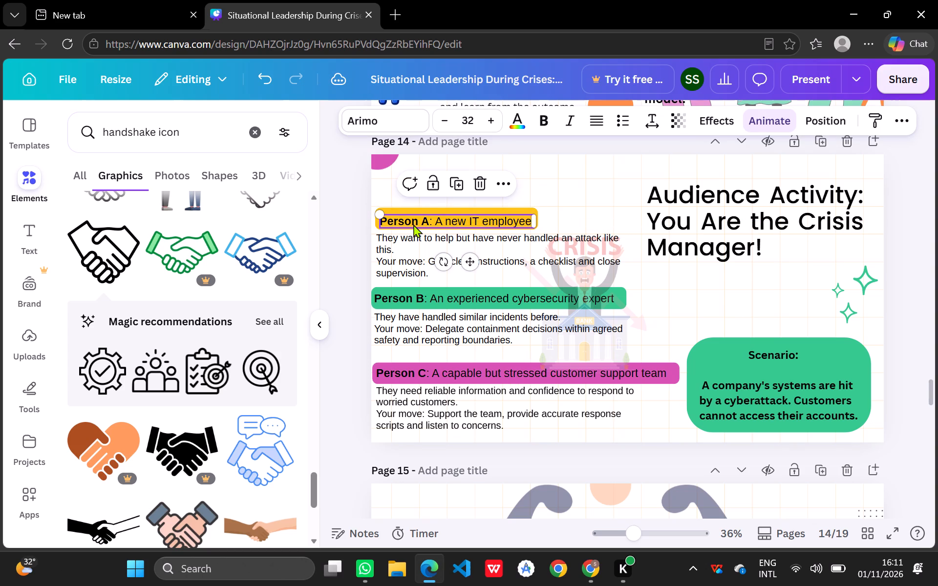
click(735, 295)
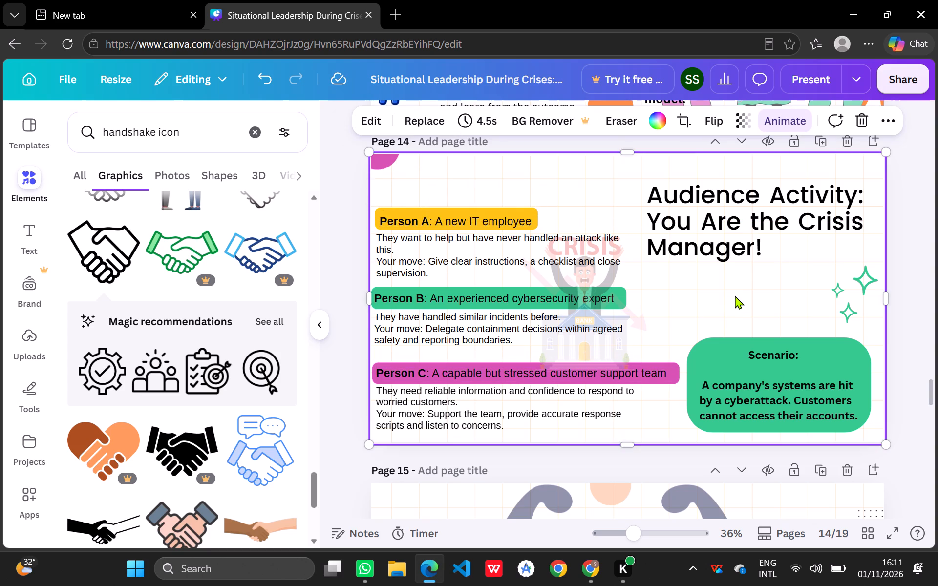
Widen the "Audience Activity: You Are the Crisis Manager!" title box leftward until the title wraps onto two lines.
click(760, 222)
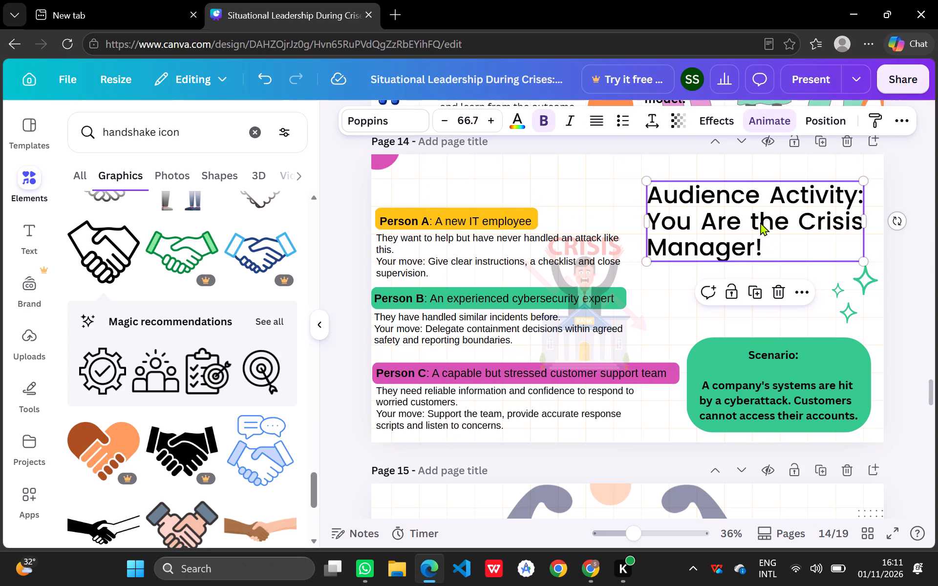
click(647, 219)
click(647, 219)
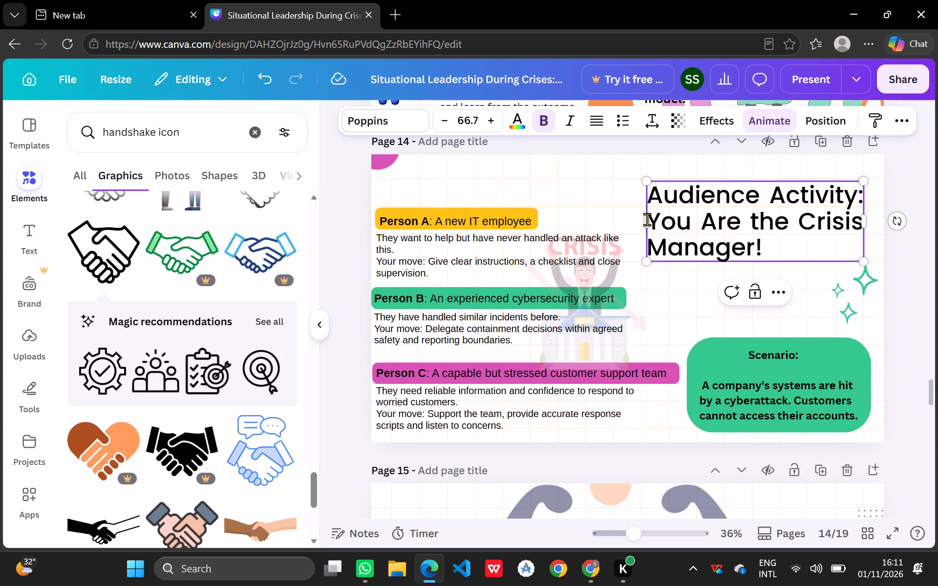
click(647, 219)
click(606, 201)
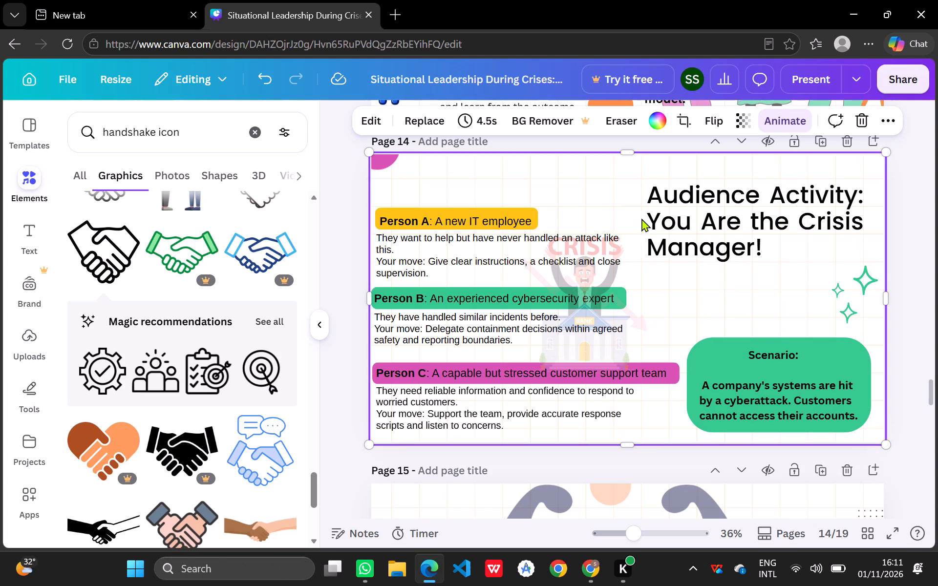
click(647, 220)
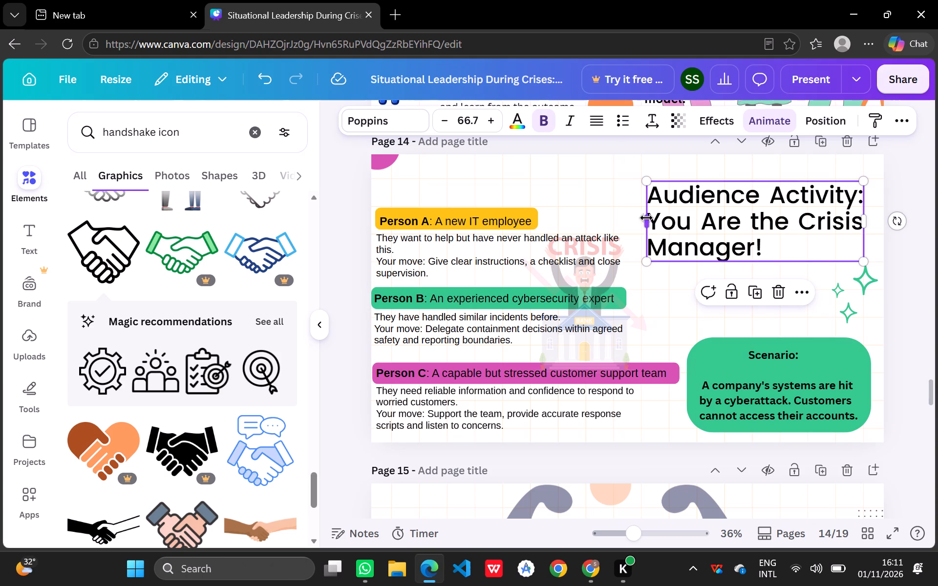
drag(647, 218, 608, 210)
drag(646, 219, 589, 212)
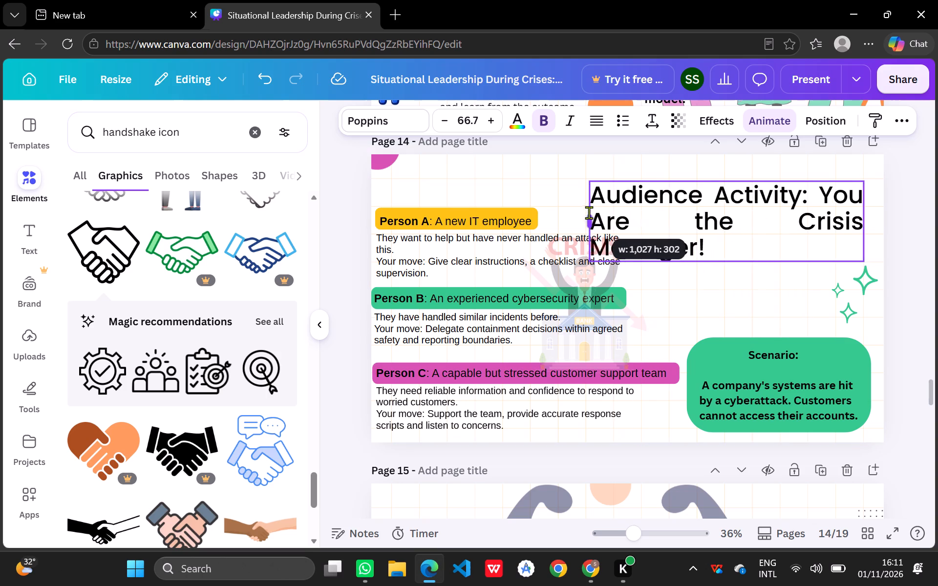
drag(589, 212, 568, 211)
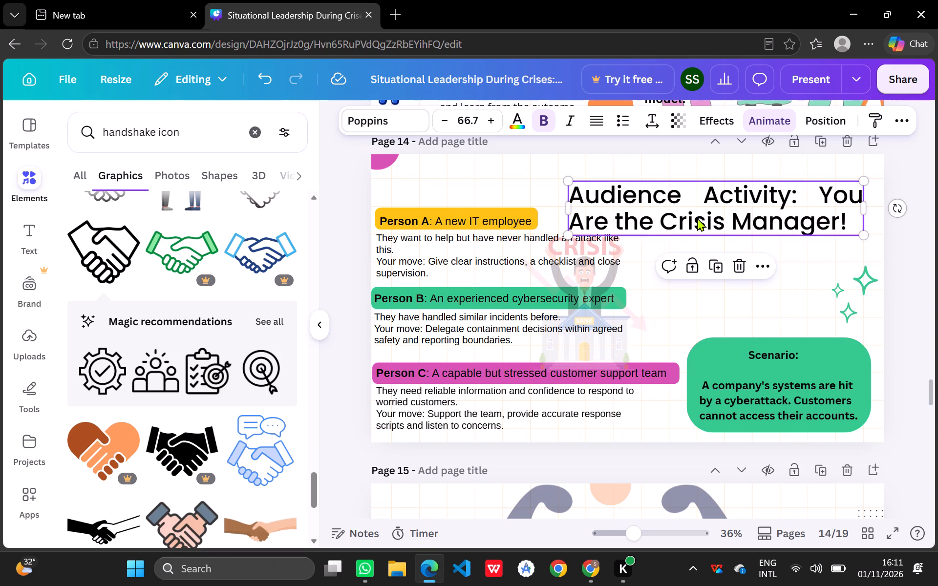
Move the Audience Activity title to the top of page 14, above the Person A heading.
drag(685, 209, 505, 181)
Widen the Audience Activity title box on page 14 rightward until its first line runs through "Are the".
click(682, 181)
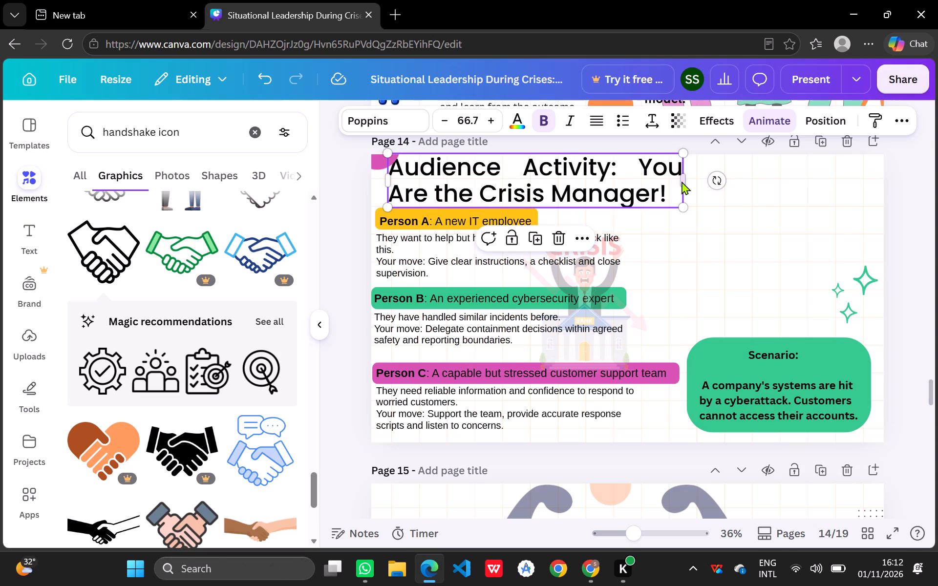
click(683, 180)
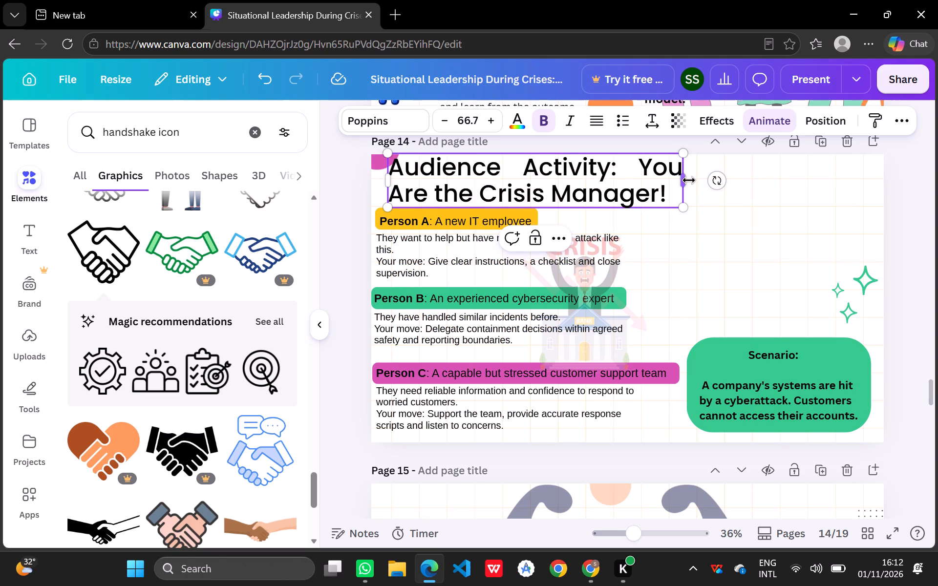
drag(683, 181, 845, 179)
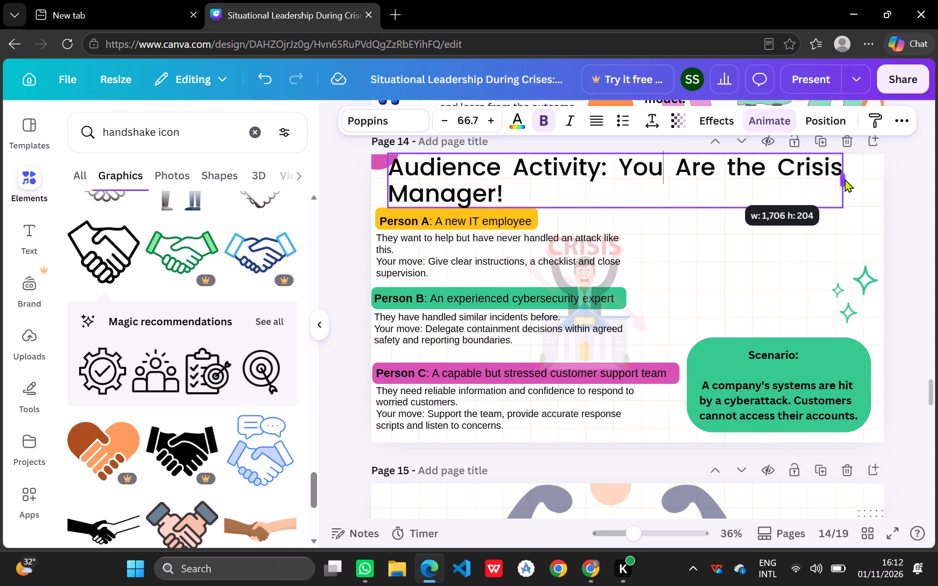
drag(845, 179, 857, 179)
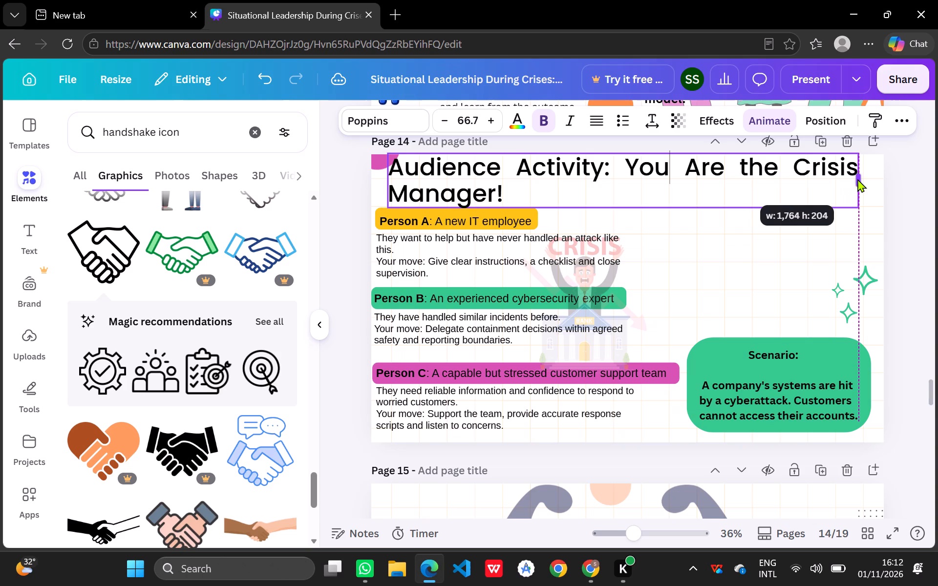
drag(857, 179, 798, 193)
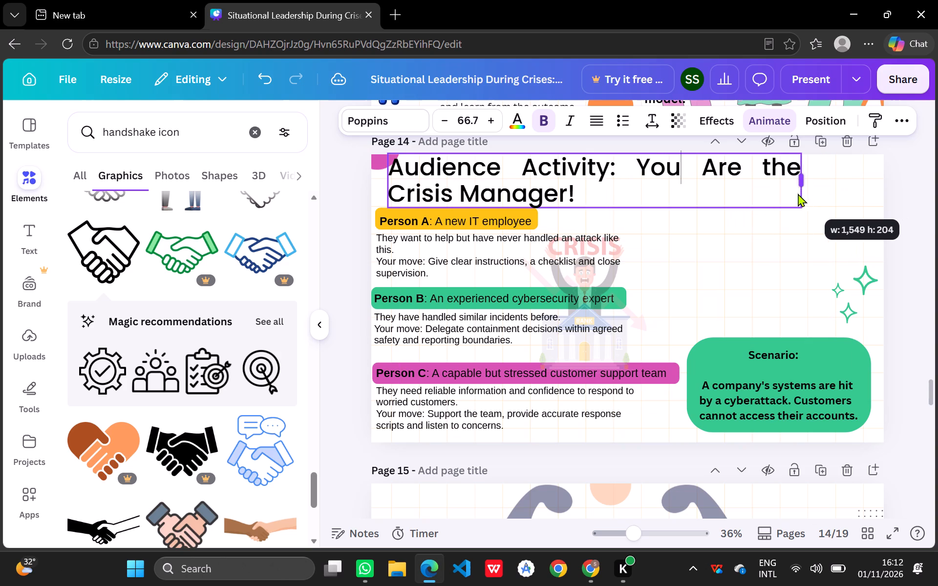
drag(798, 193, 792, 193)
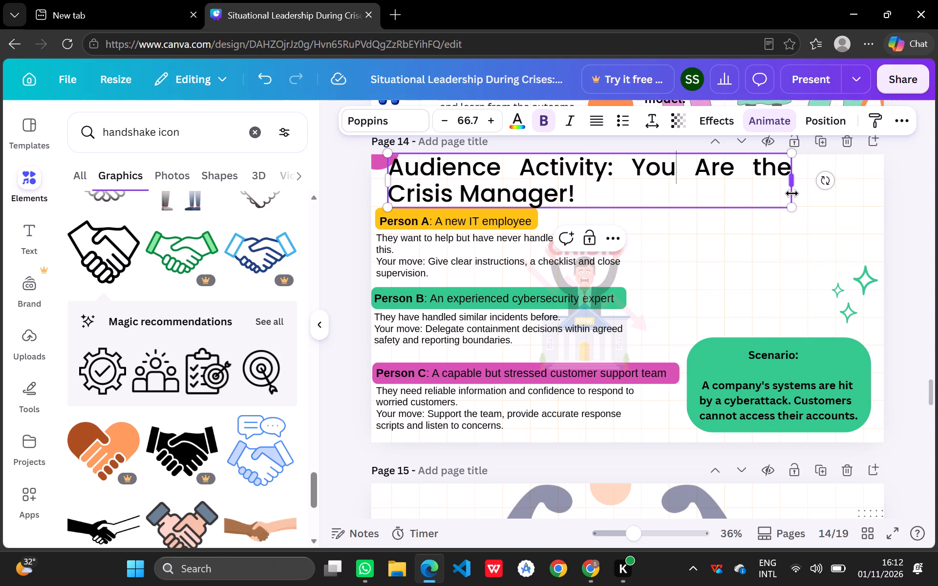
Insert a line break before "You" in the title so "You Are the Crisis Manager!" starts the second line.
click(622, 171)
key(Return)
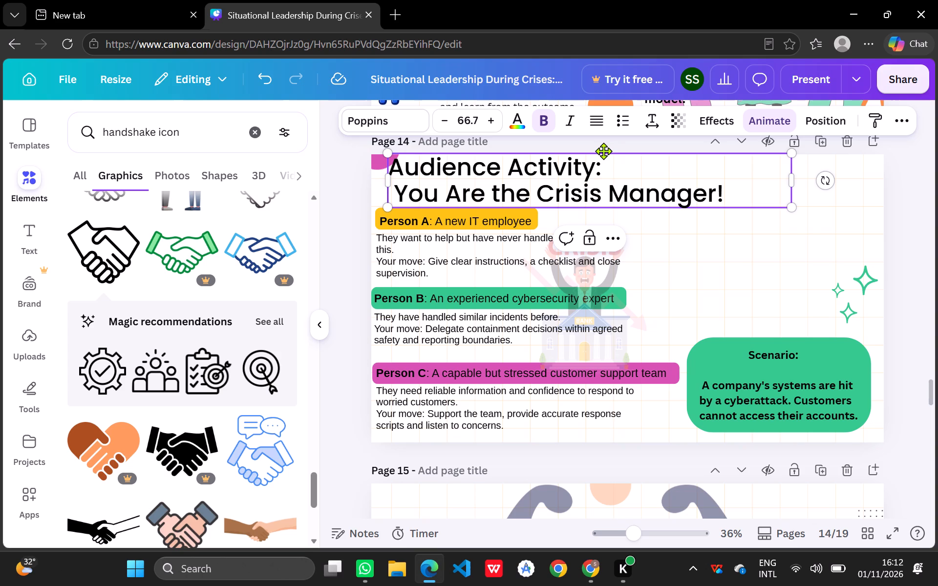
click(740, 243)
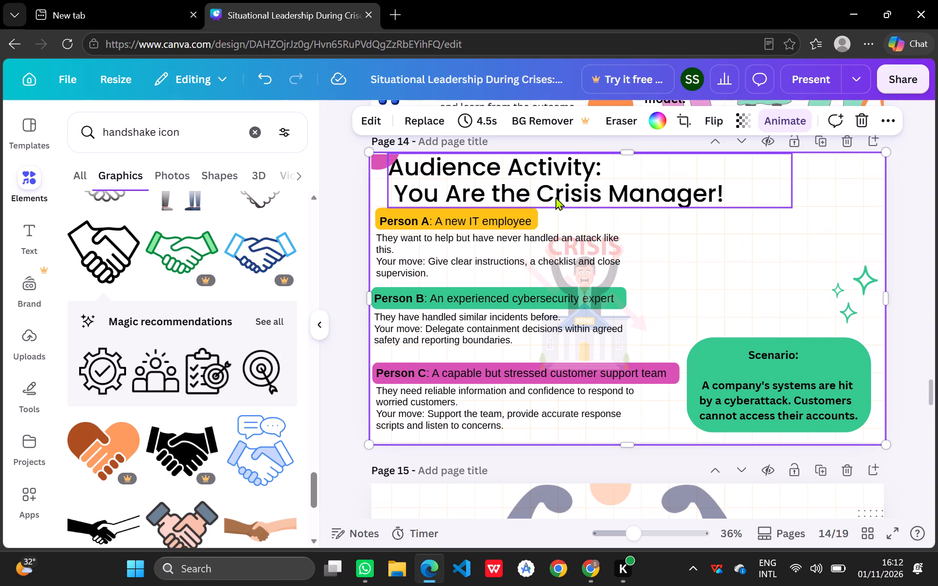
Change the Audience Activity title's alignment from justified to left-aligned.
click(416, 175)
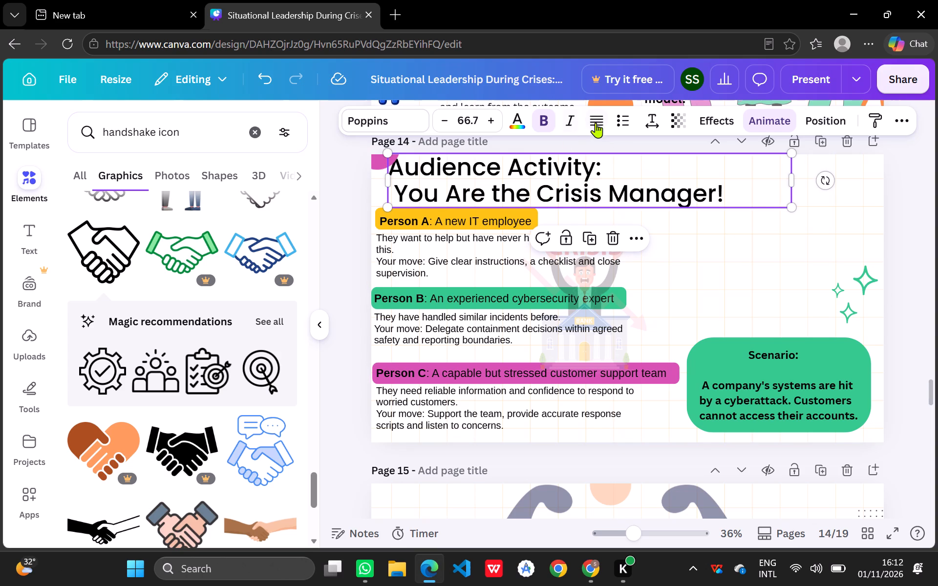
click(597, 120)
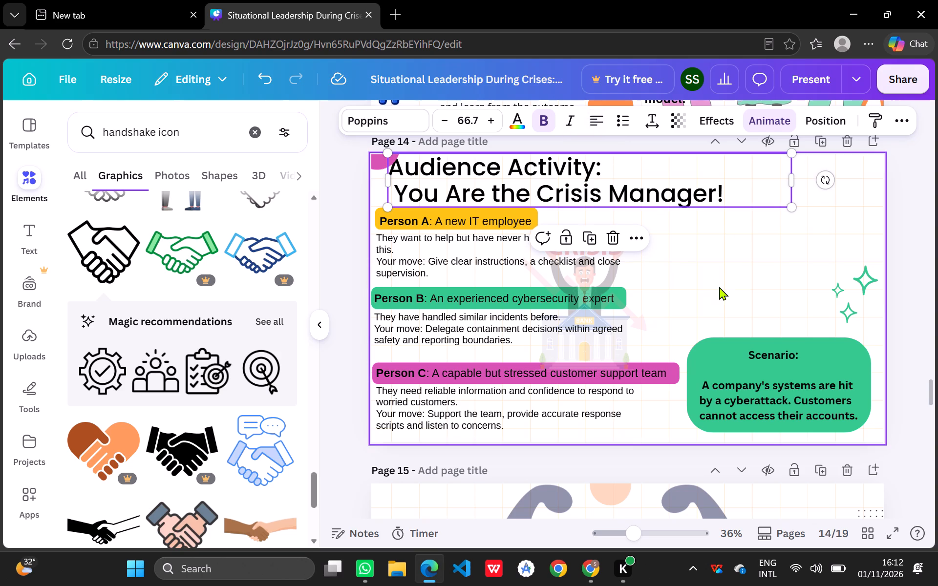
click(719, 287)
Nudge the Audience Activity title slightly rightward along page 14's top edge, keeping it just above the Person A heading.
click(400, 192)
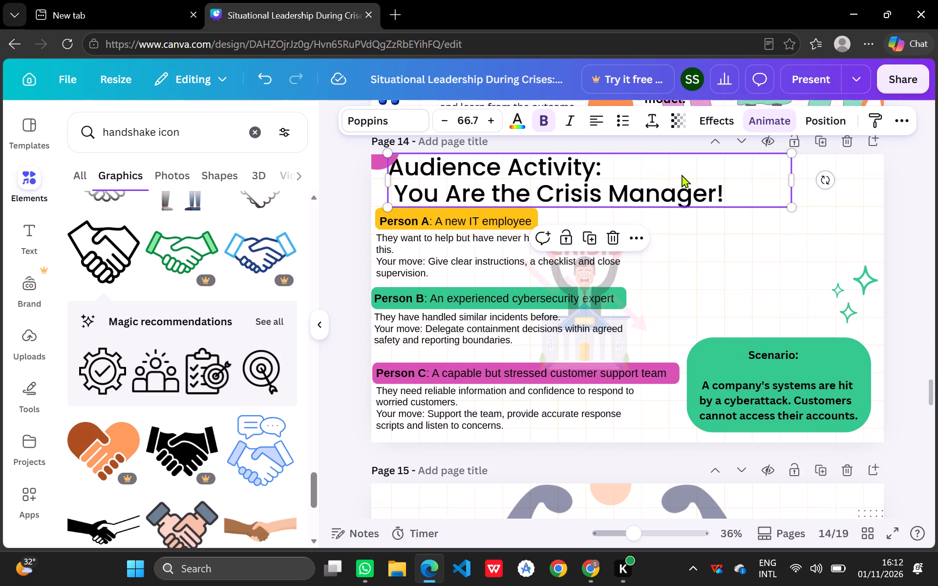
click(668, 170)
click(738, 253)
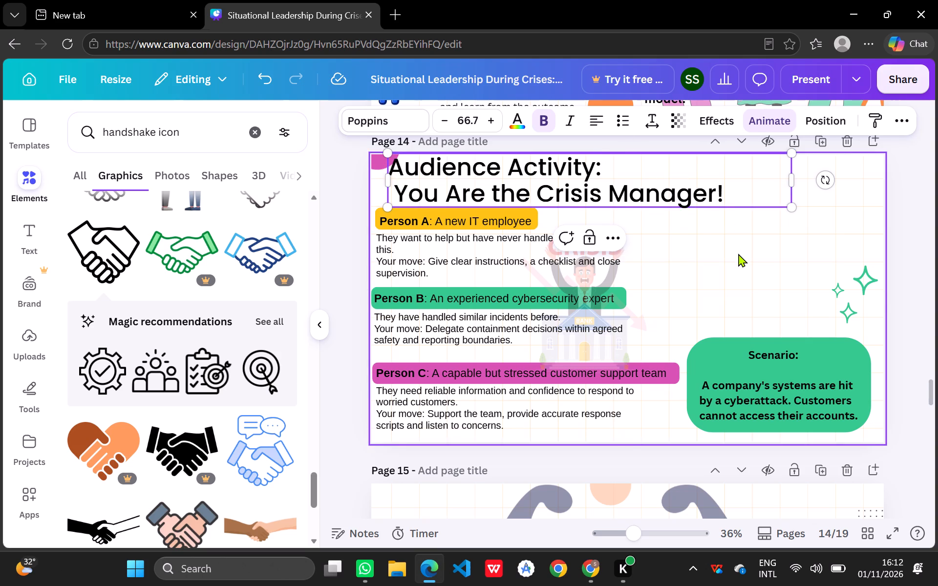
click(632, 201)
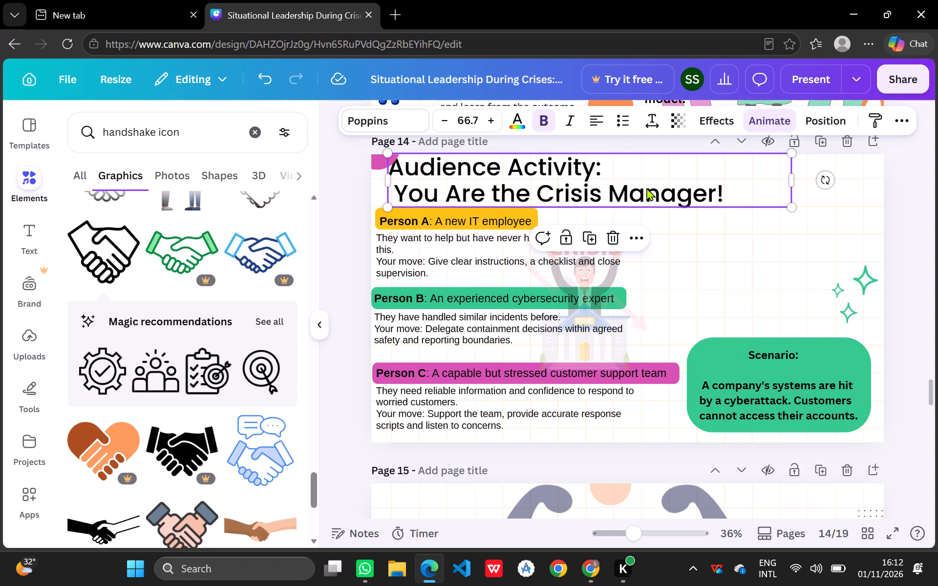
drag(646, 188, 647, 194)
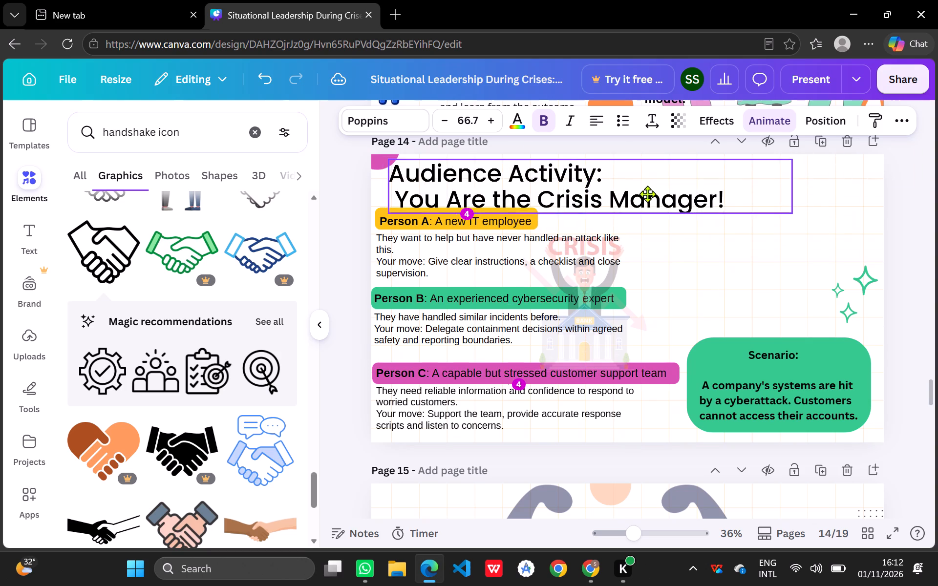
drag(647, 194, 648, 191)
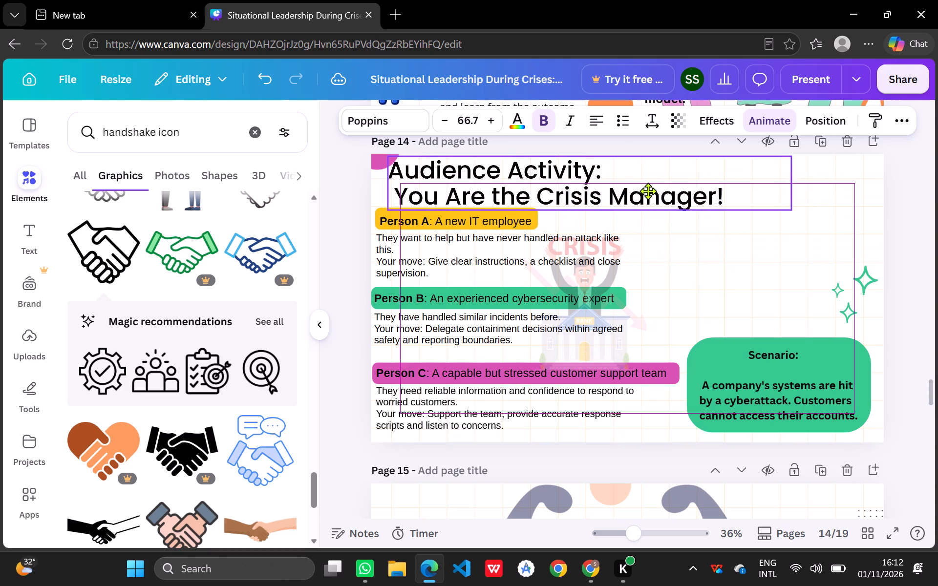
drag(648, 191, 658, 188)
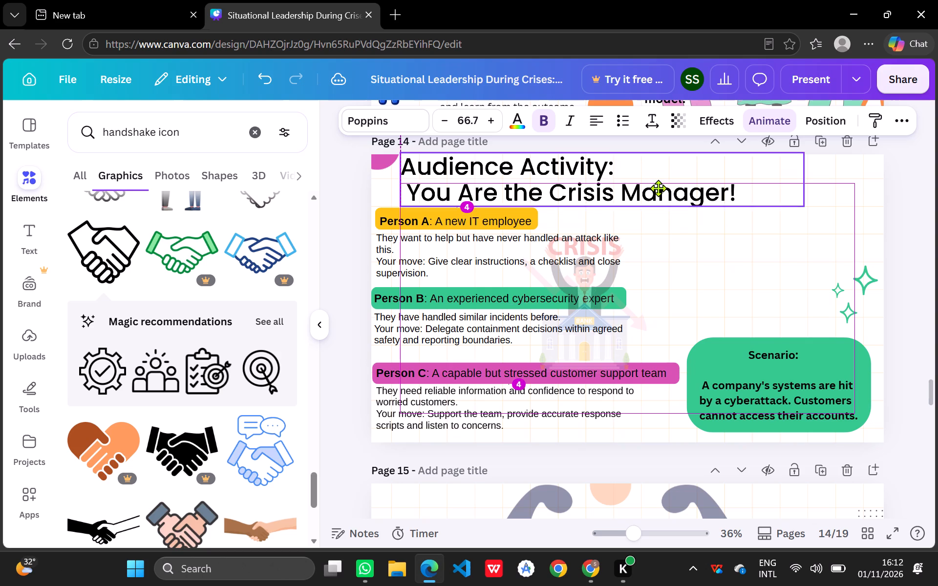
drag(658, 188, 658, 188)
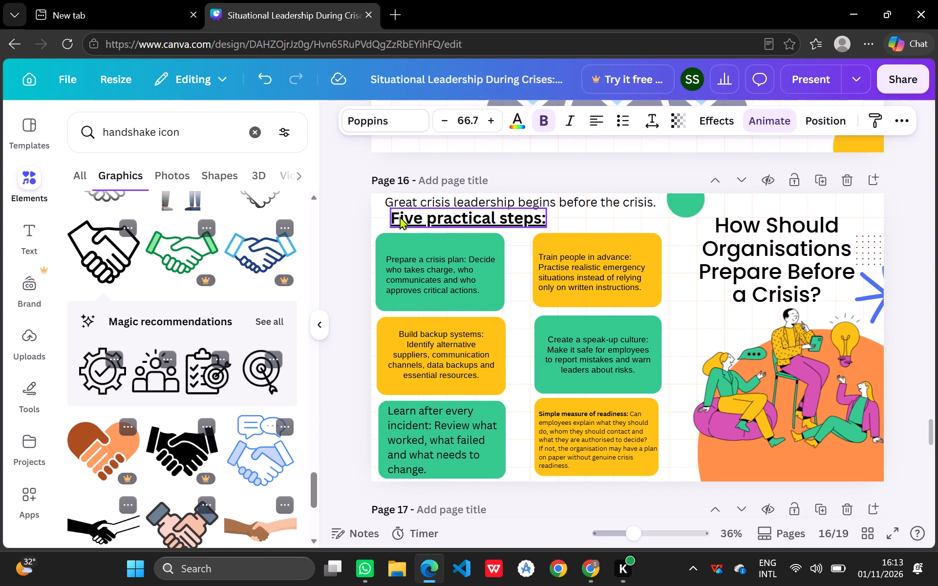
Make the line "Great crisis leadership begins before the crisis." on page 16 bold.
click(389, 202)
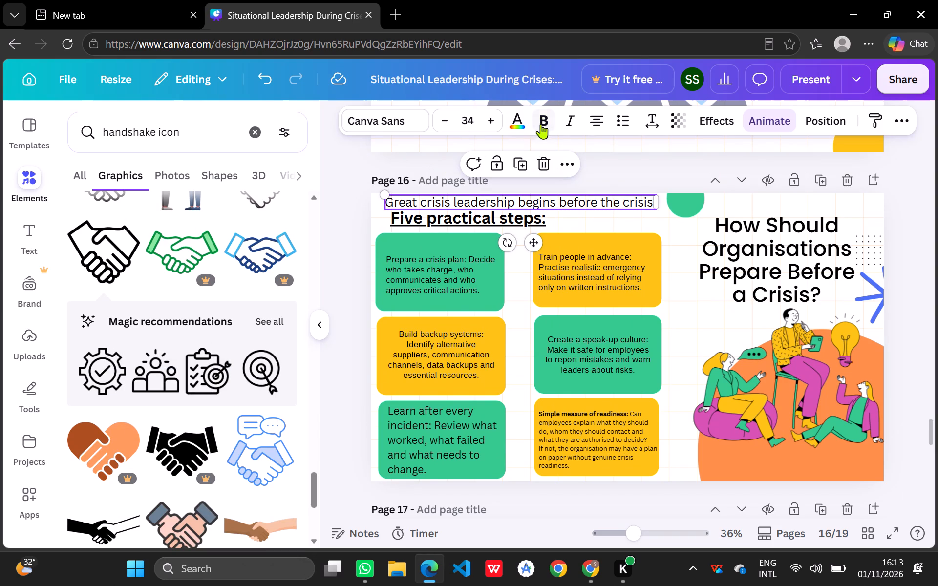
click(544, 123)
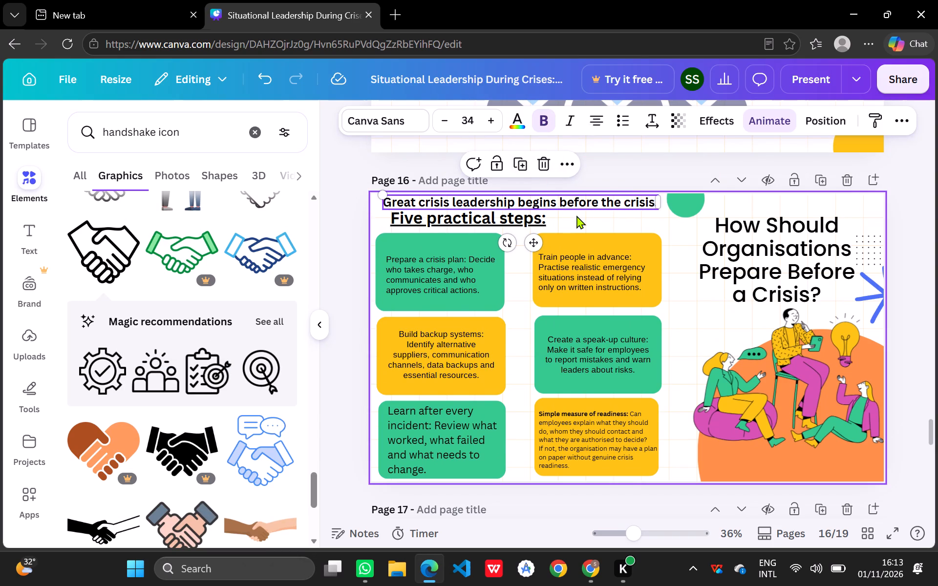
click(576, 215)
Reduce the "Five practical steps:" heading on page 16 to font size 35.
click(492, 219)
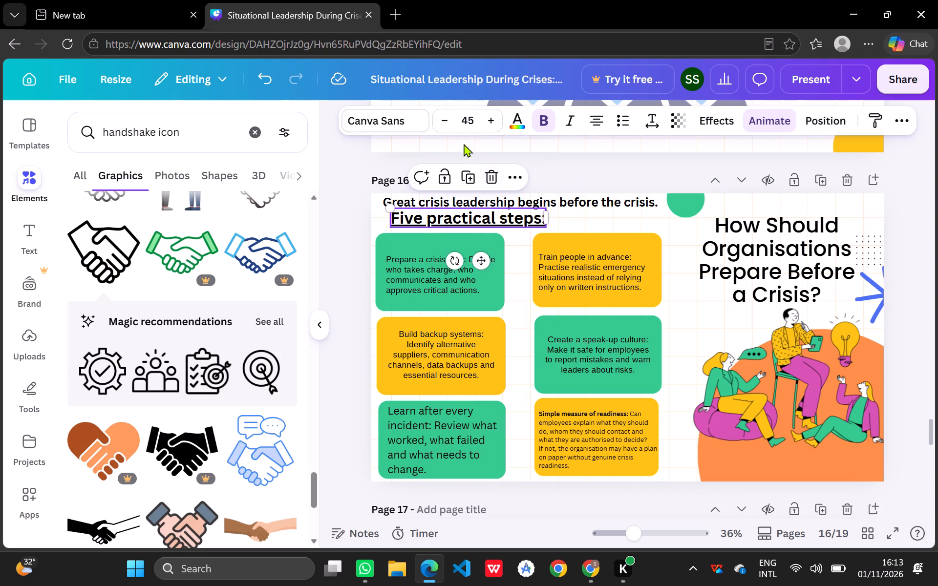
triple_click(446, 124)
triple_click(446, 124)
triple_click(446, 124)
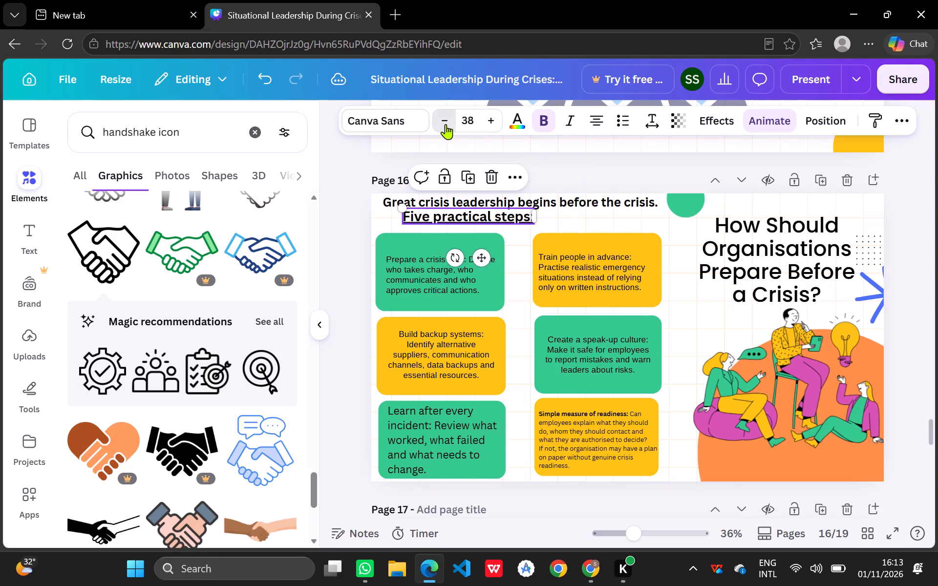
click(446, 124)
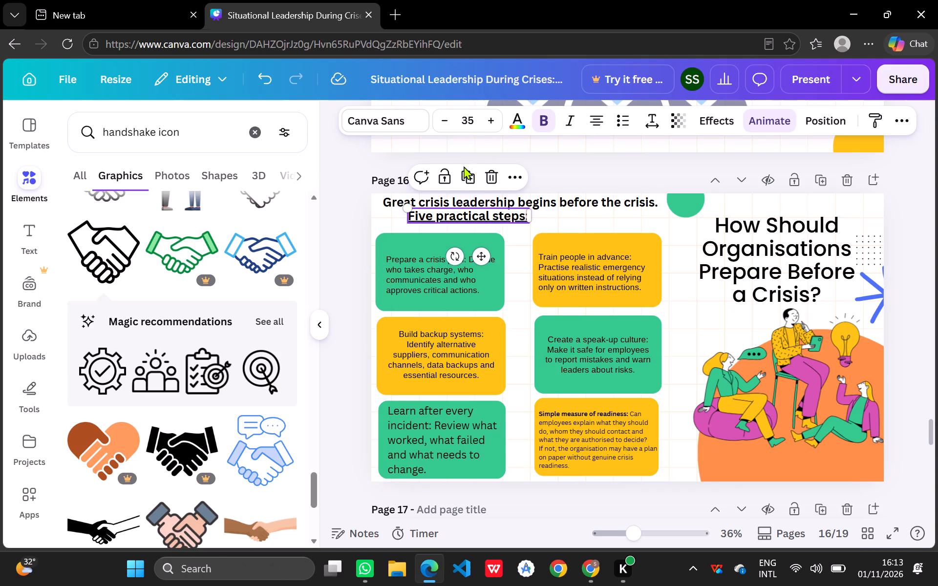
Increase the "Great crisis leadership begins before the crisis." line to font size 36.
click(462, 199)
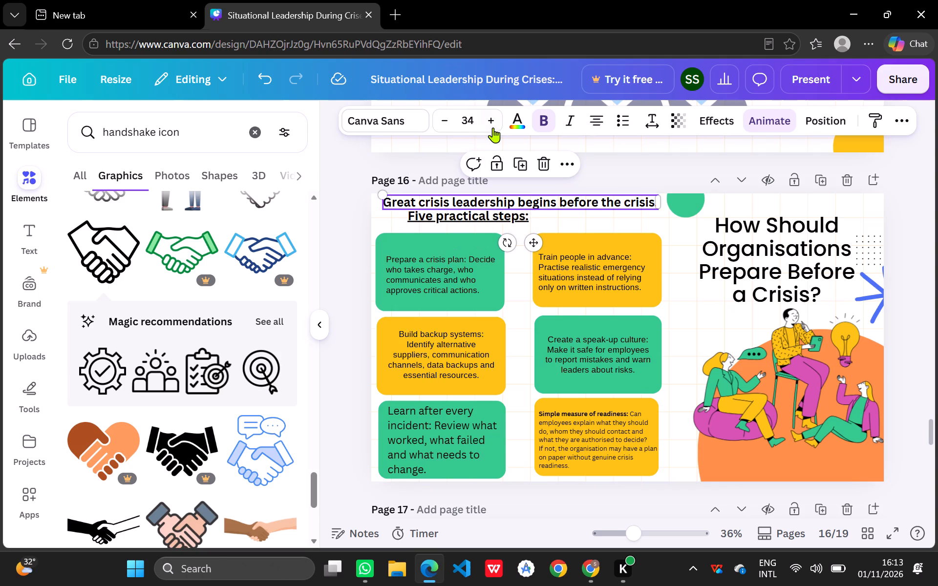
click(493, 120)
click(493, 120)
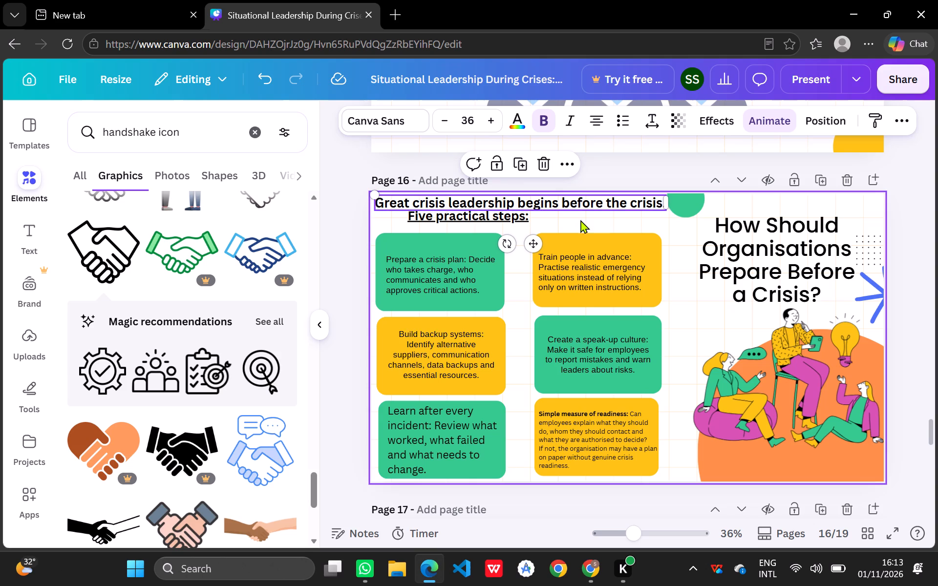
Move the "Five practical steps:" heading slightly down and roughly centre it beneath the crisis leadership line.
drag(477, 217, 469, 225)
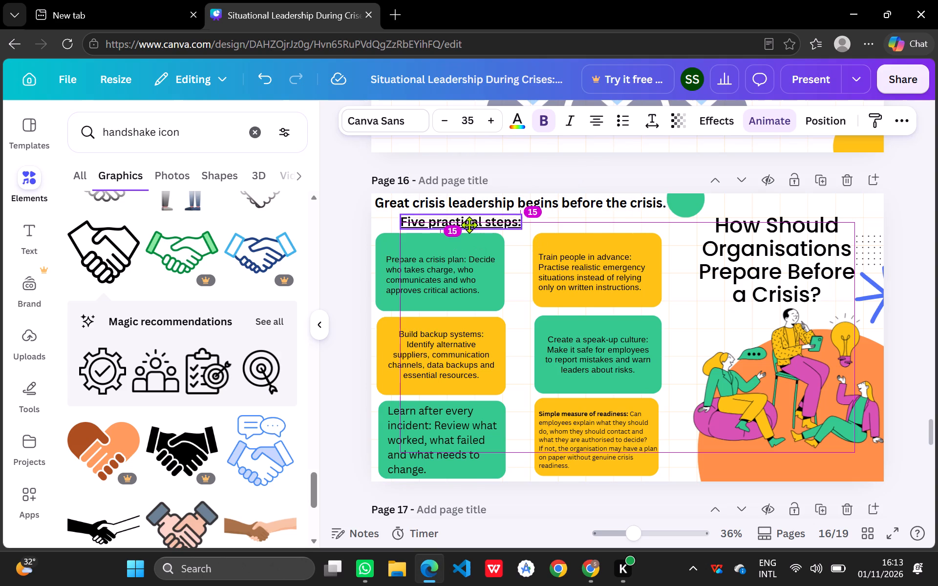
drag(469, 225, 454, 223)
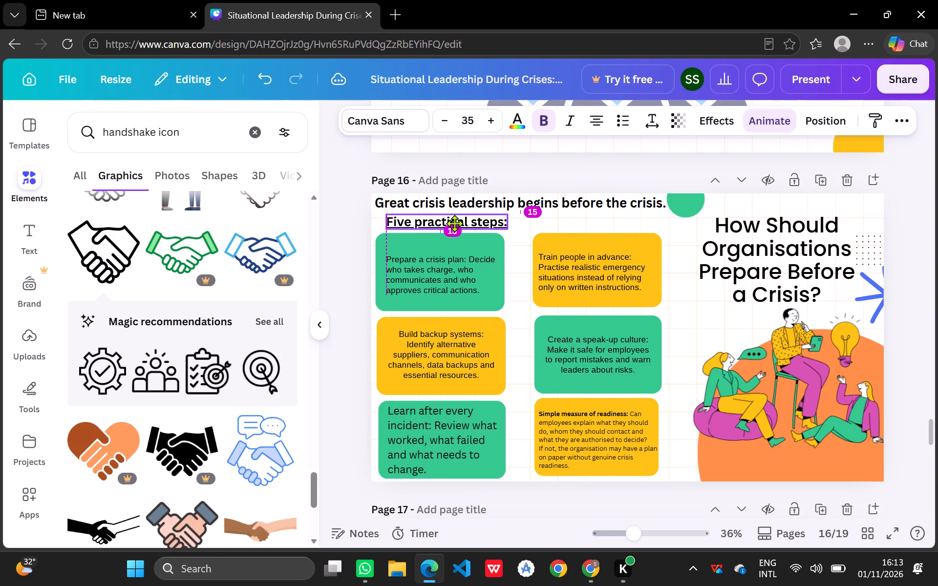
drag(454, 223, 520, 224)
click(695, 314)
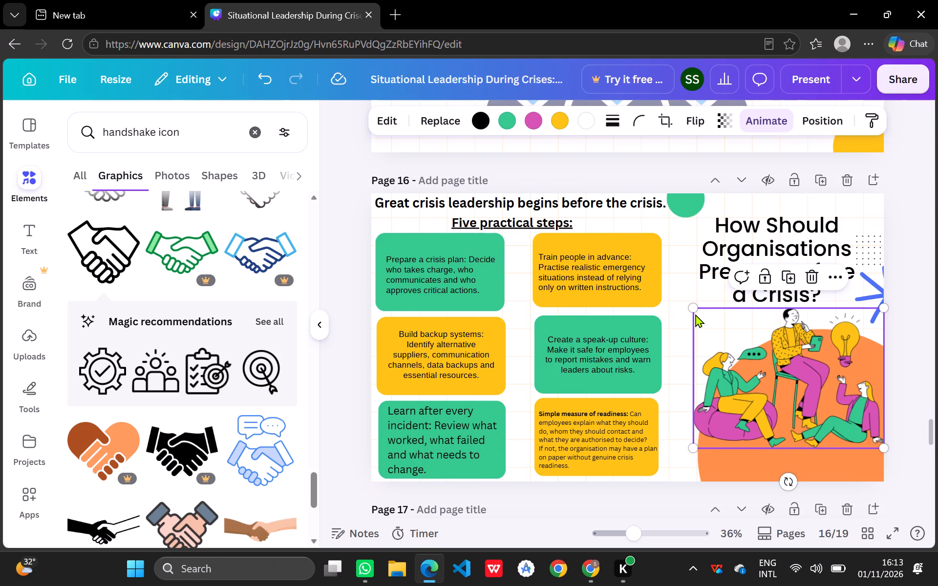
click(685, 276)
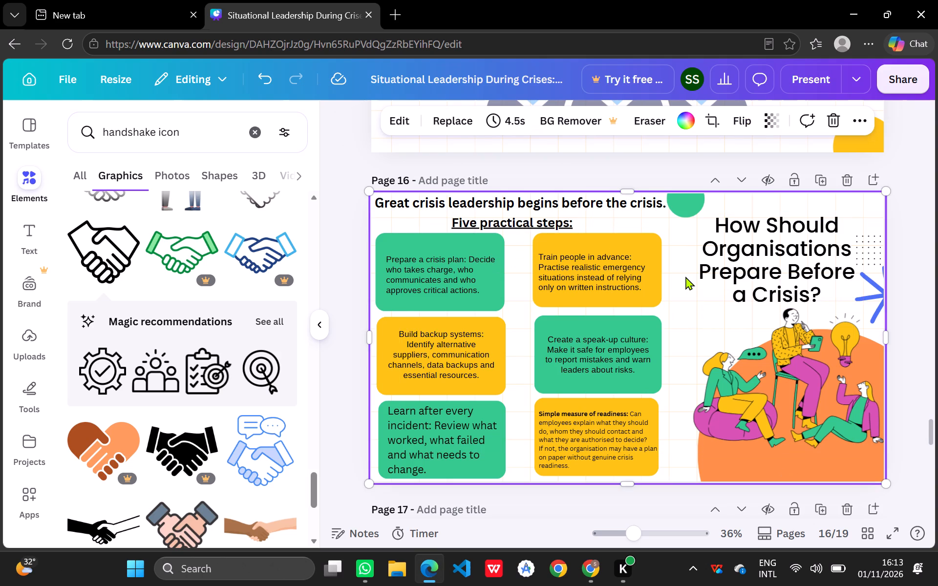
Delete the blue burst graphic at the right edge of page 16.
click(866, 293)
click(889, 232)
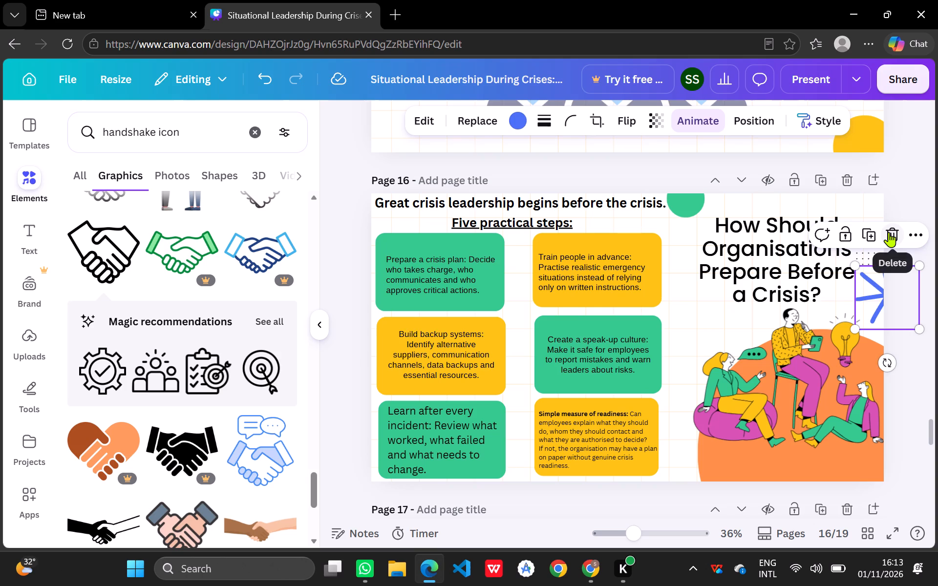
click(789, 255)
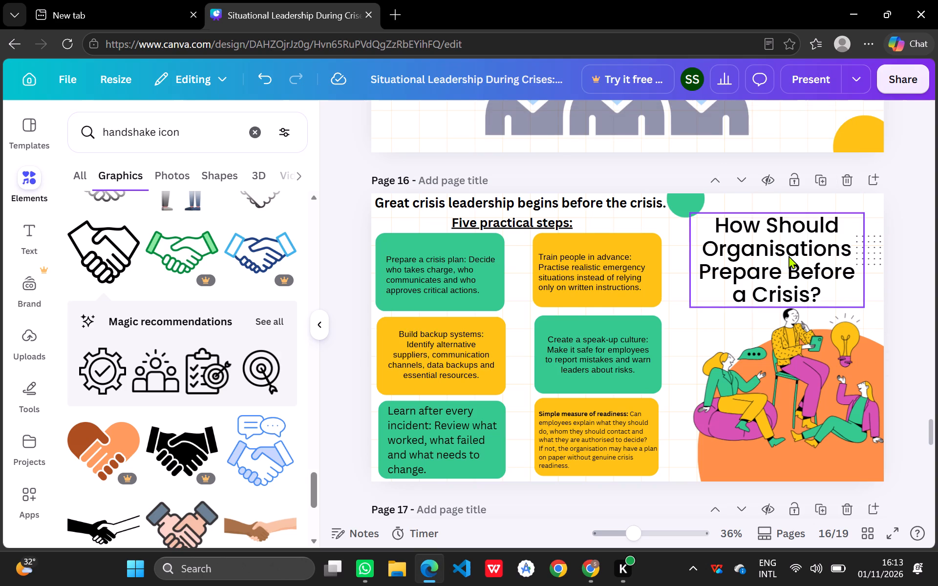
Move the green circle on page 16 to the page's top-right corner, partly beyond the top and right edges.
drag(687, 198, 718, 189)
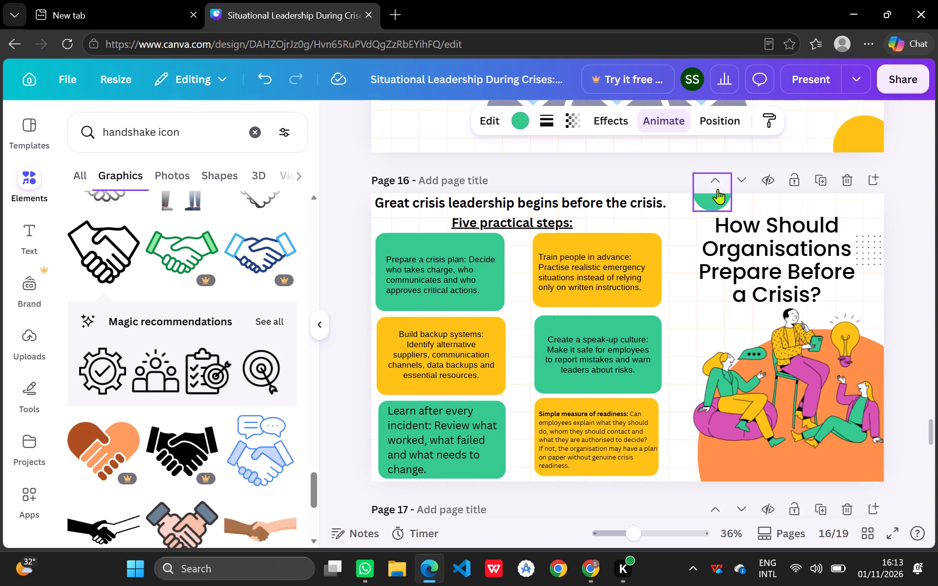
drag(718, 189, 885, 197)
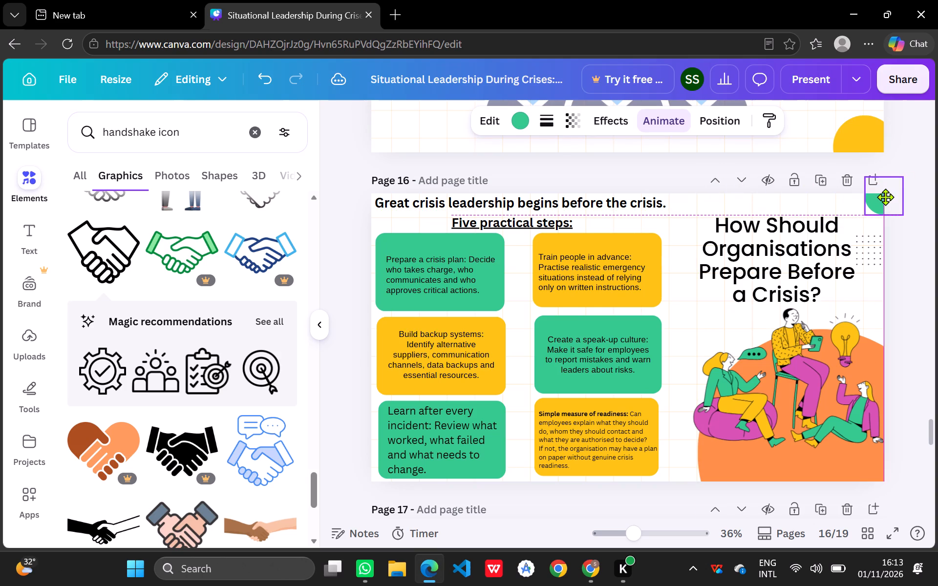
drag(885, 197, 875, 200)
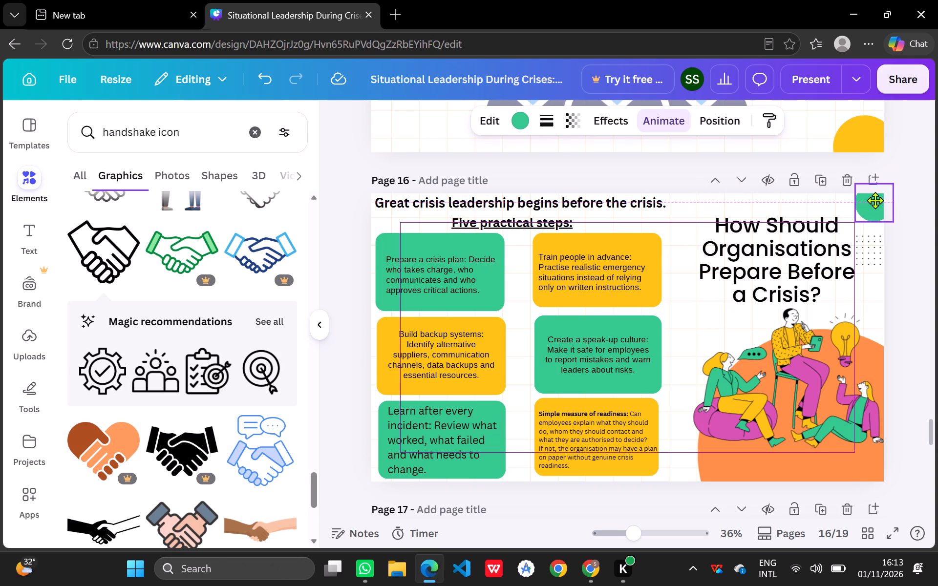
drag(875, 200, 874, 197)
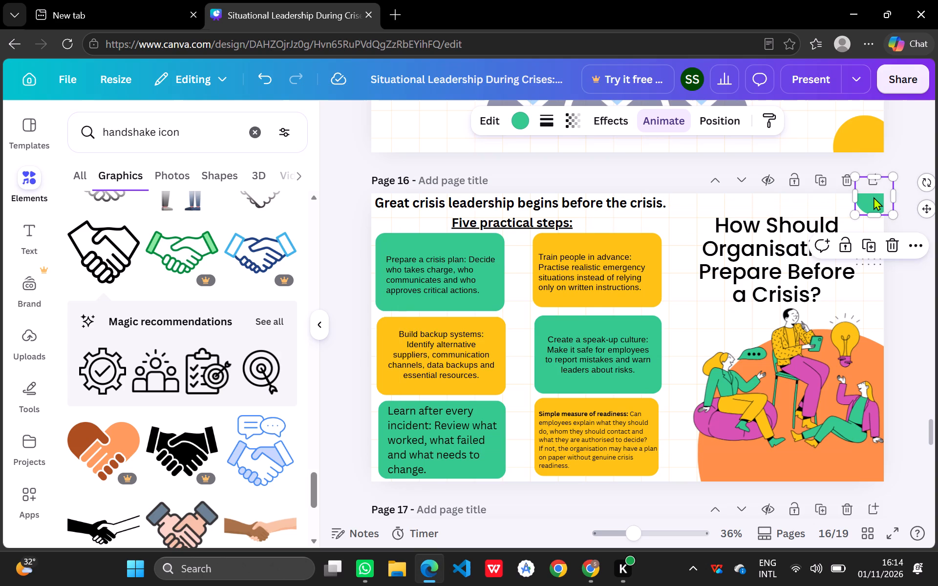
click(698, 217)
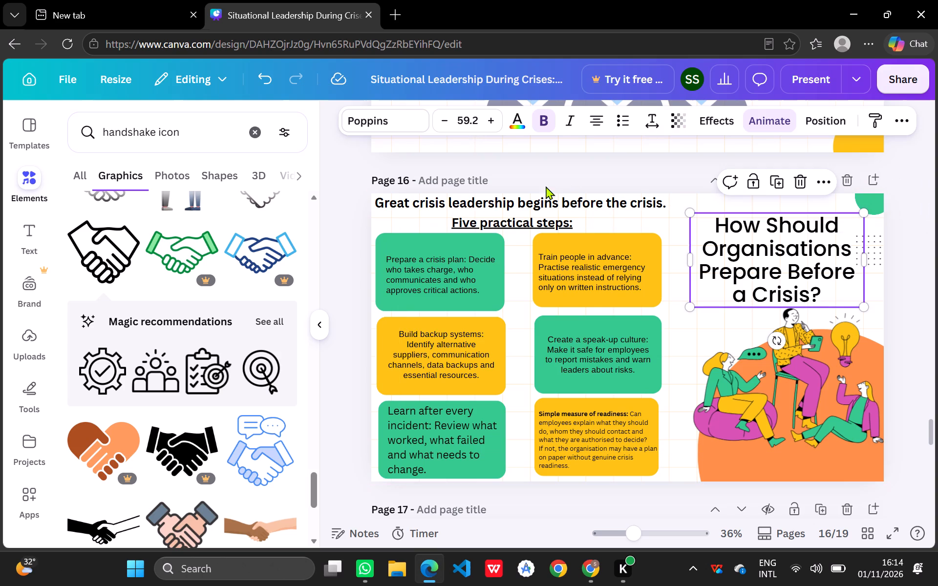
Shift the "Great crisis leadership begins before the crisis." line on page 16 slightly to the right.
drag(537, 197, 563, 196)
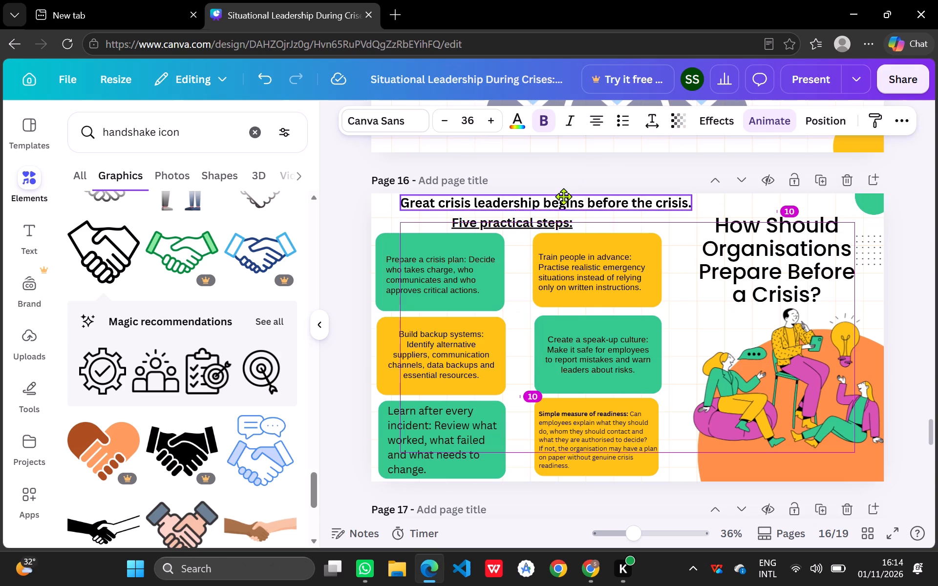
drag(563, 196, 556, 196)
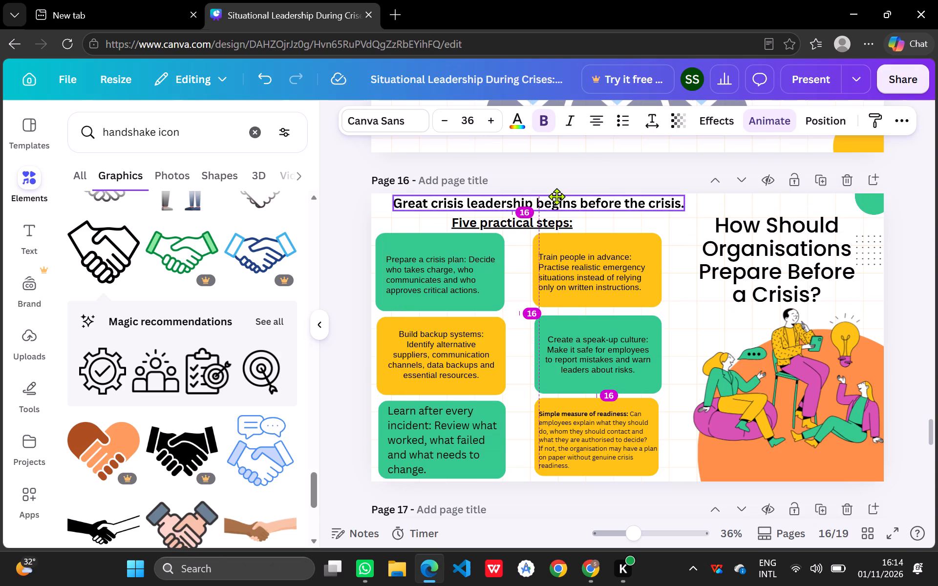
drag(556, 196, 557, 196)
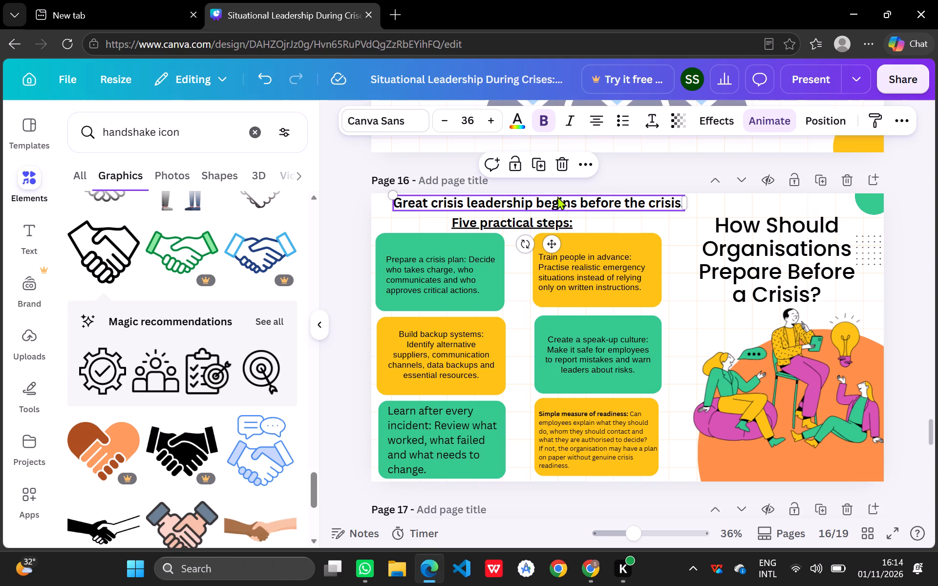
Move page 16's title "How Should Organisations Prepare Before a Crisis?" slightly up and to the left.
click(753, 274)
drag(753, 274, 752, 267)
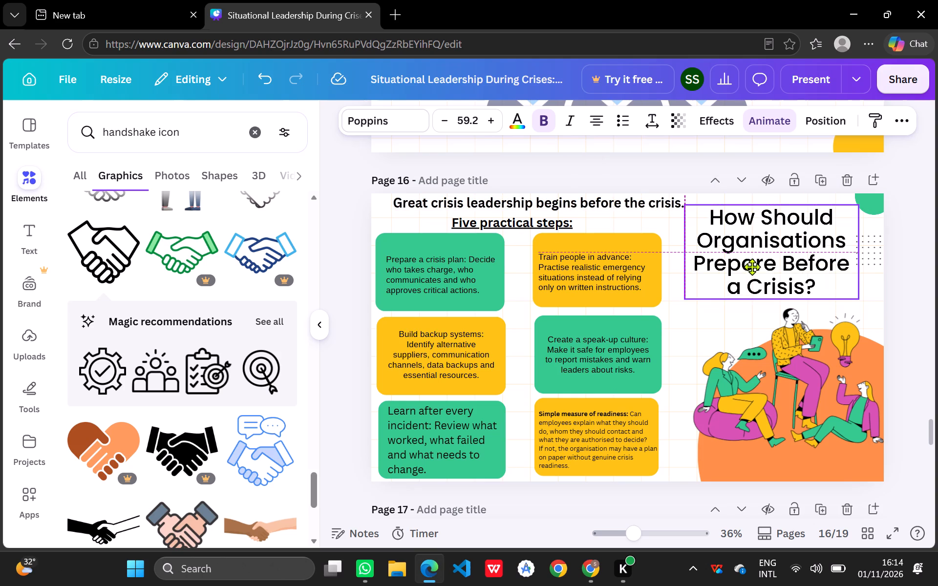
drag(752, 267, 750, 266)
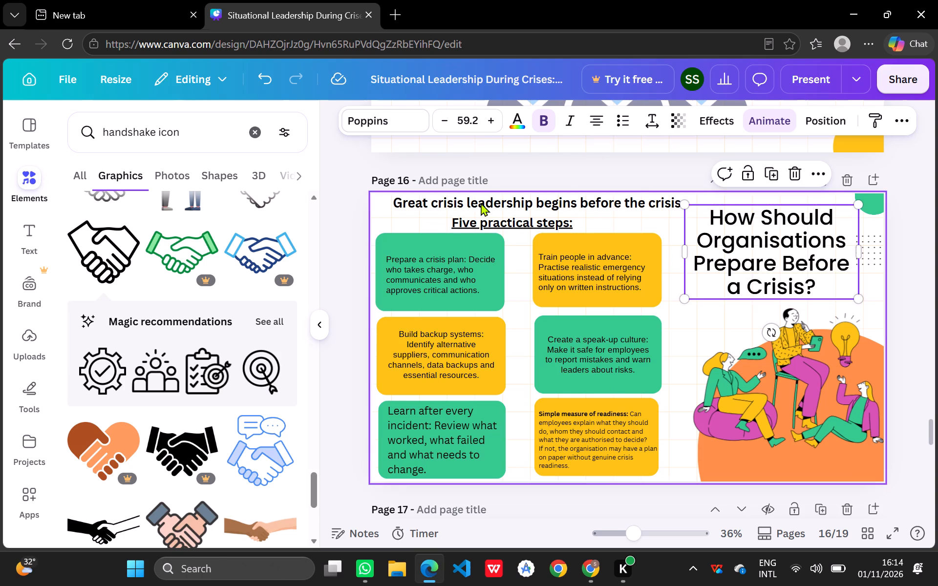
Shift the crisis leadership line slightly back to the left to leave a gap before the page title.
drag(481, 203, 469, 203)
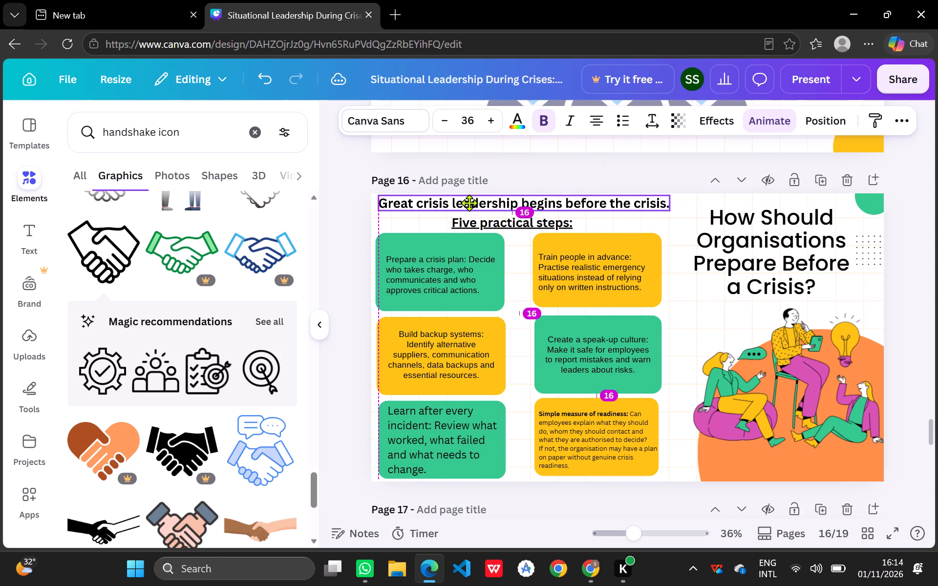
drag(469, 203, 471, 203)
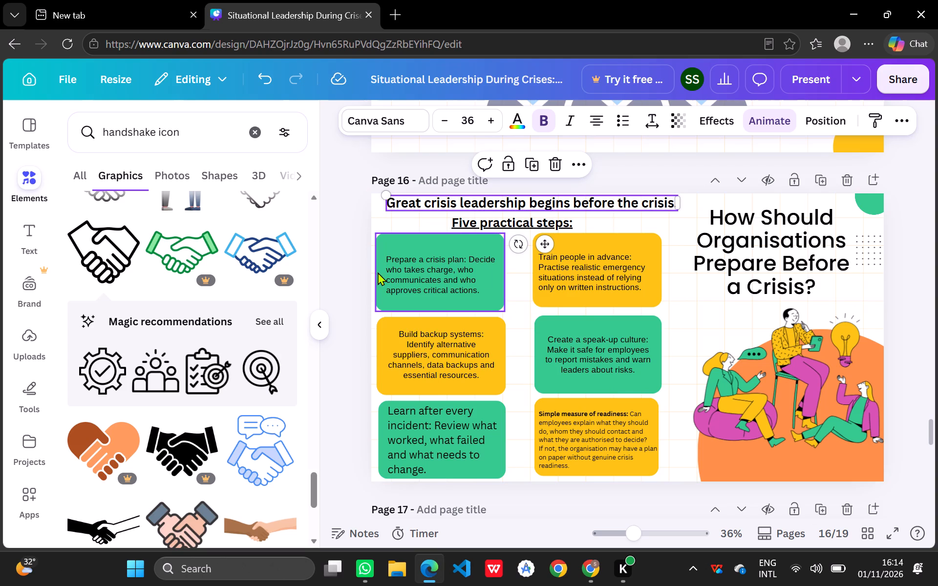
Adjust the side edges of the green "Prepare a crisis plan" and "Learn after every incident" boxes to line up with their column.
click(378, 272)
drag(376, 271, 381, 271)
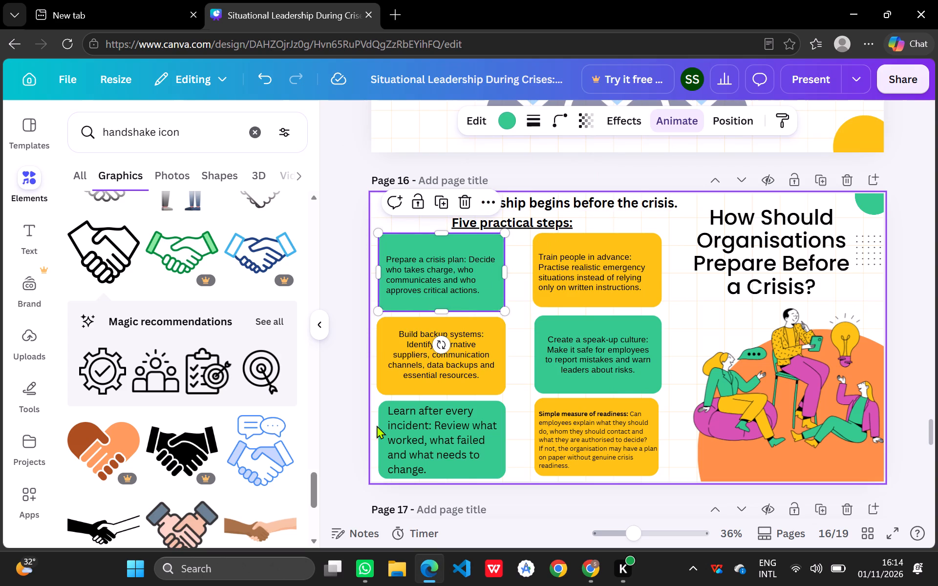
click(380, 426)
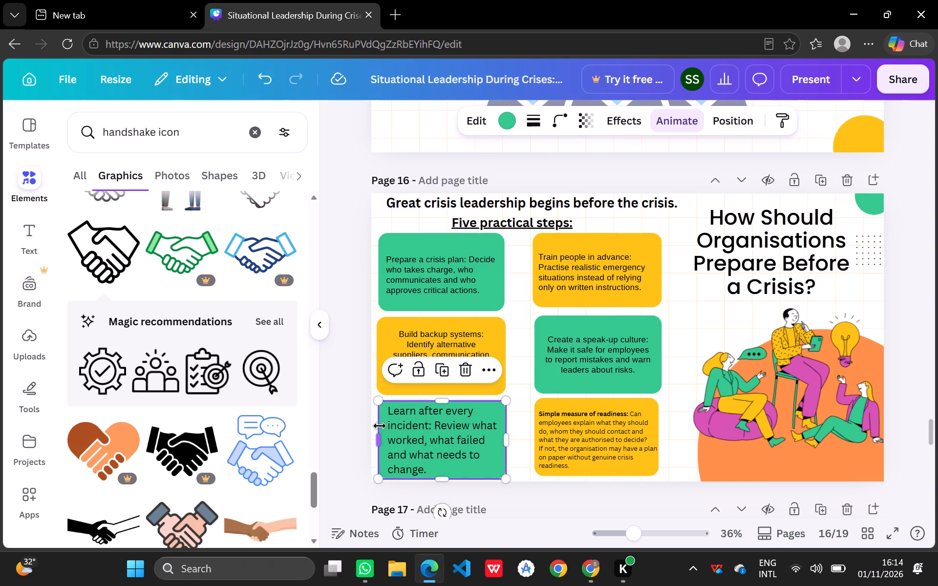
click(380, 442)
click(508, 439)
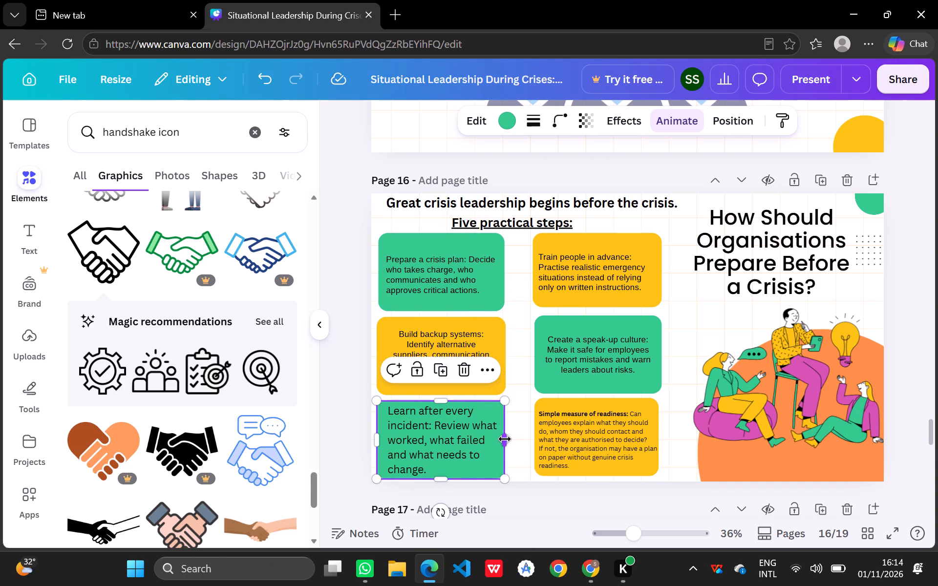
Extend the left edges of the "Create a speak-up culture" and "Simple measure of readiness" boxes to align with the "Train people in advance" box.
click(525, 410)
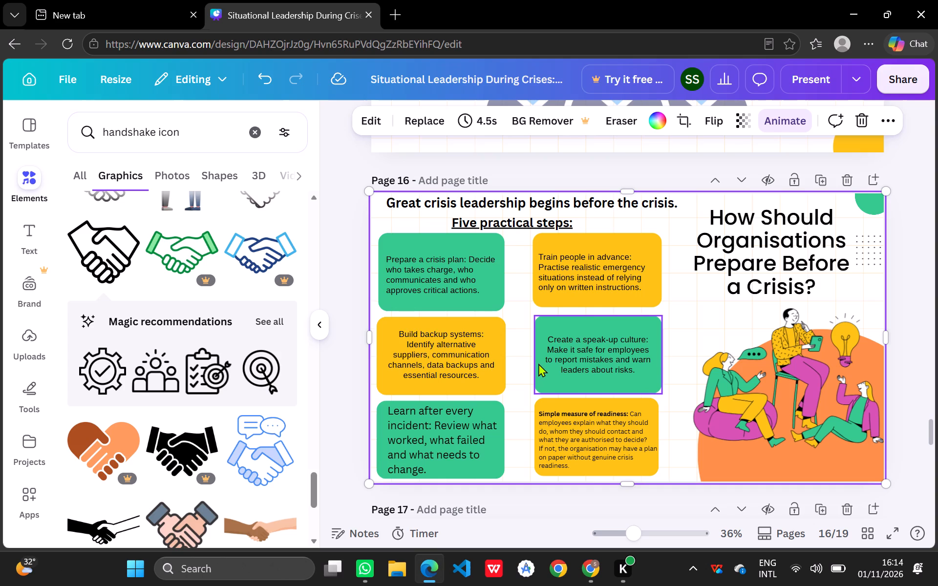
click(538, 363)
click(535, 358)
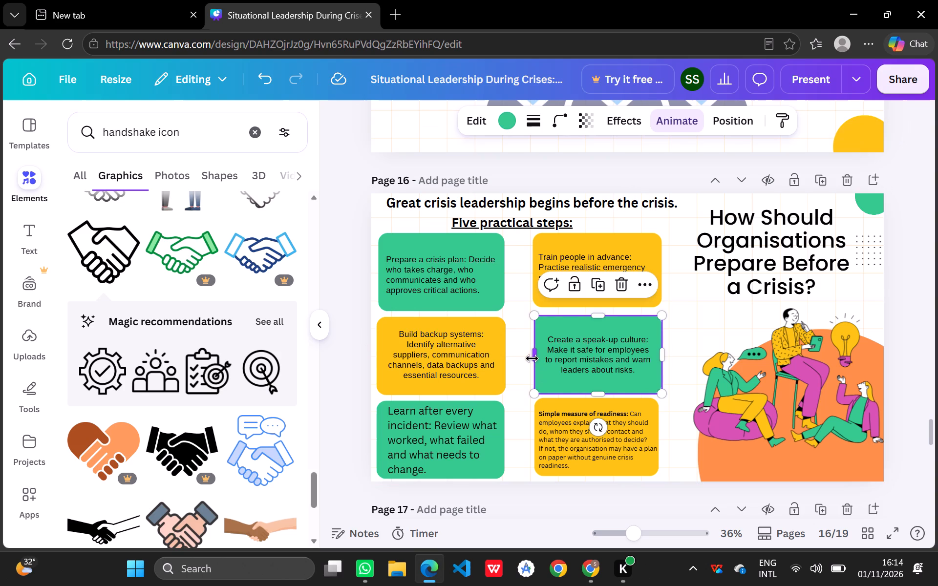
click(516, 439)
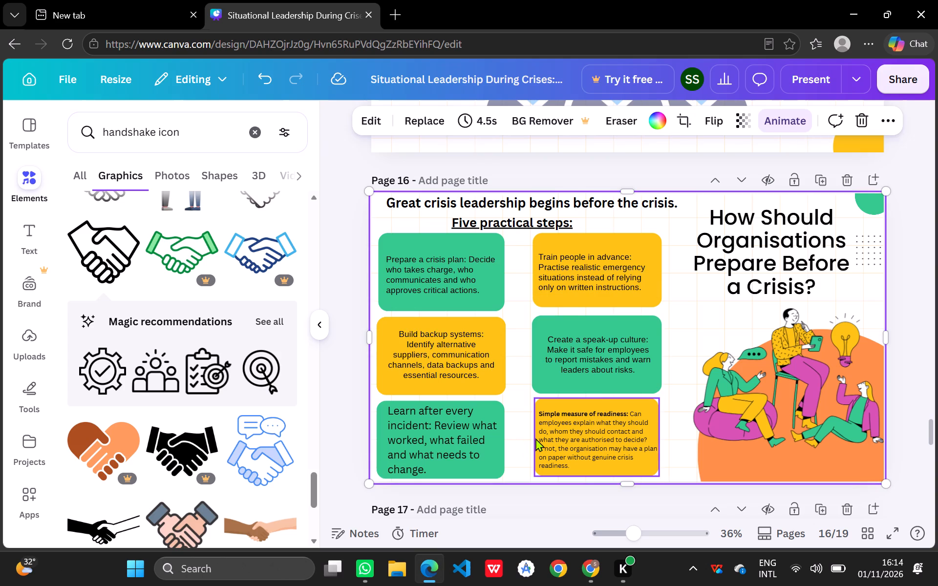
click(535, 438)
click(535, 438)
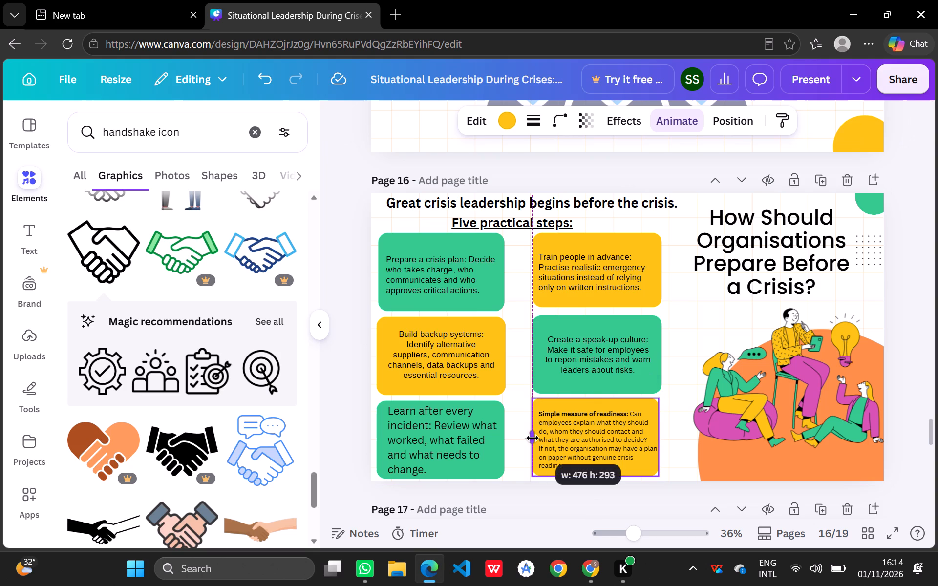
click(690, 354)
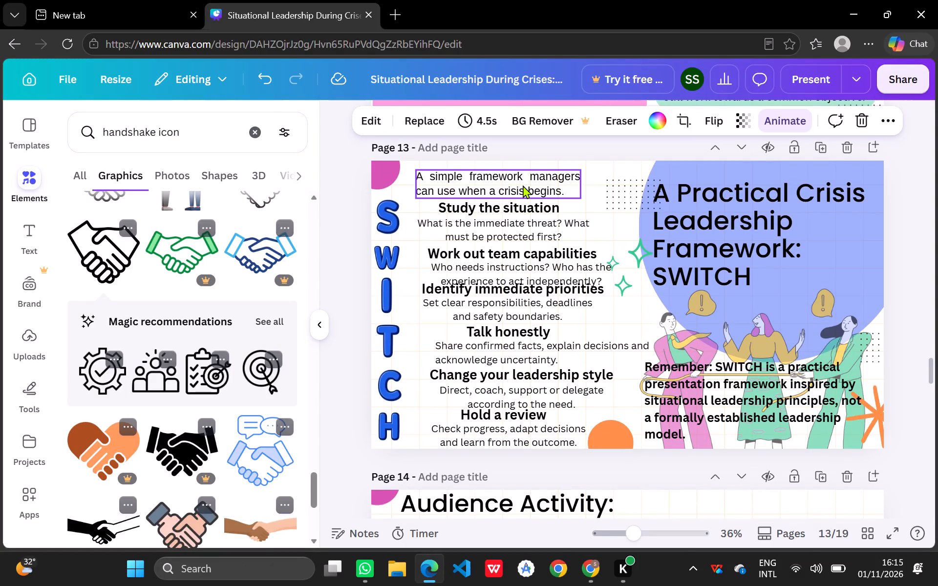
Move page 13's "A simple framework managers can use when a crisis begins." text slightly up towards the page's top edge.
drag(523, 185, 516, 180)
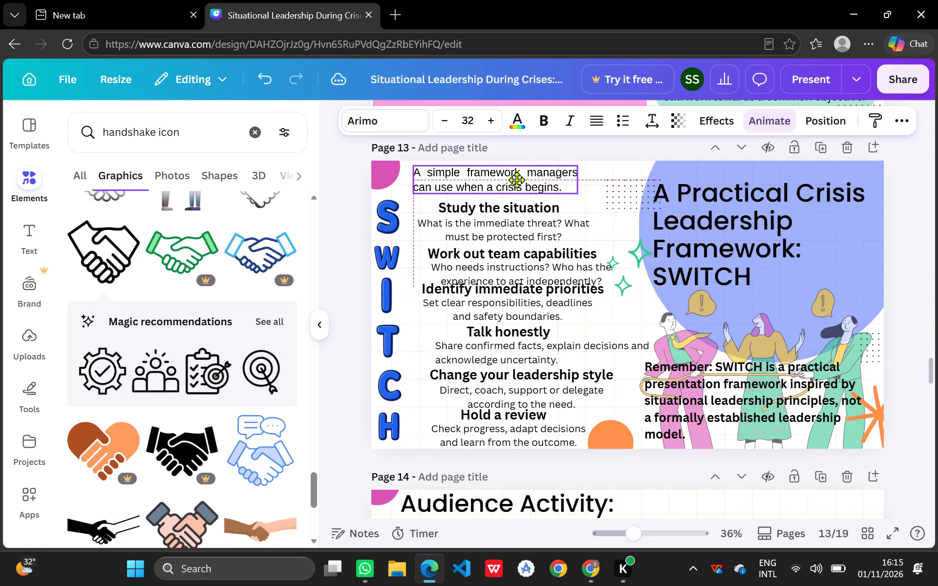
drag(516, 180, 516, 179)
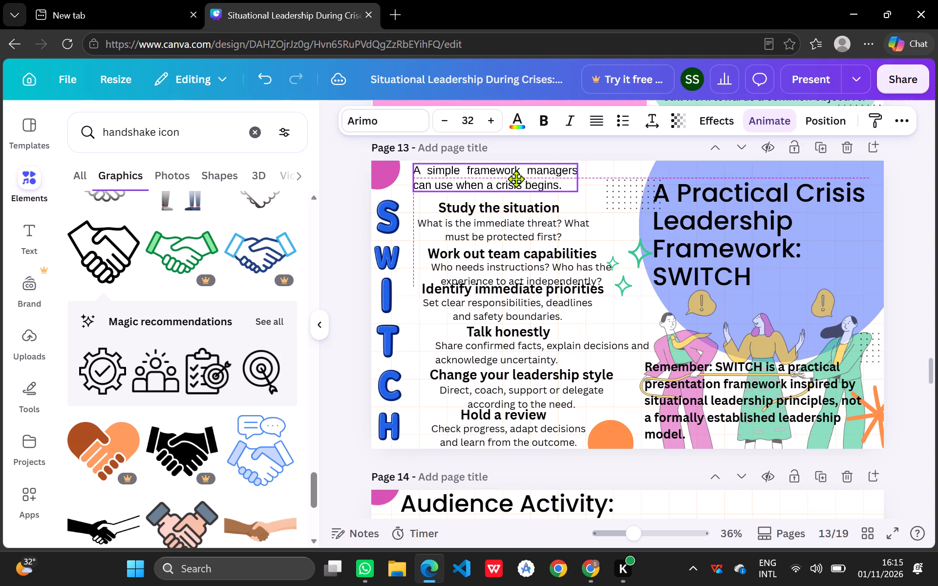
drag(516, 179, 516, 179)
Make page 13's framework sentence bold and left-aligned.
click(544, 119)
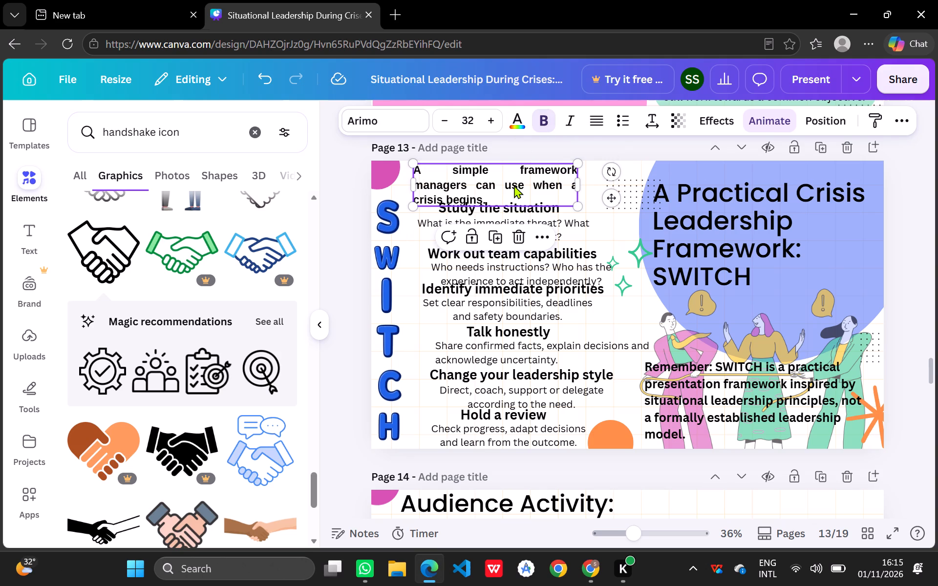
click(600, 123)
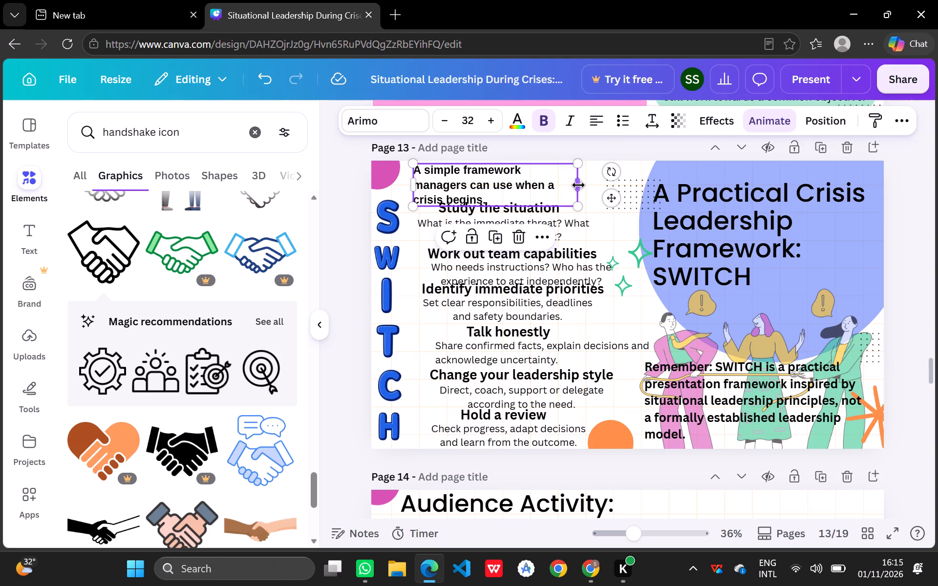
Widen the framework sentence's text box to the right so the text fits on two lines.
drag(578, 185, 596, 182)
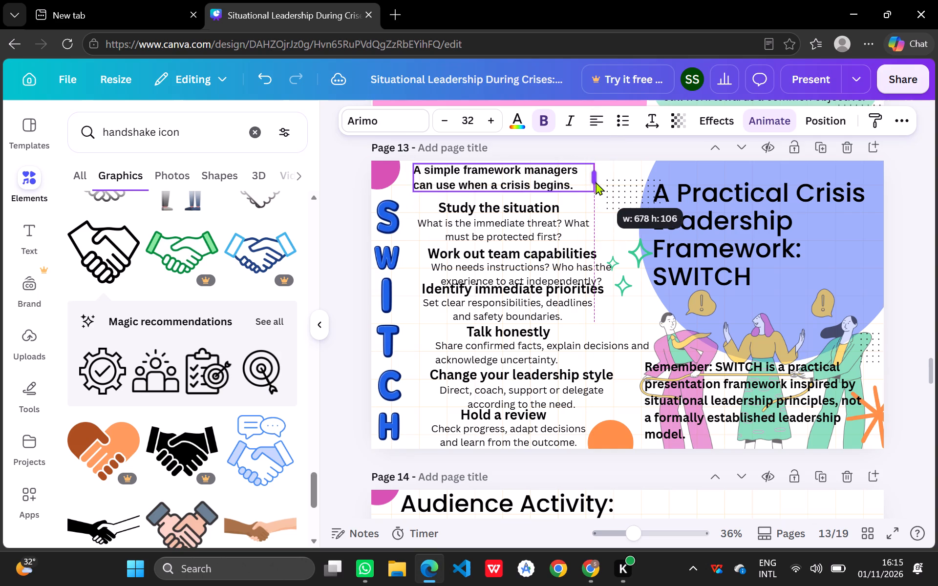
drag(596, 182, 605, 181)
Set the framework sentence's font size to 35.
click(494, 124)
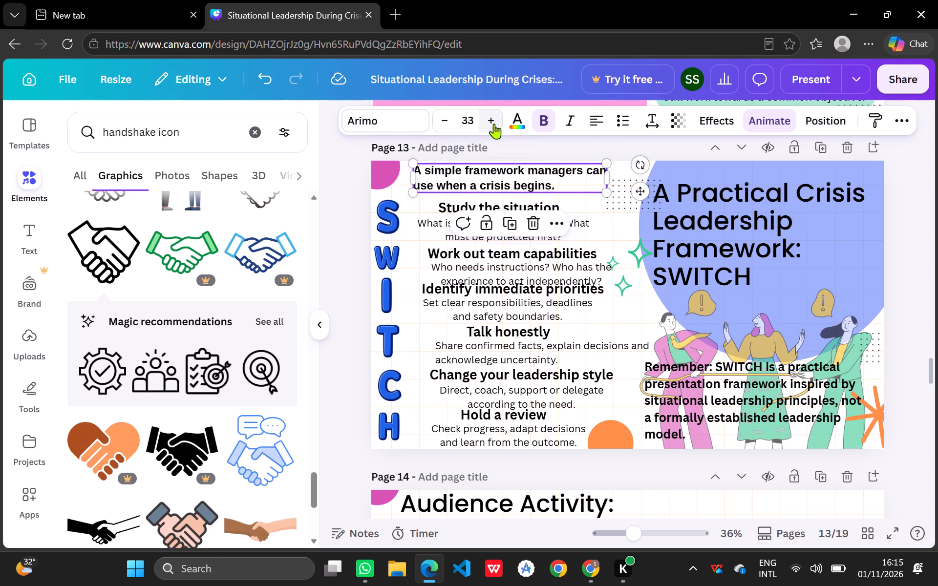
click(494, 124)
click(494, 124)
click(494, 124)
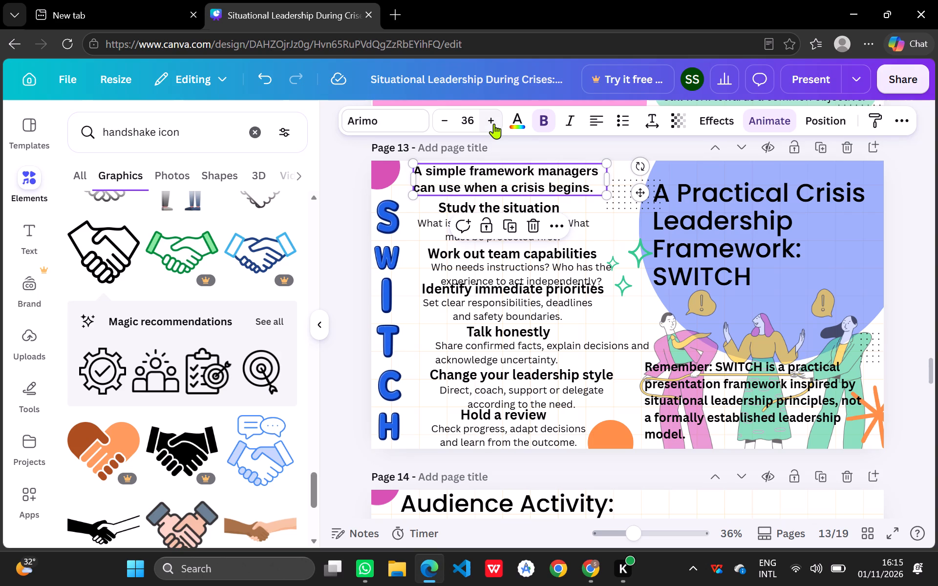
click(445, 124)
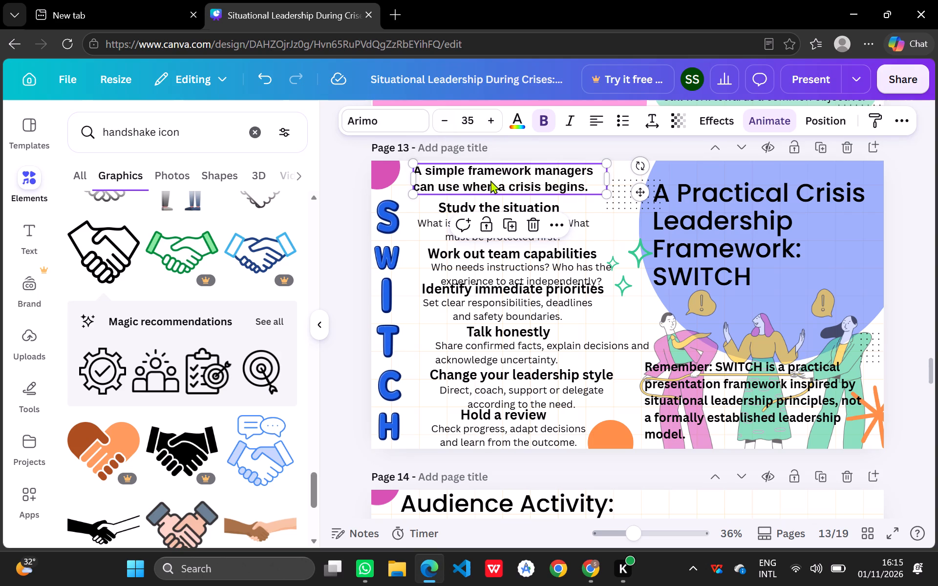
Reduce the framework sentence's line spacing to 0.99.
click(647, 120)
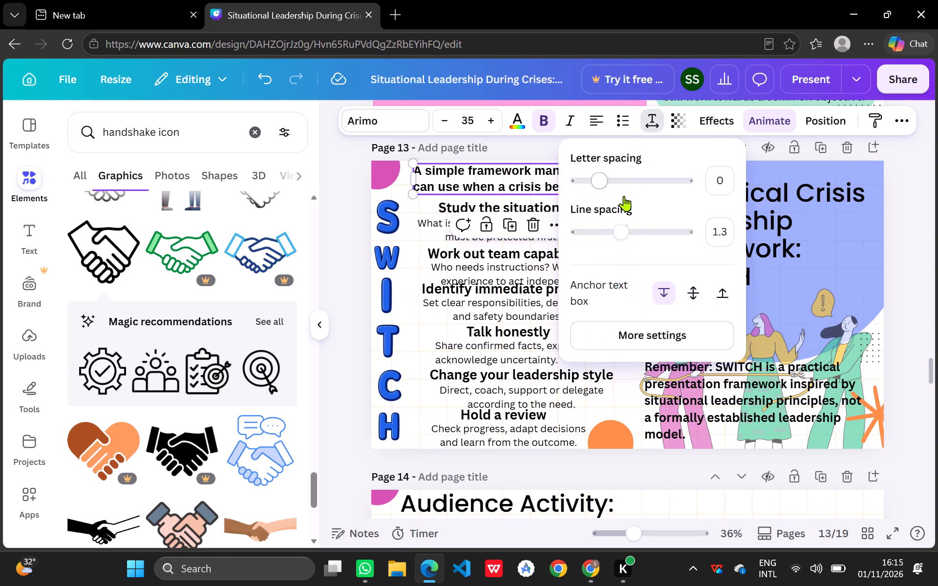
drag(620, 234, 608, 233)
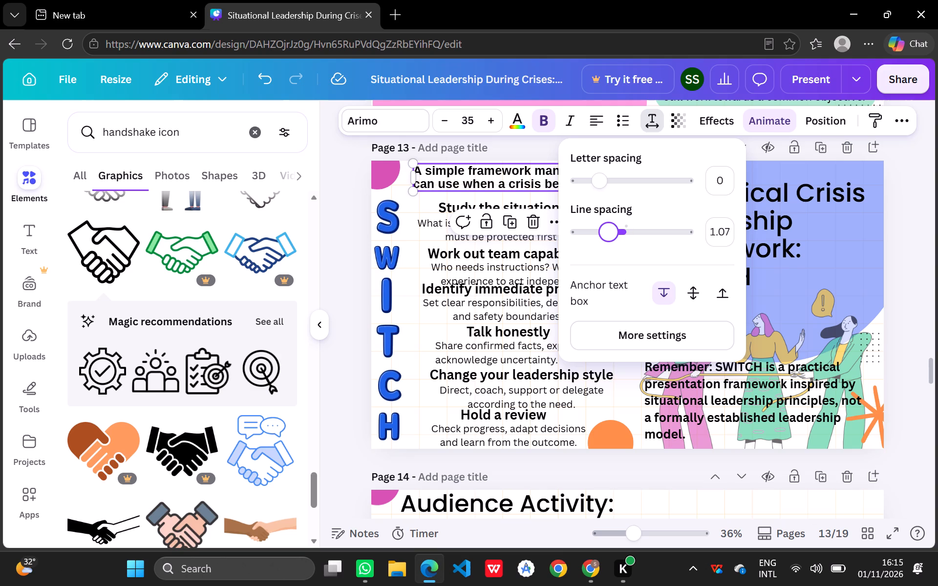
drag(608, 233, 603, 232)
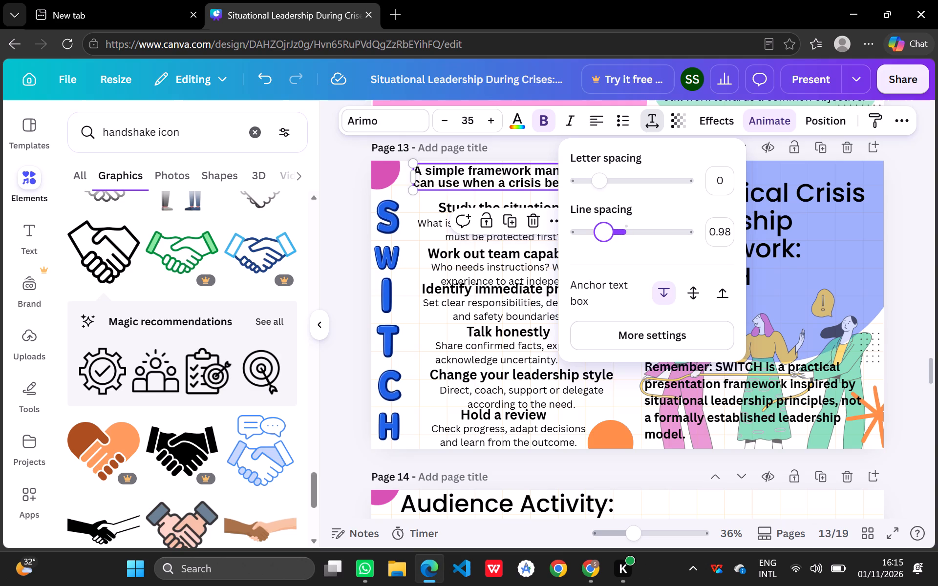
drag(603, 232, 603, 232)
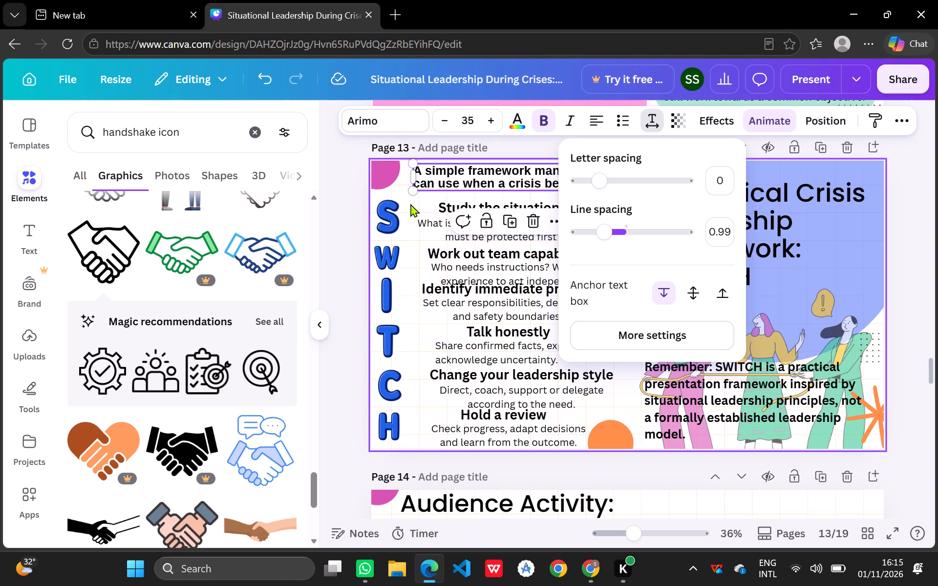
click(408, 206)
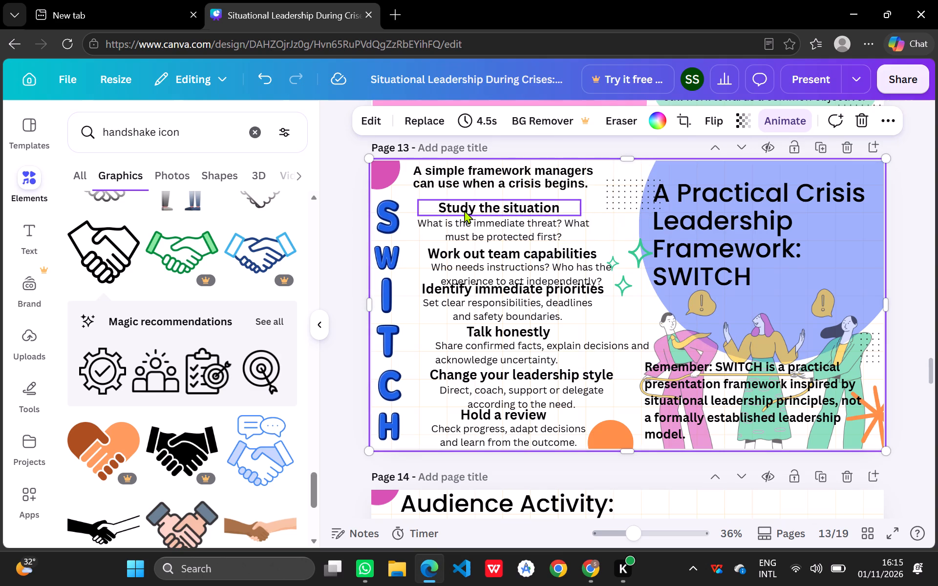
Nudge the framework sentence slightly down and right, keeping it clear above the "Study the situation" heading.
click(464, 210)
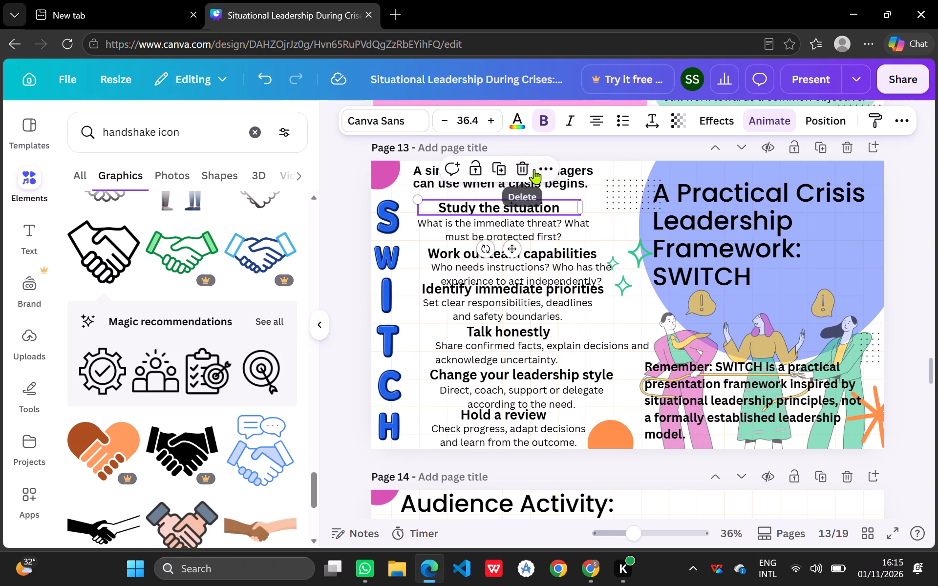
click(578, 170)
click(578, 170)
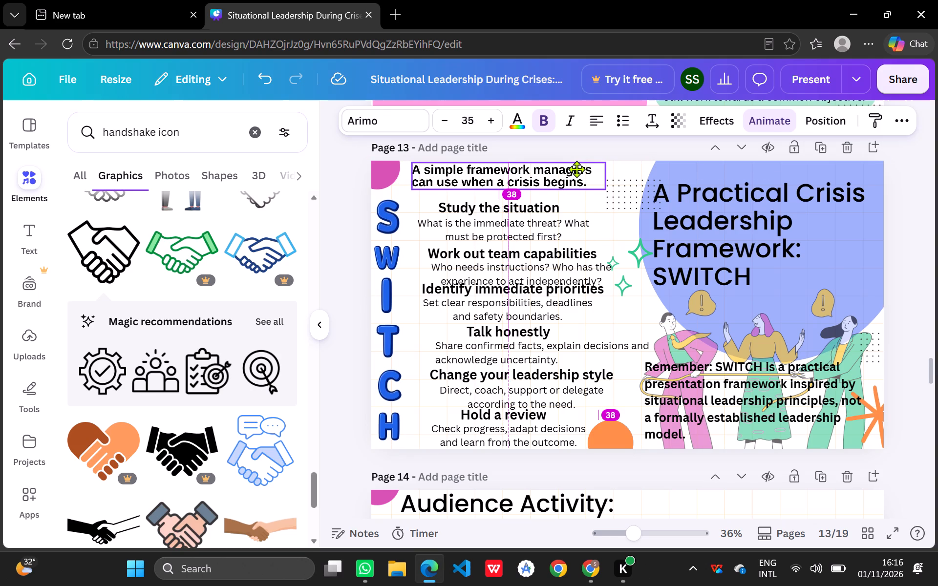
click(577, 175)
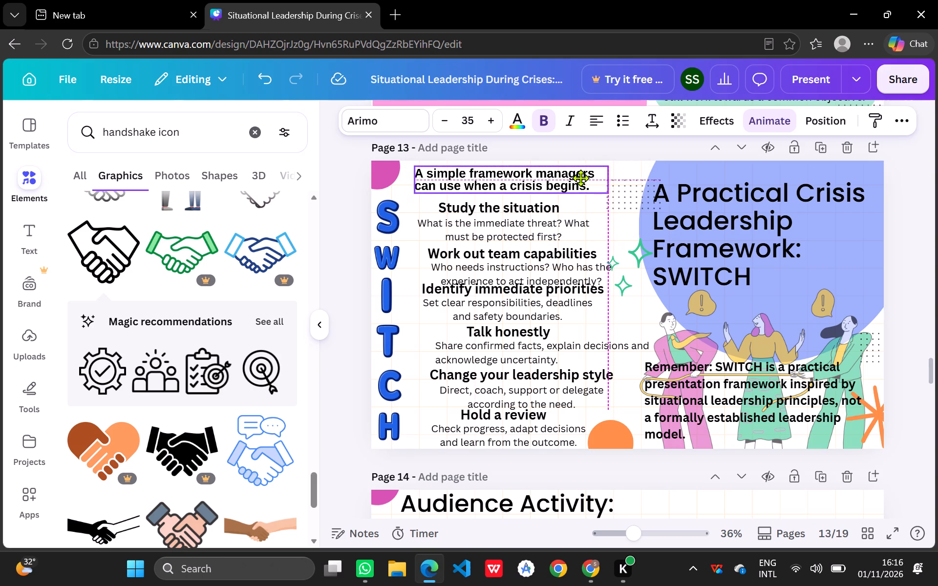
Copy the yellow accent bar beside page 12's opening sentence and place it just before page 13's framework sentence.
scroll(439, 288, up, 1)
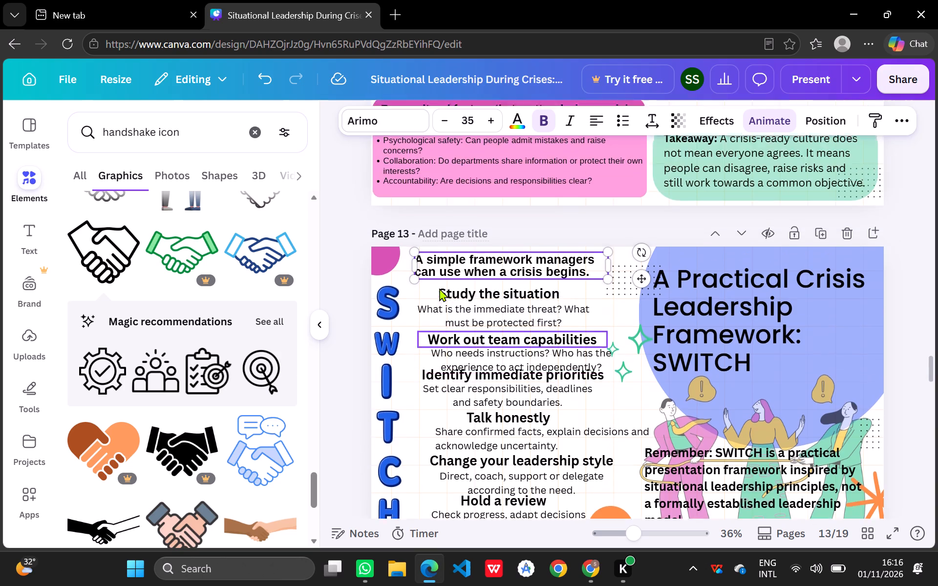
scroll(439, 288, up, 3)
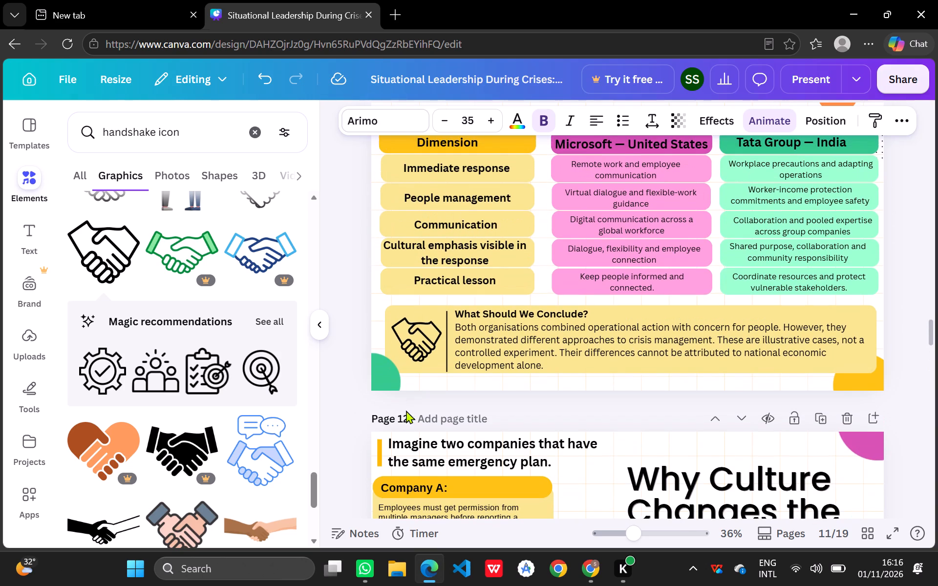
click(383, 454)
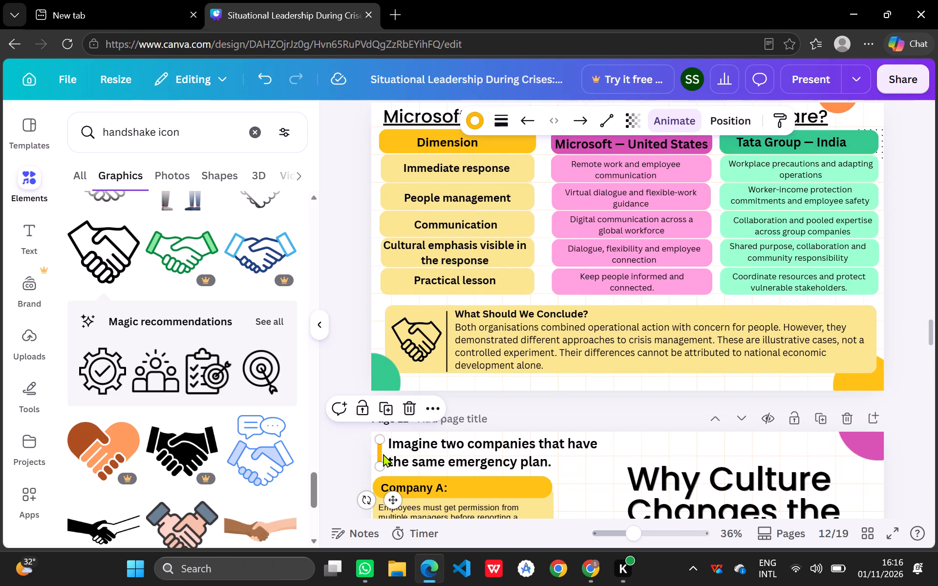
key(ctrl+c)
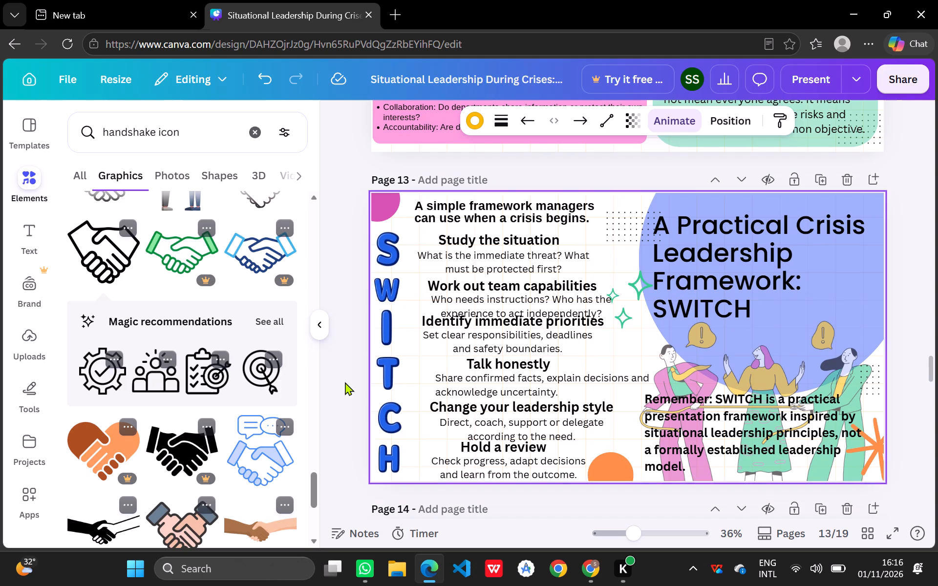
click(410, 212)
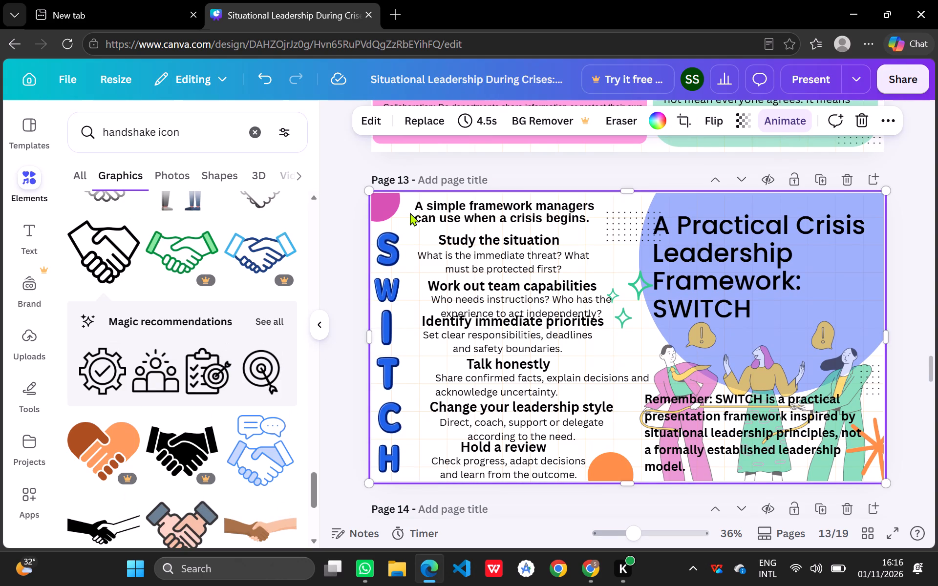
key(ctrl+v)
drag(379, 211, 409, 211)
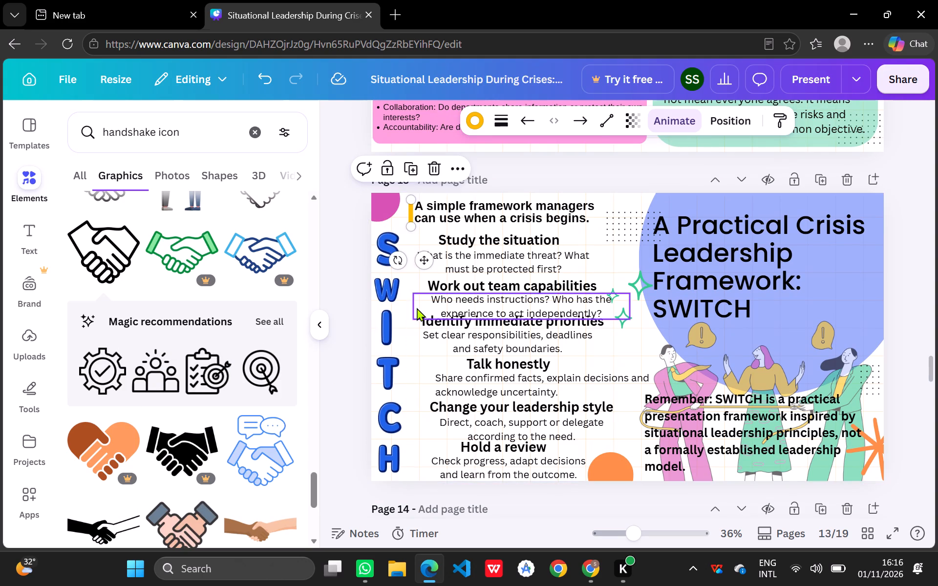
Set the "Study the situation" heading on page 13 to font size 30 and left-align it.
click(417, 308)
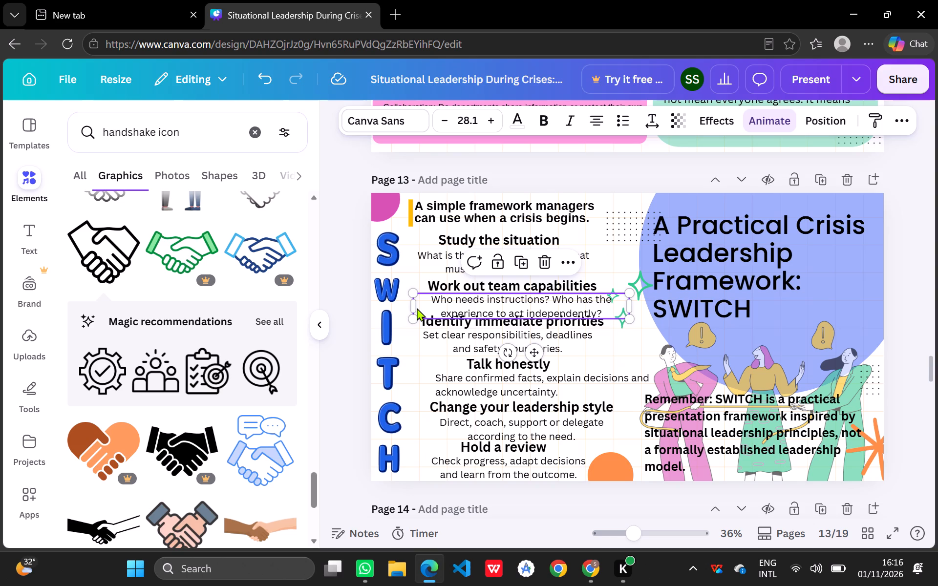
click(469, 237)
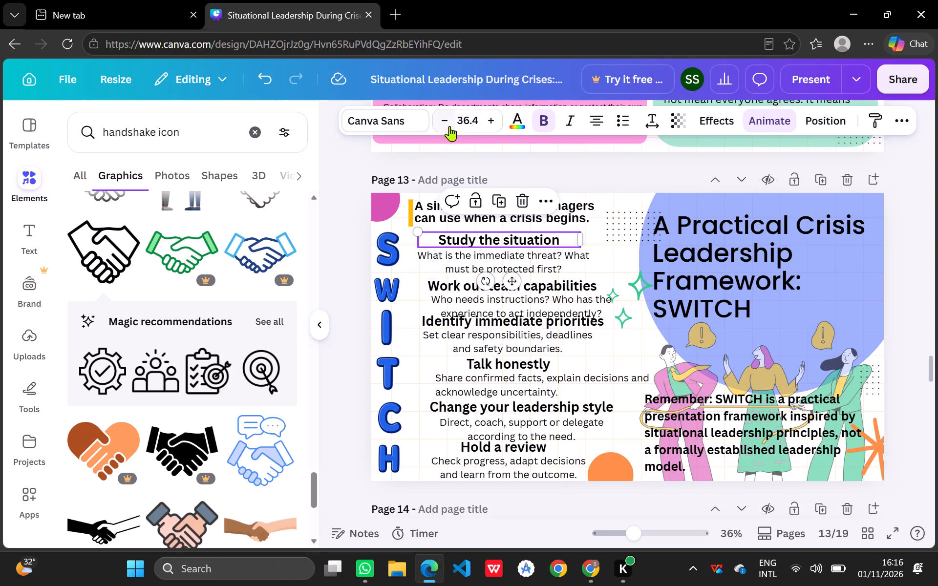
triple_click(444, 121)
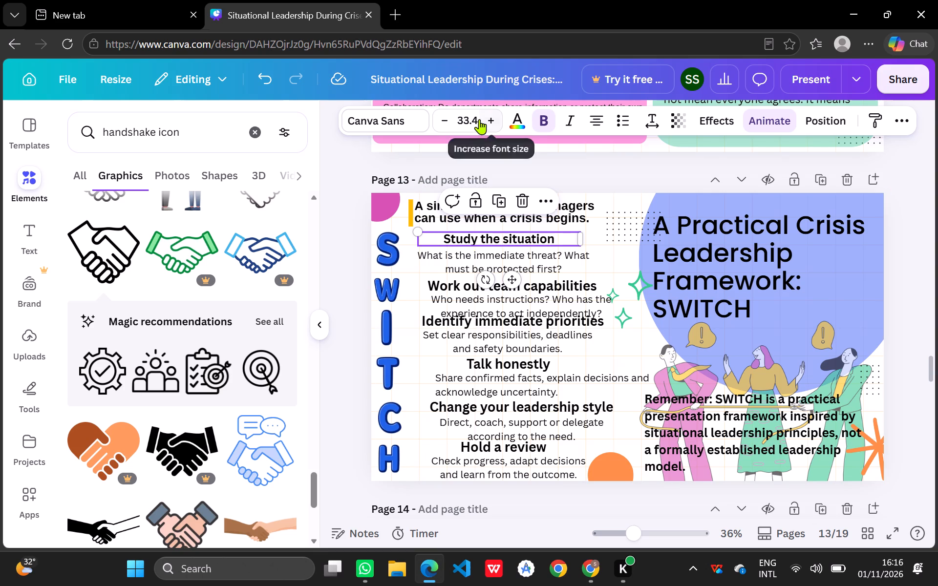
click(479, 119)
click(478, 119)
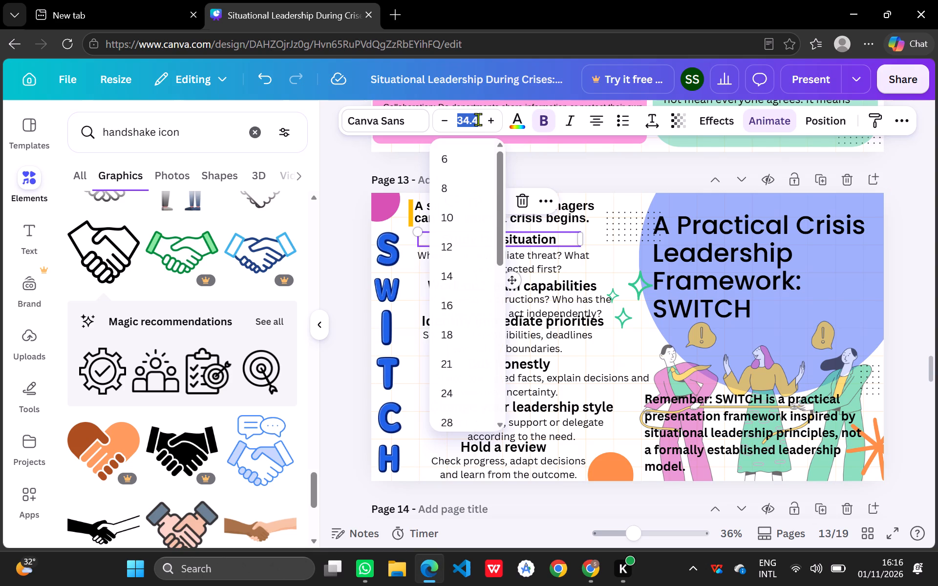
text(30)
key(Return)
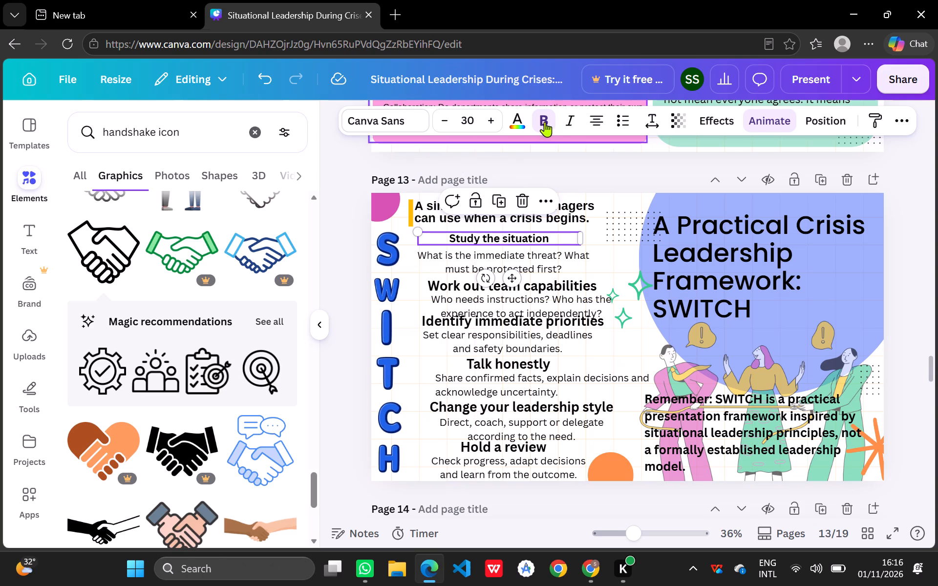
click(589, 121)
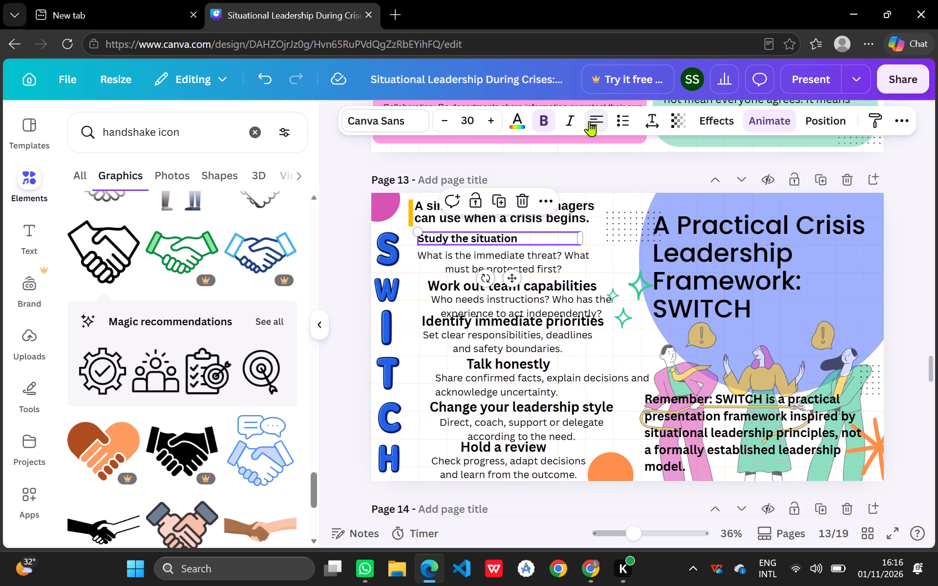
Left-align the description under "Study the situation" and reduce its line spacing to 1.09.
click(467, 260)
click(596, 124)
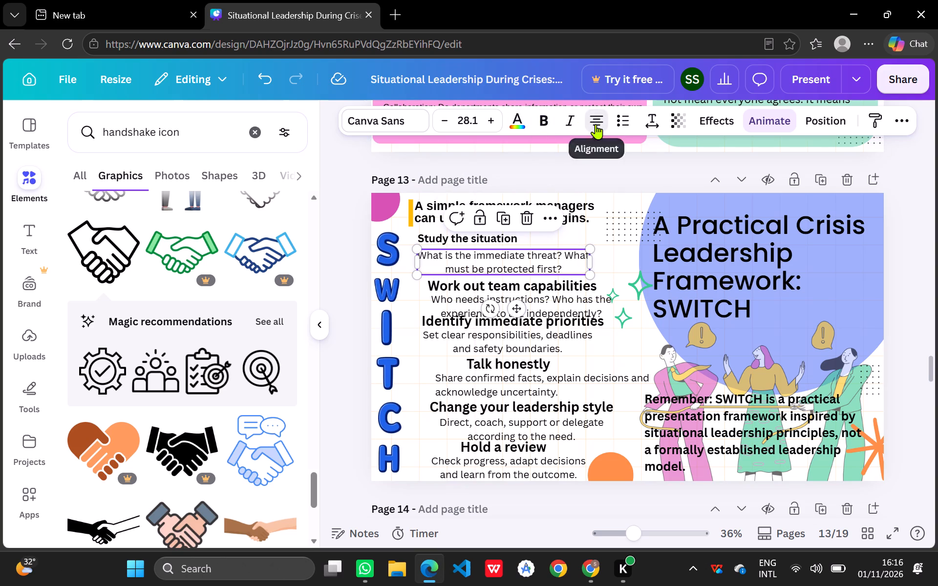
click(574, 237)
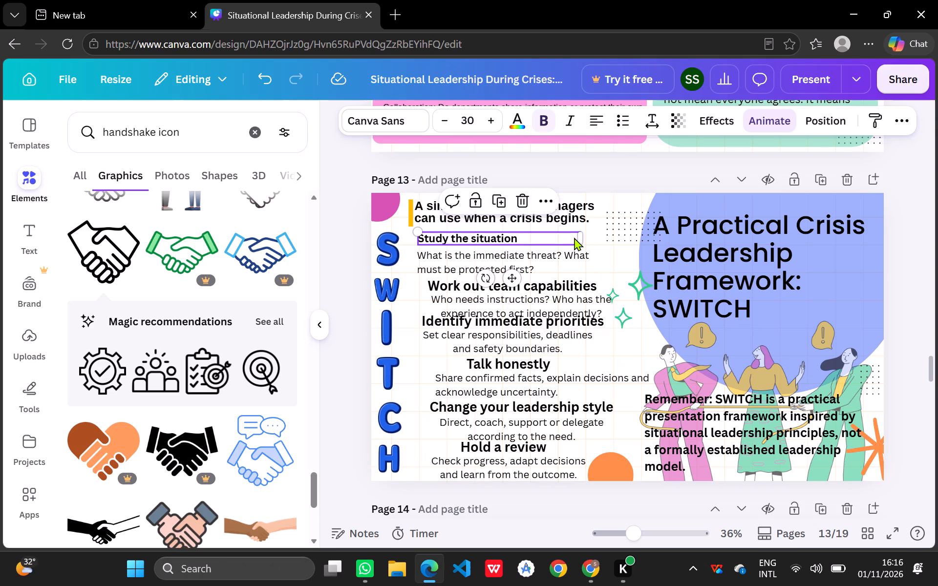
click(538, 264)
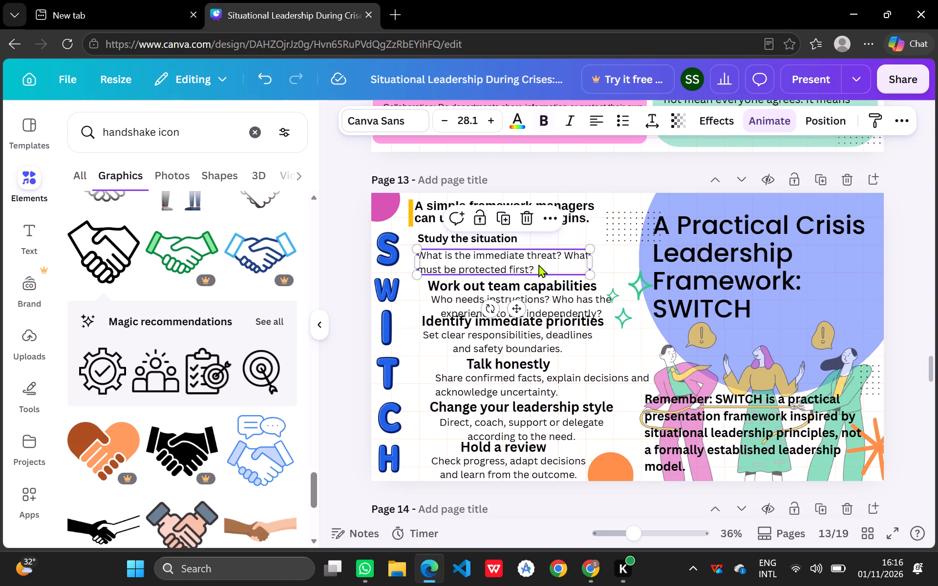
click(529, 239)
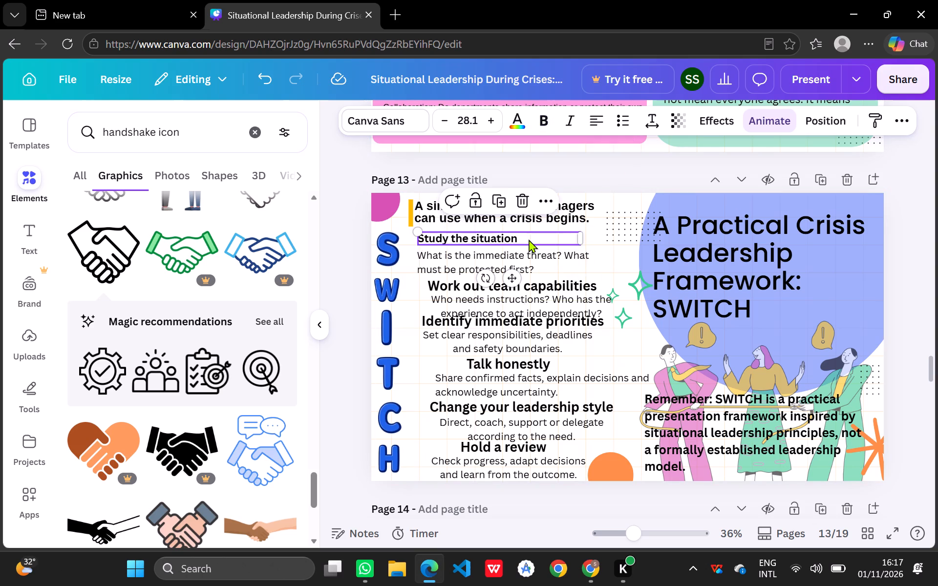
click(527, 255)
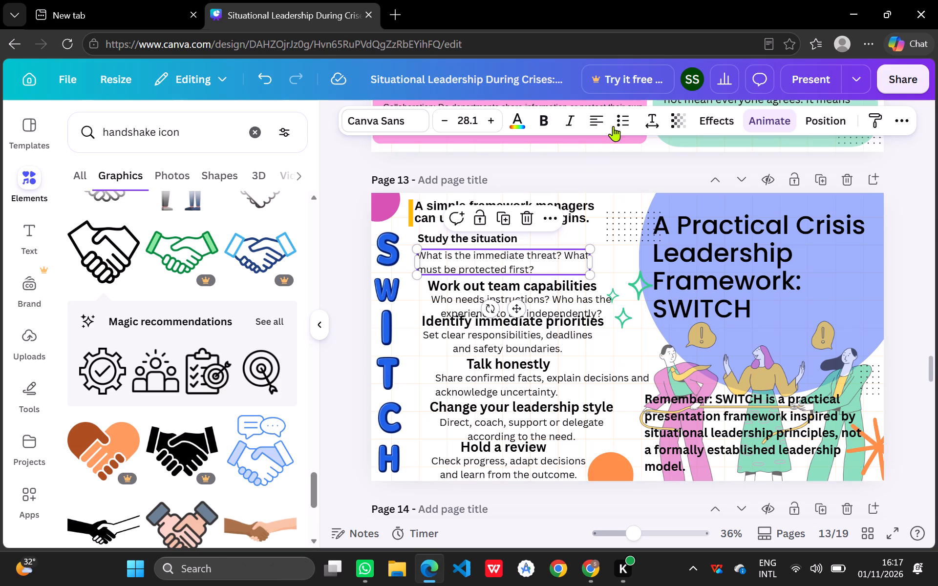
click(644, 122)
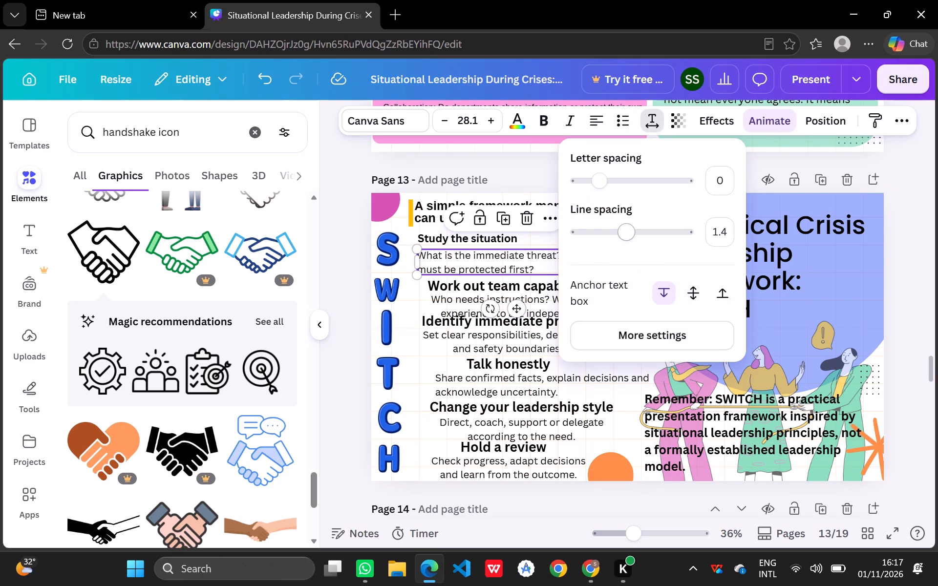
drag(631, 227, 617, 232)
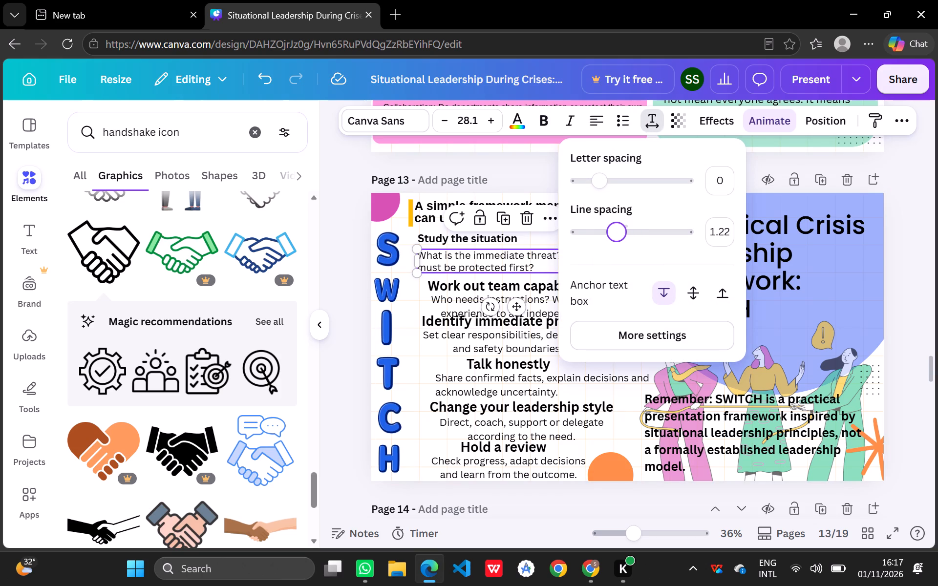
drag(617, 232, 609, 234)
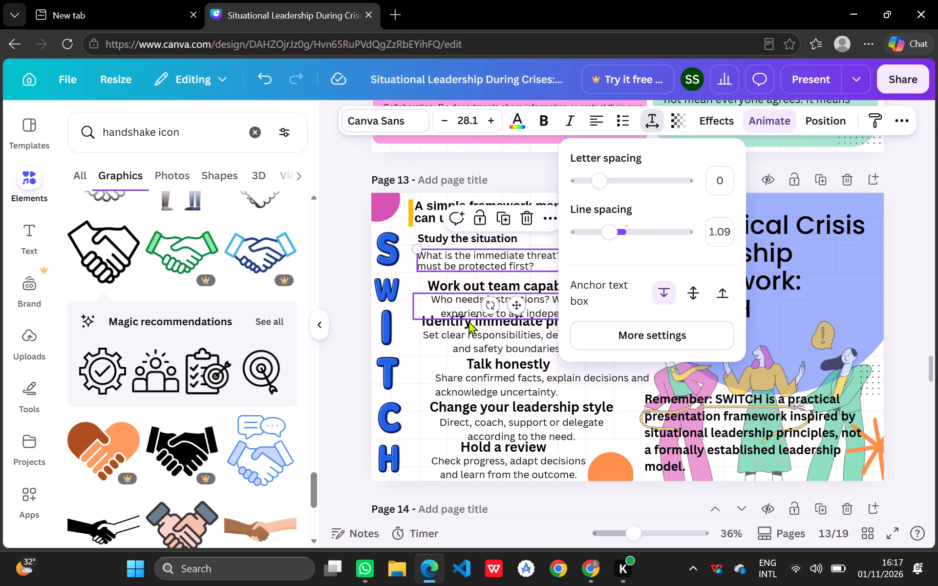
Left-align the "Work out team capabilities" heading and set its font size to 30.
click(419, 322)
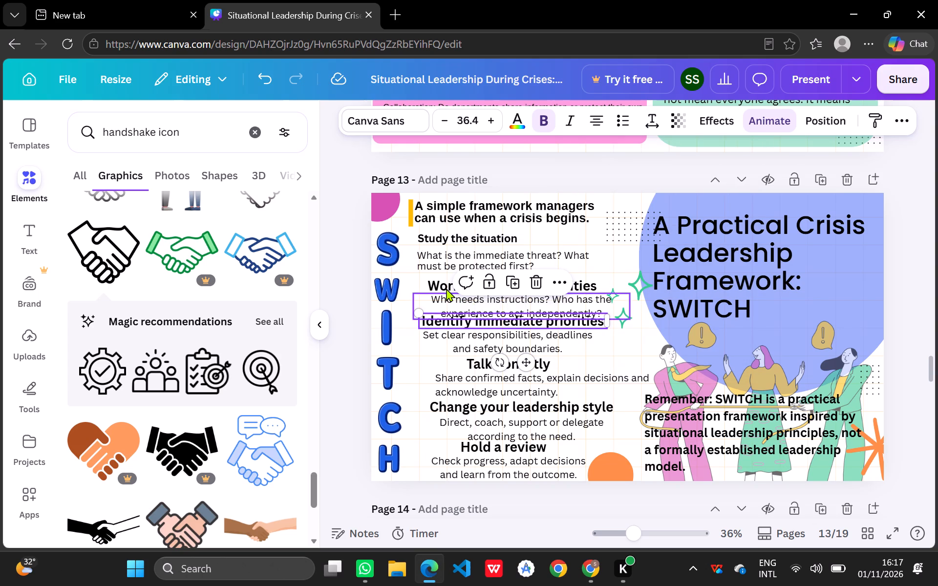
click(444, 285)
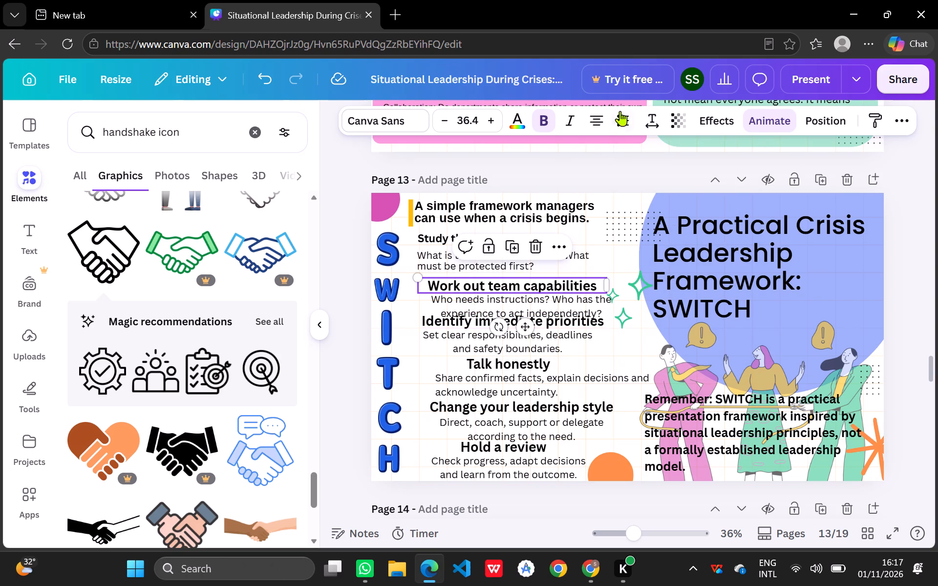
click(600, 121)
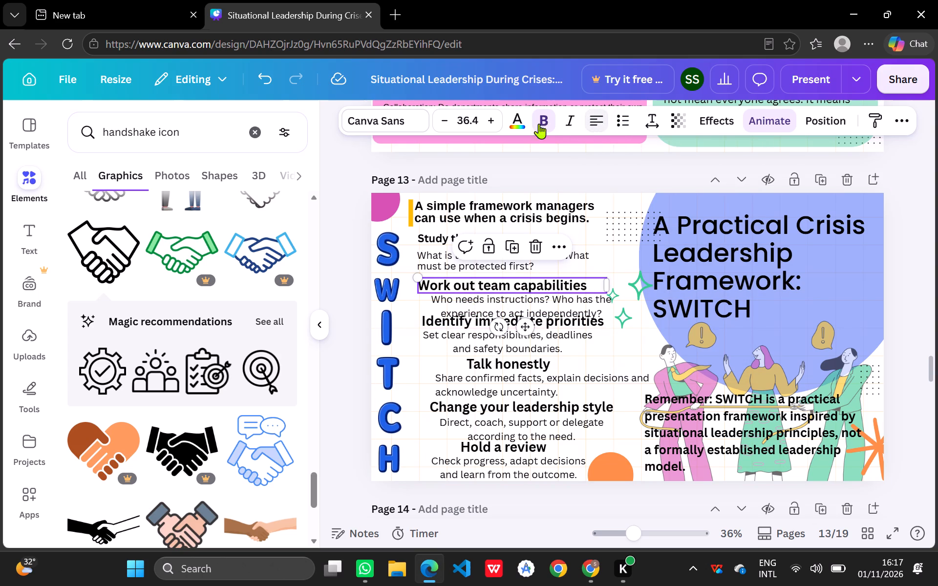
click(479, 121)
text(30)
key(Return)
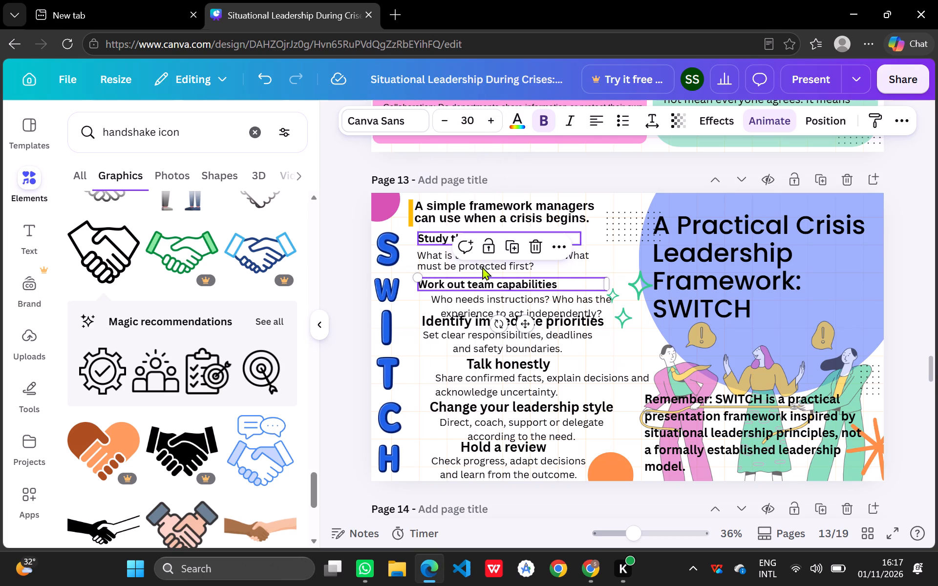
Left-align the description under "Work out team capabilities".
click(465, 300)
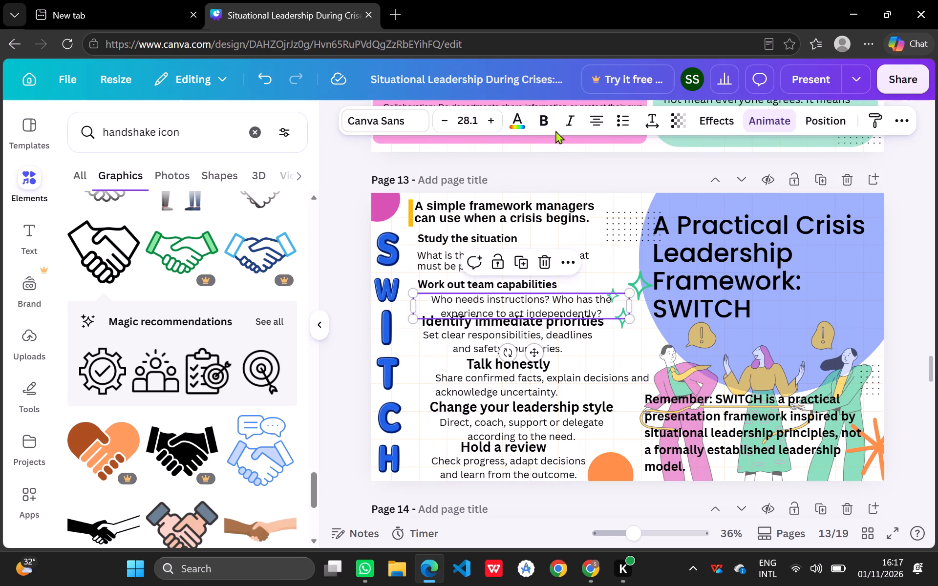
click(593, 119)
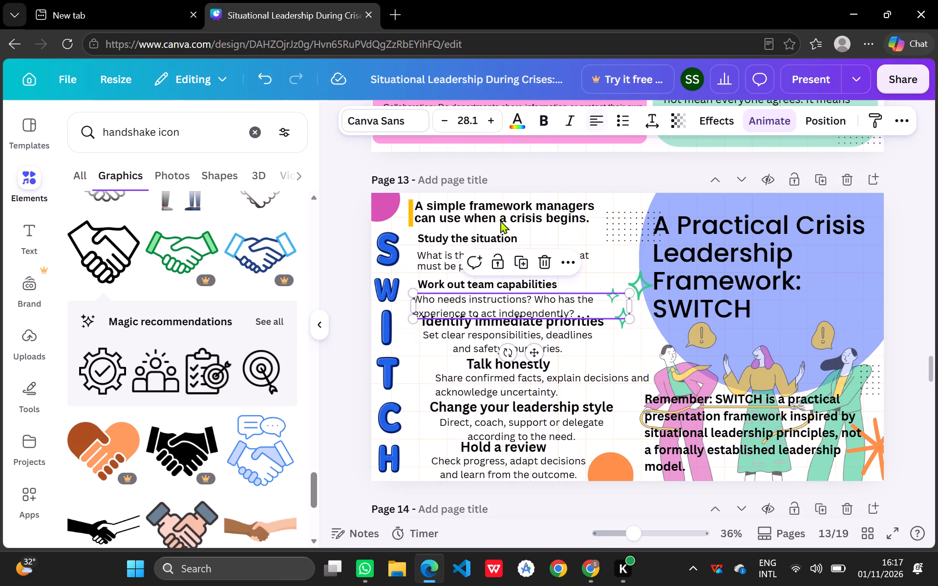
Set the font size of the description under "Study the situation" to 26.
click(442, 260)
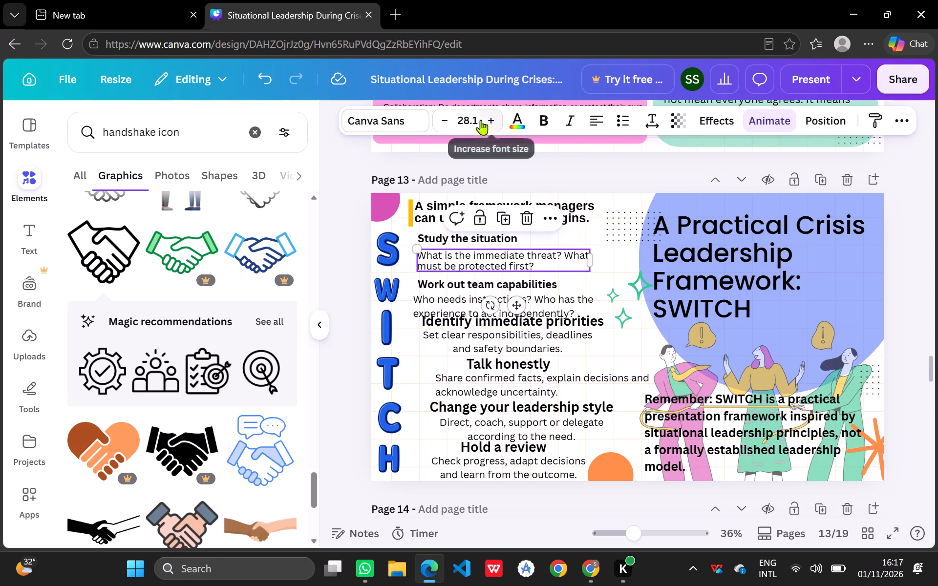
click(475, 120)
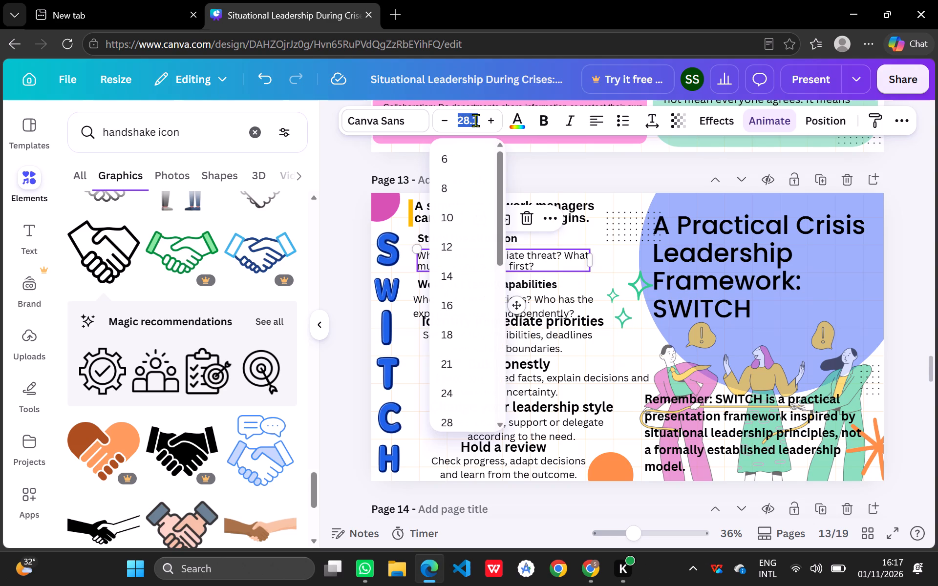
key(2)
key(6)
key(Return)
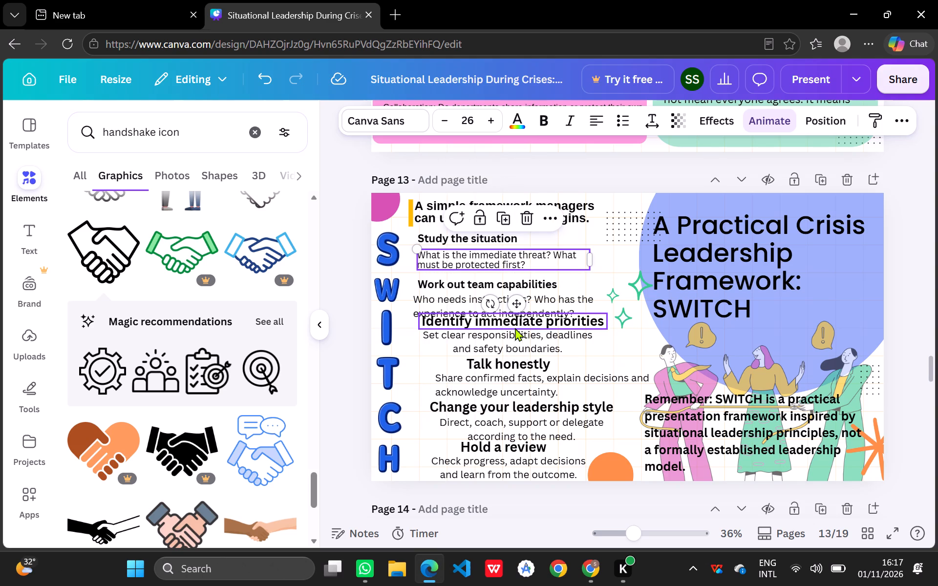
Set the font size of the description under "Work out team capabilities" to 26.
click(468, 306)
click(477, 115)
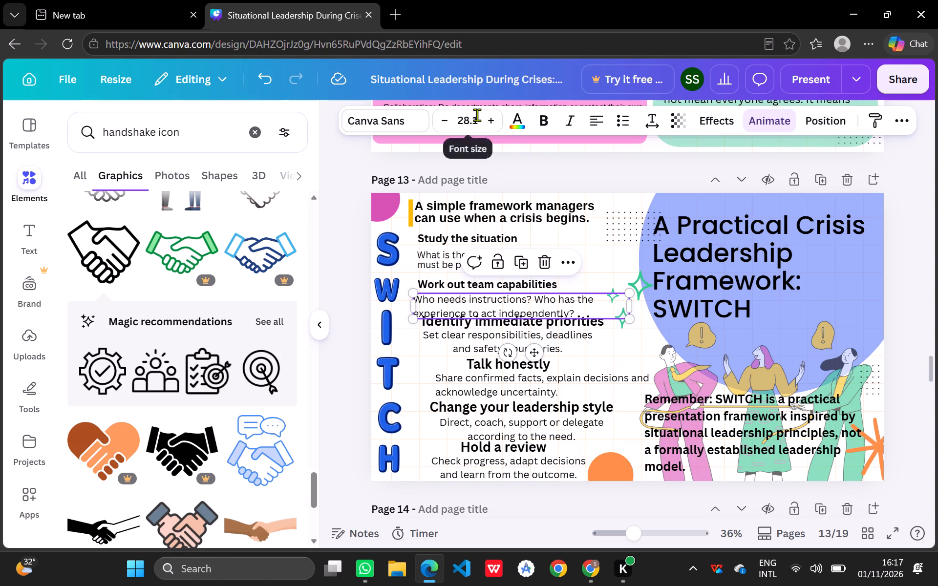
text(26)
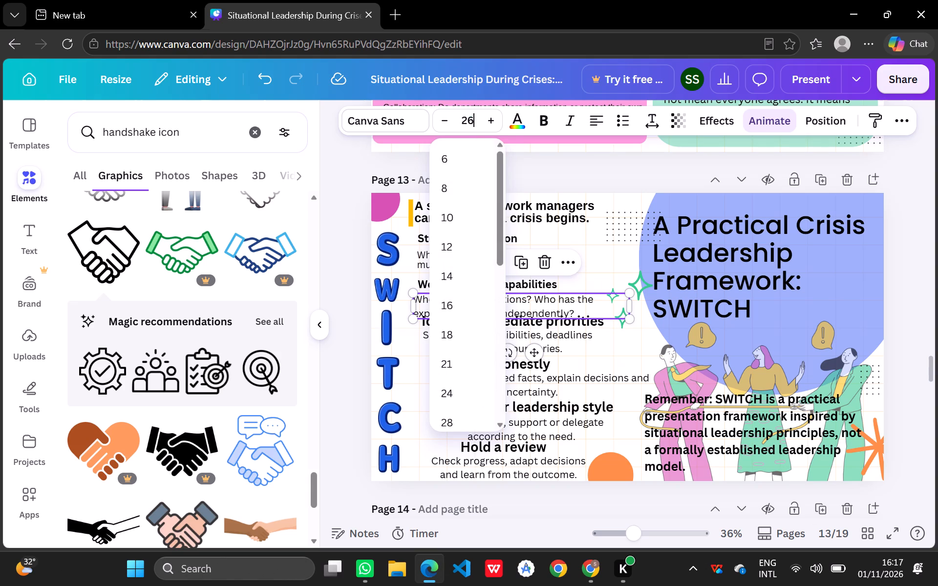
key(Return)
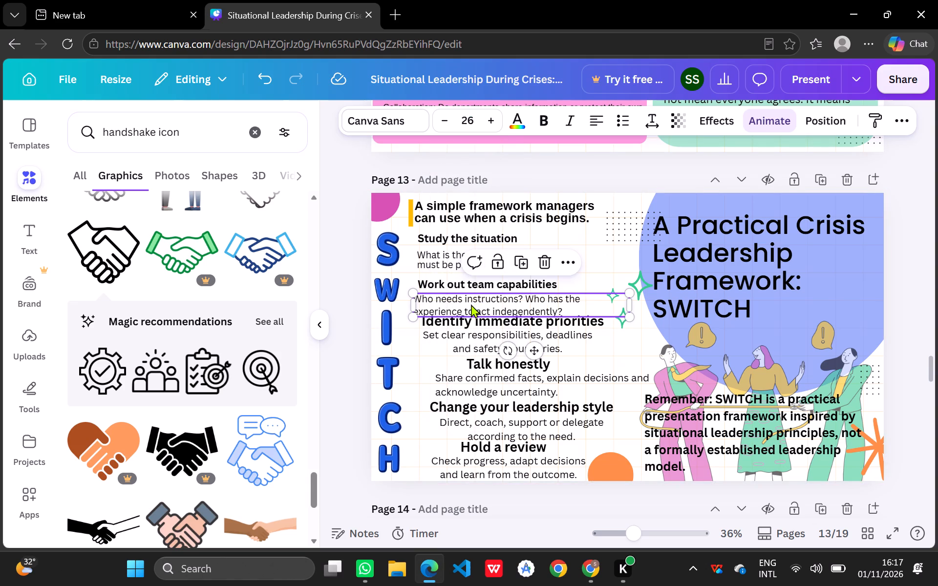
Set the line spacing of the description under "Work out team capabilities" to 1.1, checking the spacing of the description above it.
click(650, 120)
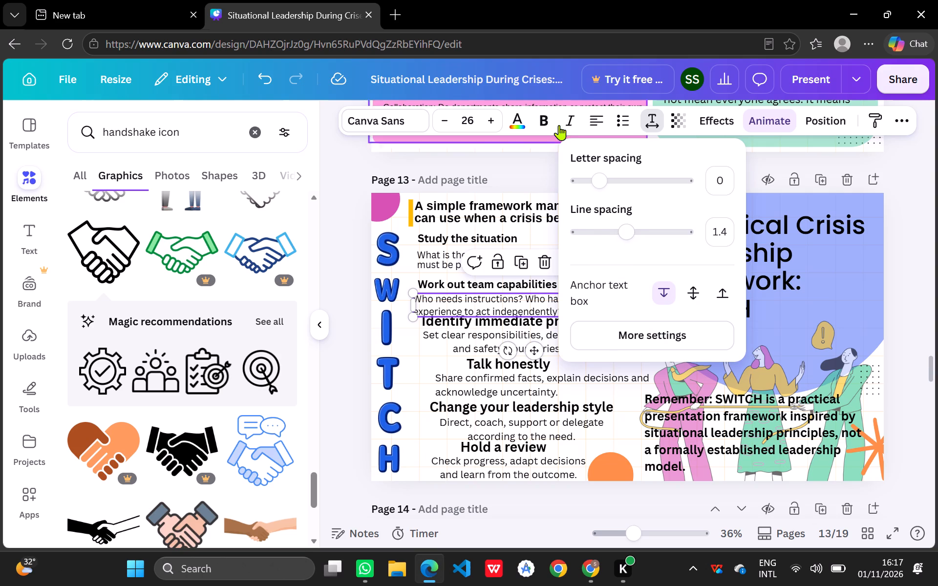
click(441, 267)
click(651, 126)
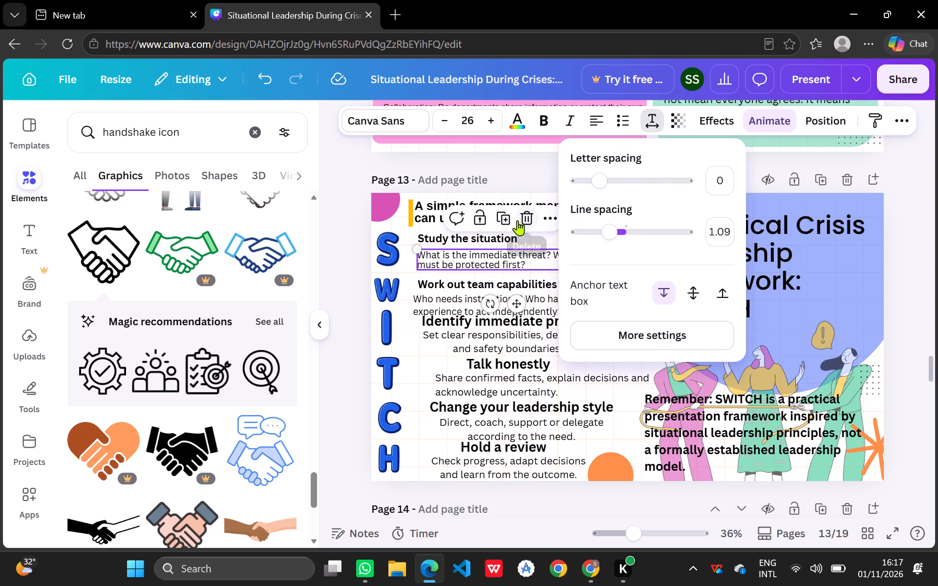
click(474, 304)
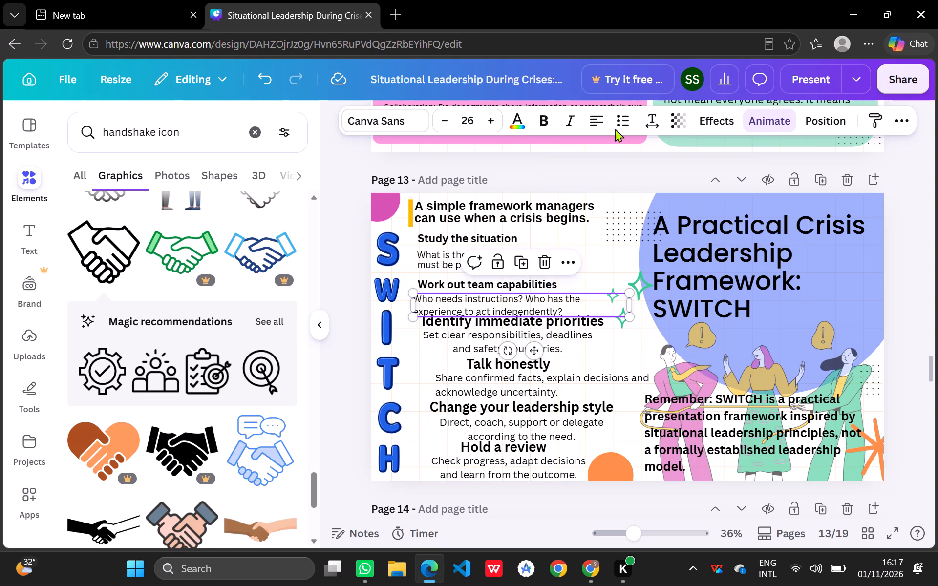
click(656, 118)
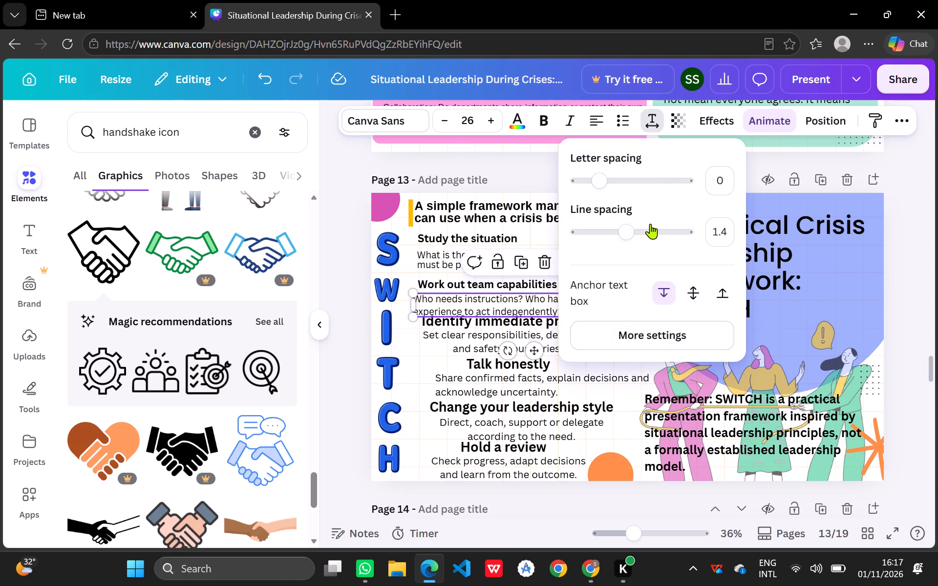
drag(627, 235, 618, 236)
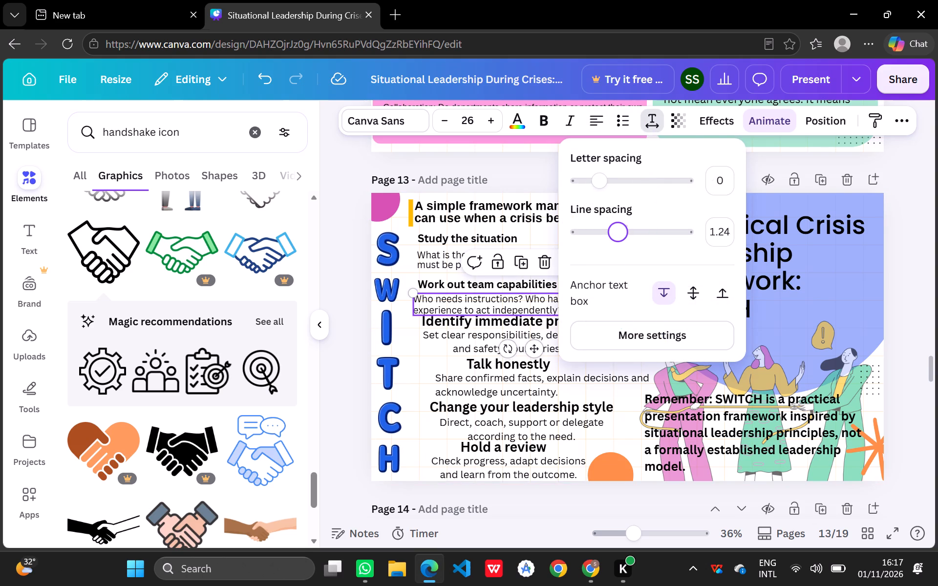
drag(618, 236, 609, 239)
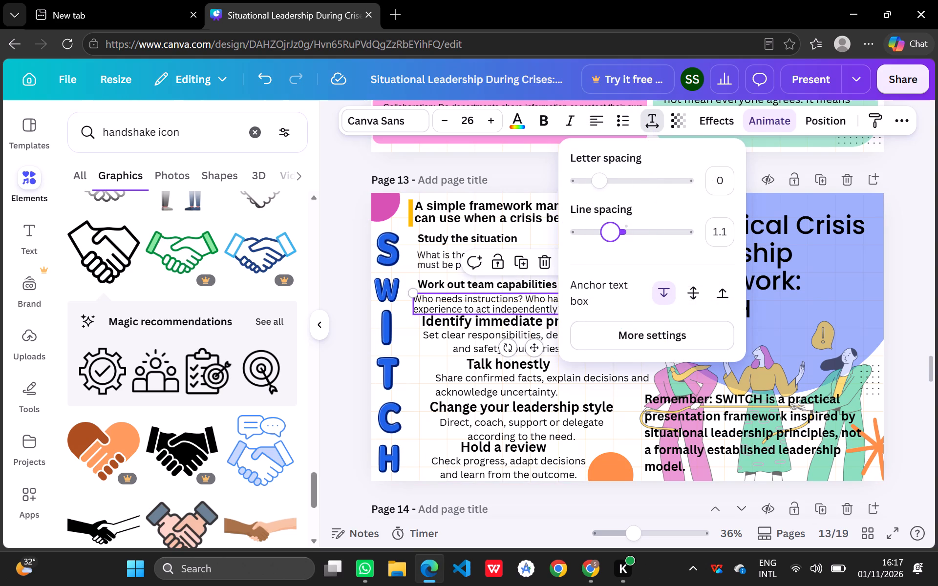
drag(609, 239, 610, 240)
Move the description under "Work out team capabilities" so its left edge lines up with the heading.
click(524, 242)
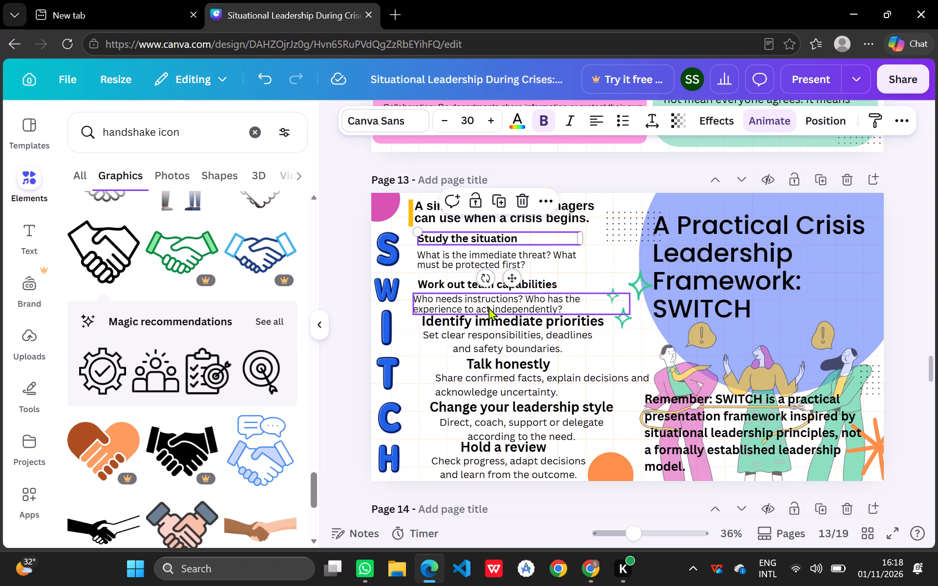
click(489, 307)
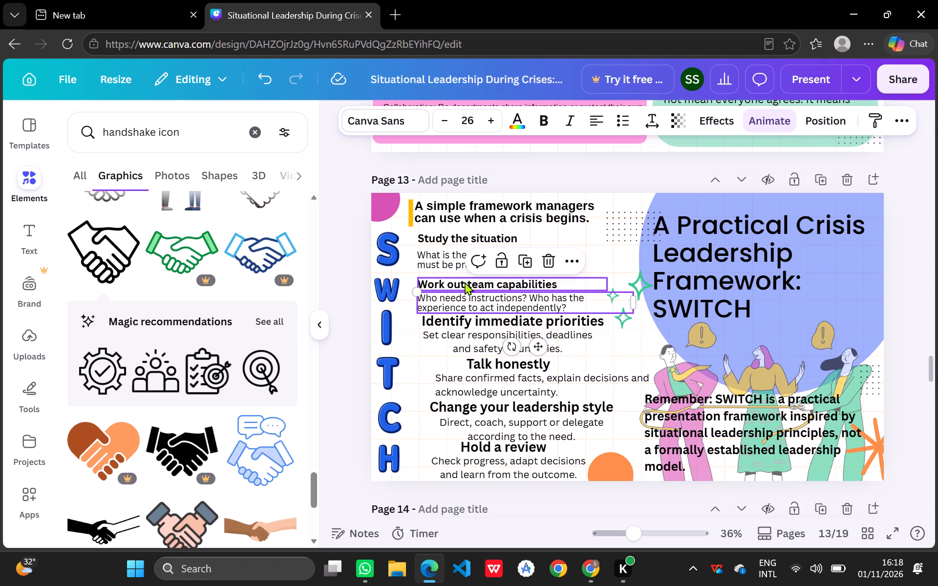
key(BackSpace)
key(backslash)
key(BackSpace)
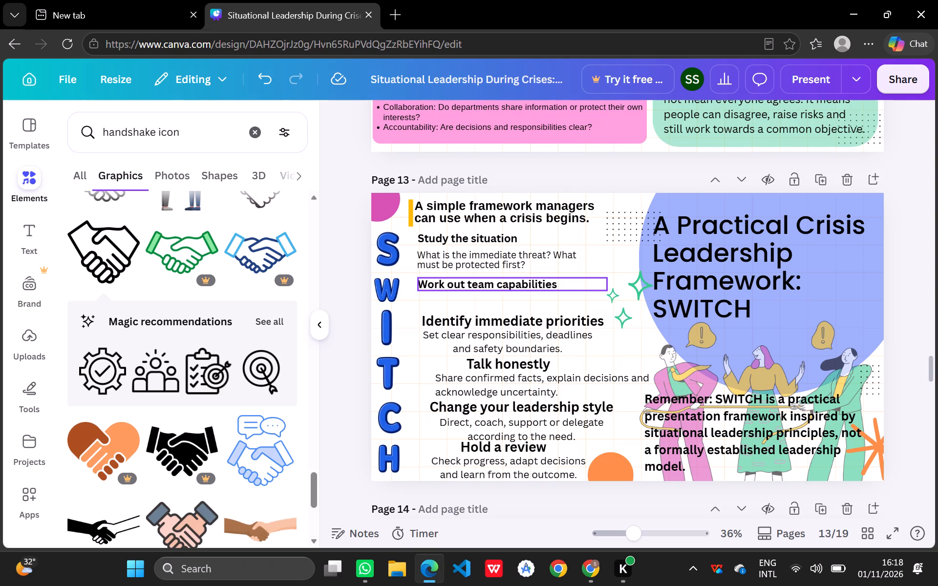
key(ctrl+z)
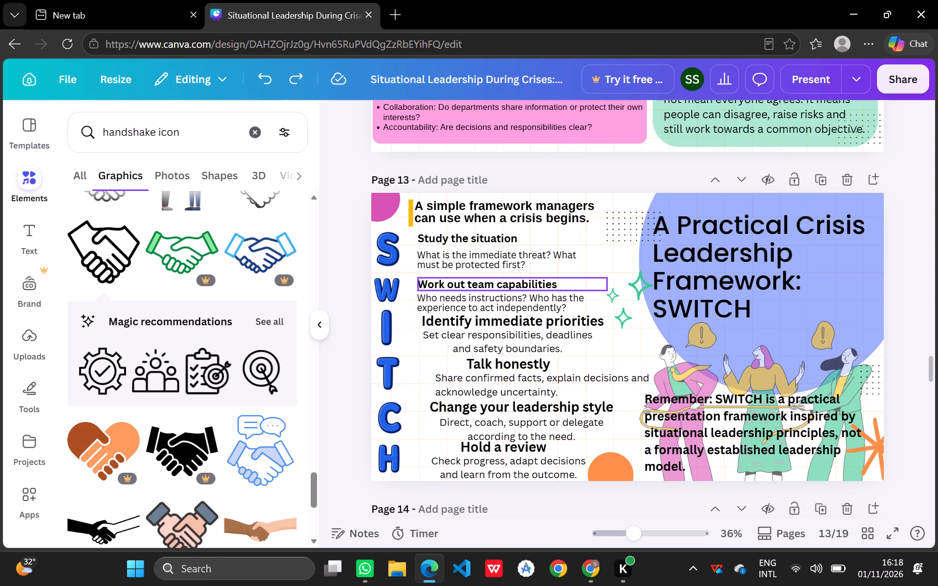
Set the font size of the "Identify immediate priorities" heading to 30.
click(444, 321)
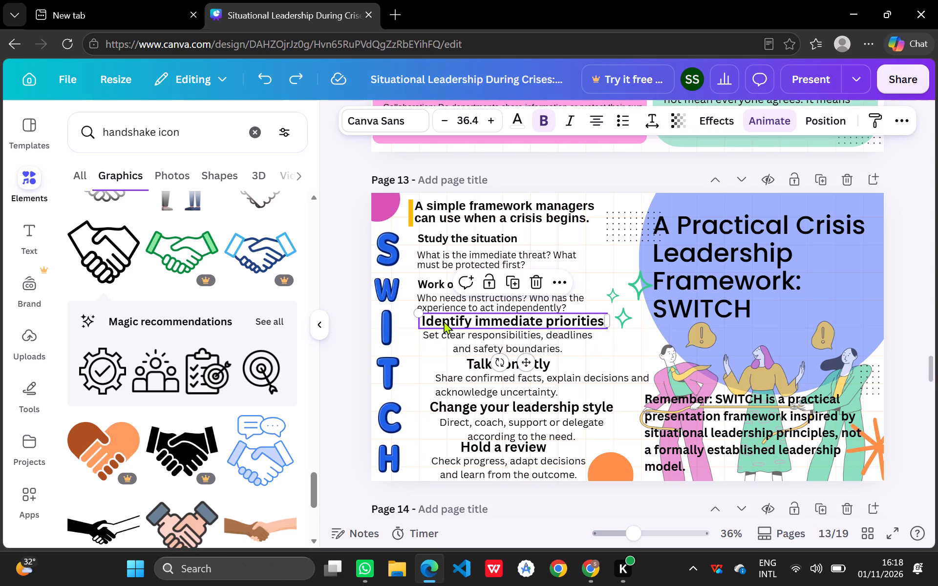
click(444, 321)
click(477, 119)
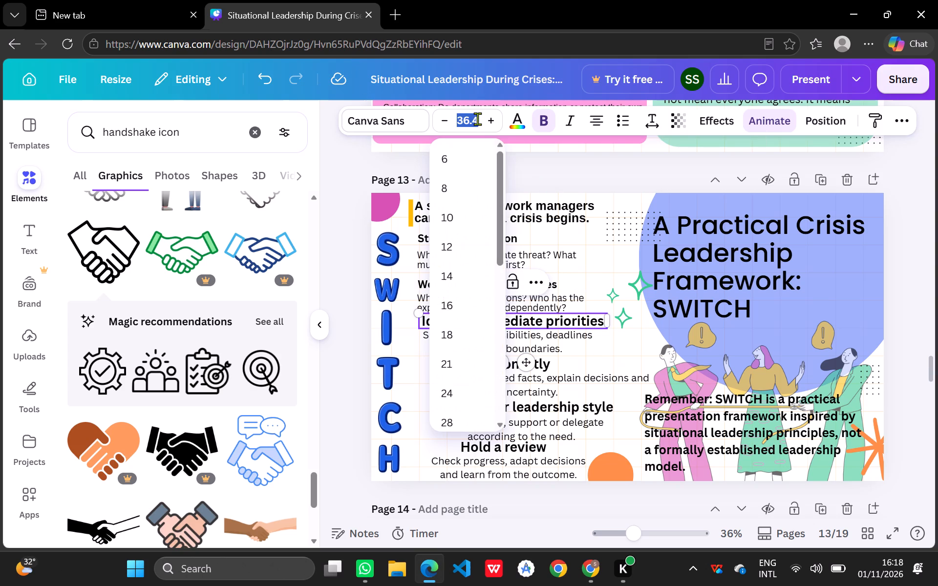
text(30)
key(Return)
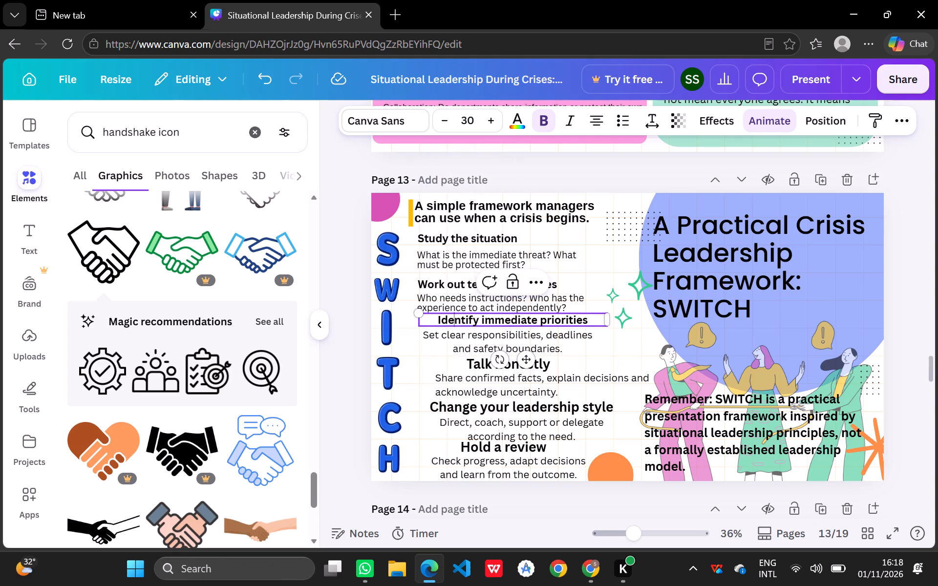
Reduce the line spacing of the description under "Identify immediate priorities" to 1.09.
click(465, 336)
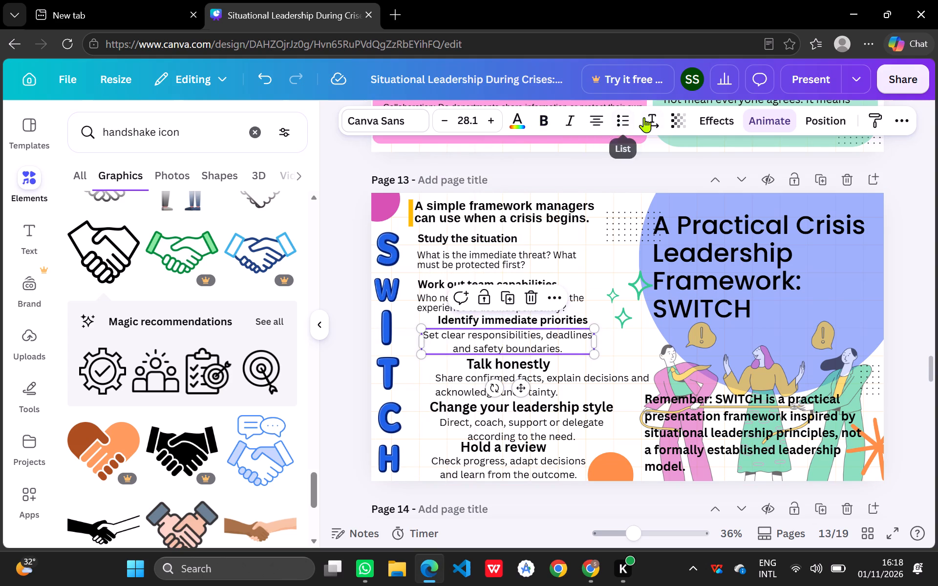
click(646, 118)
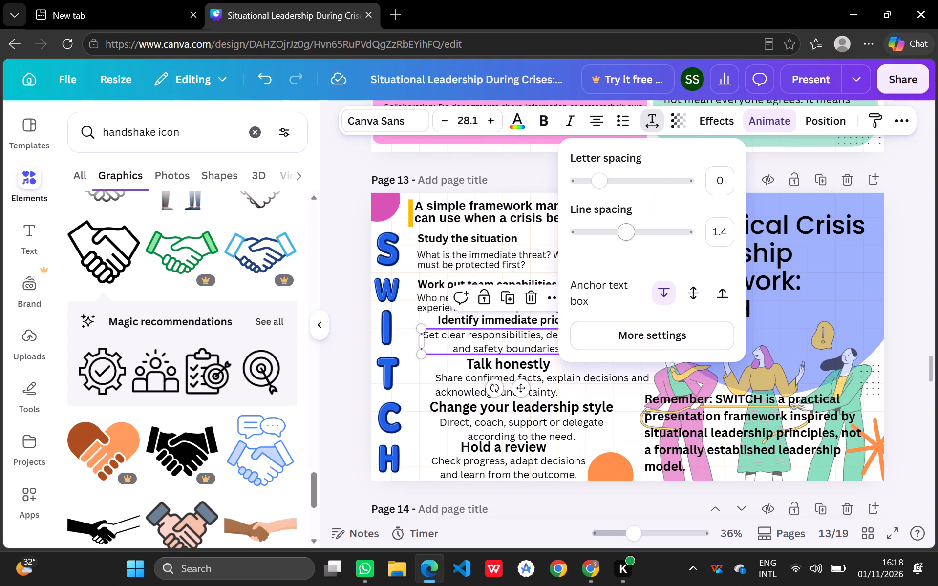
drag(627, 238, 614, 240)
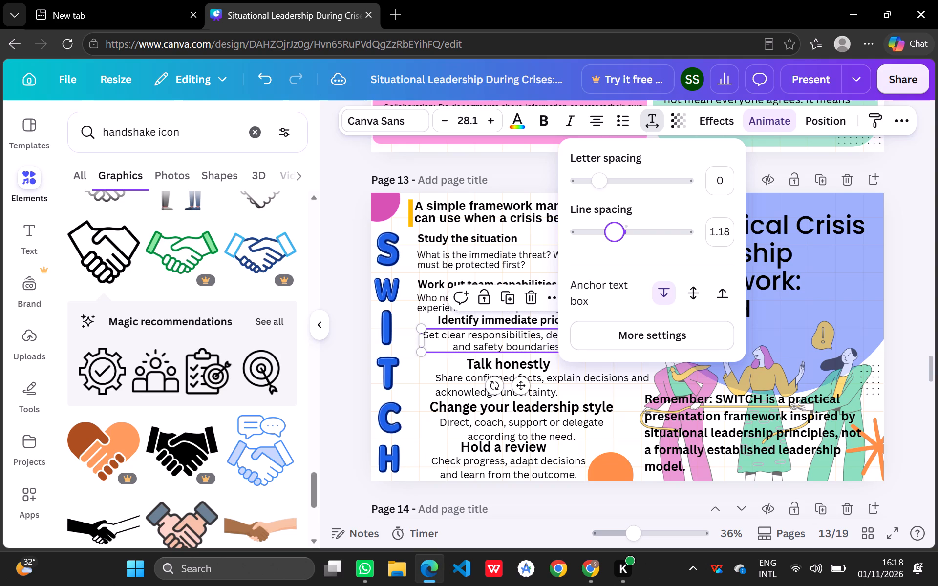
drag(614, 240, 610, 241)
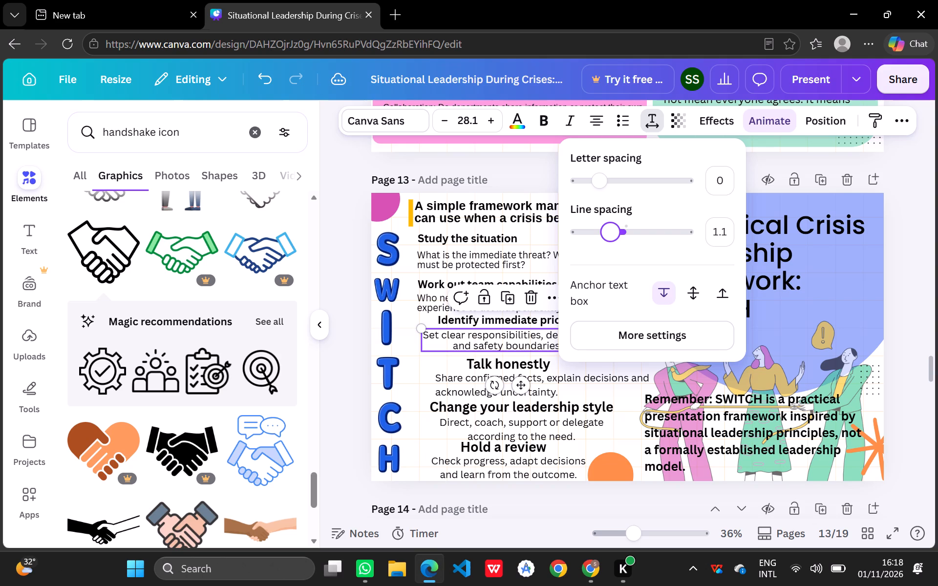
drag(610, 241, 609, 242)
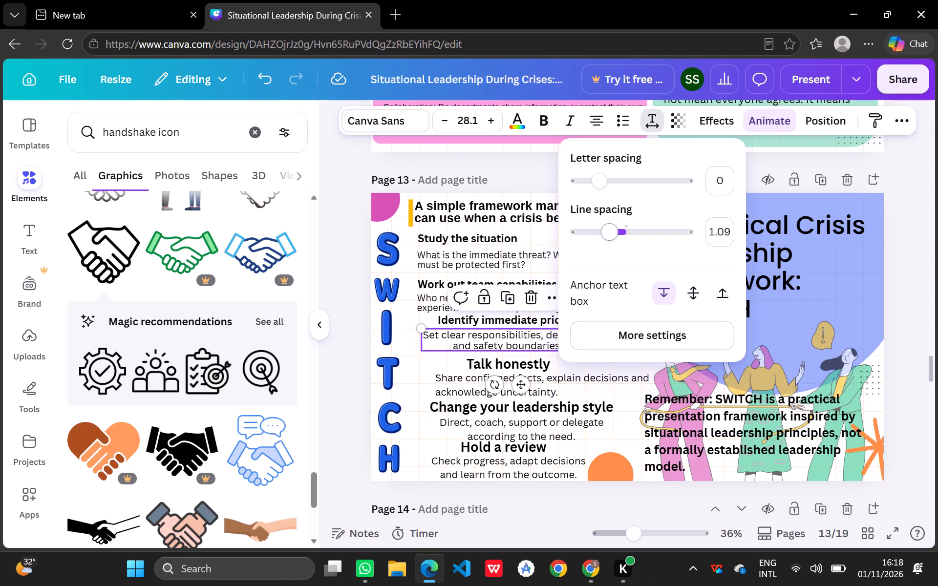
Left-align the "Identify immediate priorities" heading and the description under it.
click(510, 321)
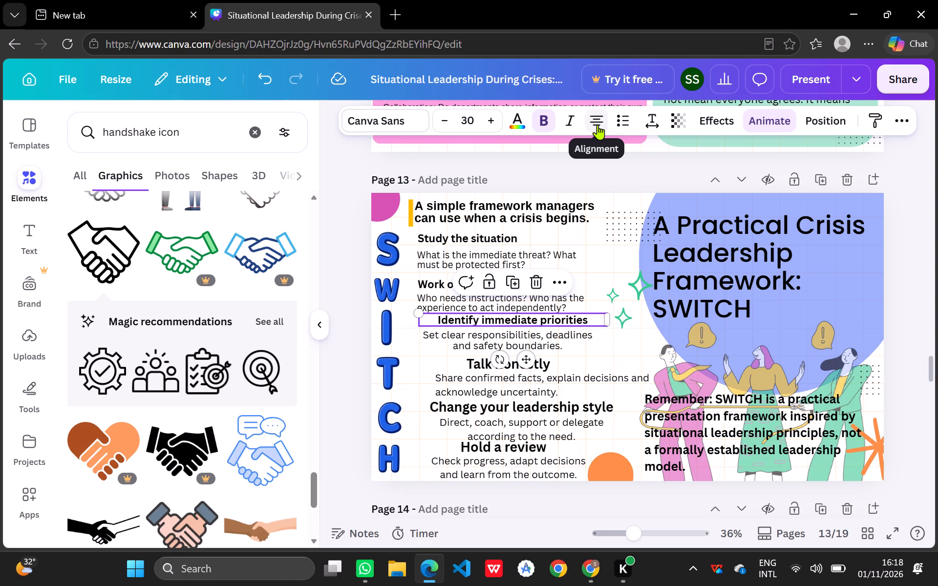
click(597, 125)
click(491, 342)
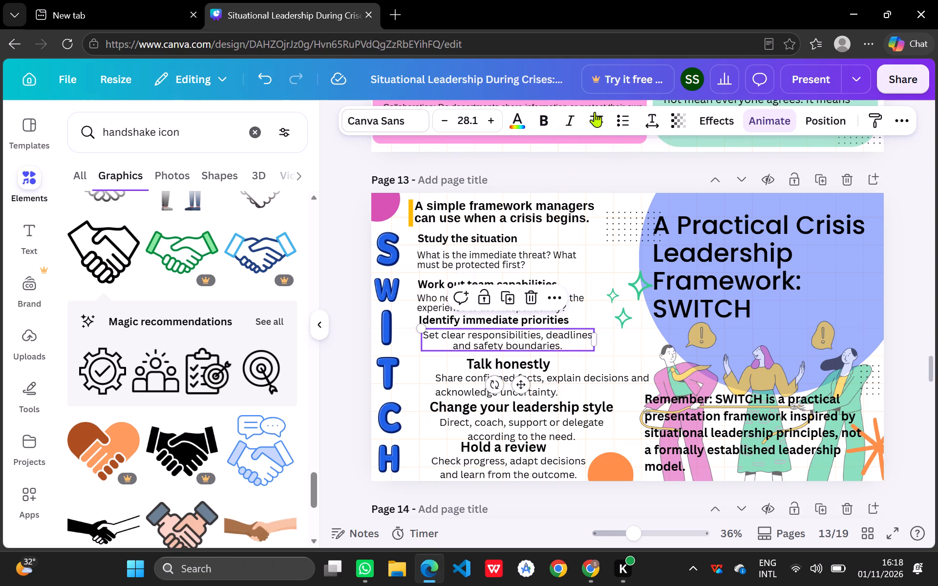
click(596, 120)
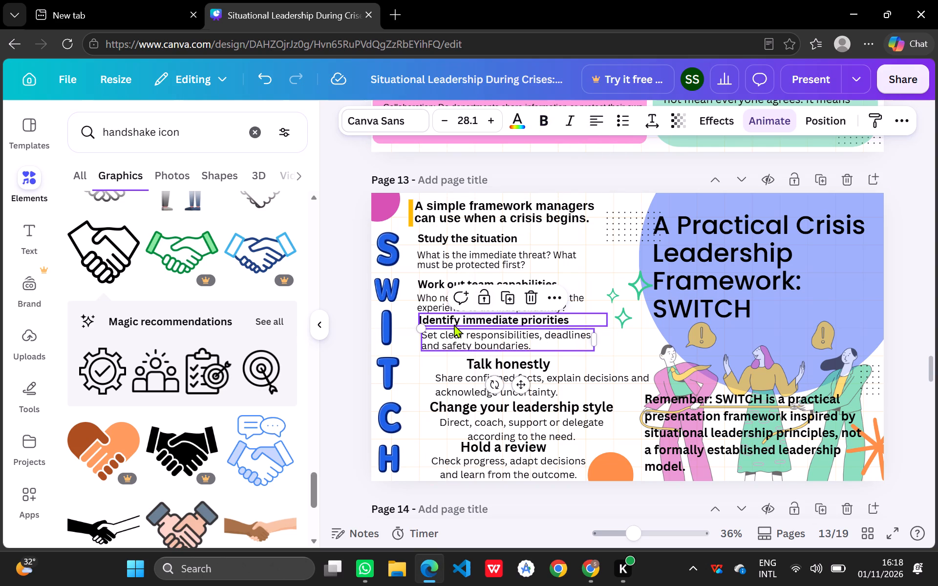
Reposition the "Work out team capabilities" and "Identify immediate priorities" headings and the first two descriptions to even out the vertical spacing.
click(478, 365)
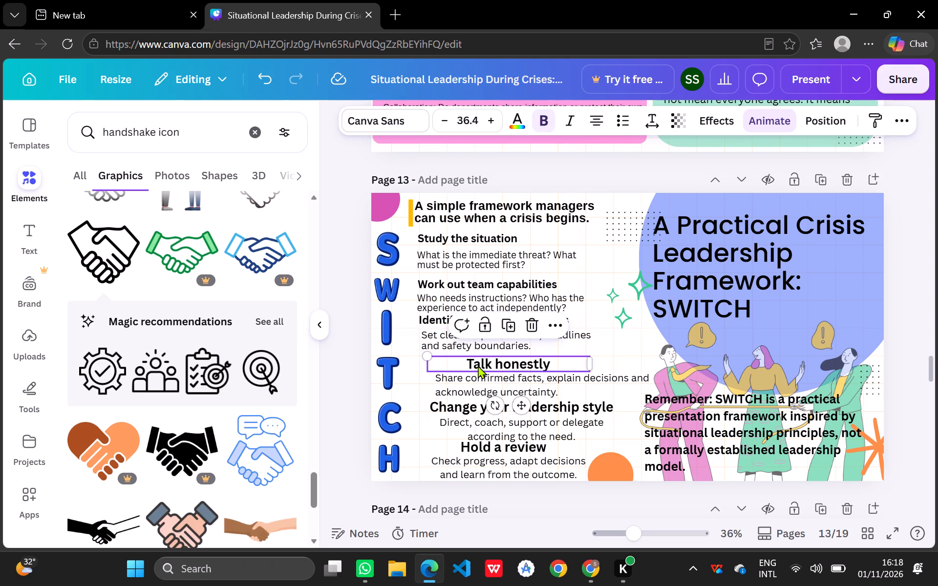
click(433, 325)
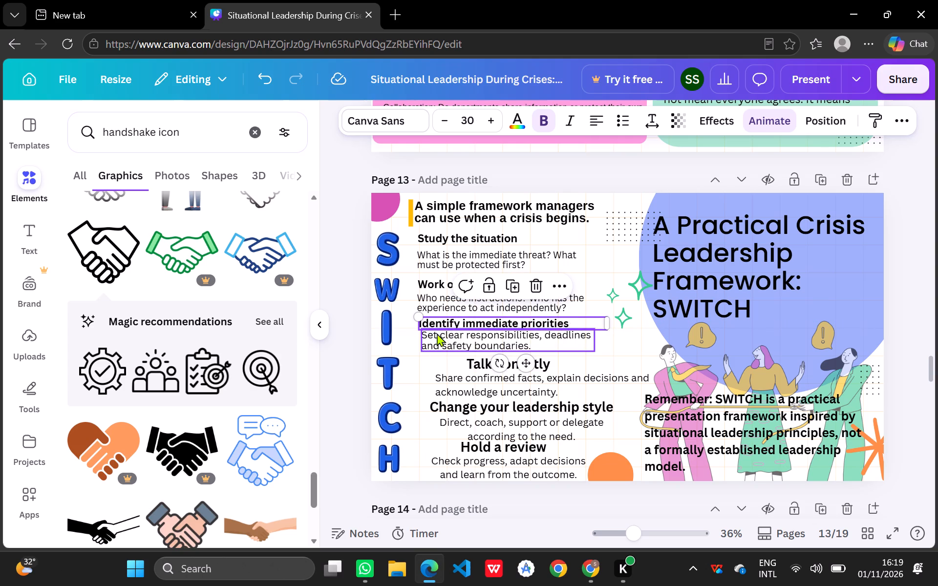
click(441, 281)
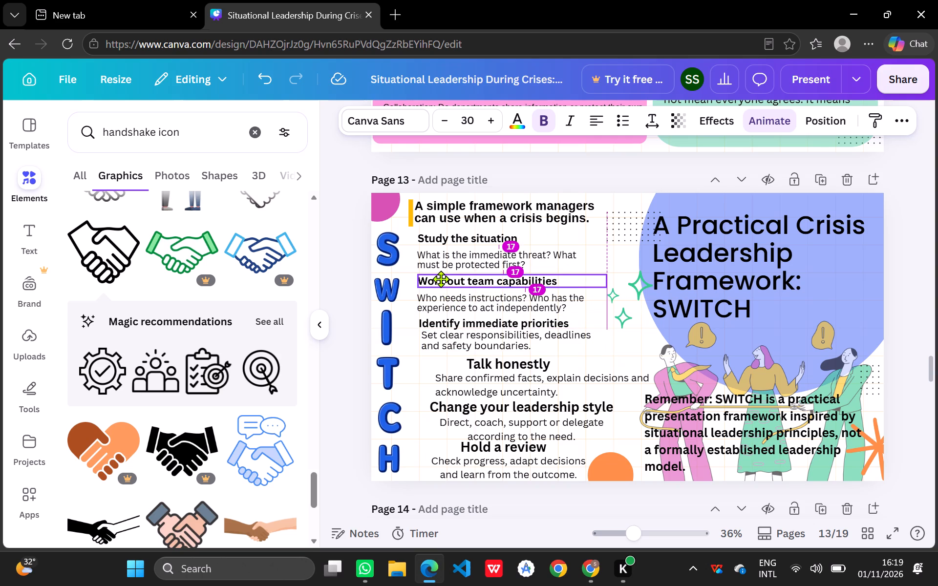
click(441, 309)
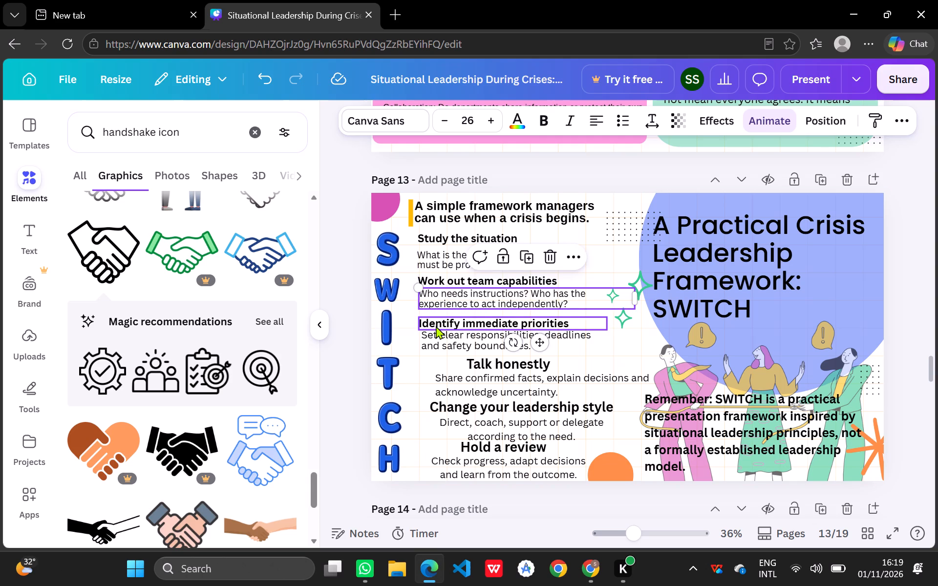
click(436, 326)
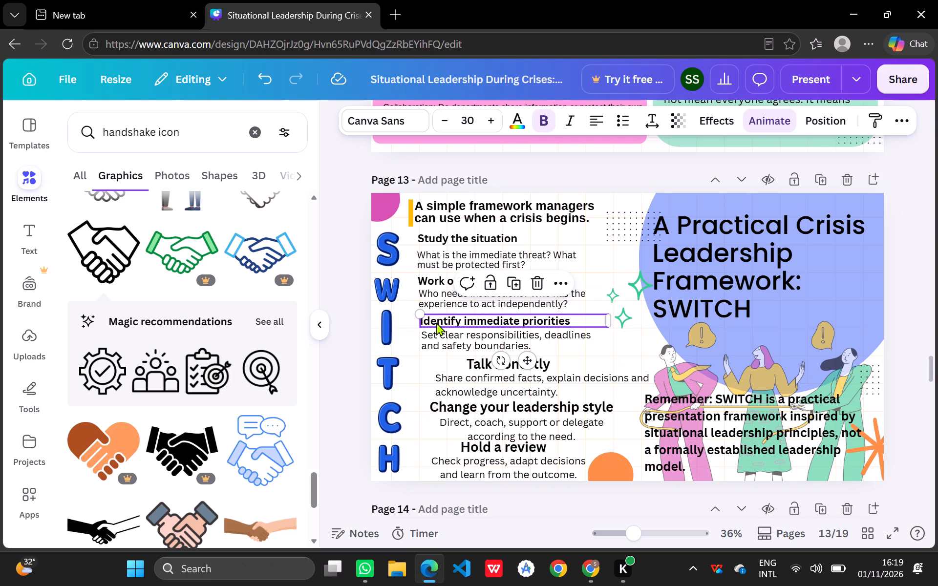
click(444, 261)
Set the font size of the description under "Study the situation" to 23.
click(444, 261)
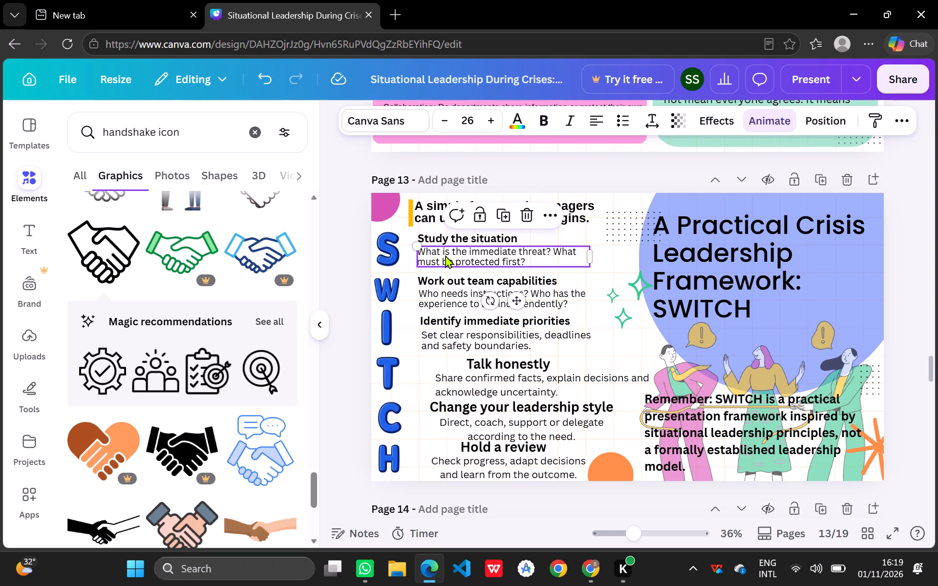
click(473, 122)
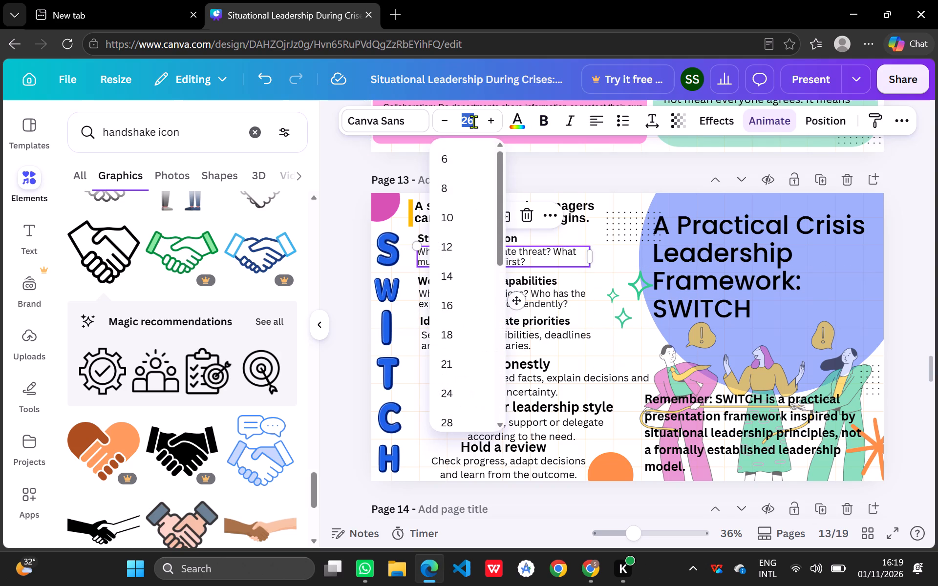
text(23)
key(Return)
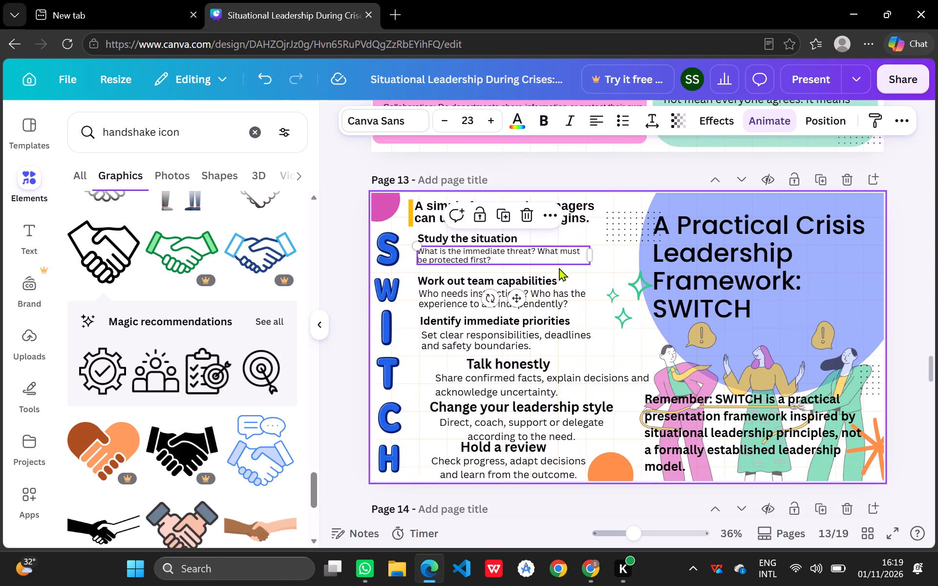
click(613, 266)
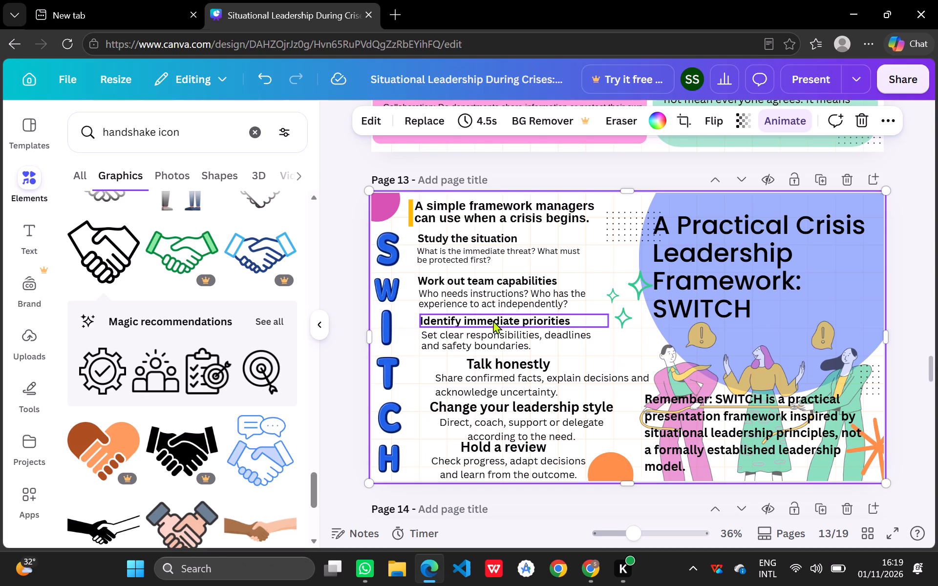
Set the font size of the description under "Work out team capabilities" to 23.
click(488, 304)
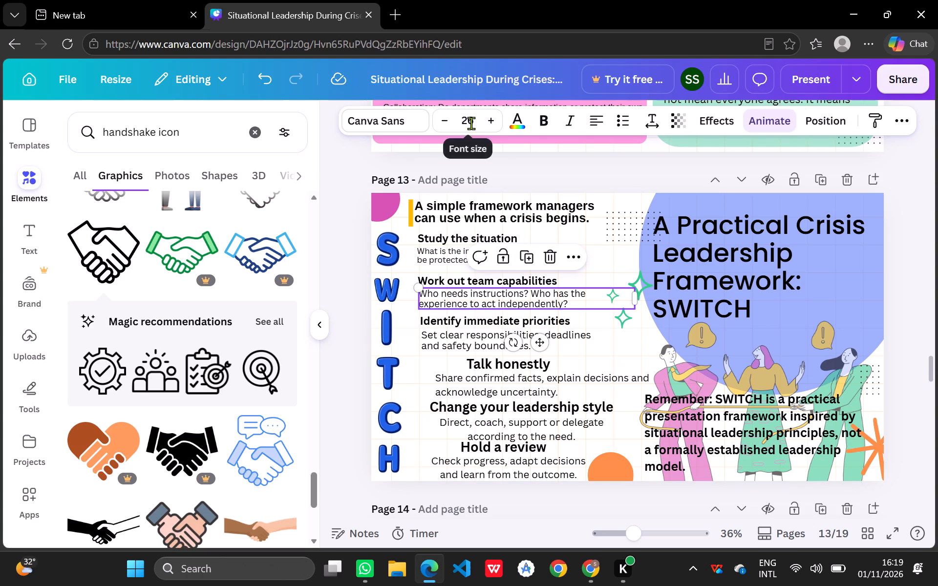
click(471, 123)
text(23)
key(Return)
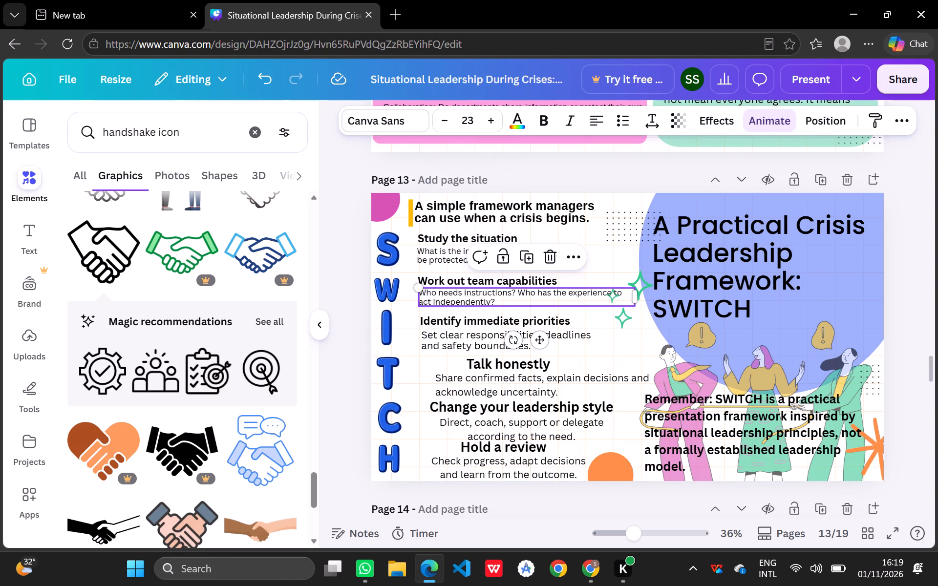
Set the font size of the description under "Identify immediate priorities" to 23.
click(457, 335)
key(2)
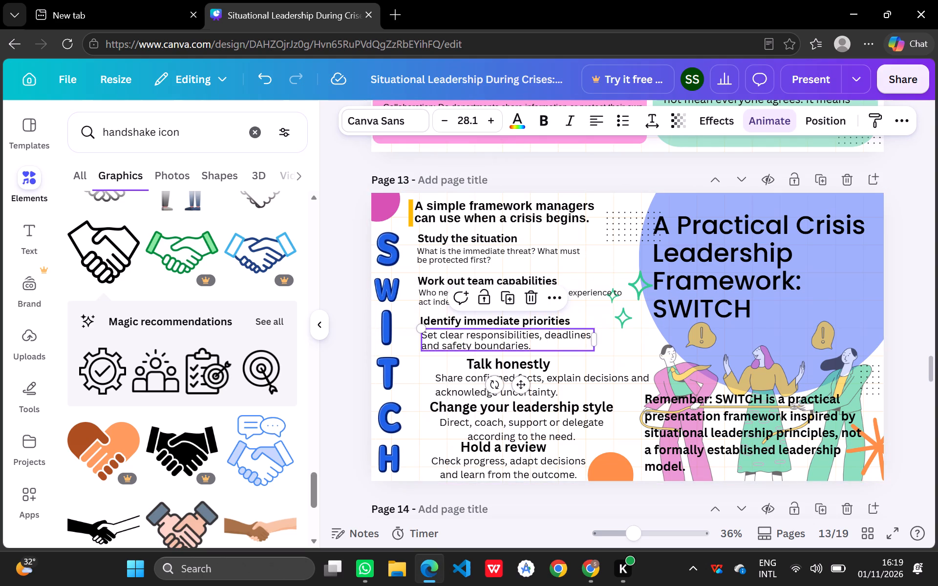
click(474, 121)
text(23)
key(Return)
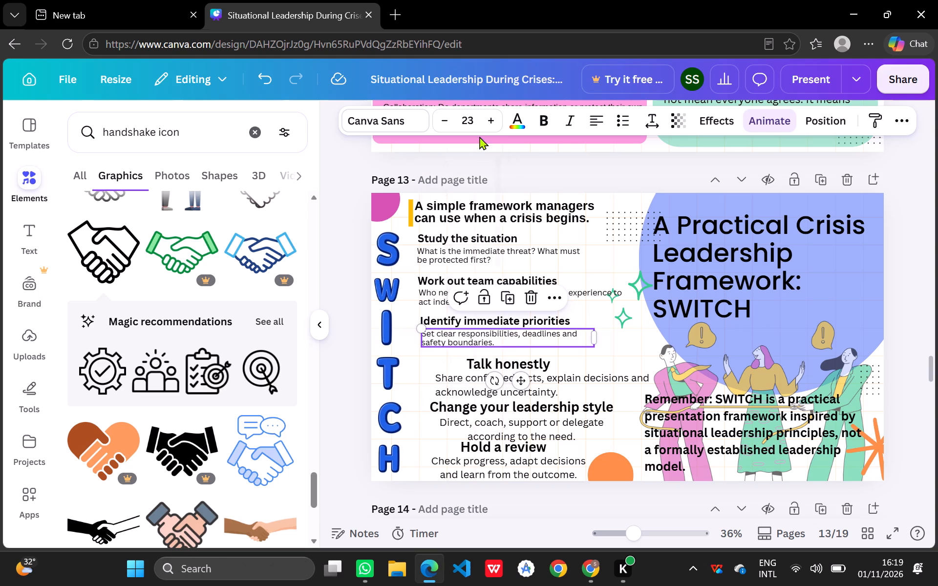
Set the "Talk honestly" heading on page 13 to font size 30 and left-align its text.
click(473, 364)
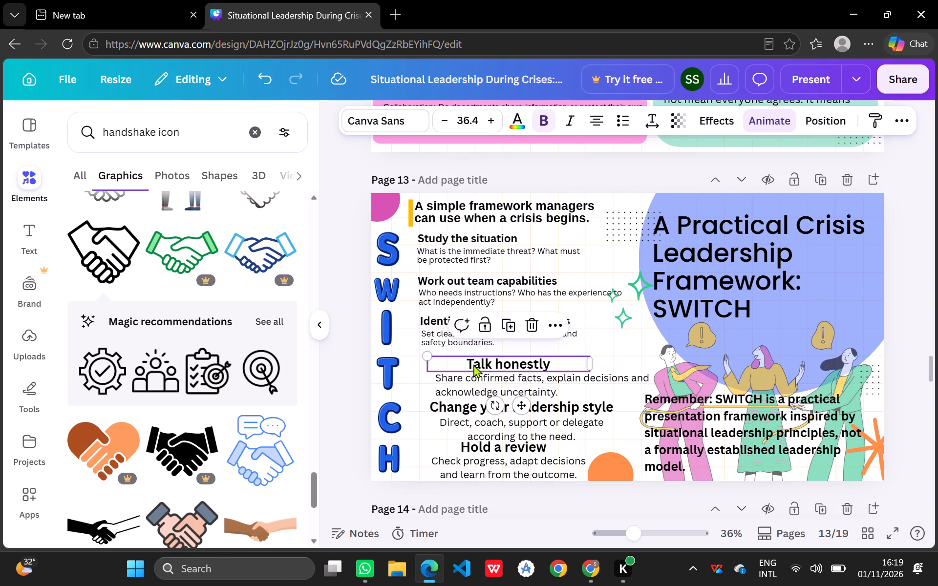
click(473, 118)
key(2)
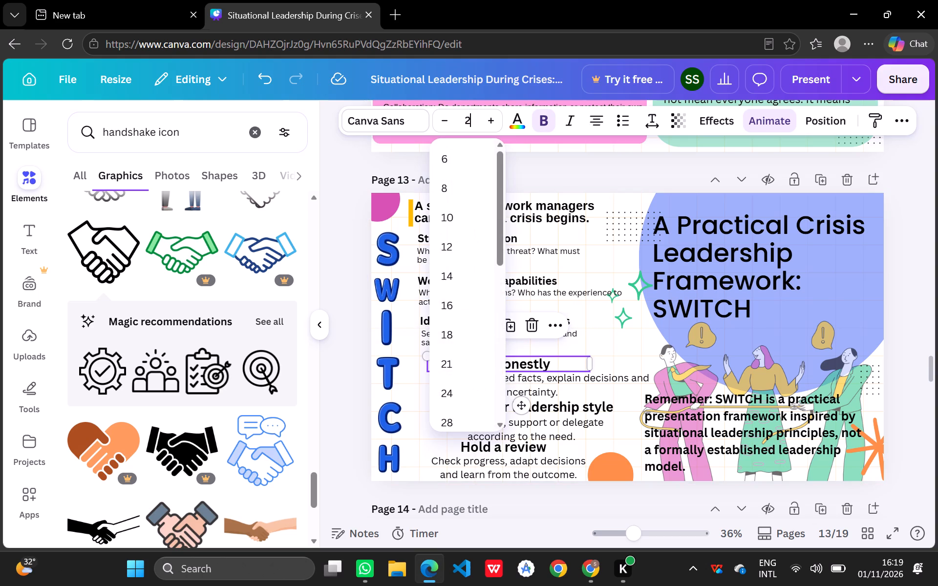
key(BackSpace)
text(30)
key(Return)
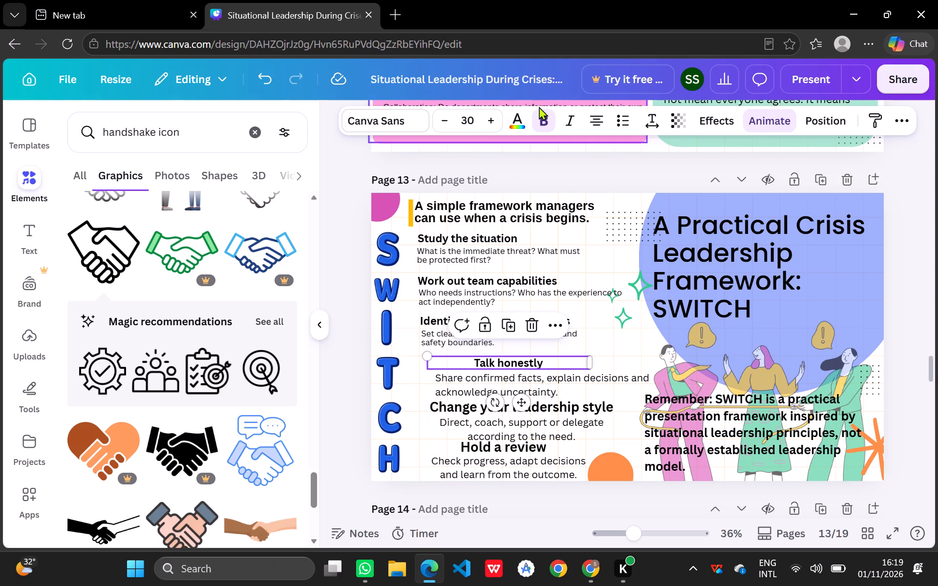
click(597, 120)
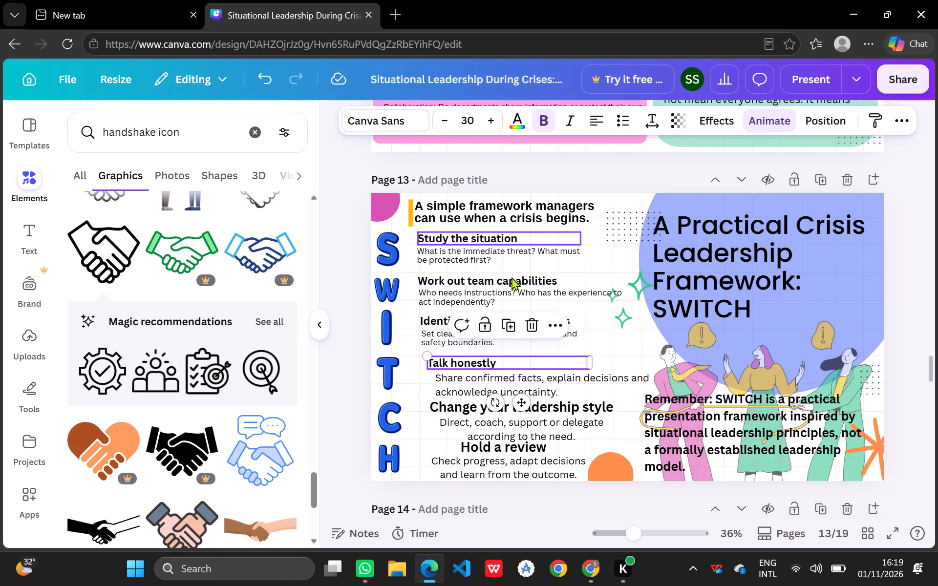
Move the "Talk honestly" heading leftward to line up with the headings above it.
drag(471, 367, 469, 367)
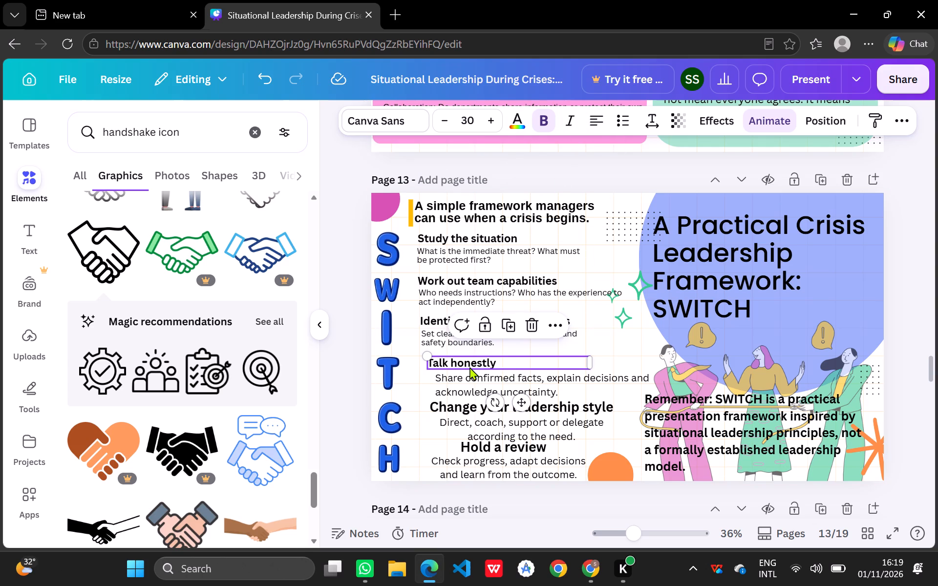
drag(469, 367, 464, 367)
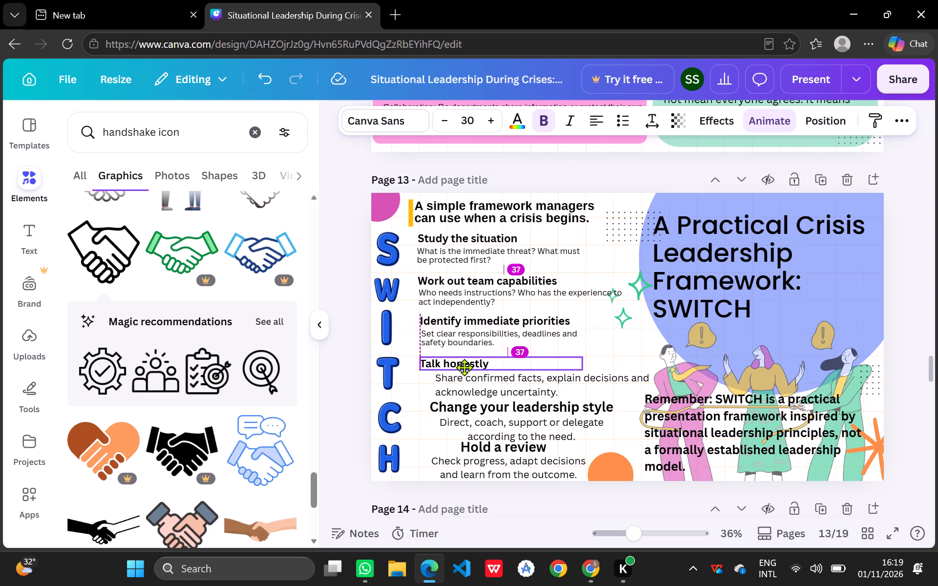
drag(464, 367, 465, 367)
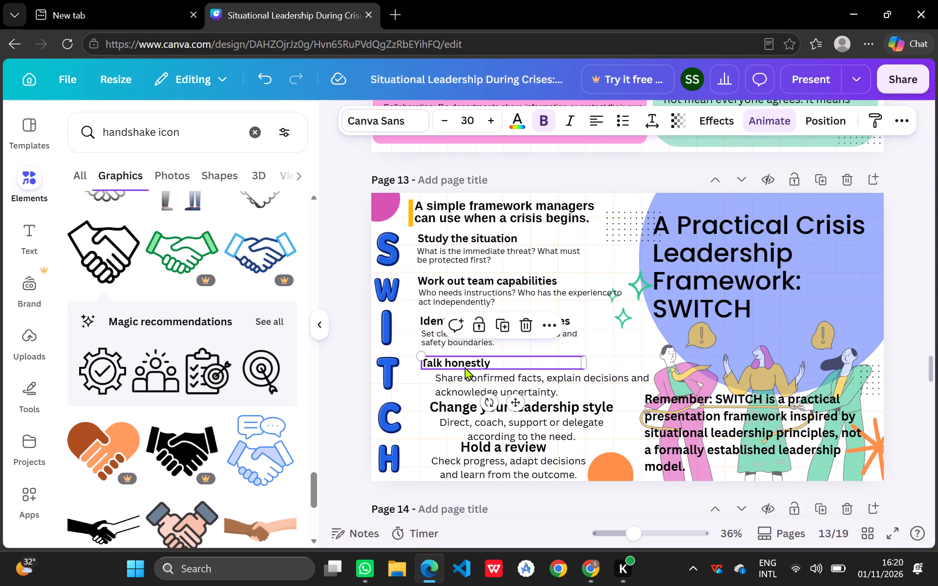
click(465, 367)
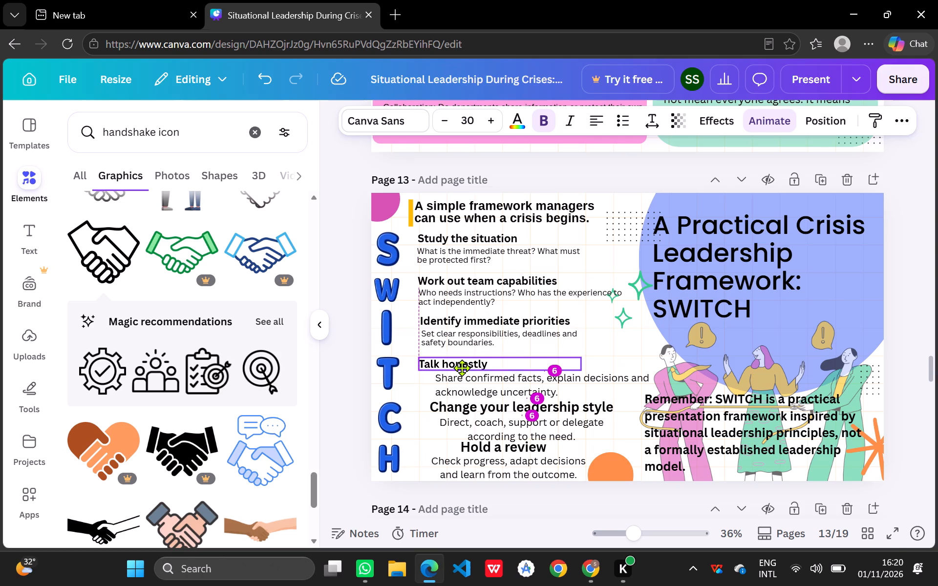
click(430, 321)
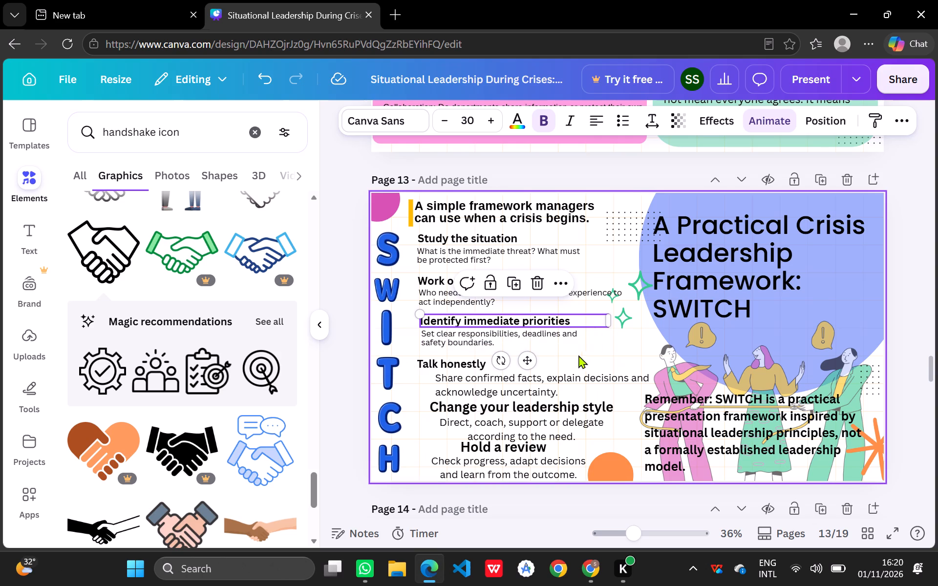
click(592, 356)
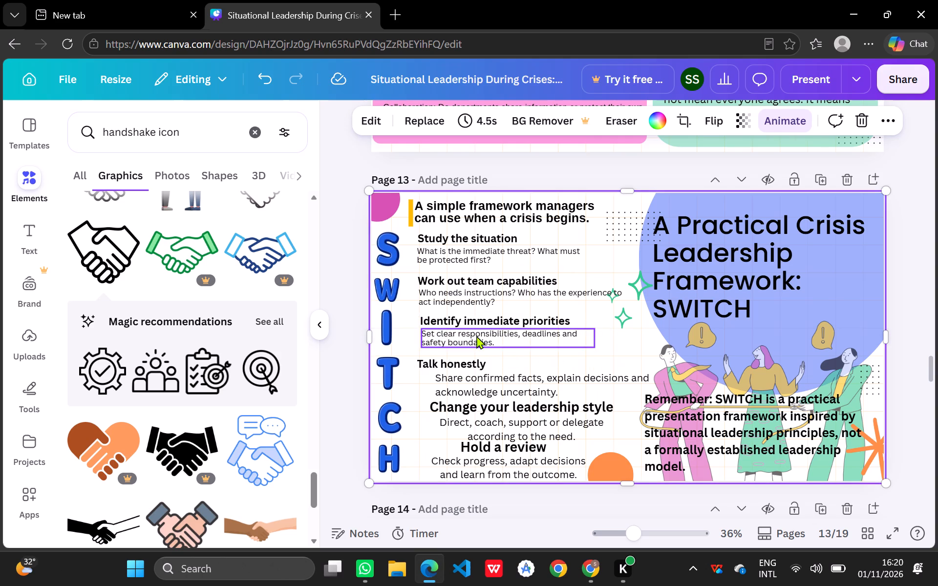
Set the font size of the description under "Talk honestly" to 23.
click(472, 389)
click(477, 121)
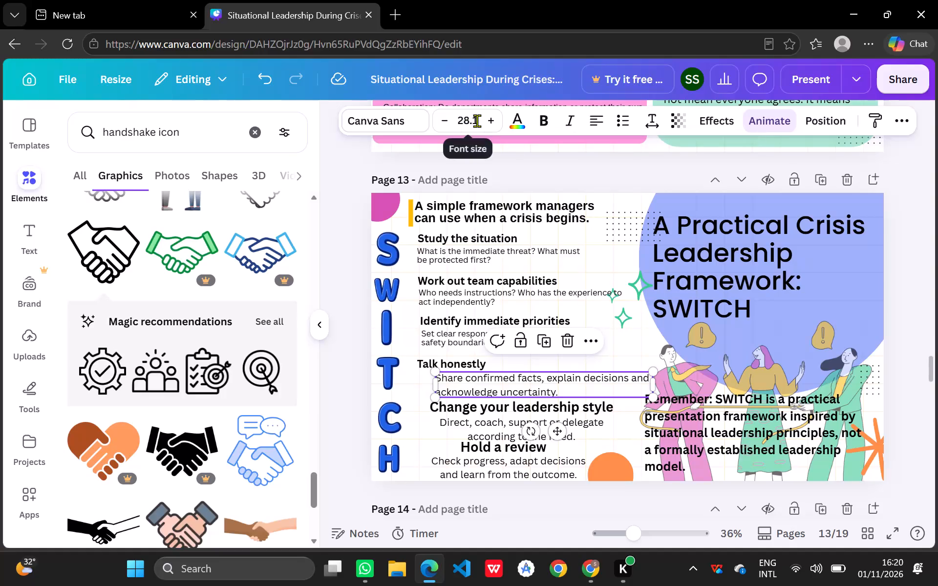
text(23)
key(Return)
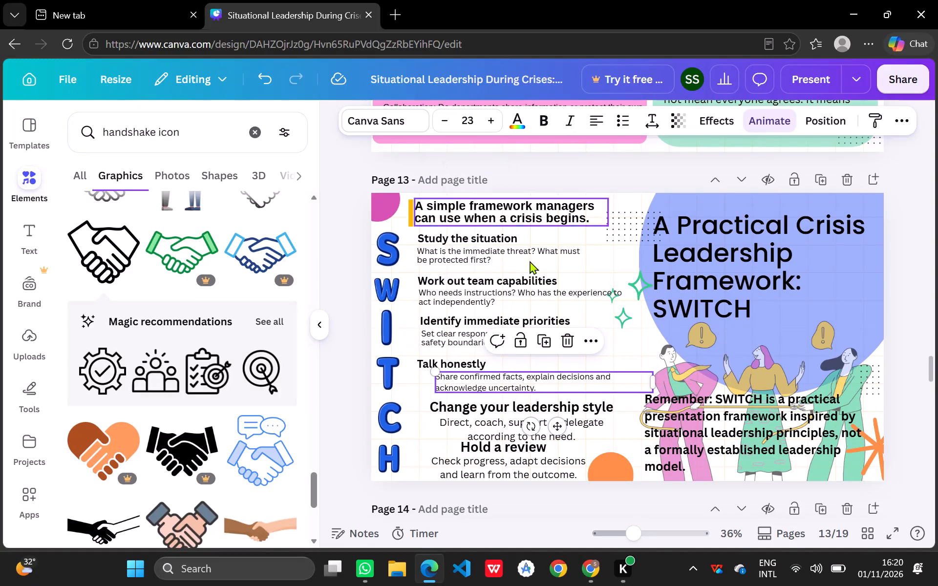
Move the "Talk honestly" description leftward beneath its heading and nudge the heading into line with "Identify immediate priorities".
drag(492, 379, 473, 379)
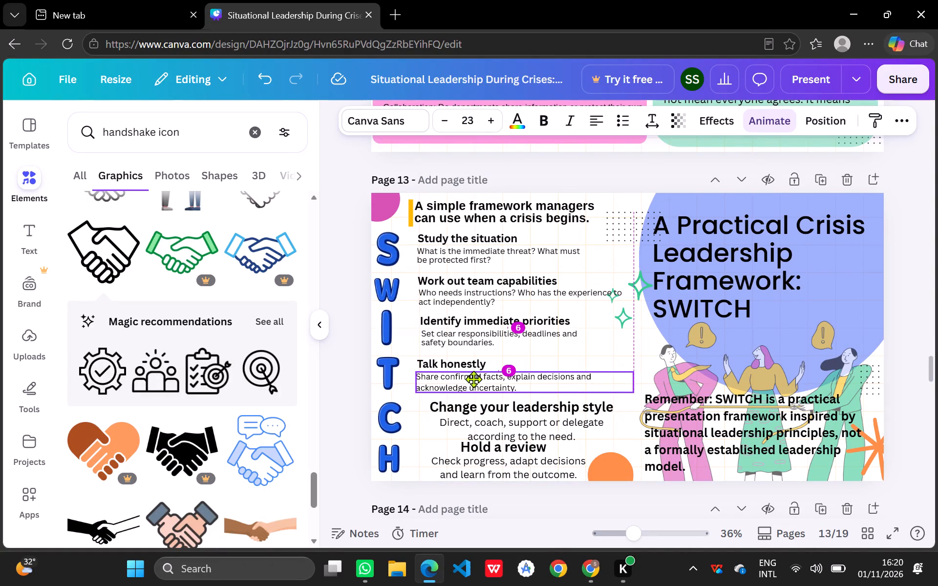
drag(473, 379, 476, 379)
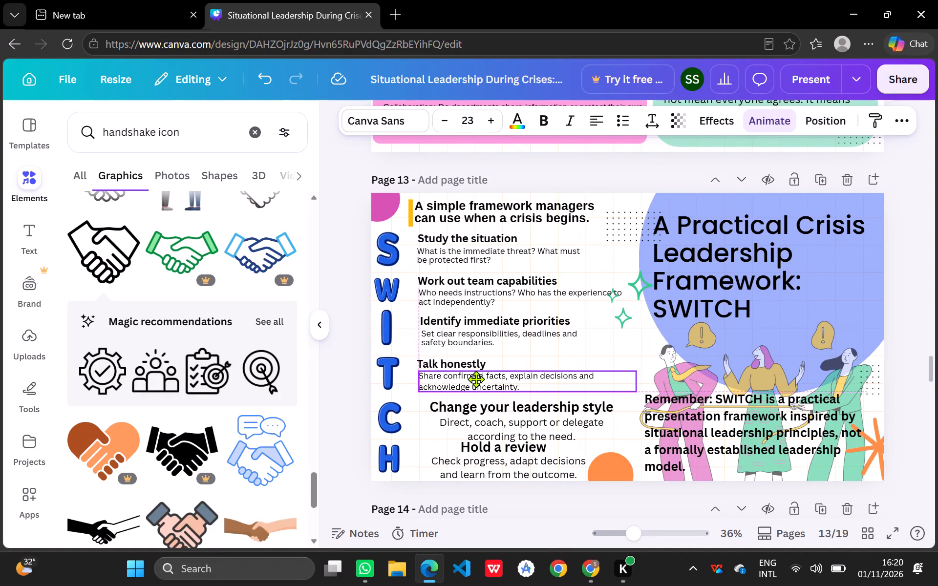
drag(476, 379, 476, 379)
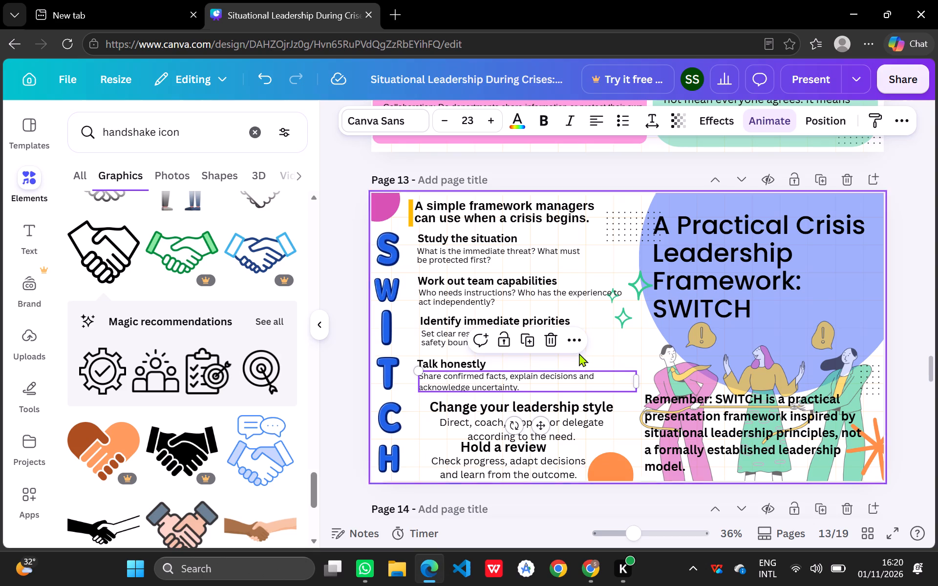
click(632, 351)
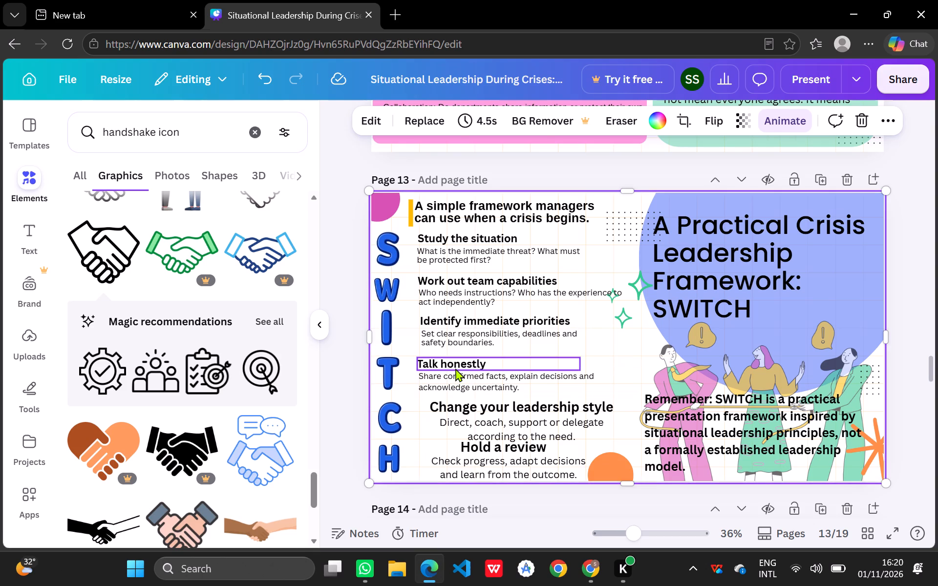
click(455, 367)
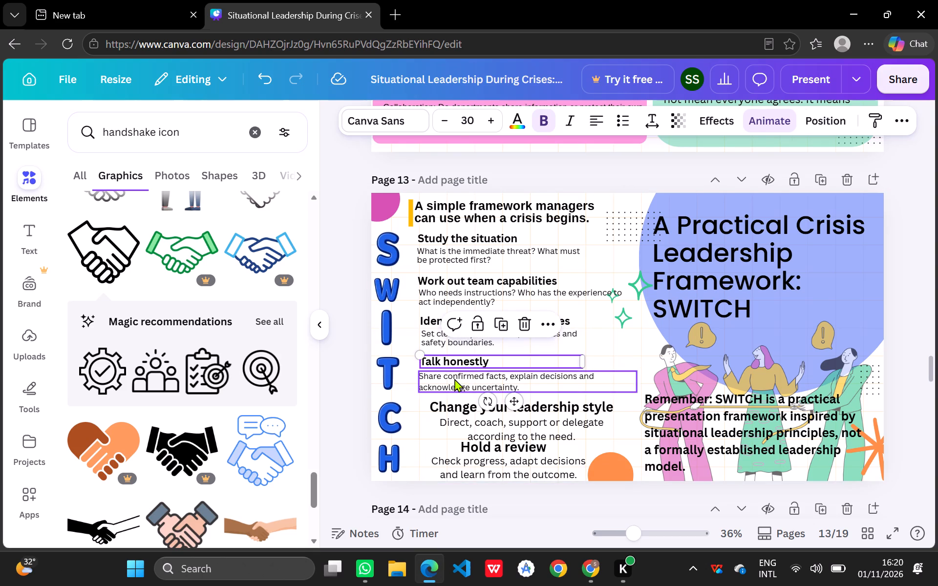
click(454, 378)
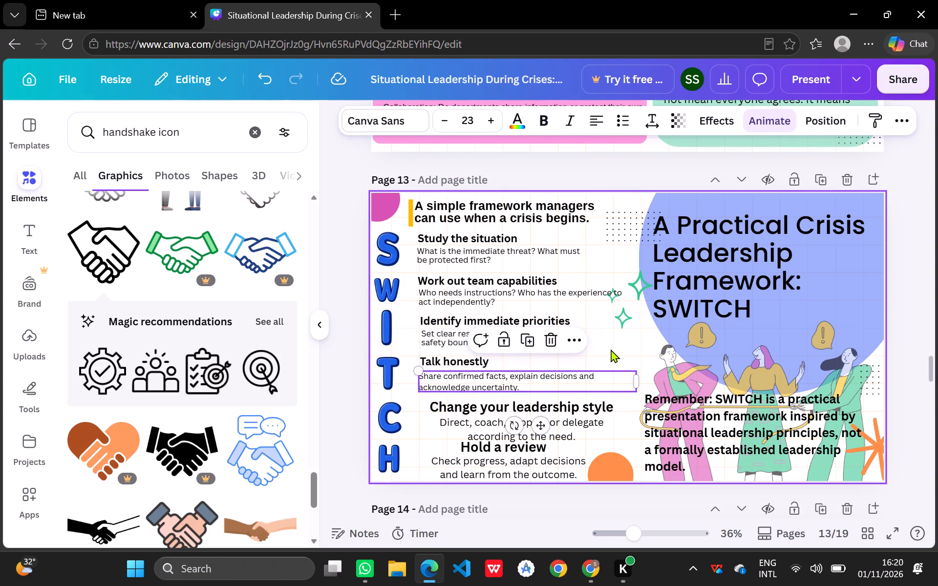
click(610, 353)
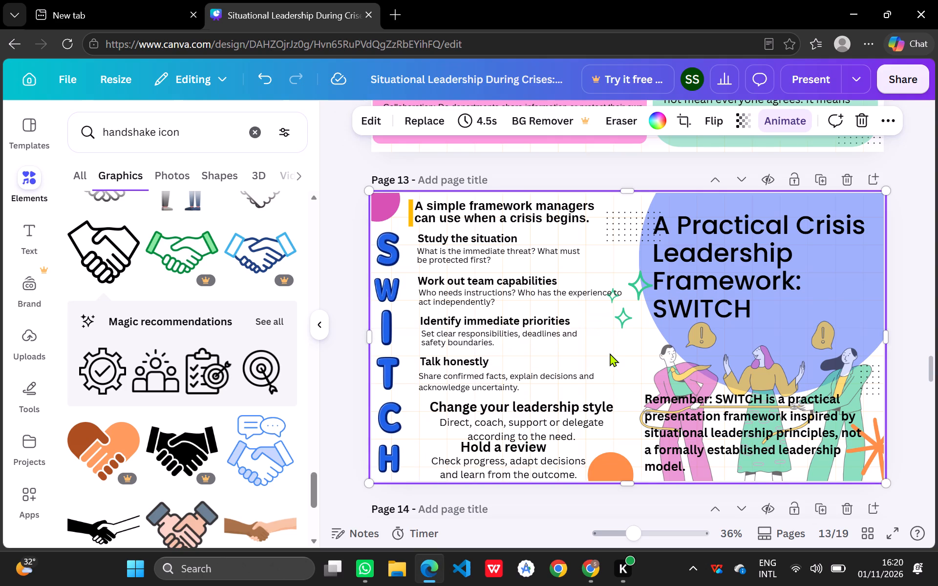
Nudge the "Study the situation" and "Work out team capabilities" headings and descriptions, plus the "Talk honestly" description, to a common left edge.
click(486, 253)
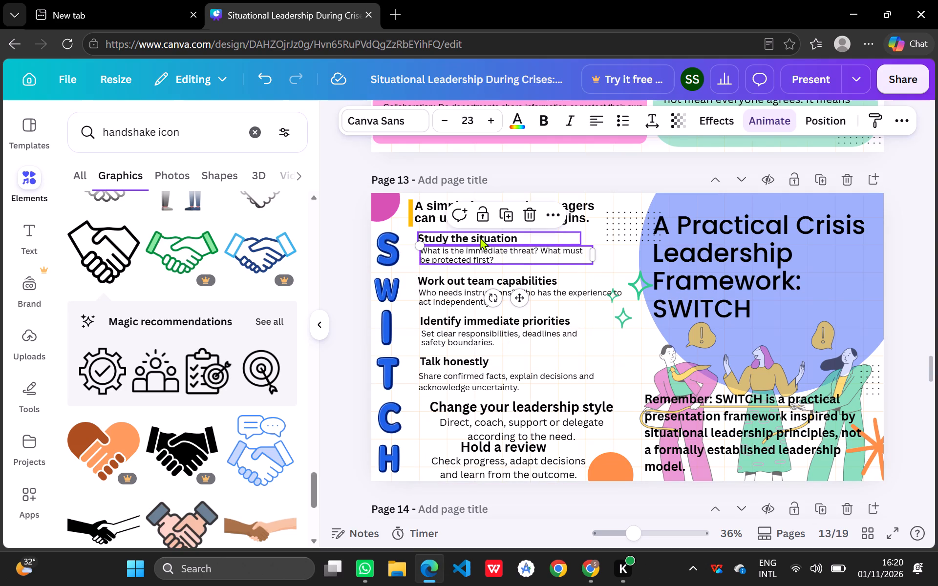
click(480, 237)
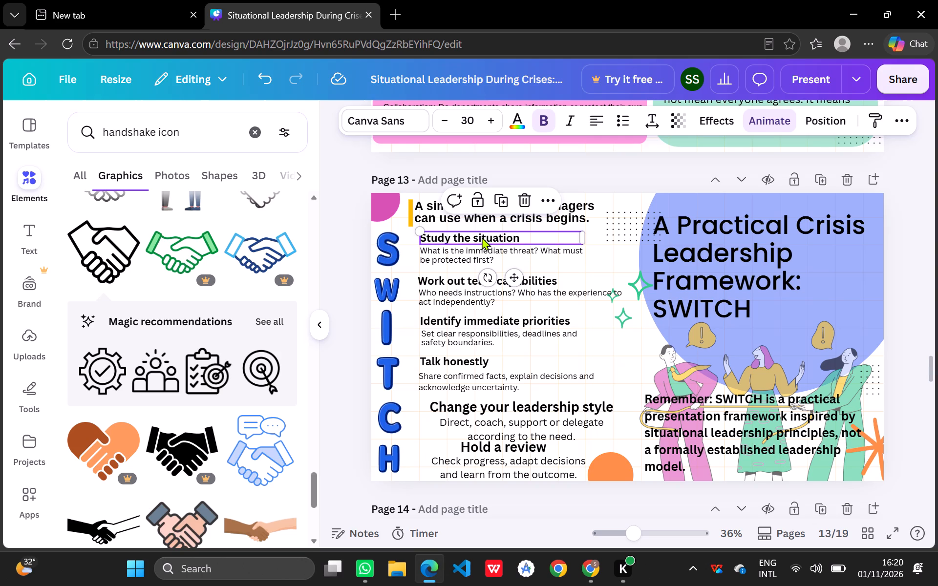
click(445, 274)
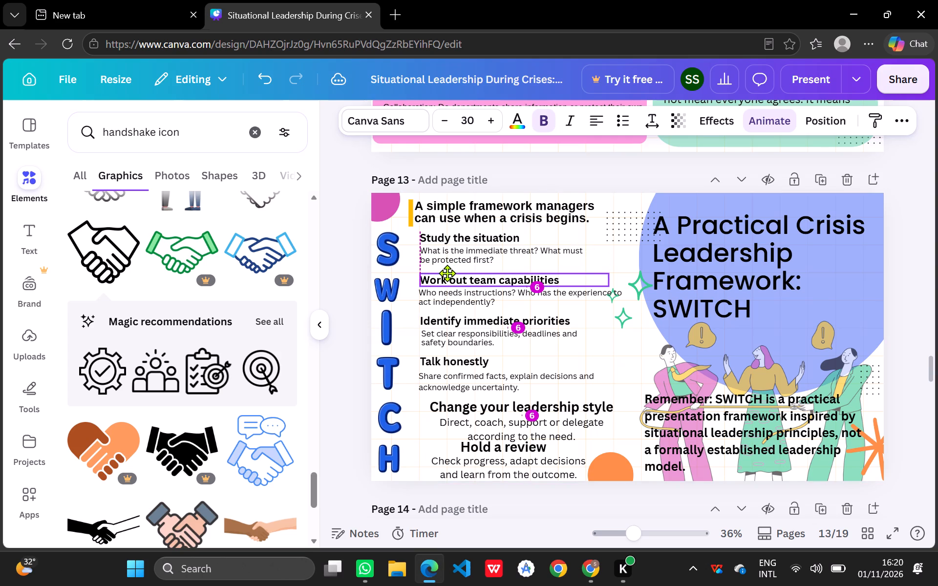
click(611, 345)
click(496, 297)
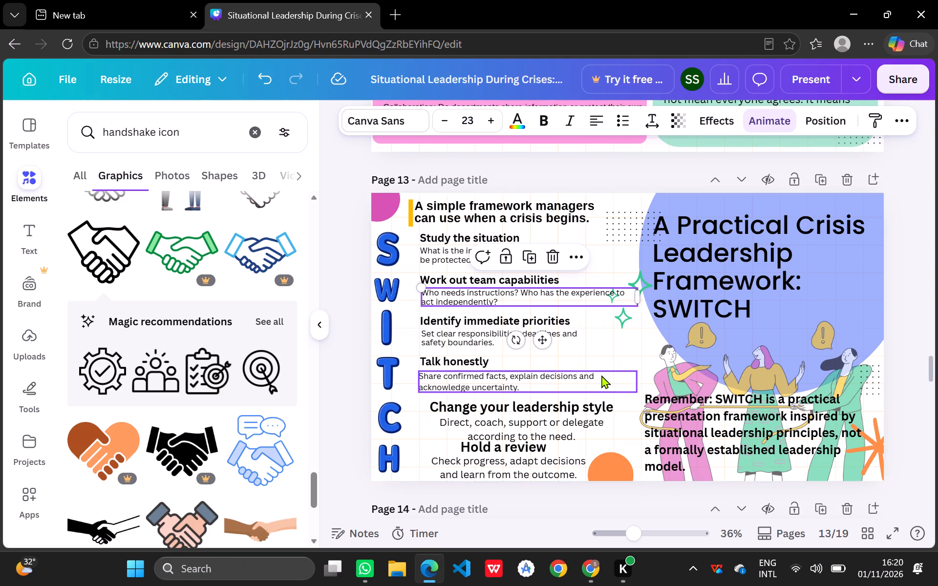
click(614, 364)
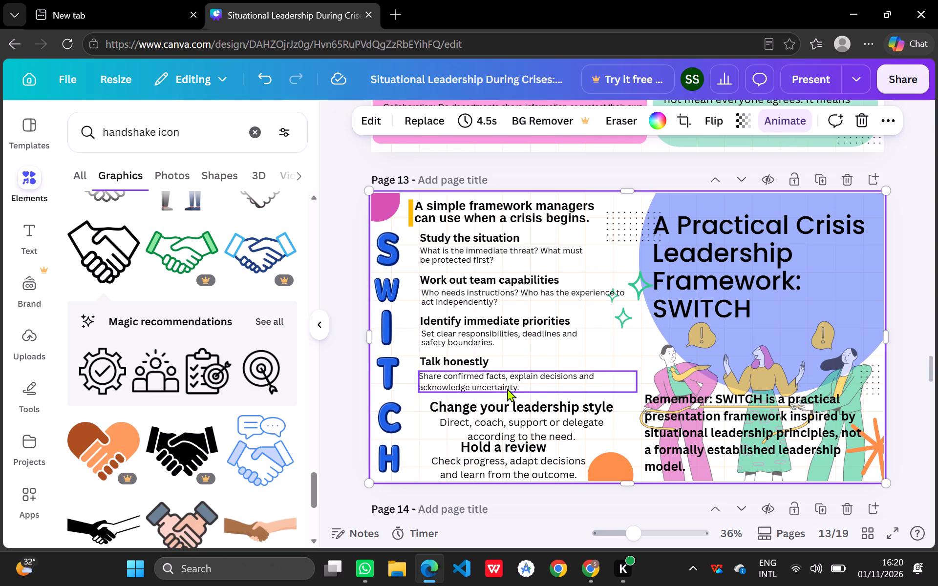
click(507, 388)
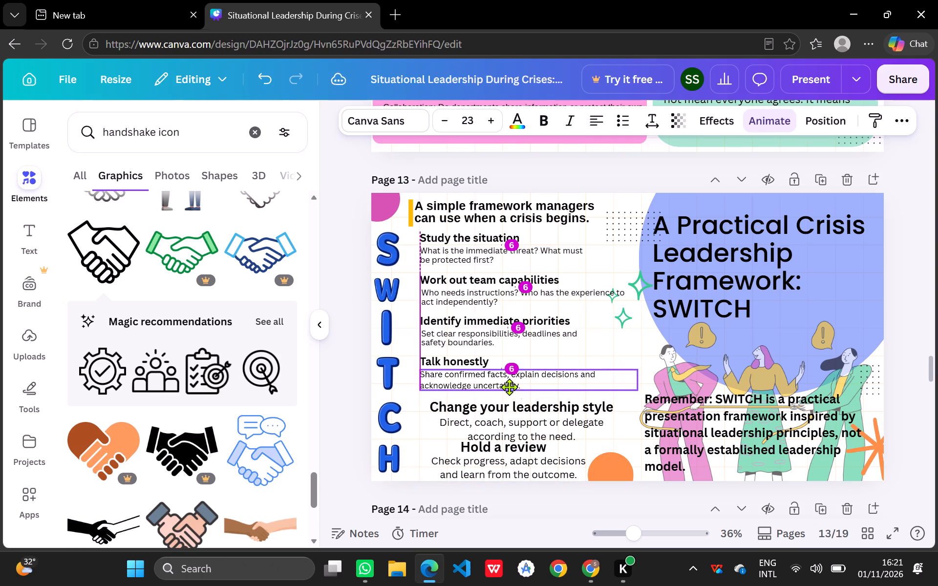
click(610, 348)
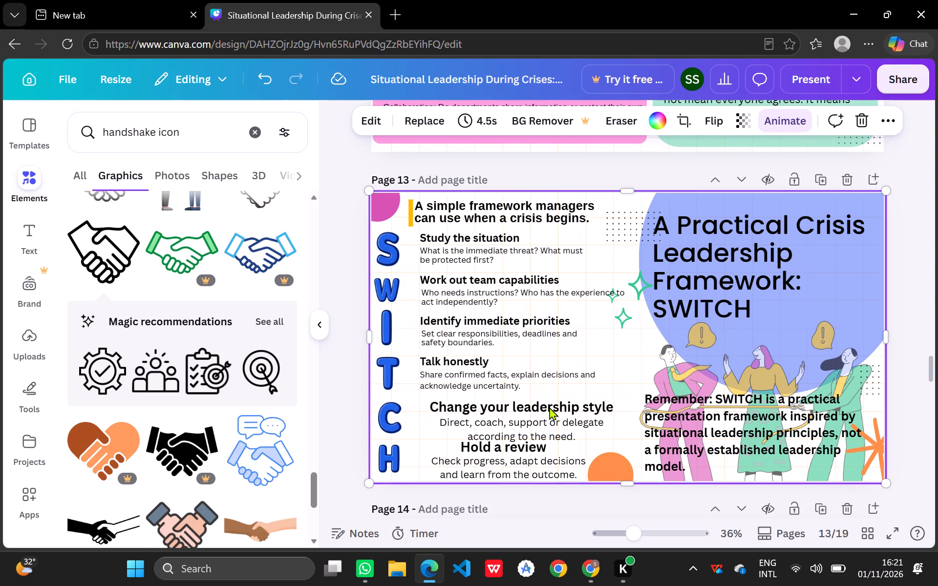
Set the font size of the "Change your leadership style" heading to 30.
click(531, 406)
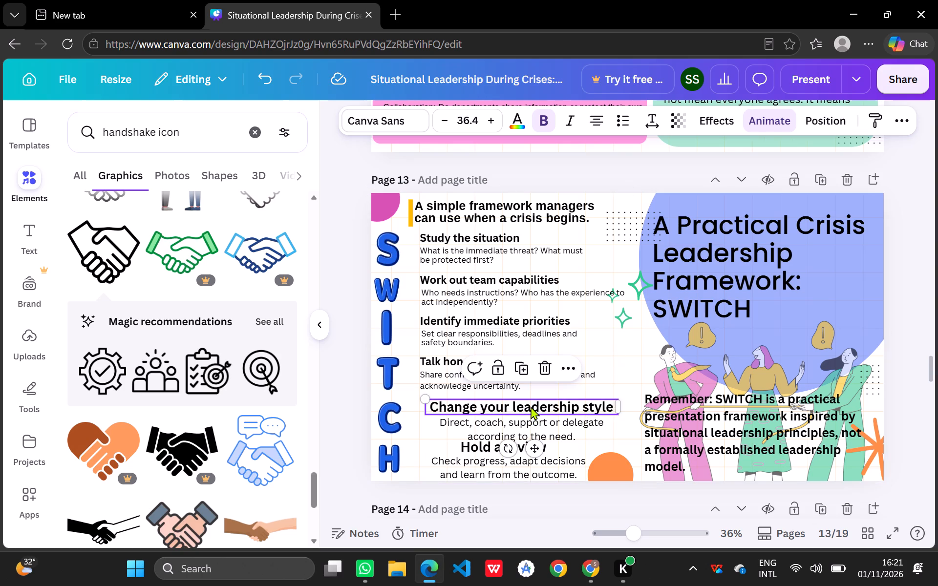
click(473, 120)
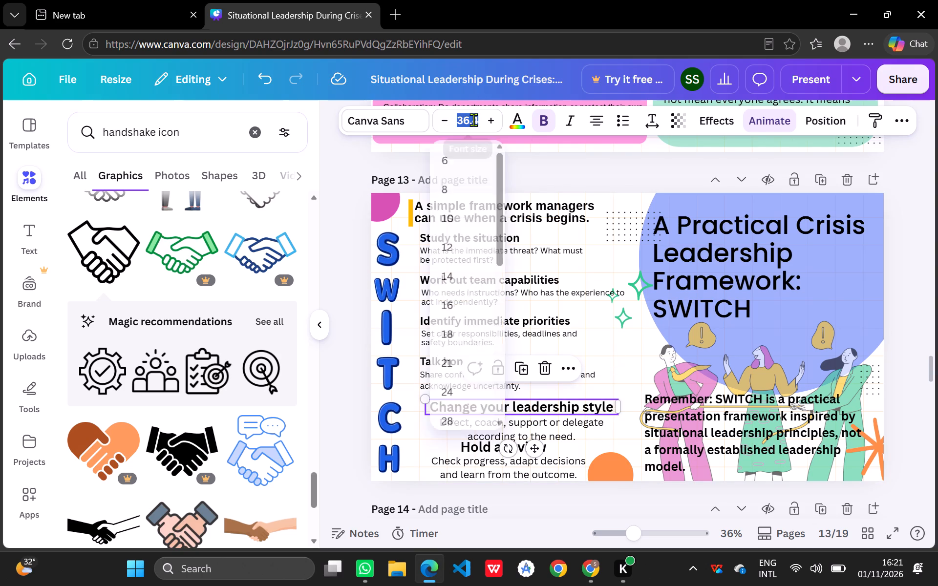
text(30)
key(Return)
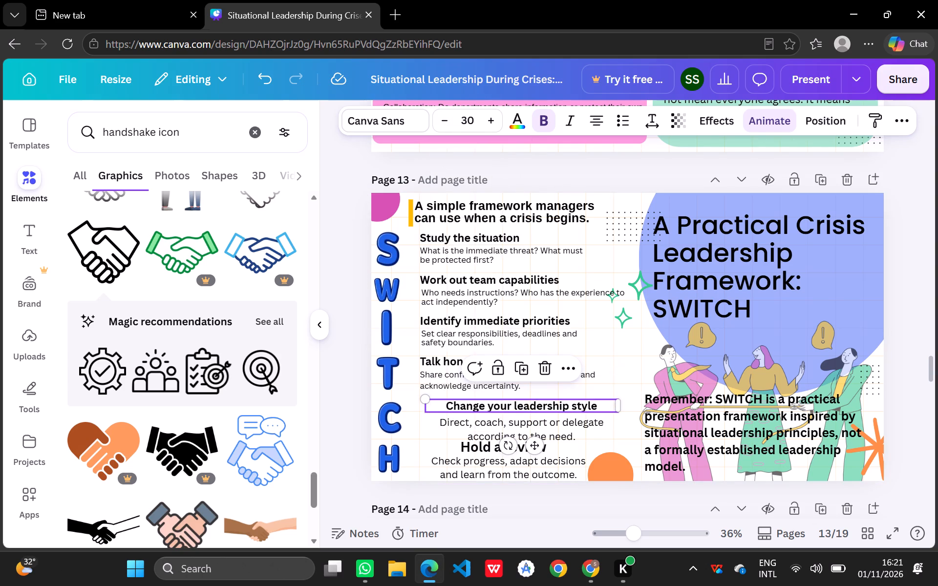
Set the description under "Change your leadership style" to font size 23 and left-align its text.
click(463, 425)
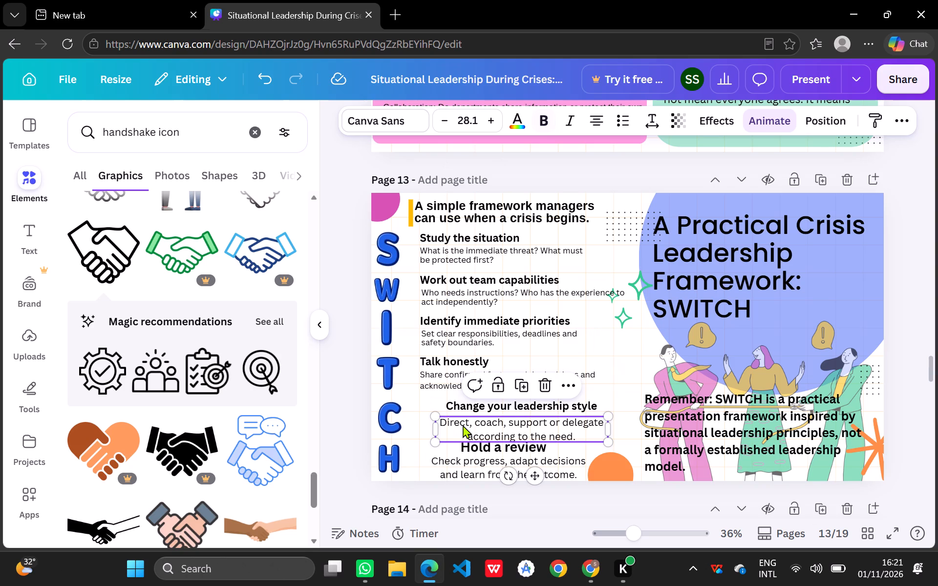
click(478, 117)
text(23)
key(Return)
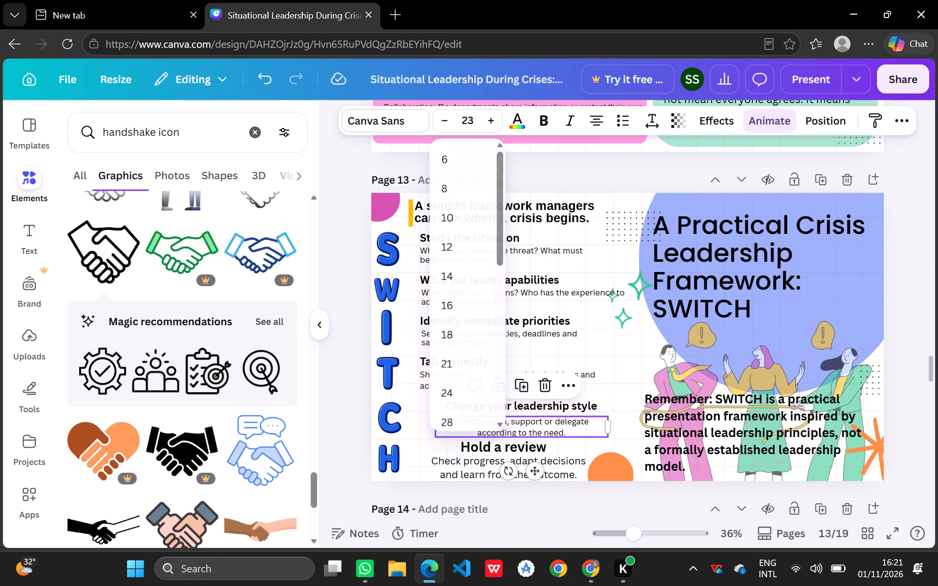
click(590, 122)
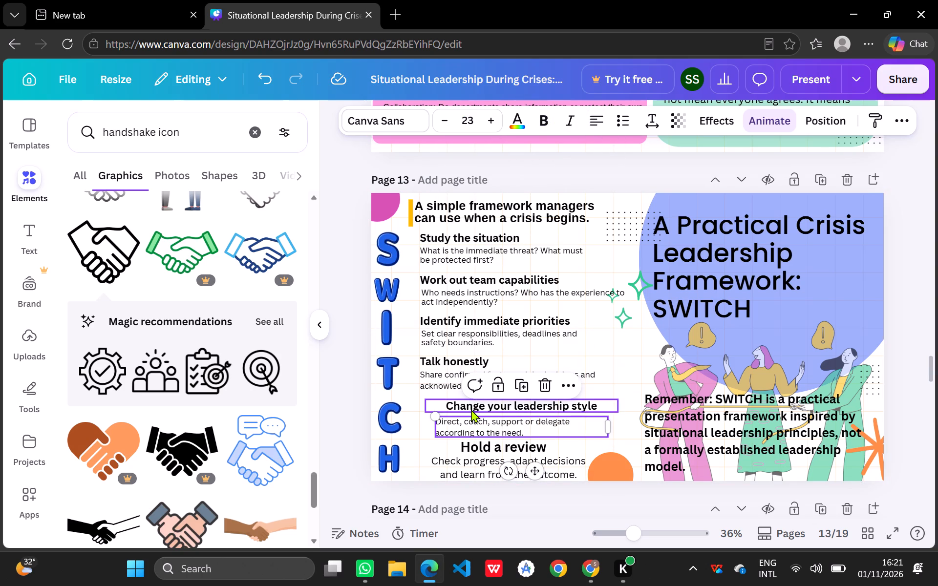
Left-align the "Change your leadership style" heading's text and move the heading left into line with the headings above.
click(471, 409)
click(599, 116)
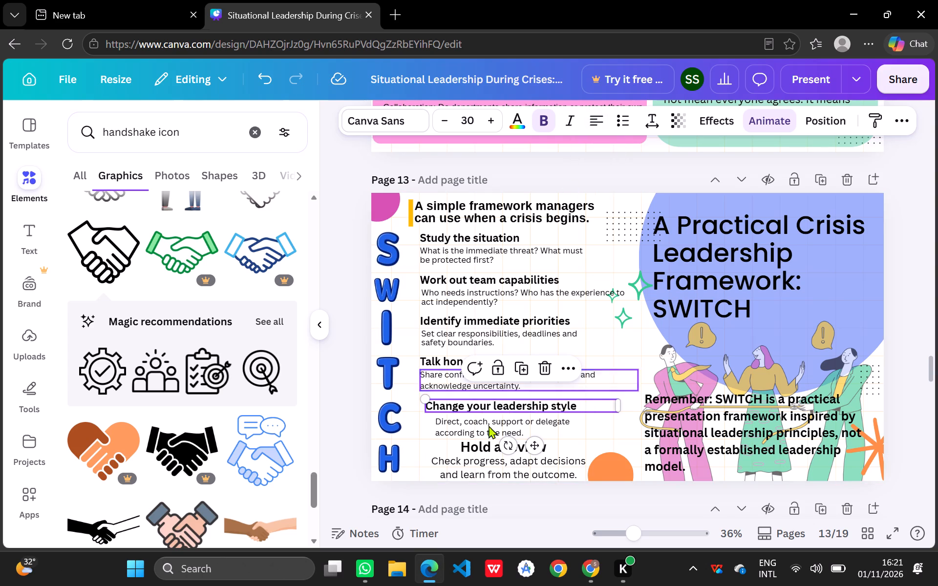
drag(481, 405, 476, 405)
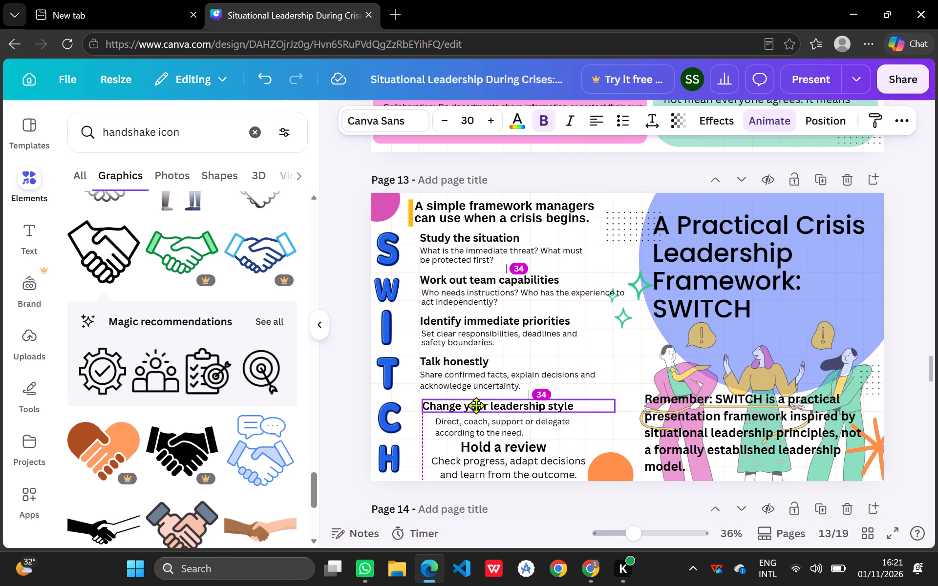
drag(476, 405, 475, 410)
Move the "Direct, coach, support or delegate" description left beneath its heading, aligned with the other descriptions' left edge.
drag(469, 424, 468, 426)
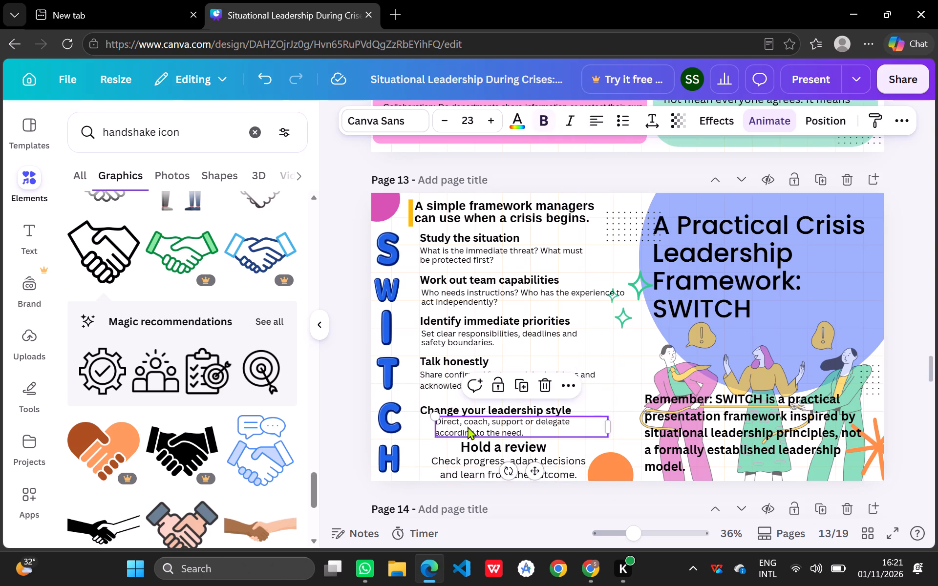
drag(468, 426, 454, 428)
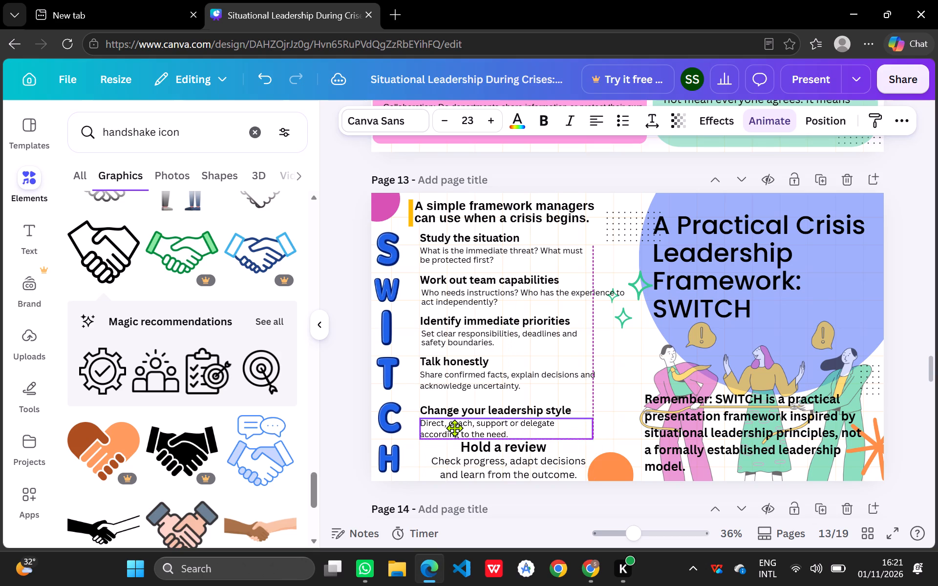
drag(454, 428, 456, 427)
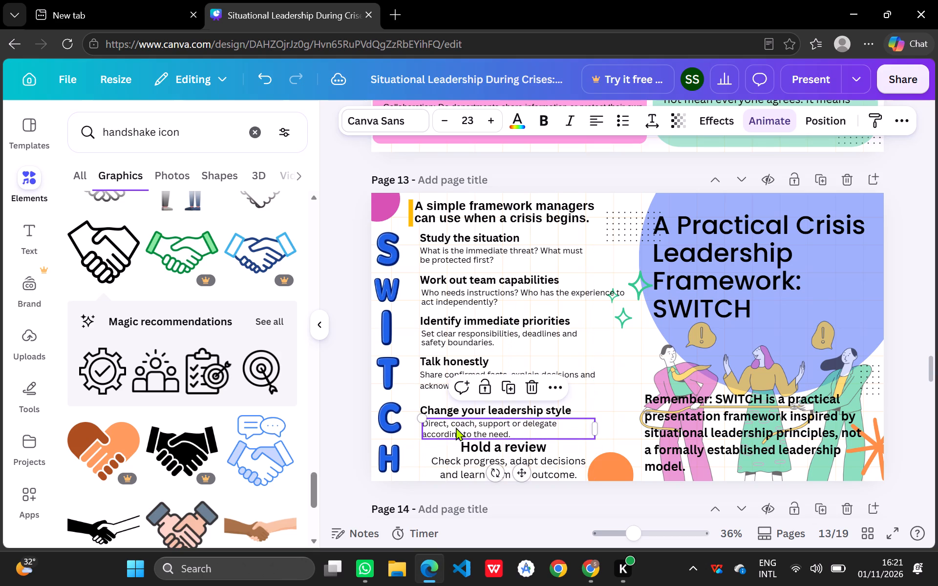
click(456, 427)
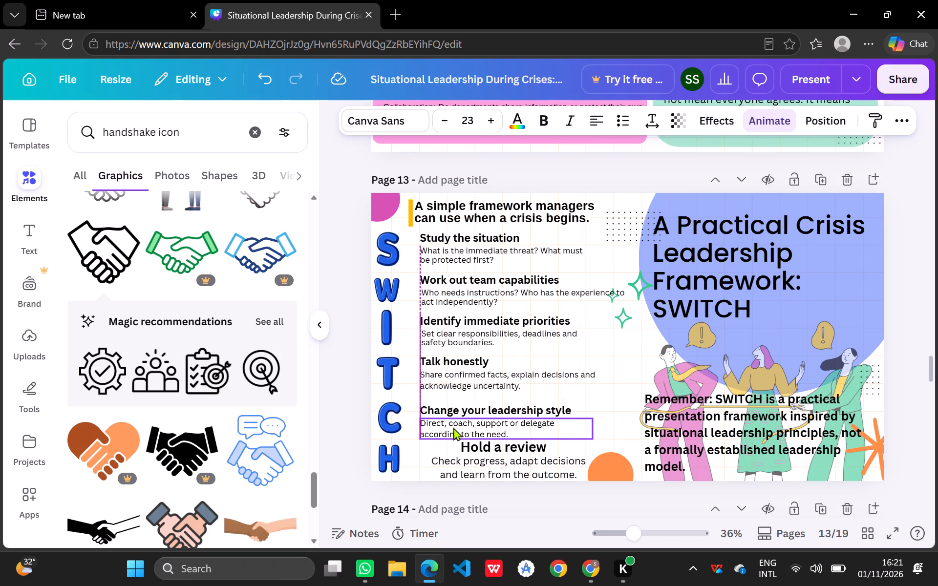
click(621, 373)
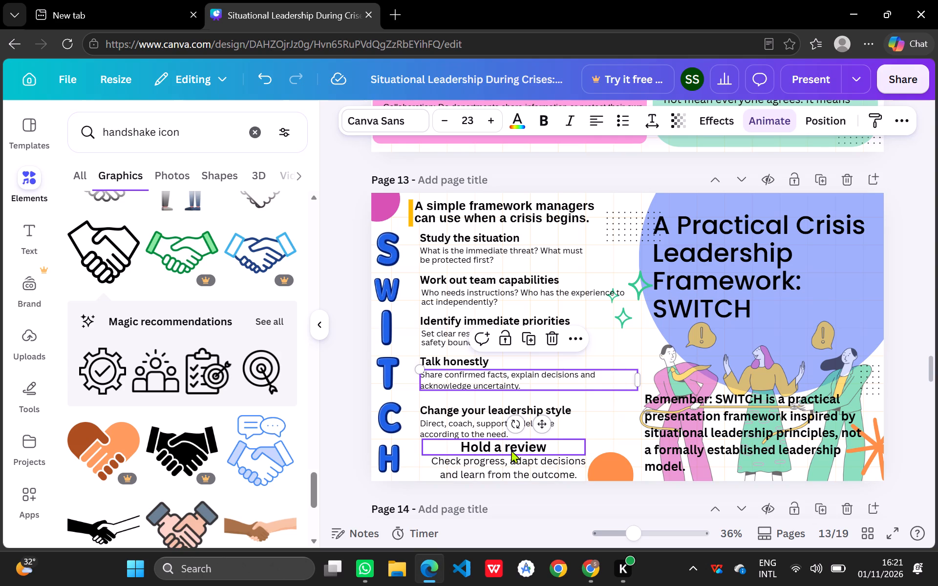
Nudge the "Change your leadership style" heading and its description slightly upward.
click(474, 432)
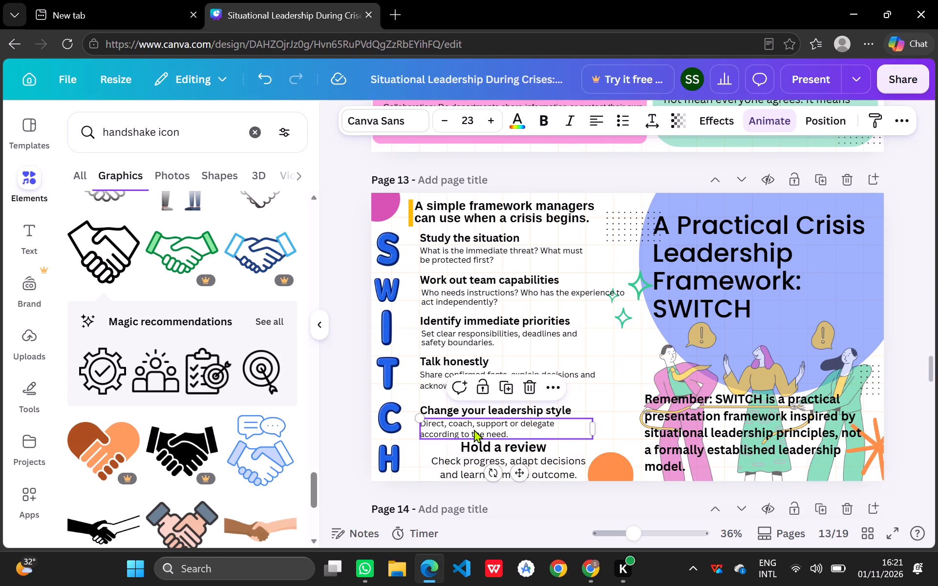
click(469, 410)
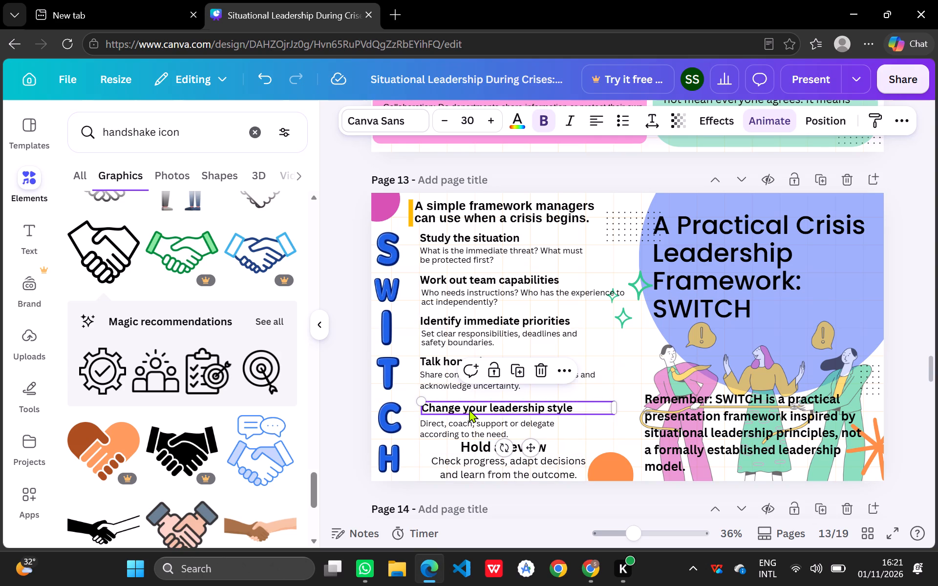
double_click(461, 426)
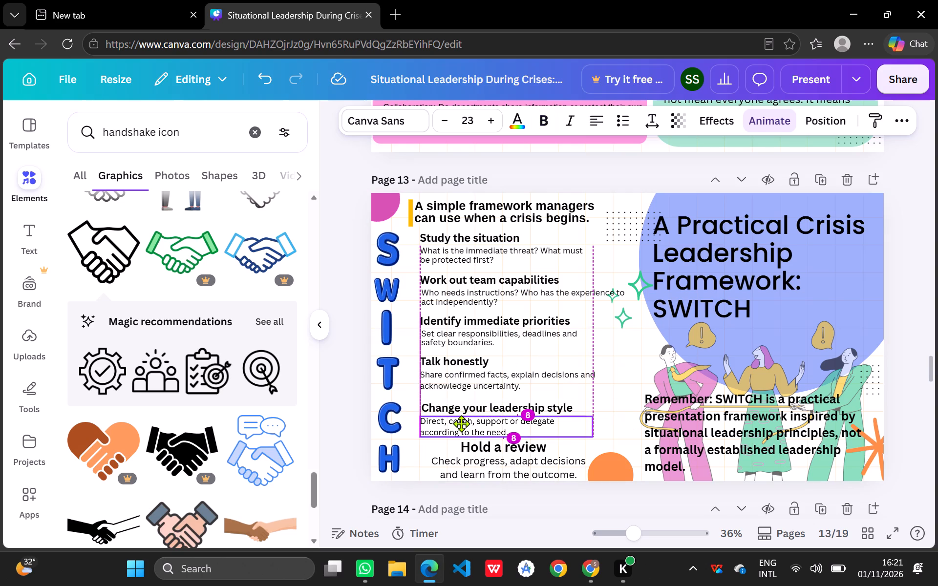
click(633, 394)
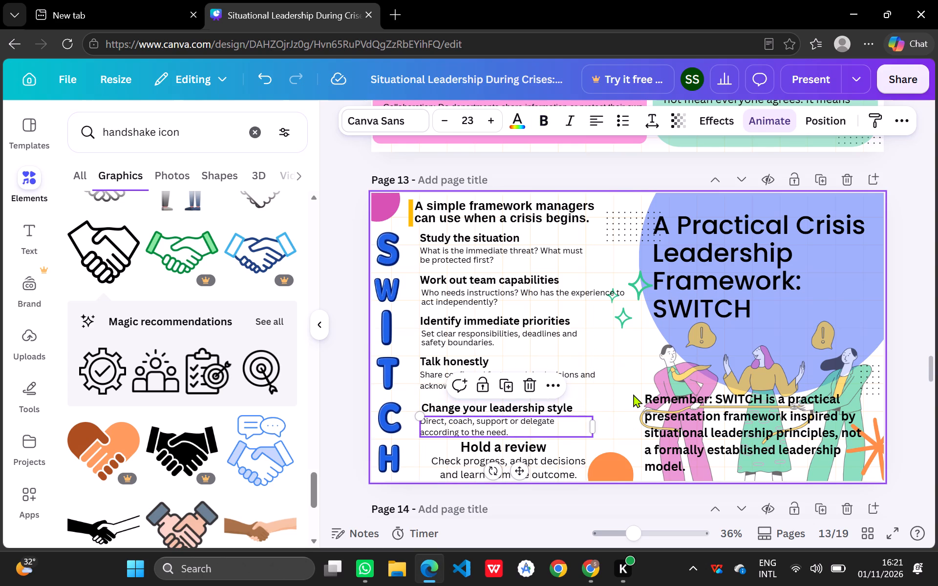
Move the "Hold a review" heading slightly down beside the H, set its font size to 30 and left-align its text.
drag(514, 451, 495, 456)
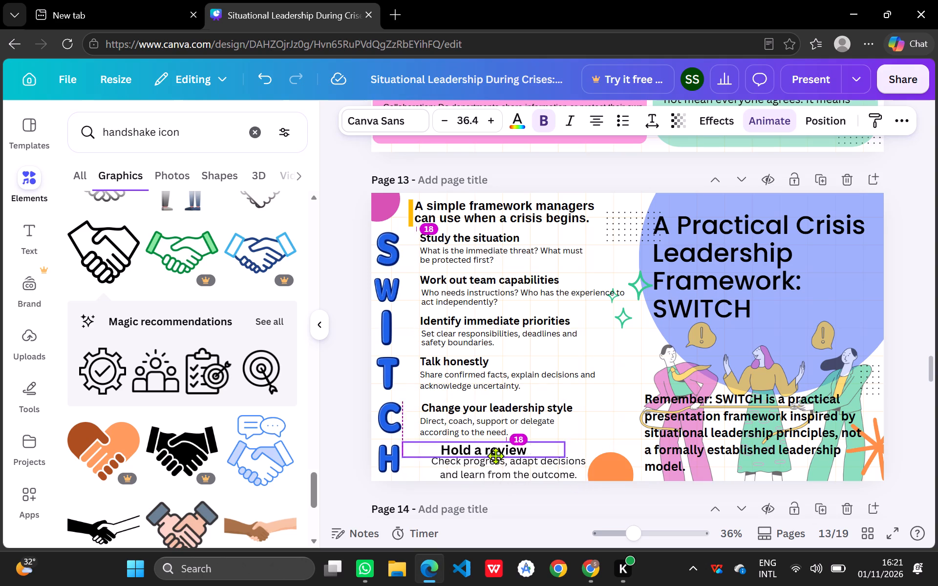
drag(495, 456, 512, 456)
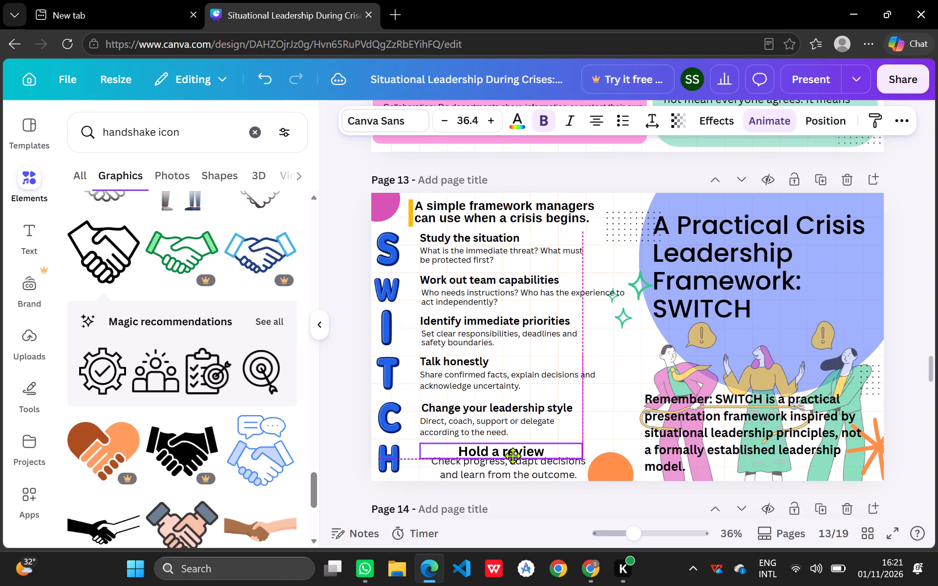
drag(512, 456, 513, 456)
click(519, 449)
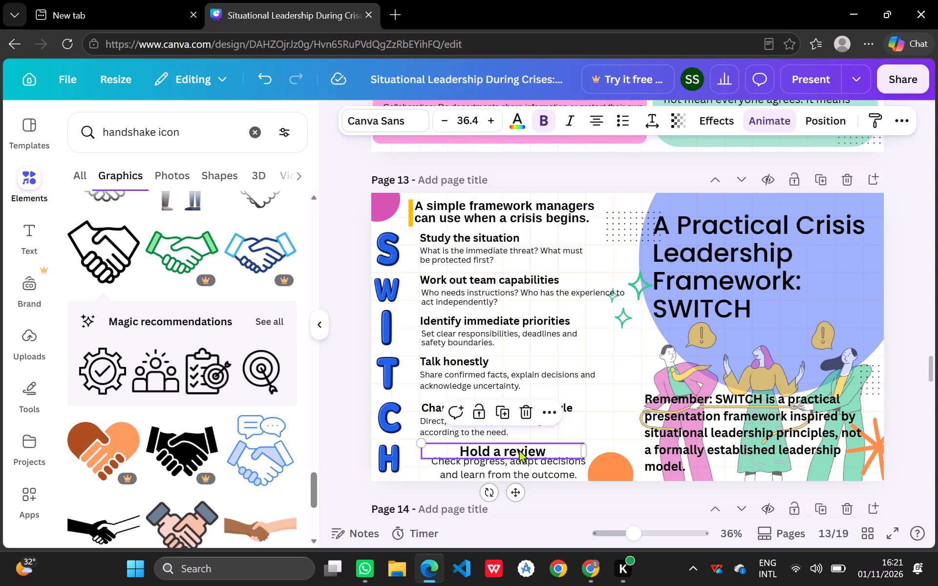
click(467, 121)
text(30)
key(Return)
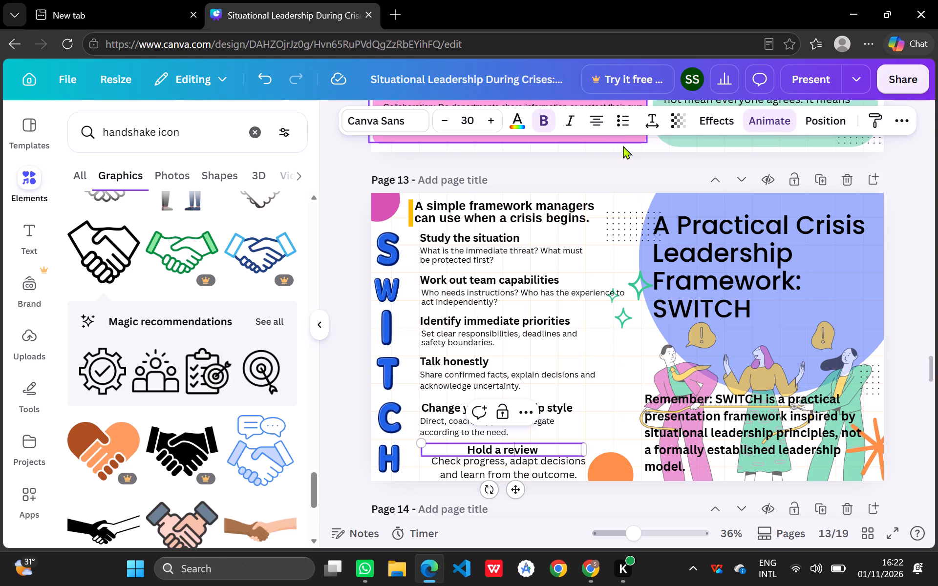
click(597, 123)
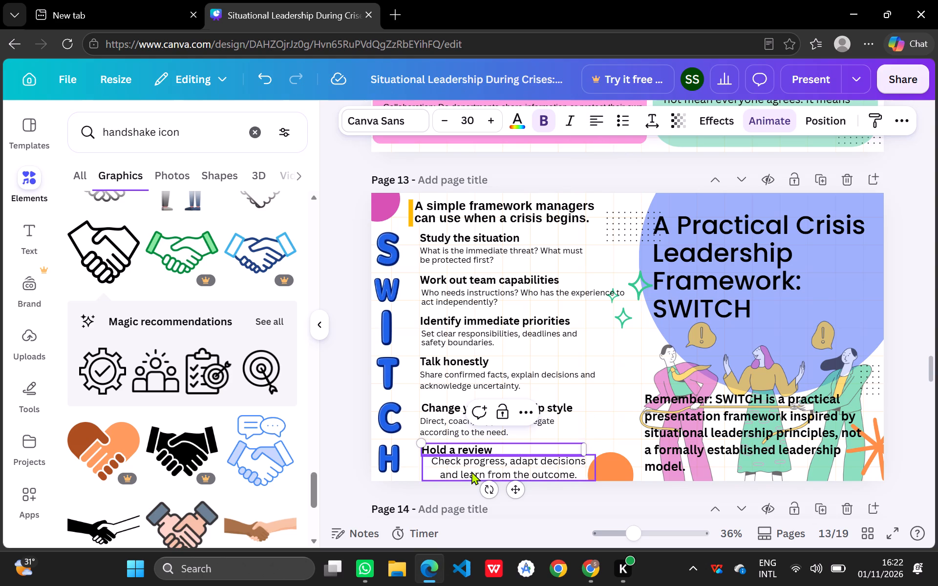
Set the description under "Hold a review" to font size 23 and left-align its text.
click(471, 471)
click(474, 120)
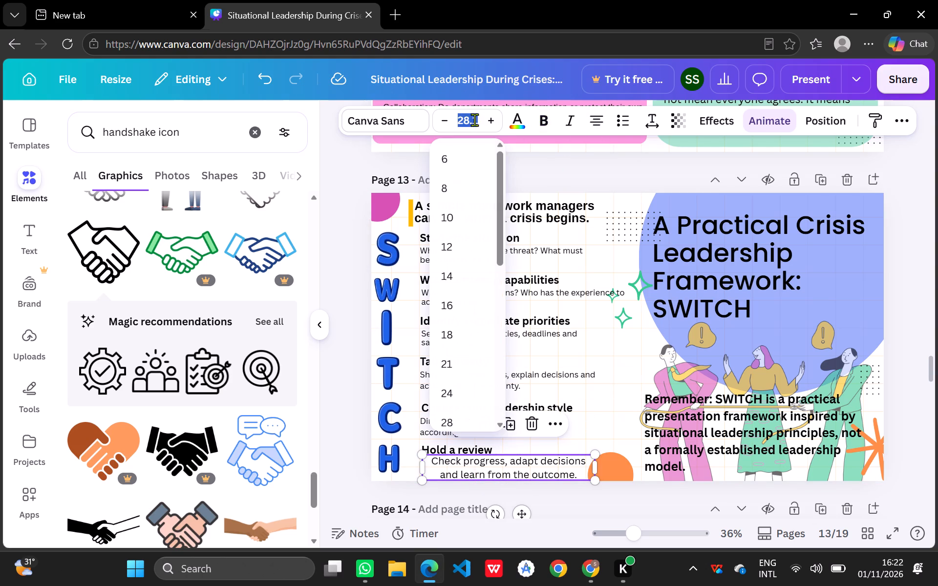
text(23)
key(Return)
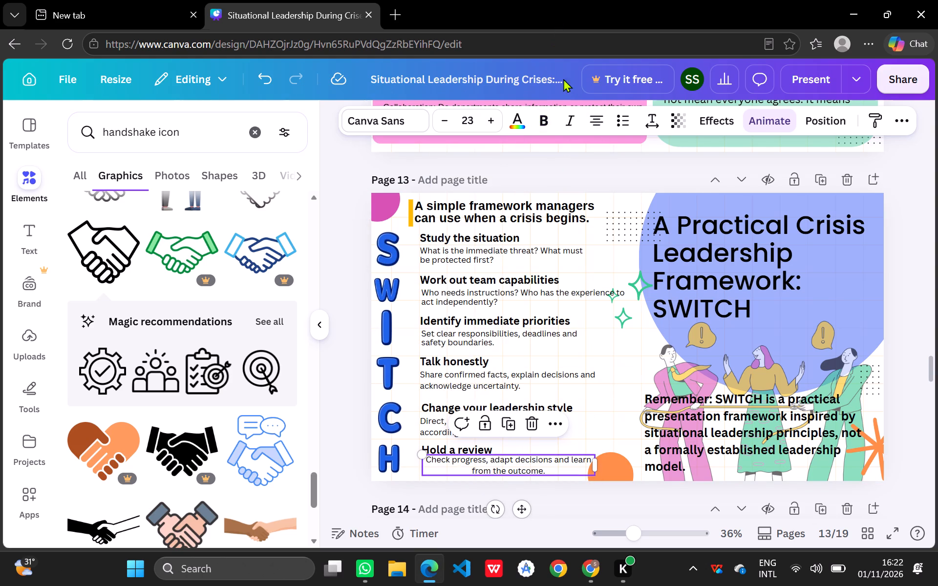
click(596, 119)
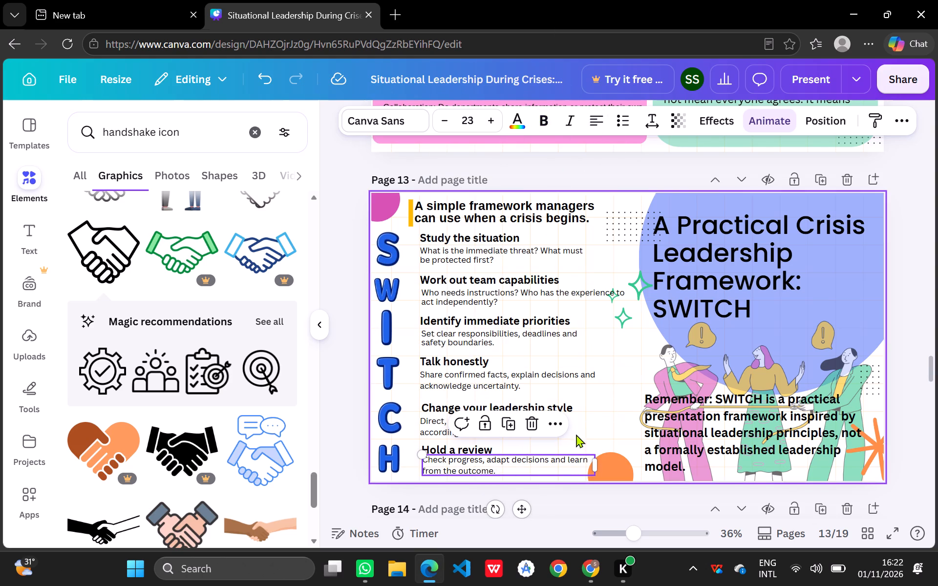
click(628, 400)
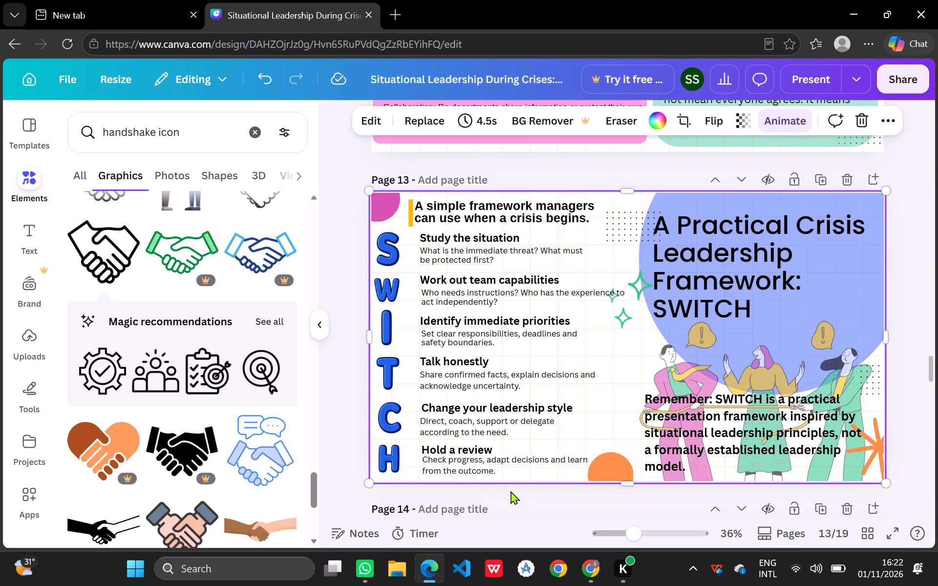
Nudge the "Hold a review" heading and its description to the common left edge, with the description slightly lower.
click(509, 467)
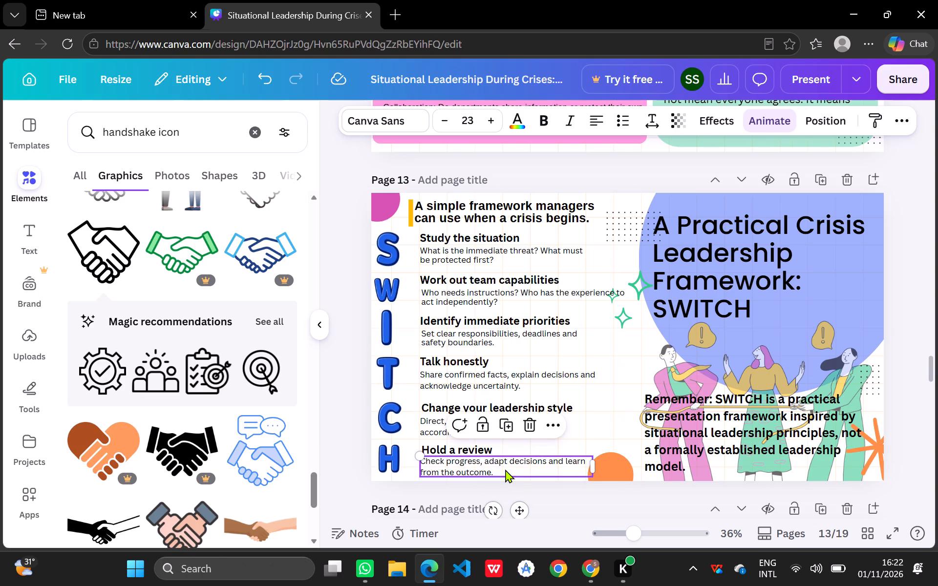
click(485, 450)
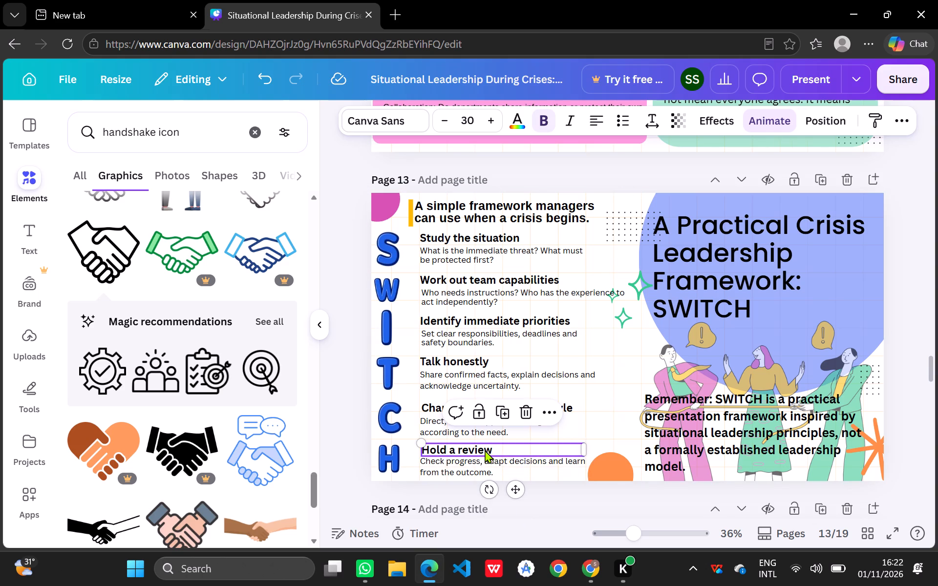
click(485, 450)
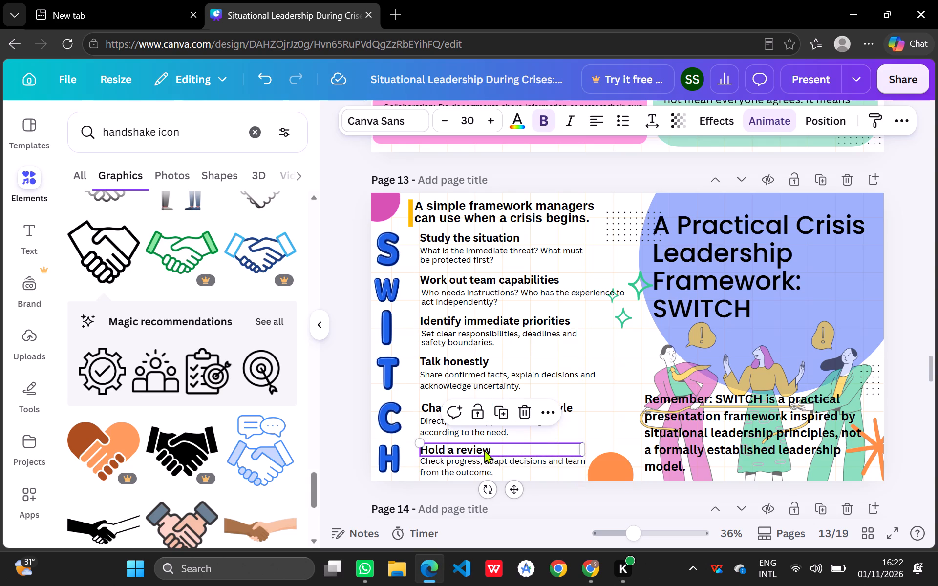
click(643, 352)
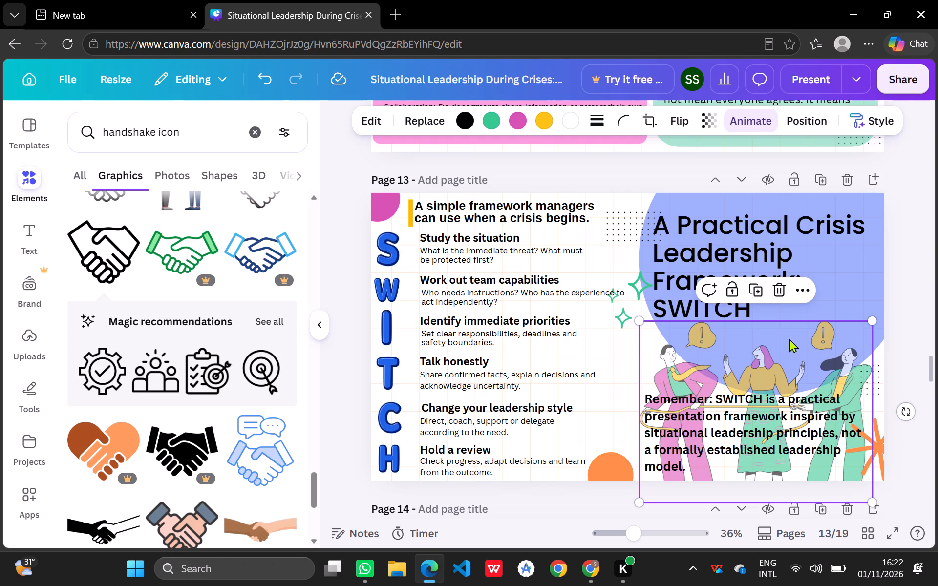
click(918, 321)
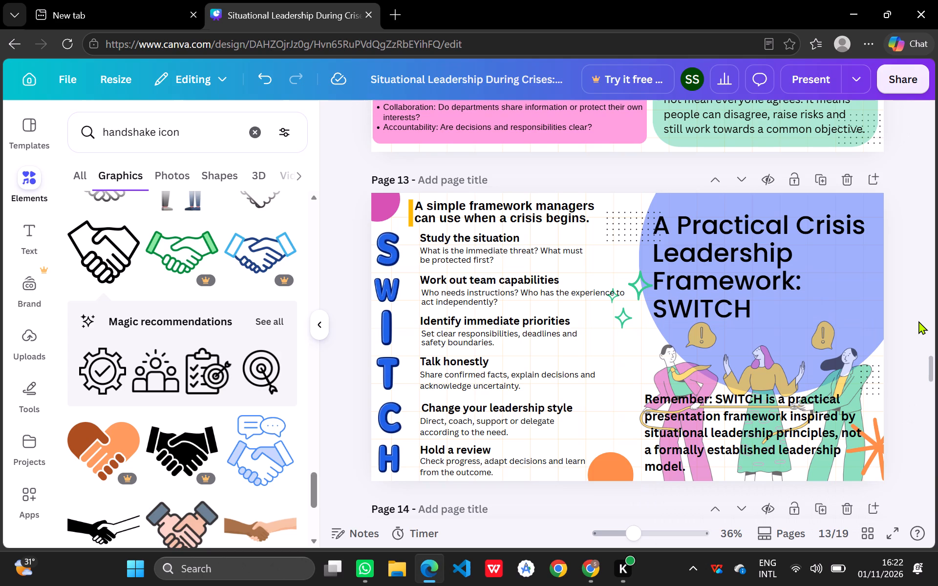
click(847, 299)
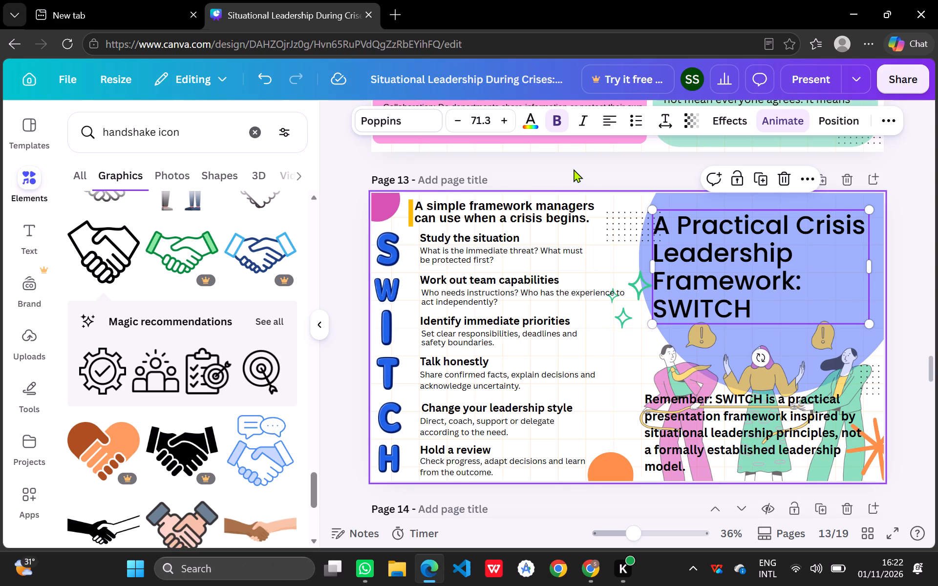
Copy page 11's pink box behind "Remote work and employee communication" onto page 13 and place it over the "Study the situation" text.
scroll(575, 169, up, 6)
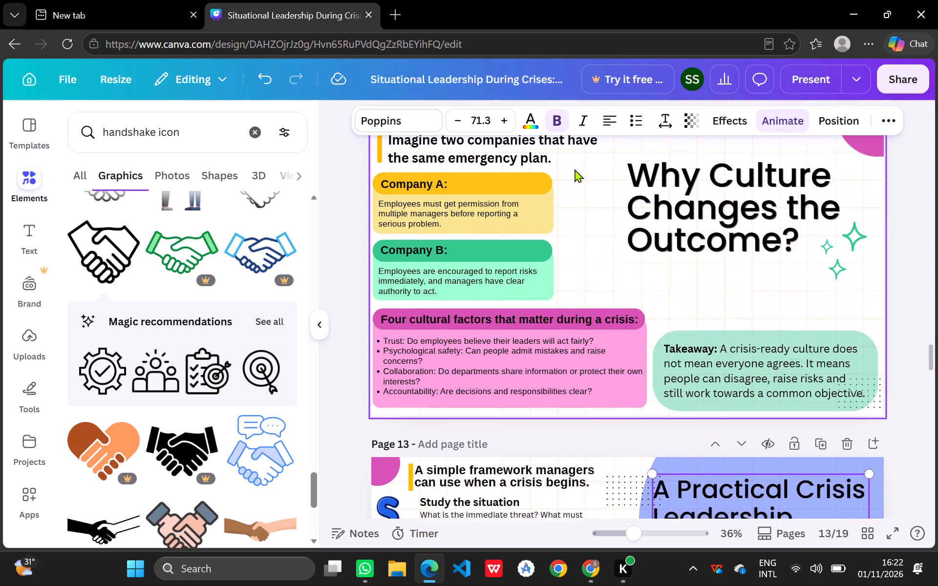
scroll(575, 169, up, 4)
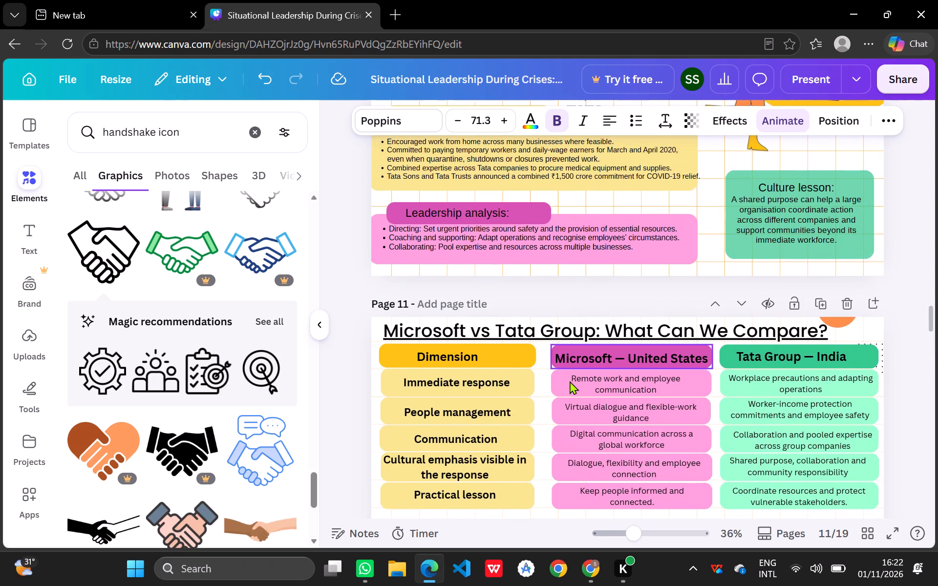
click(556, 386)
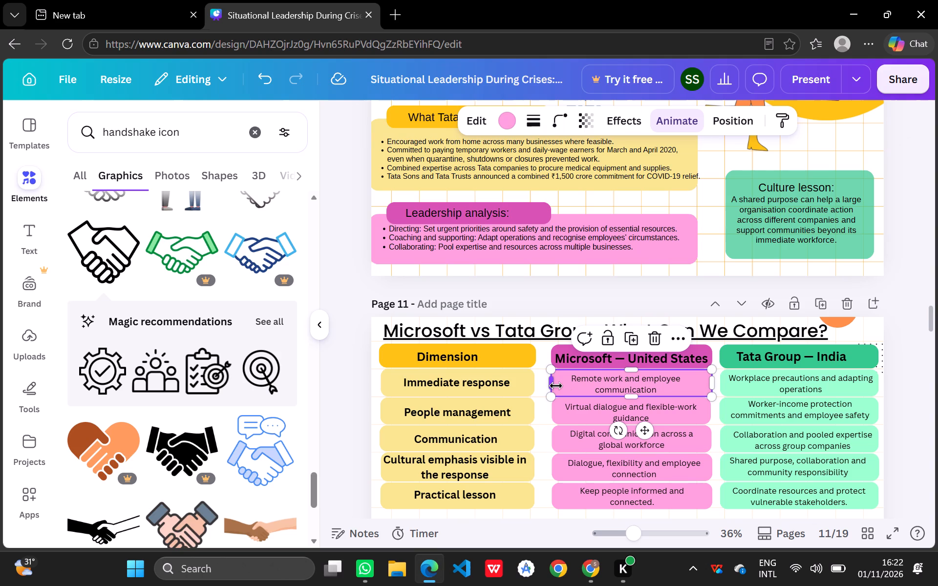
key(ctrl+c)
scroll(556, 386, down, 8)
scroll(556, 386, up, 1)
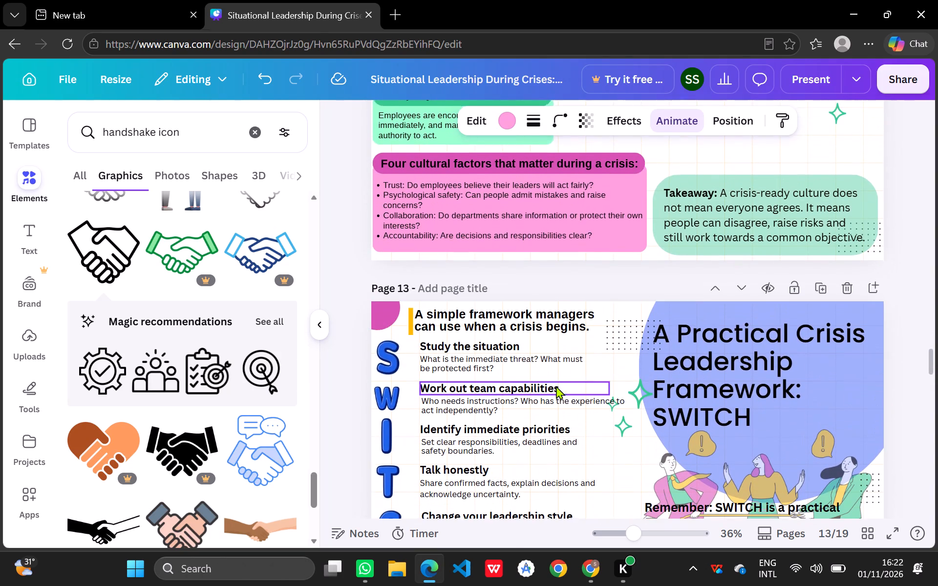
scroll(556, 386, up, 1)
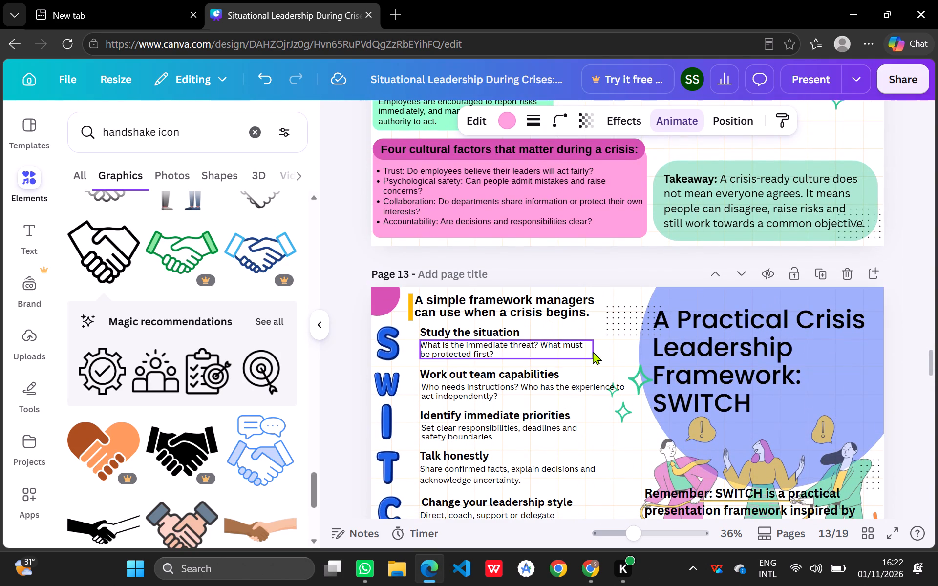
click(593, 351)
key(ctrl+v)
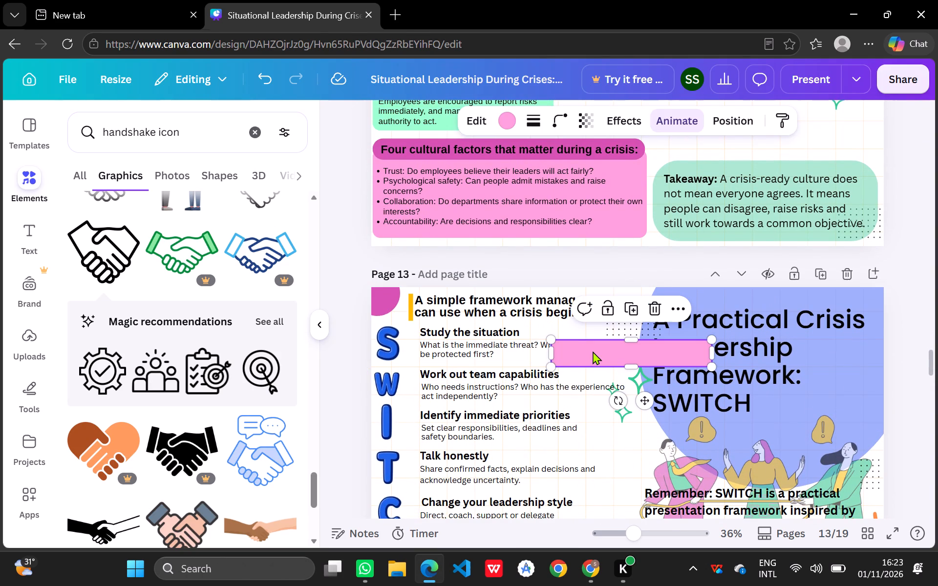
drag(579, 359, 437, 343)
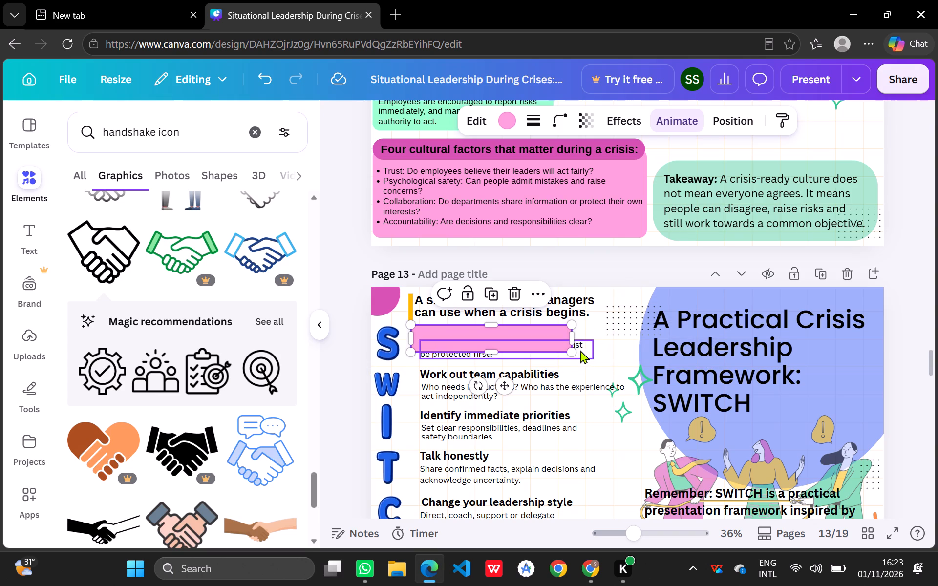
Widen the pink box over "Study the situation" on page 13 to about 704.
drag(570, 338, 594, 338)
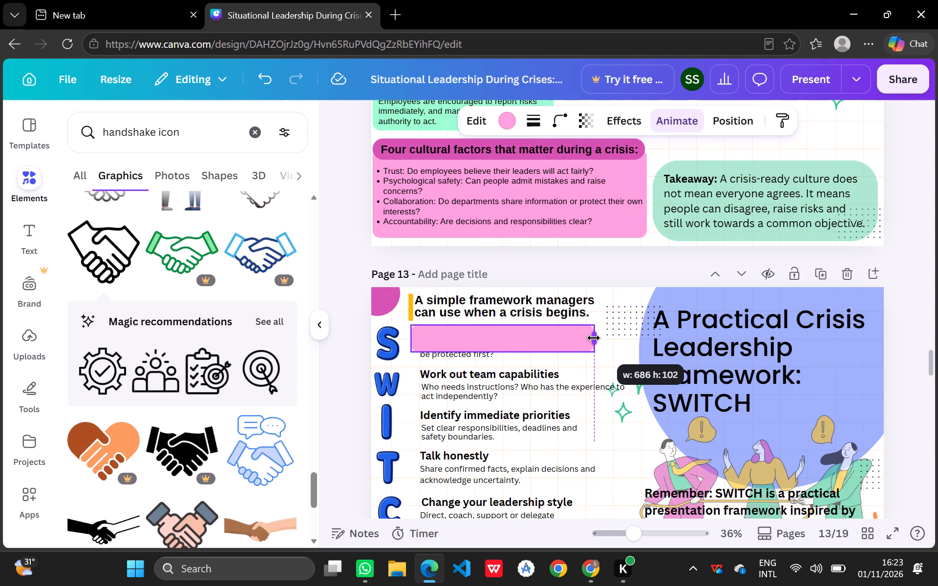
drag(594, 338, 601, 338)
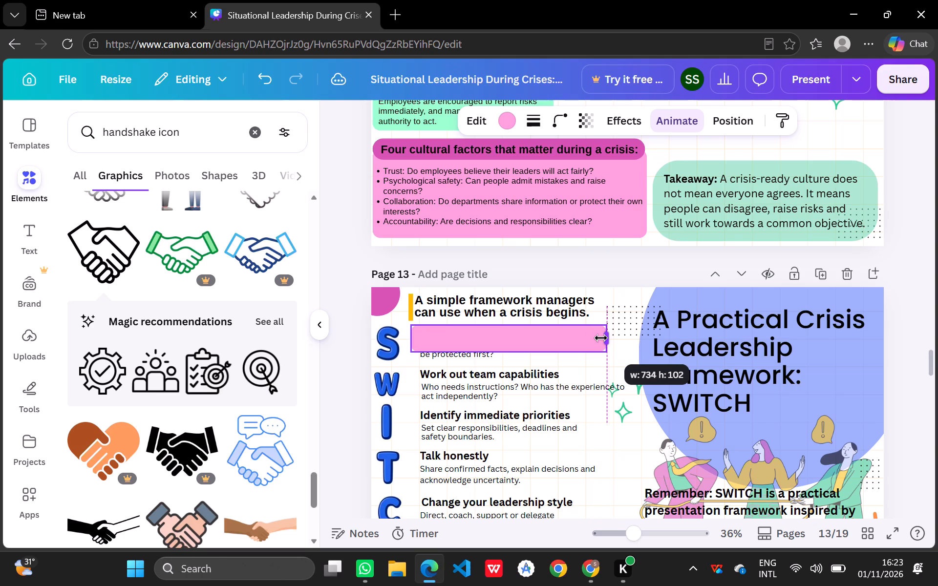
drag(601, 338, 598, 338)
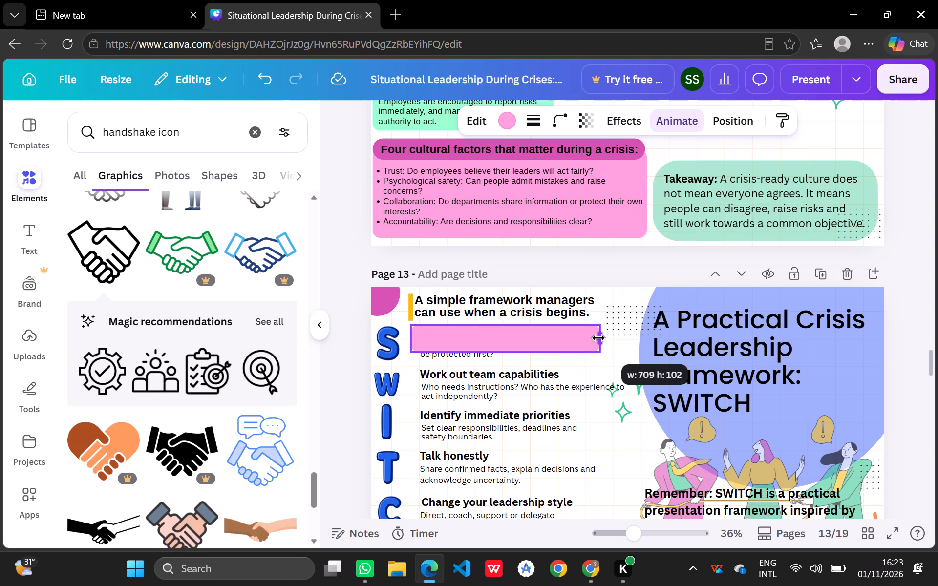
drag(598, 338, 597, 338)
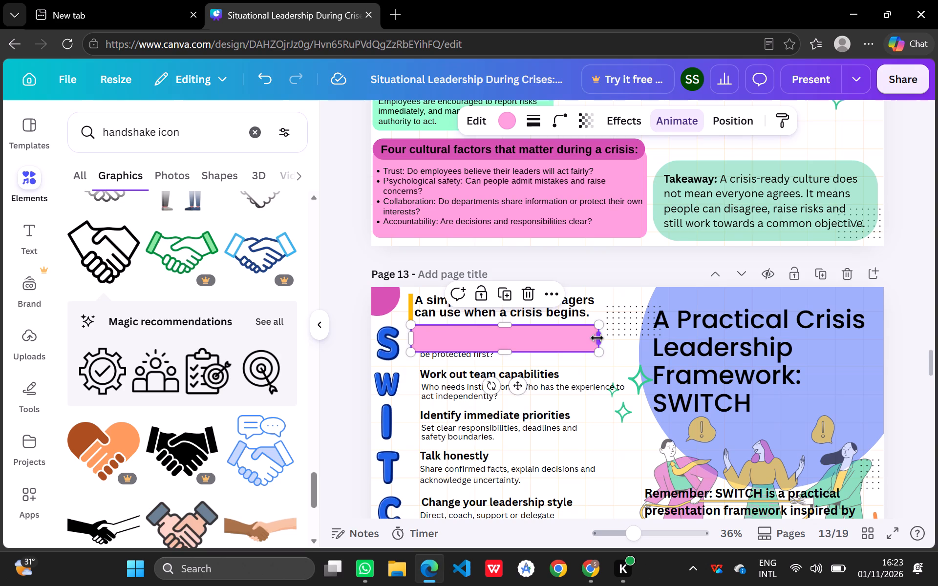
Nudge the description under "Work out team capabilities" into line with its heading and narrow its text box to about 647 wide.
click(578, 384)
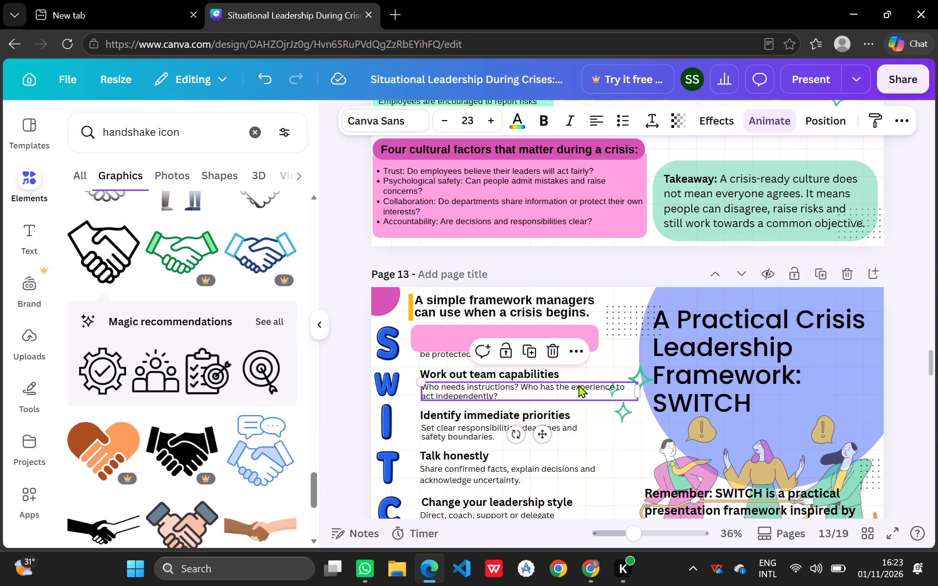
click(636, 389)
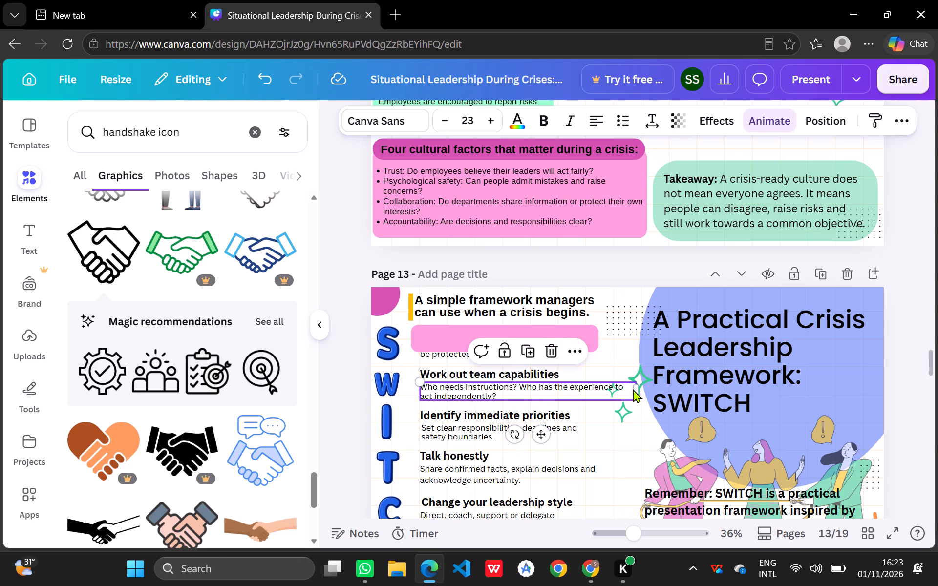
click(634, 389)
drag(637, 389, 632, 388)
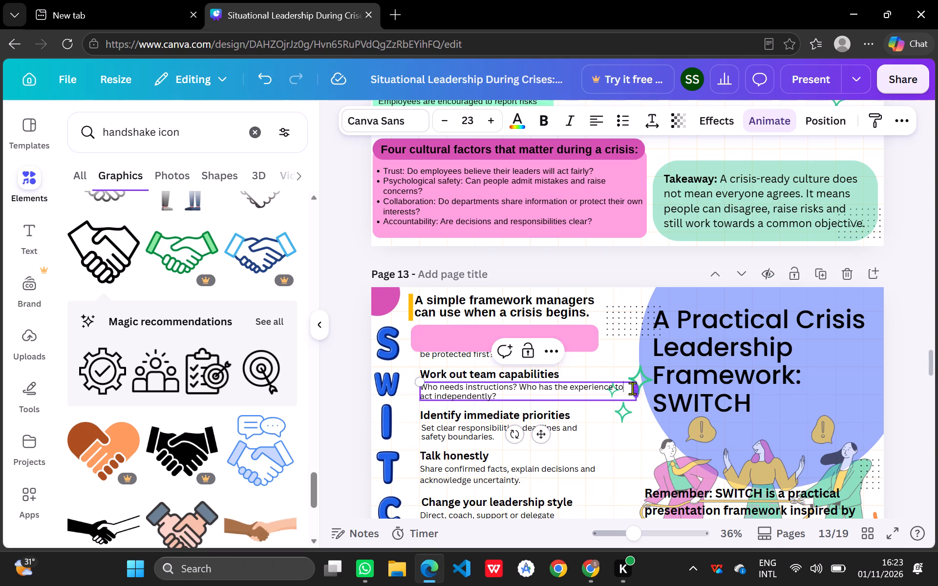
drag(632, 388, 596, 388)
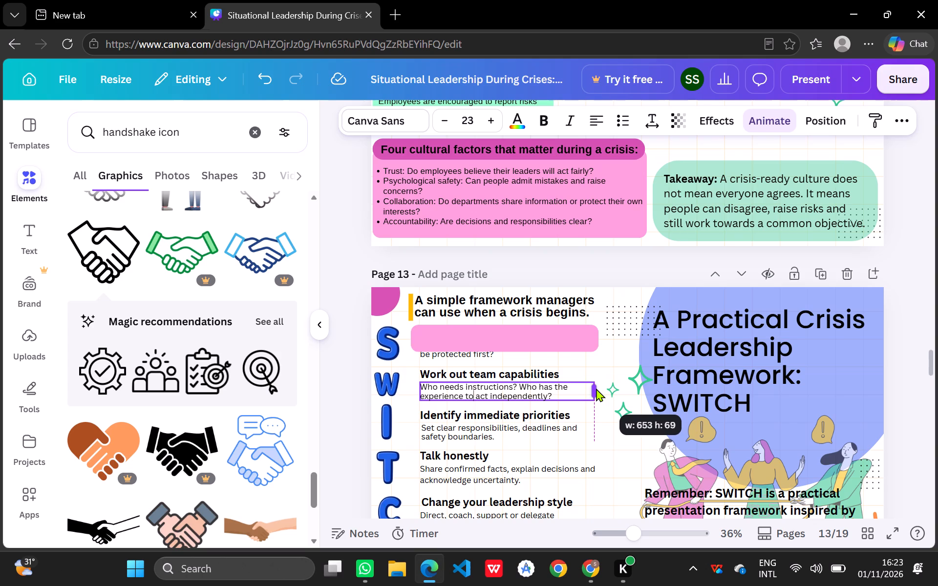
drag(596, 388, 594, 388)
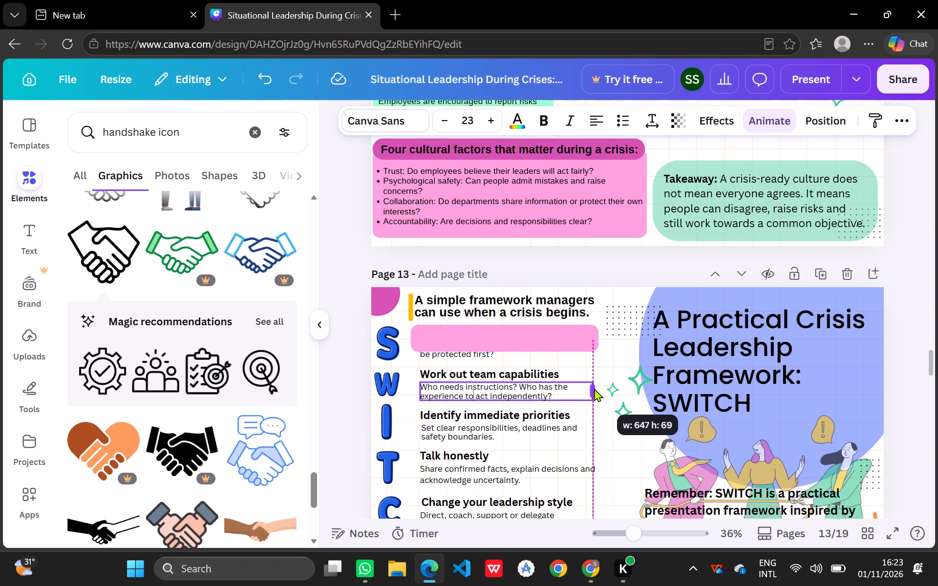
drag(594, 388, 592, 389)
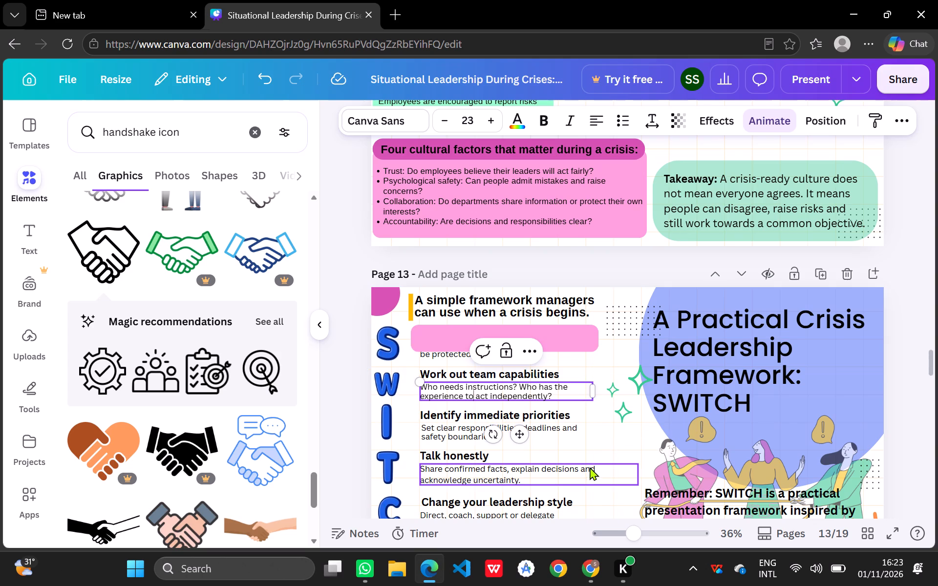
Narrow the text box of the description under "Talk honestly" to about 653 wide.
click(589, 467)
click(636, 475)
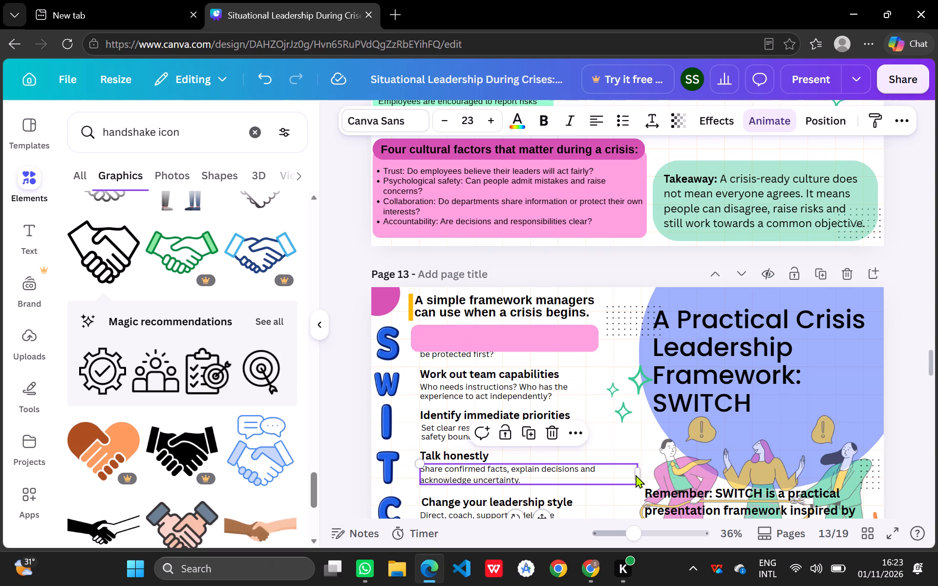
click(637, 474)
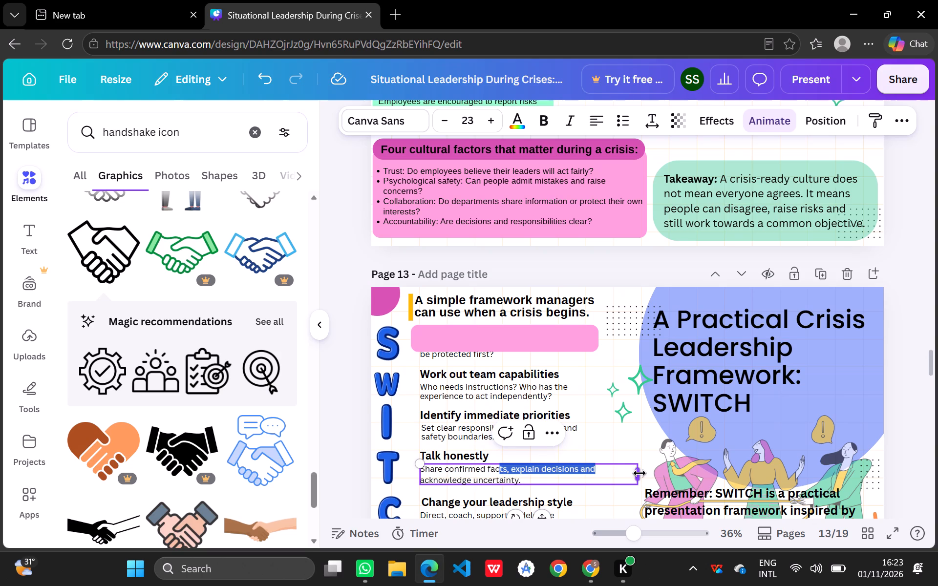
drag(640, 473, 603, 473)
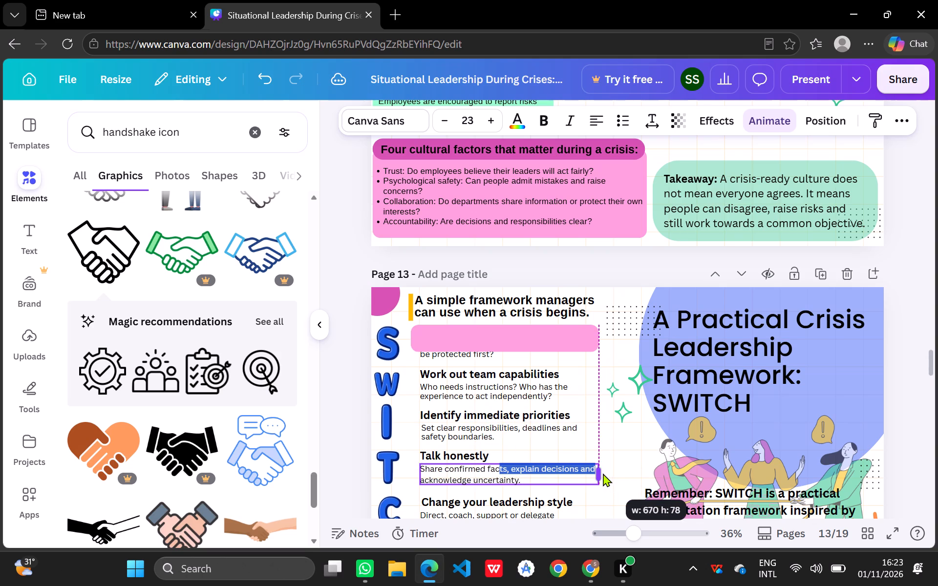
drag(603, 473, 595, 475)
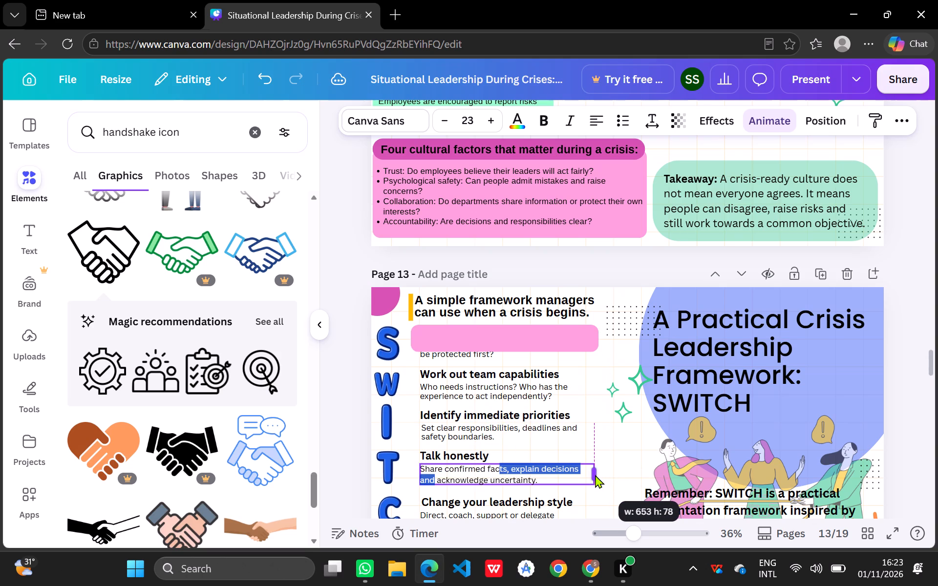
drag(595, 475, 596, 475)
click(626, 448)
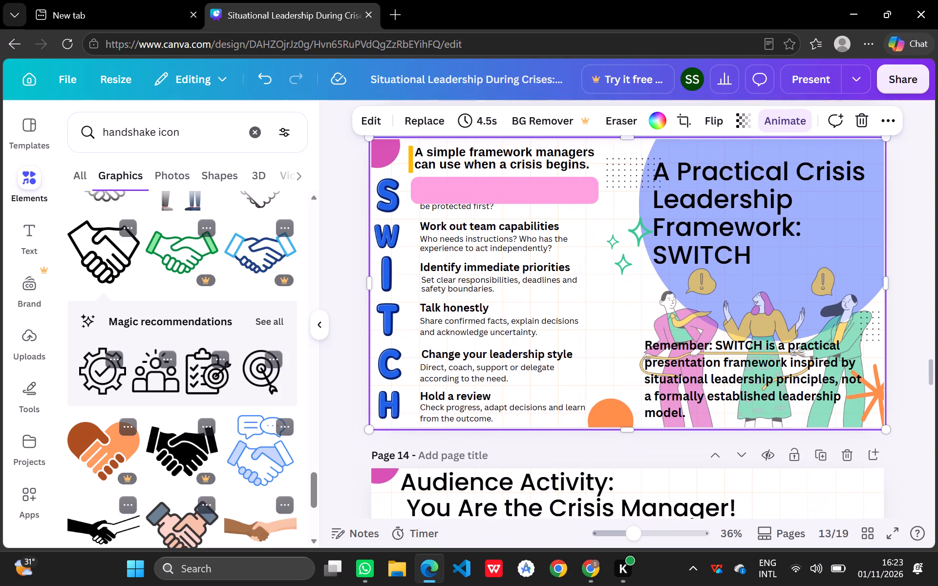
Nudge the pink box slightly sideways and extend it downward to about 131 high, covering the whole "Study the situation" text.
click(484, 198)
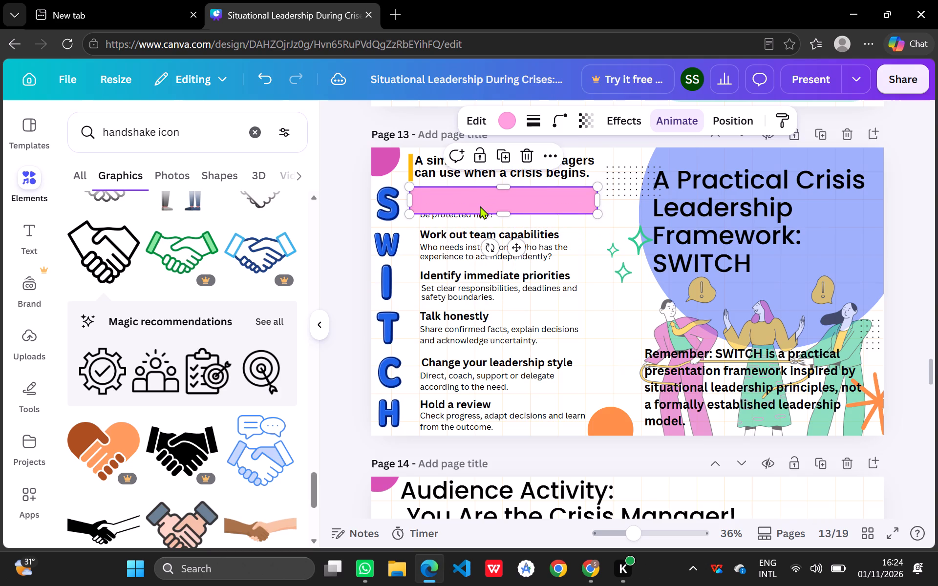
drag(506, 214, 508, 222)
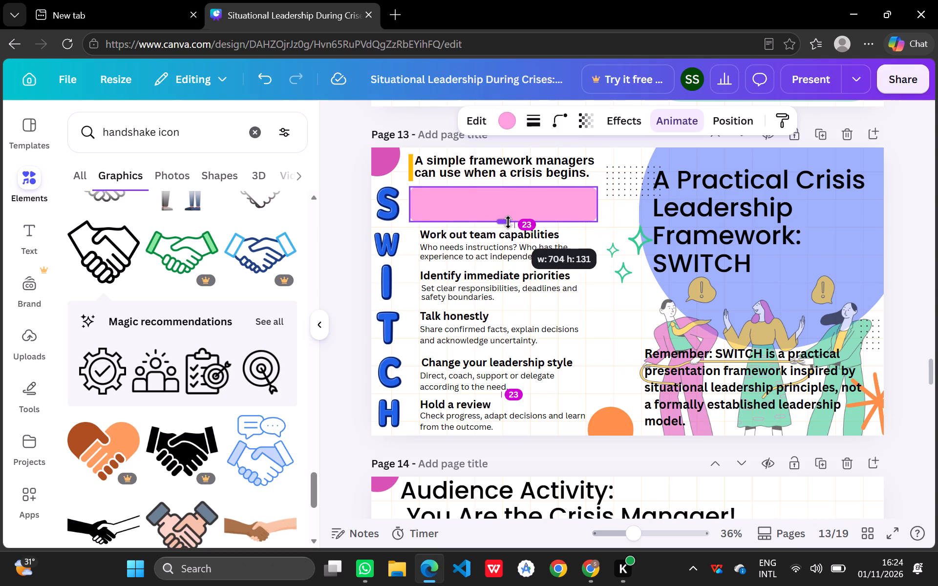
drag(508, 222, 509, 223)
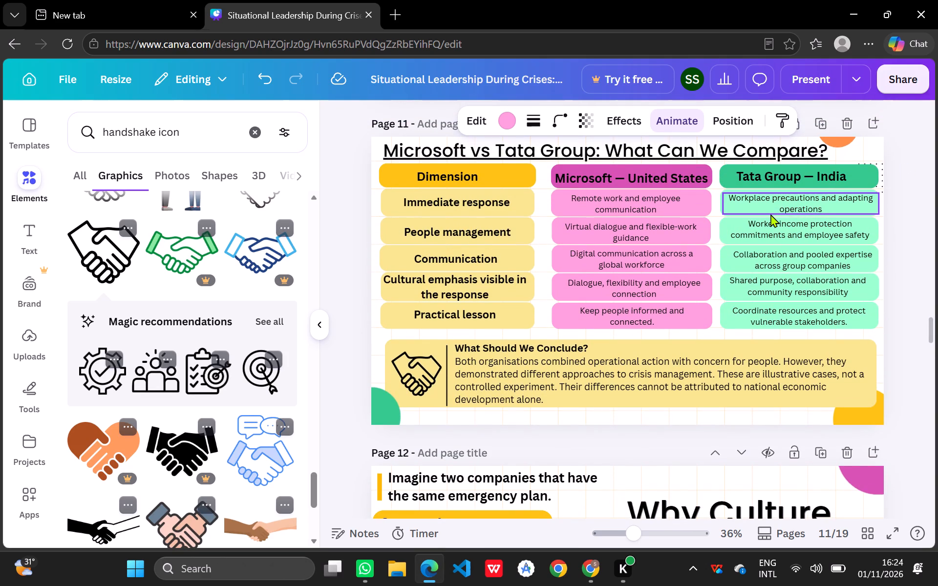
Copy page 11's green box behind "Worker-income protection commitments" onto page 13 and place it over the "Work out team capabilities" text.
click(770, 214)
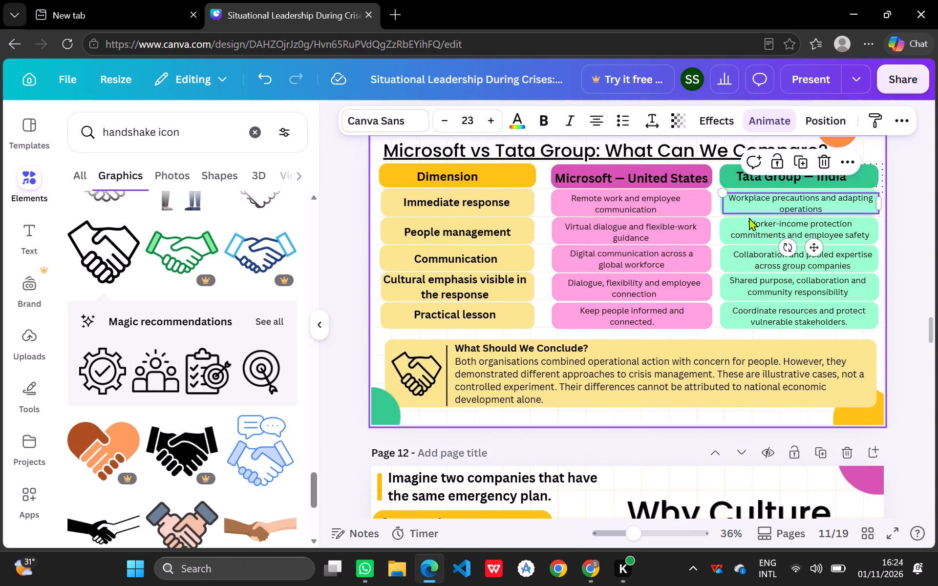
click(720, 230)
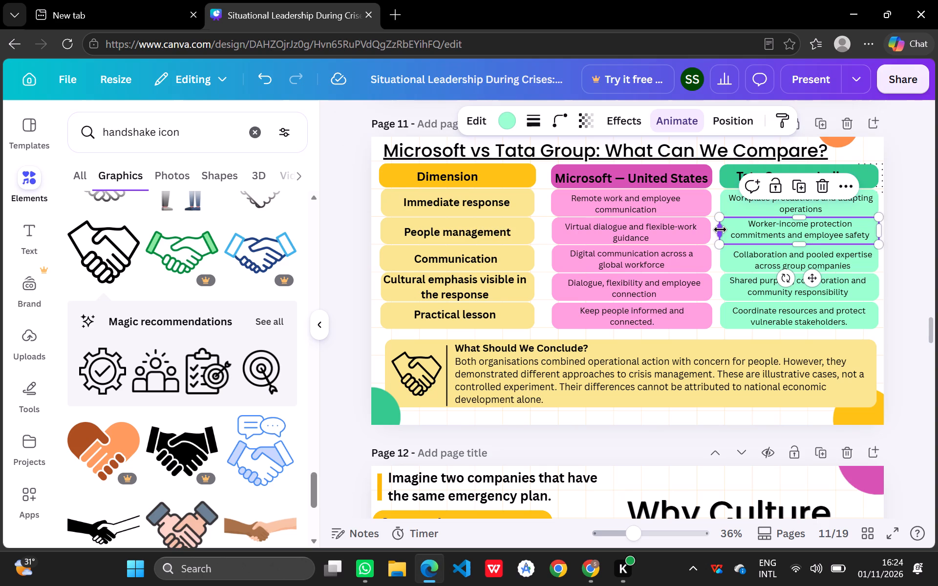
key(ctrl+c)
scroll(720, 230, down, 4)
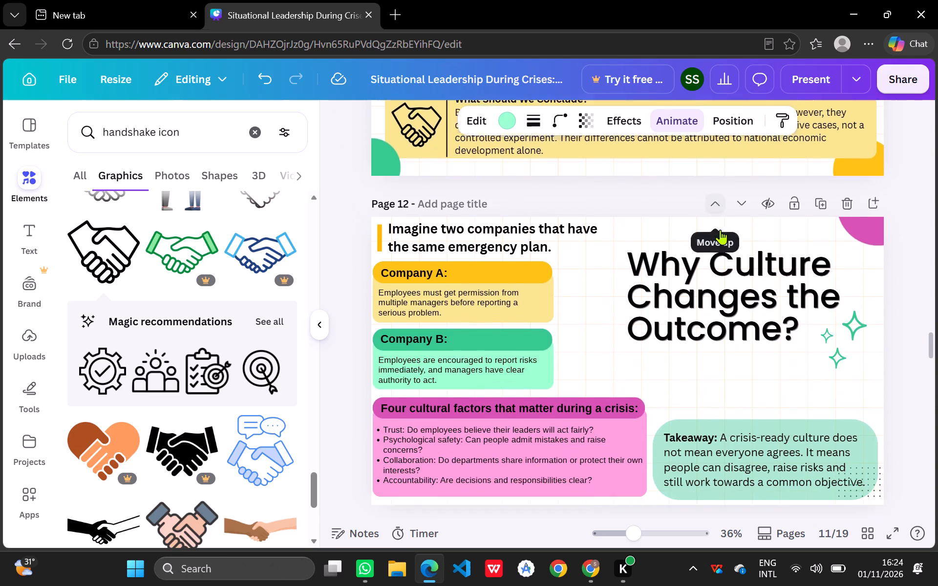
scroll(720, 230, down, 5)
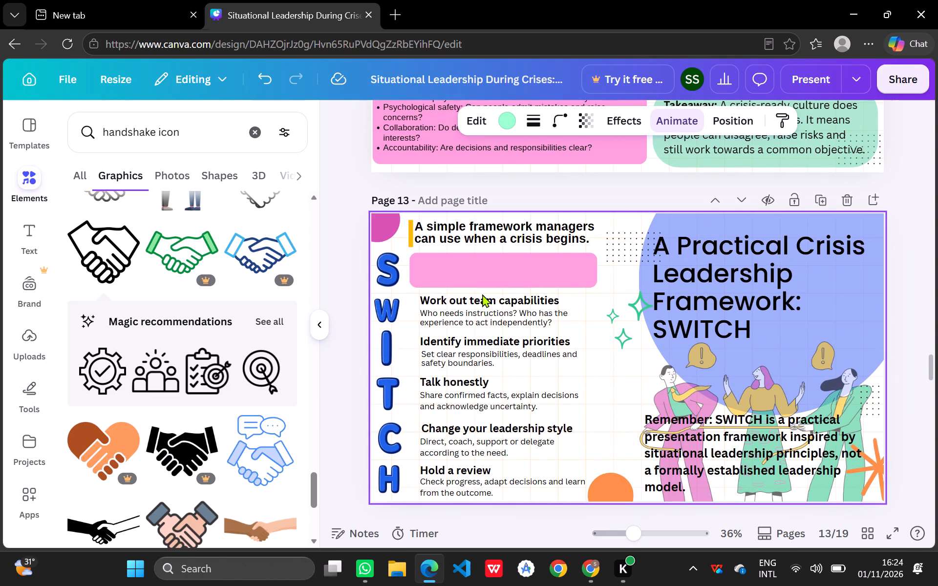
key(ctrl+v)
click(835, 314)
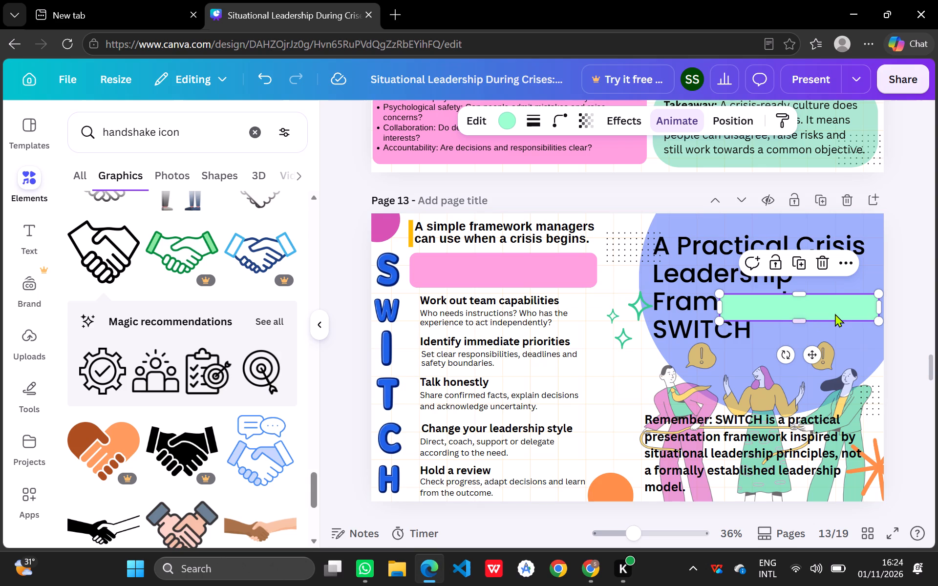
drag(754, 305, 443, 306)
Resize the green box beside the W to about 692 wide and 130 high, covering the heading and description.
drag(570, 305, 594, 304)
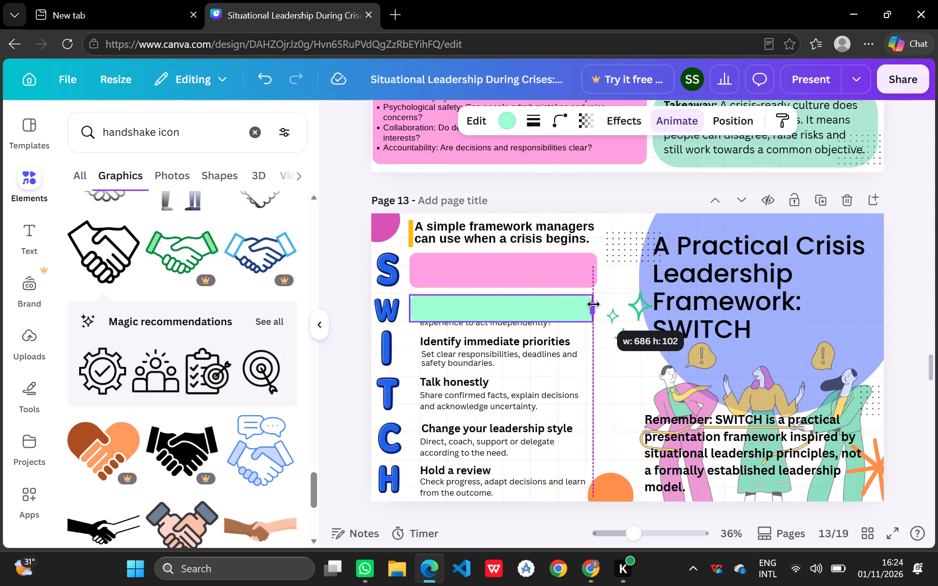
drag(594, 304, 597, 299)
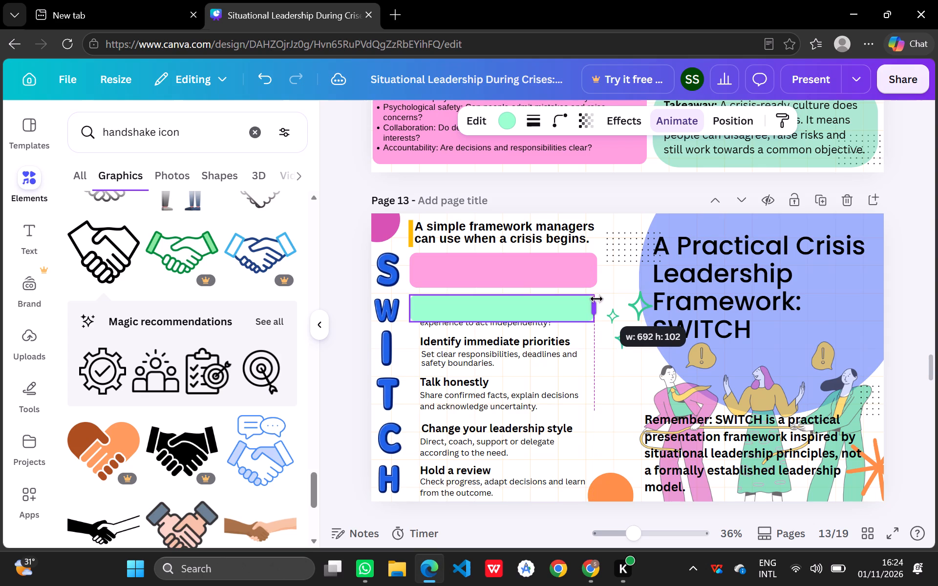
drag(597, 299, 597, 303)
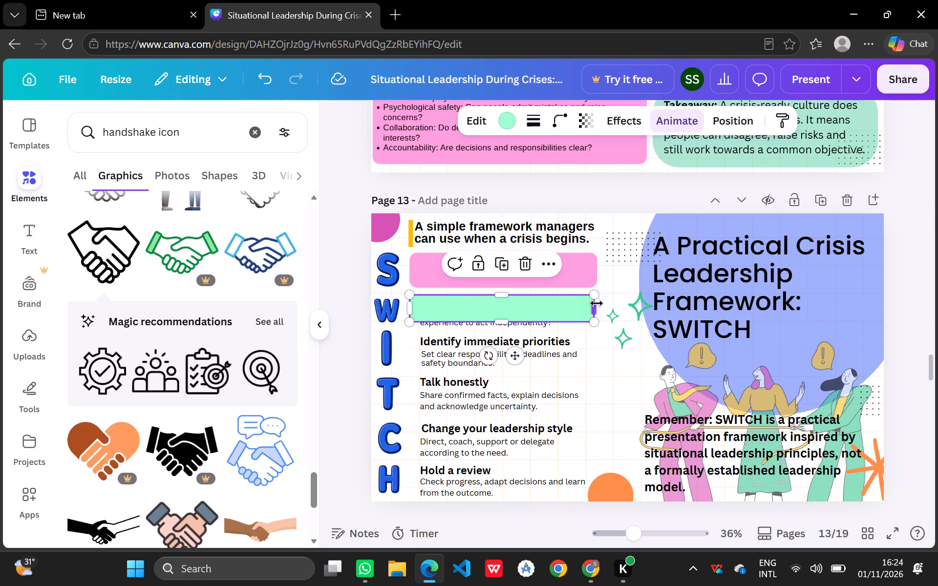
drag(500, 322, 501, 330)
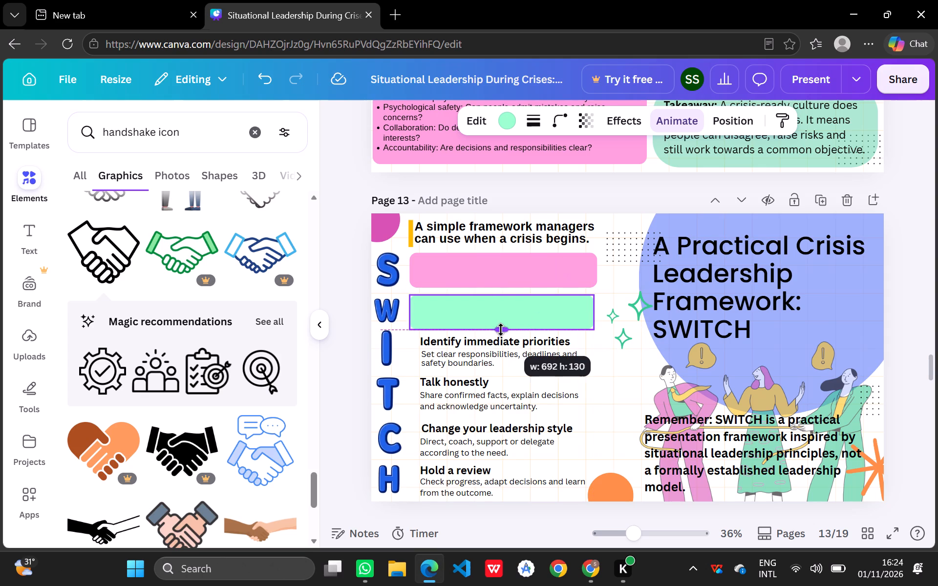
drag(501, 330, 502, 330)
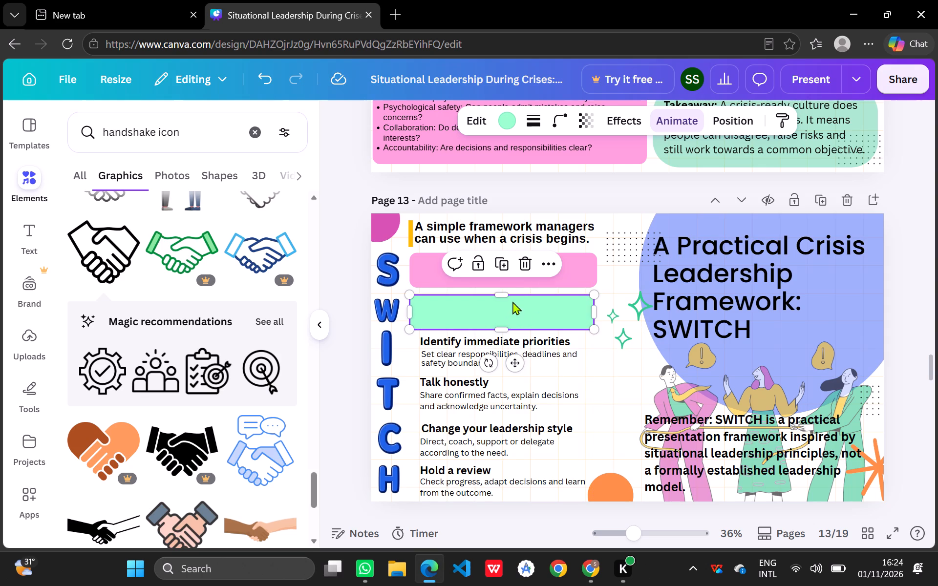
Nudge the green box slightly up toward the pink box and fine-tune its height at the lower edge.
click(519, 282)
click(502, 288)
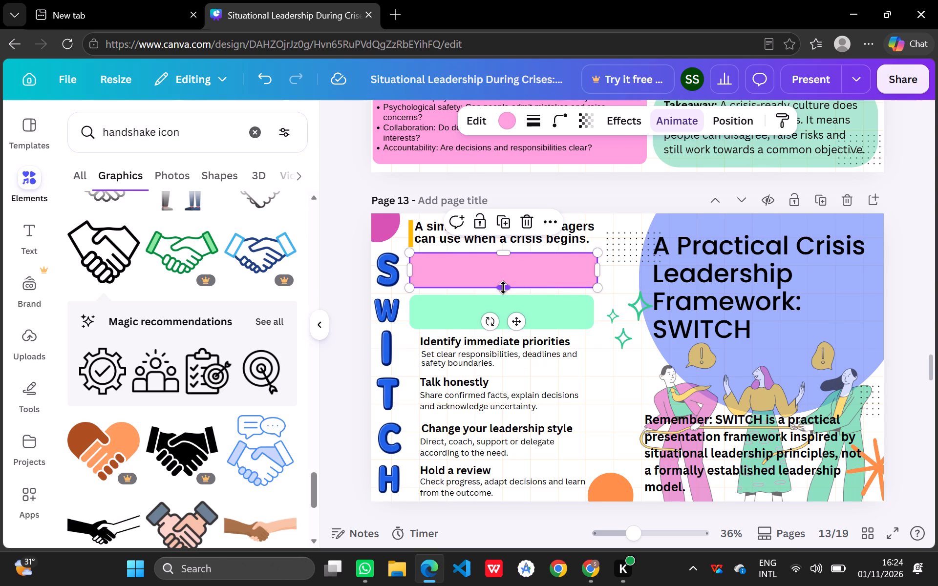
click(502, 303)
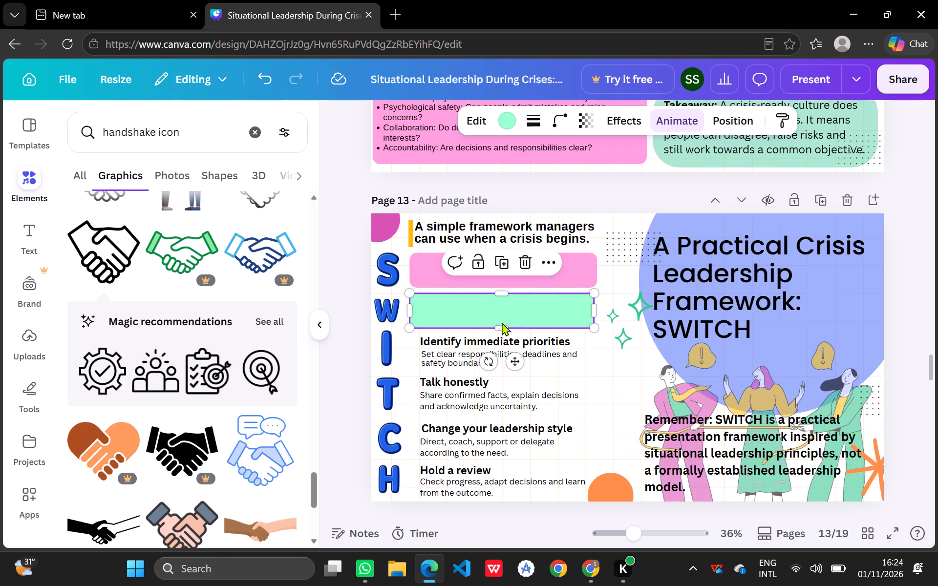
click(502, 325)
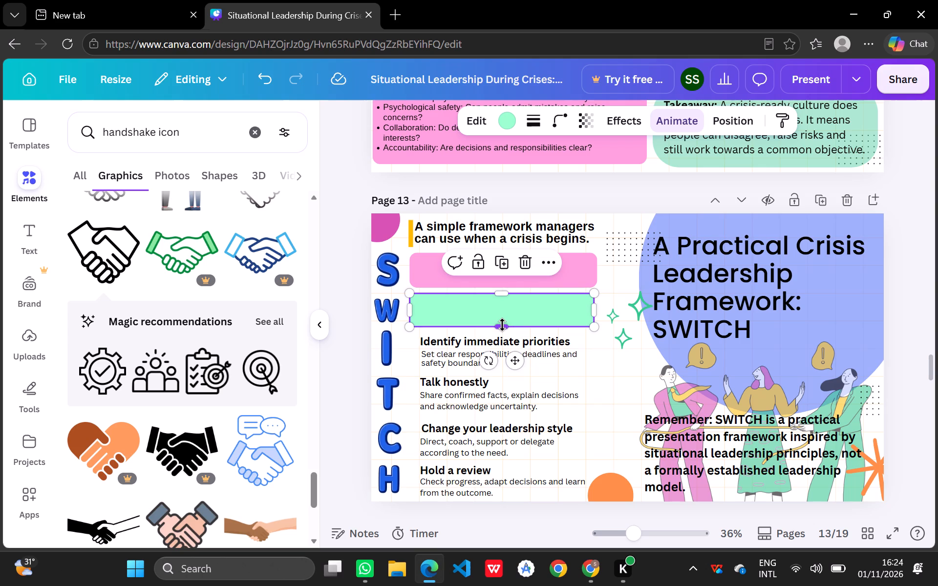
click(502, 325)
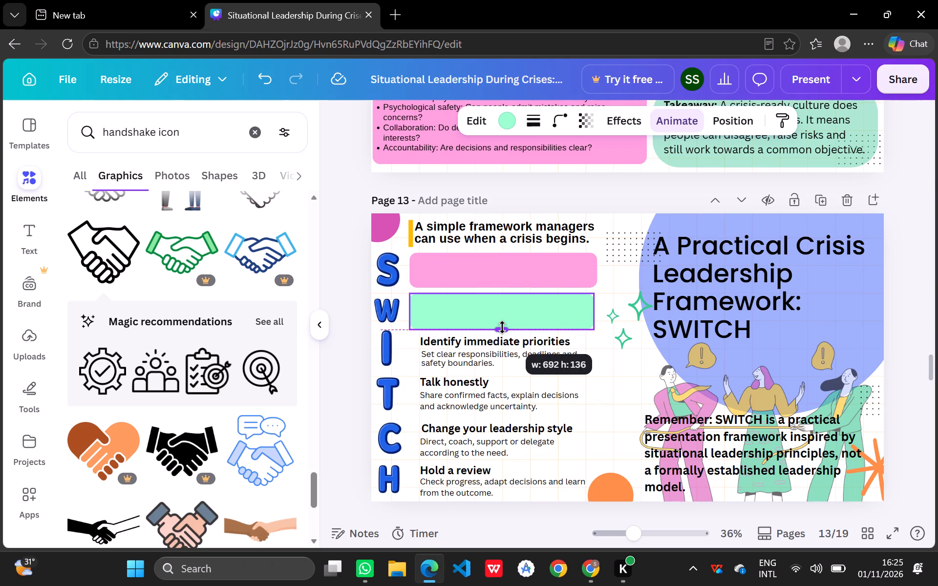
click(628, 371)
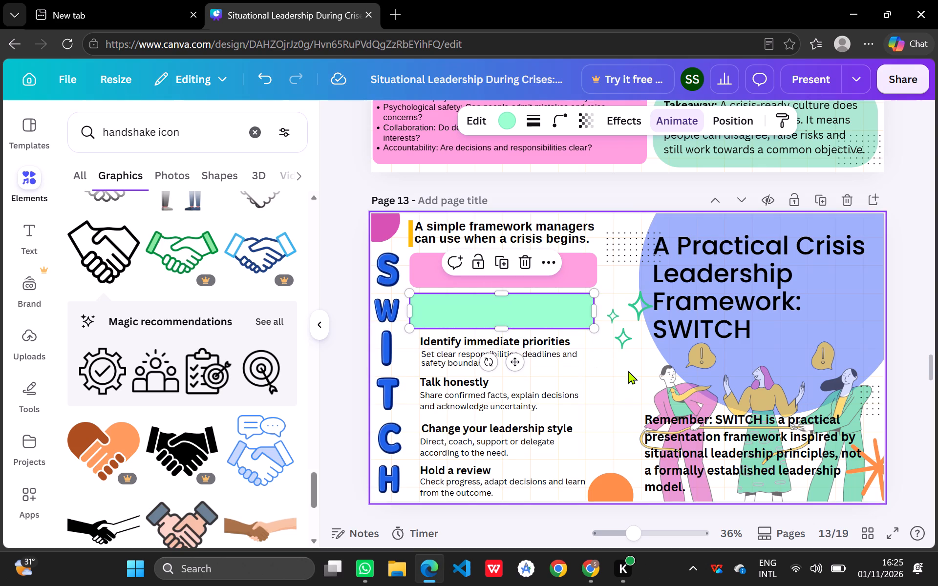
Duplicate page 13's pink box for the "Identify immediate priorities" section.
click(532, 265)
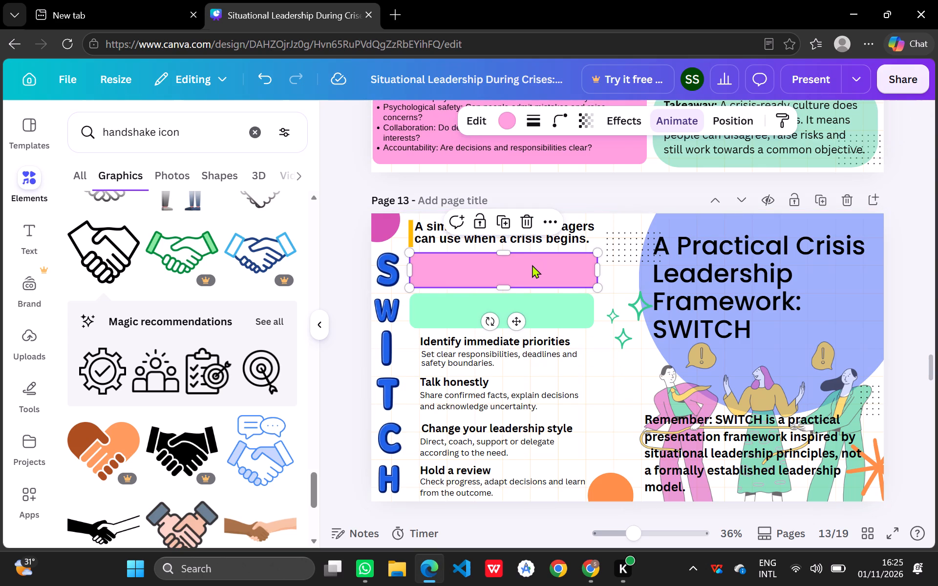
key(ctrl+c)
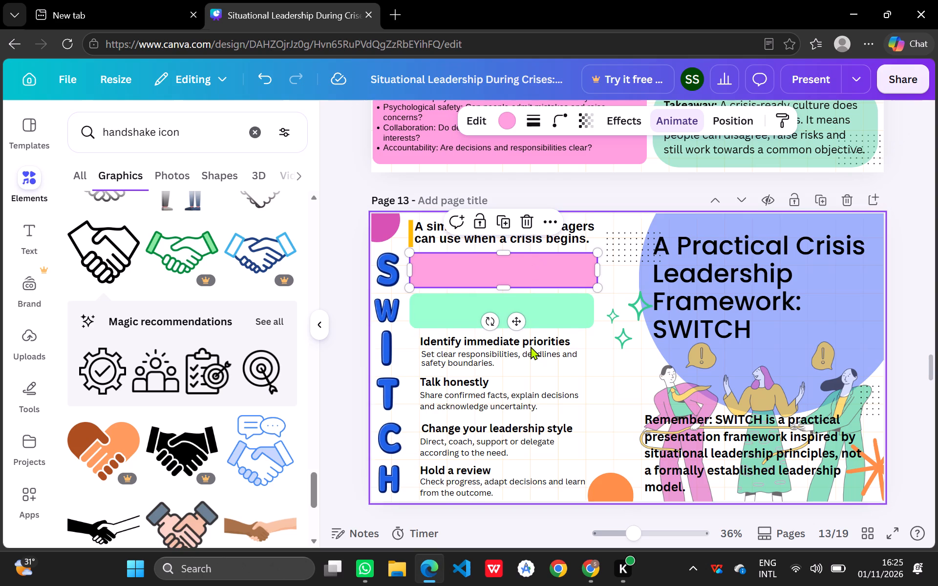
click(531, 346)
key(ctrl+v)
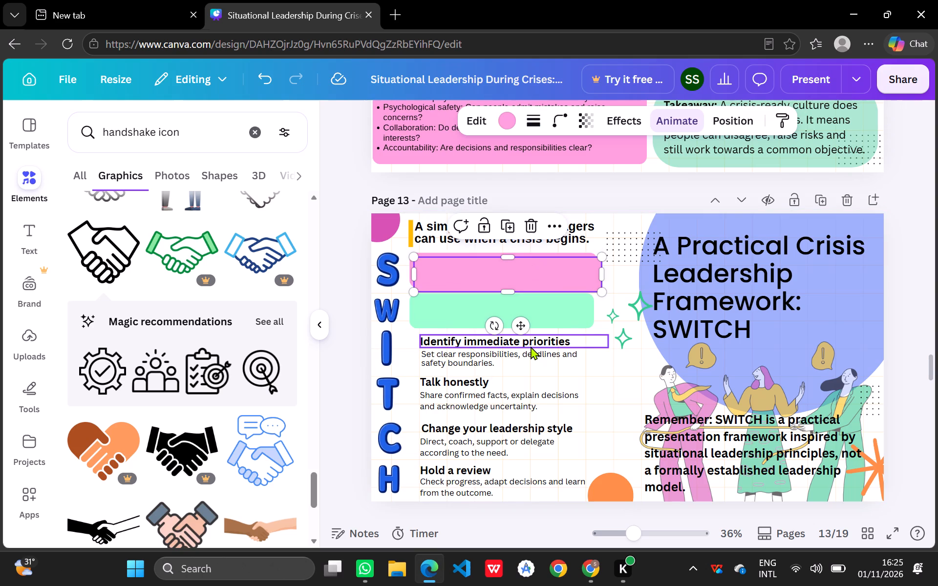
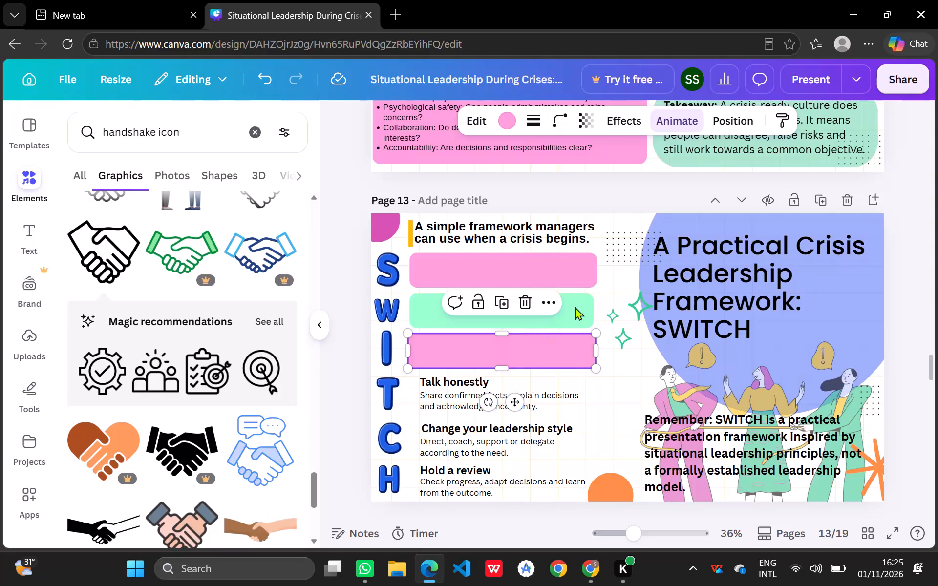
Duplicate the green box beside the W and place the copy over the "Talk honestly" heading and description beside the T.
click(575, 307)
key(ctrl+c)
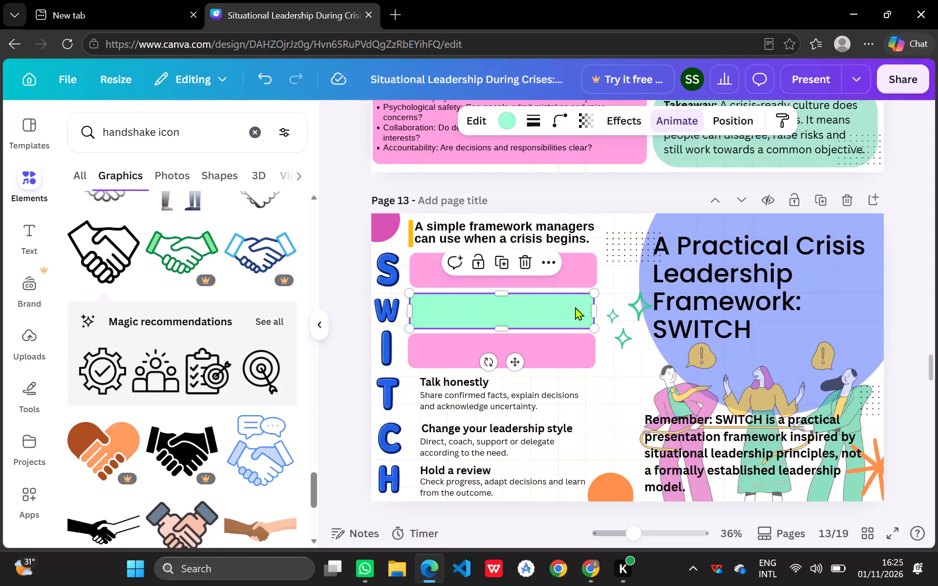
key(ctrl+c)
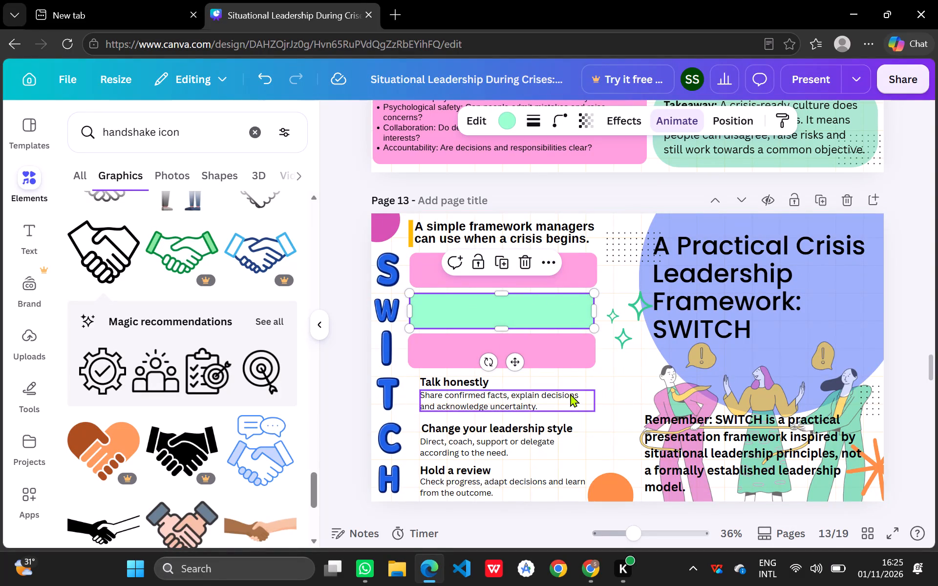
key(ctrl+v)
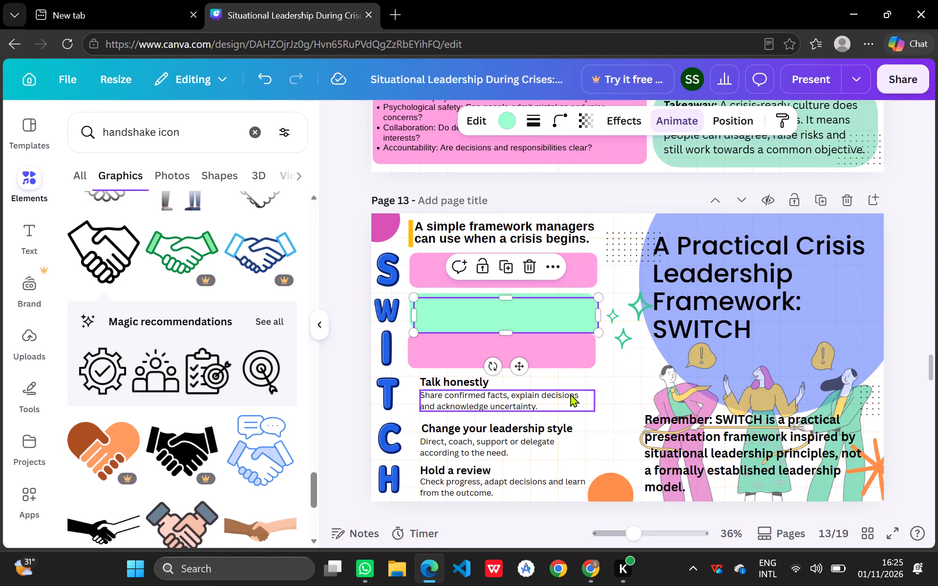
drag(568, 322, 561, 387)
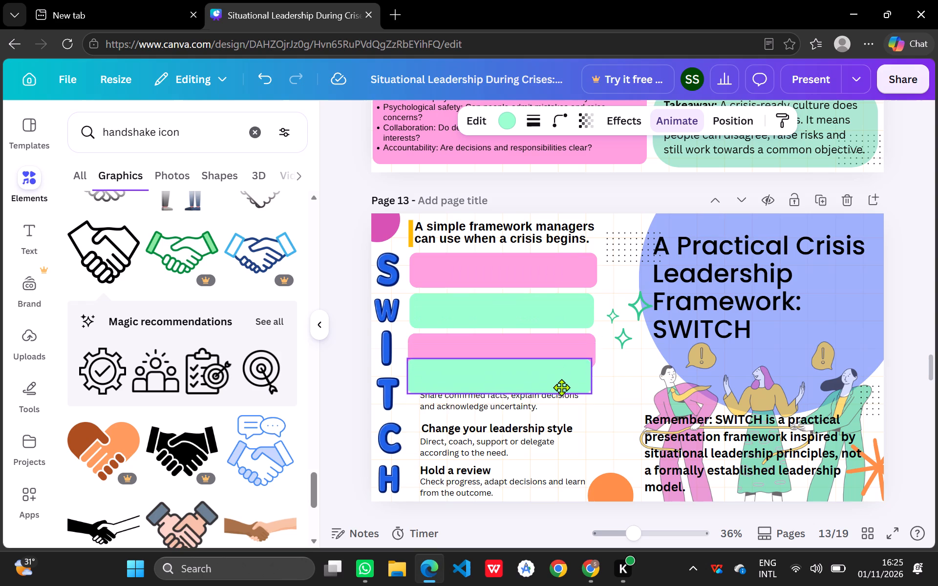
drag(561, 387, 562, 398)
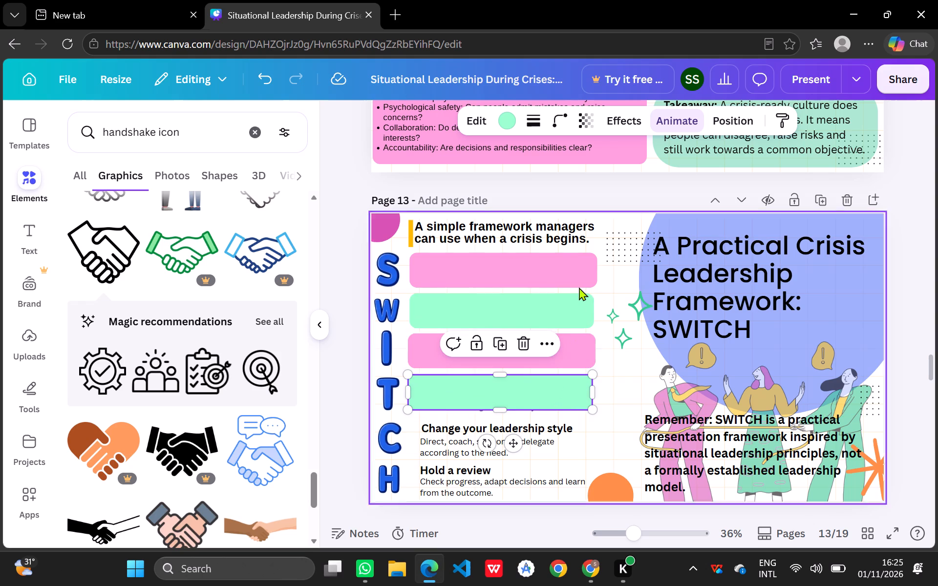
Duplicate the pink box beside the S and align the copy over the "Change your leadership style" section beside the C.
click(577, 280)
key(ctrl+c)
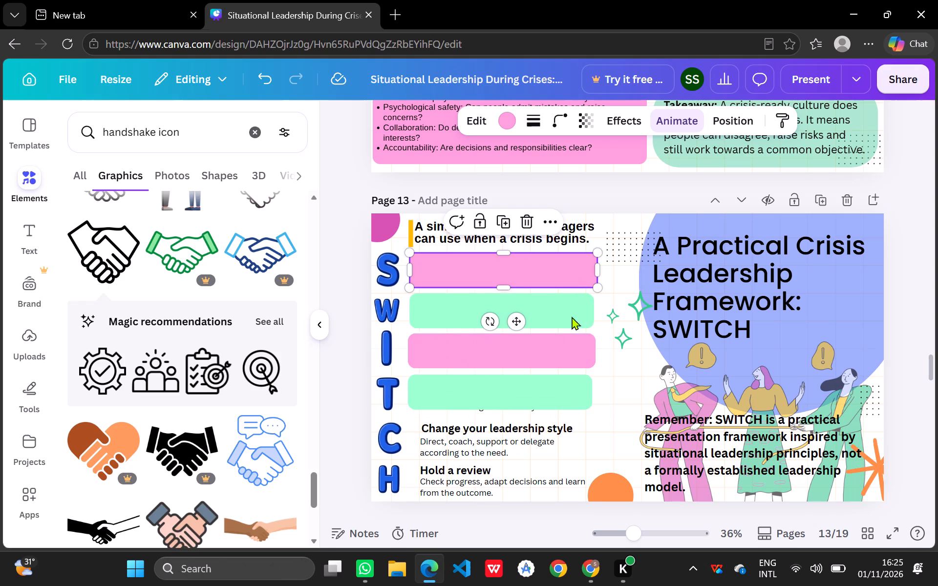
key(ctrl+v)
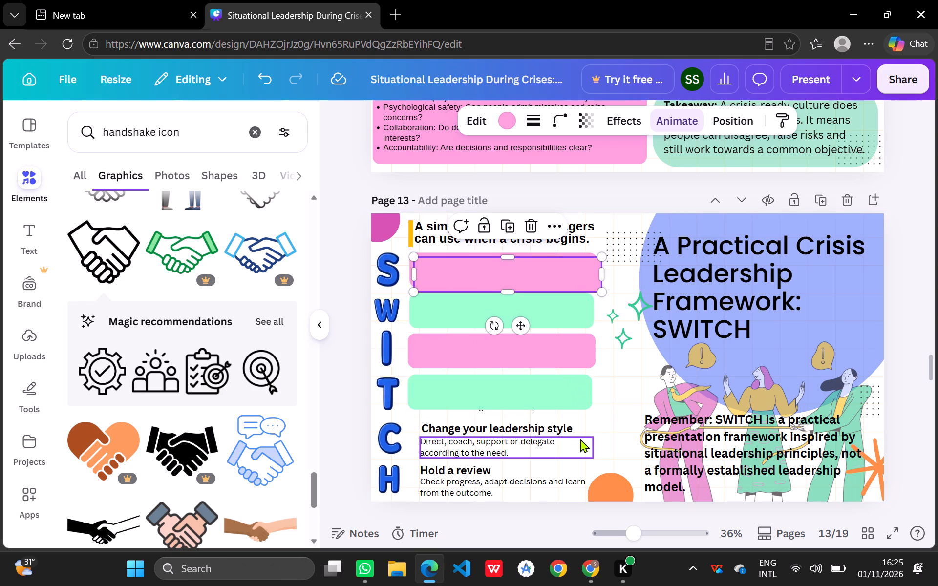
drag(569, 284, 556, 460)
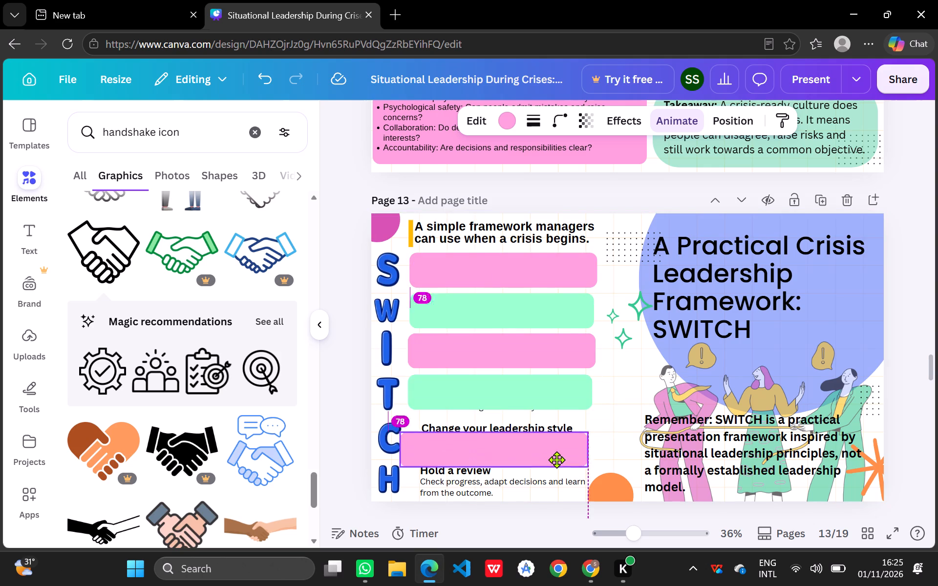
drag(556, 460, 560, 445)
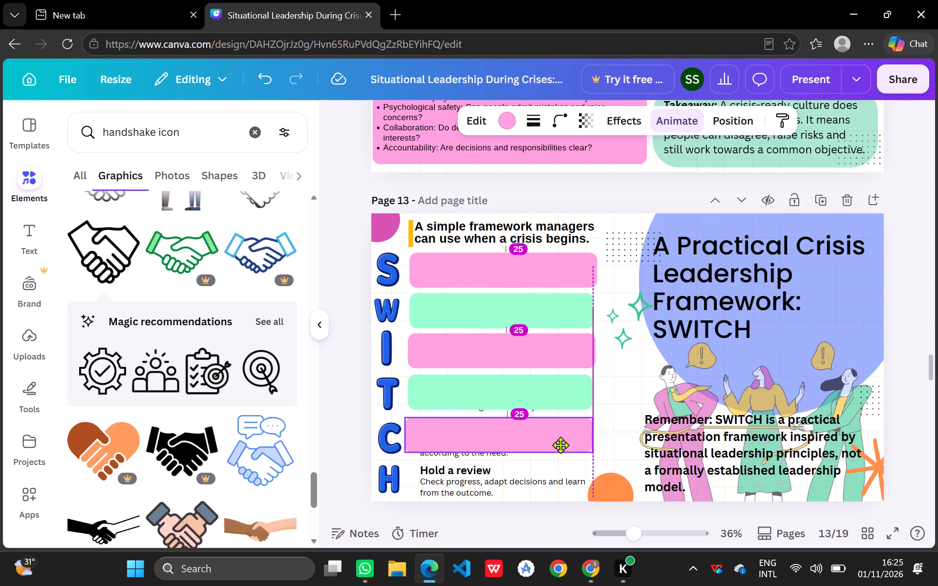
drag(560, 445, 560, 444)
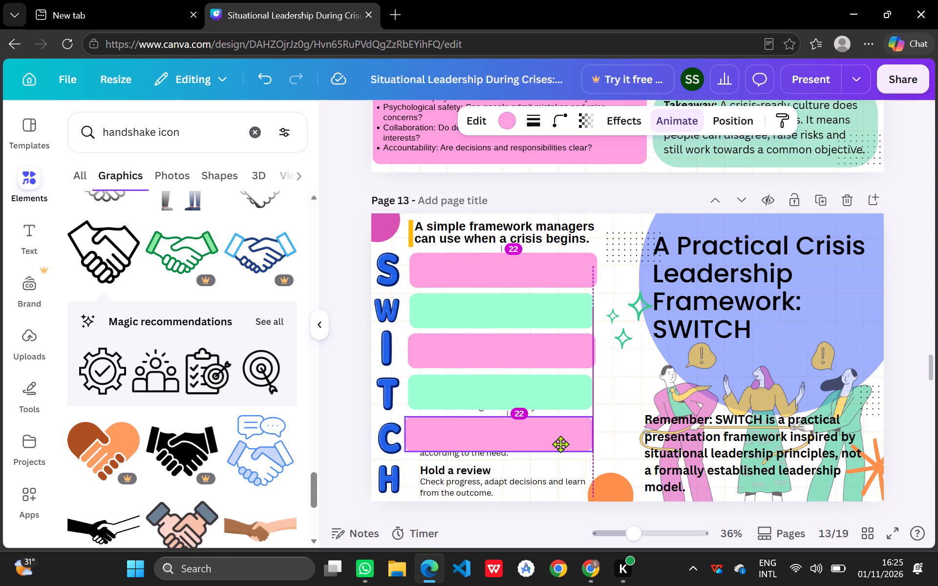
drag(560, 444, 561, 455)
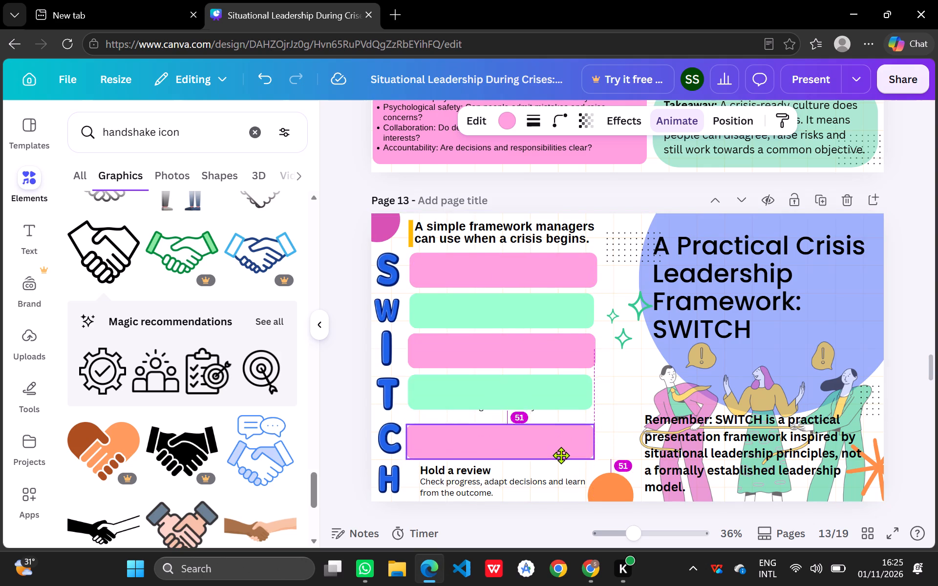
drag(561, 455, 559, 452)
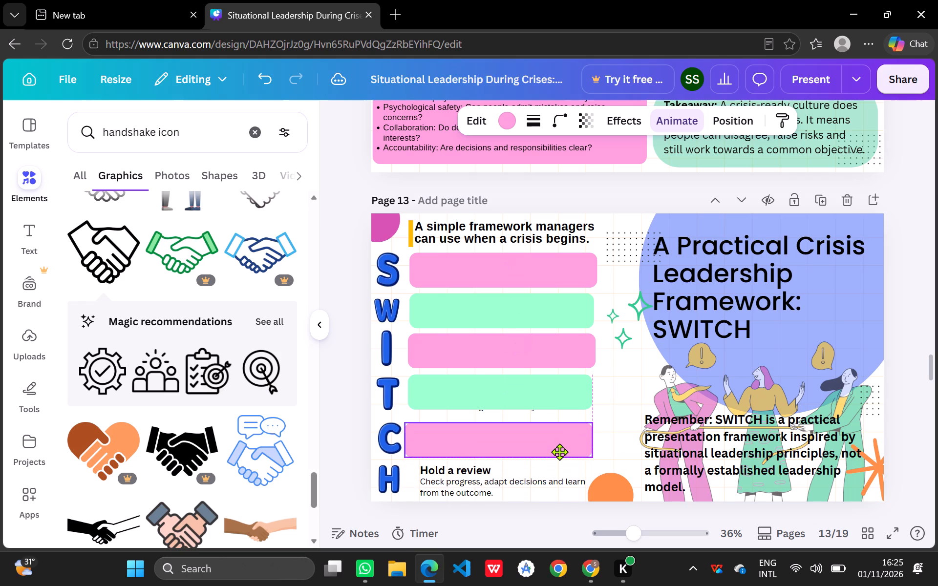
drag(559, 452, 561, 447)
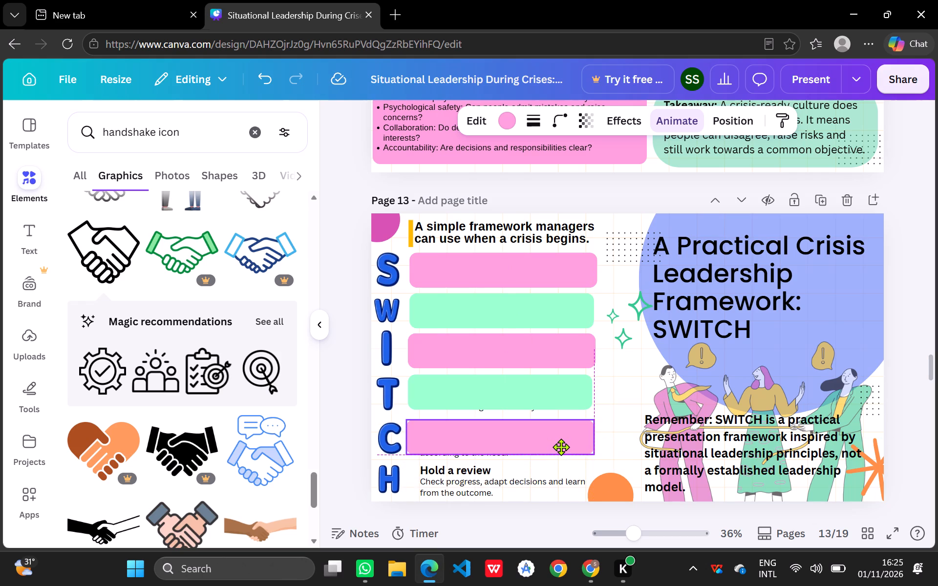
drag(561, 447, 563, 444)
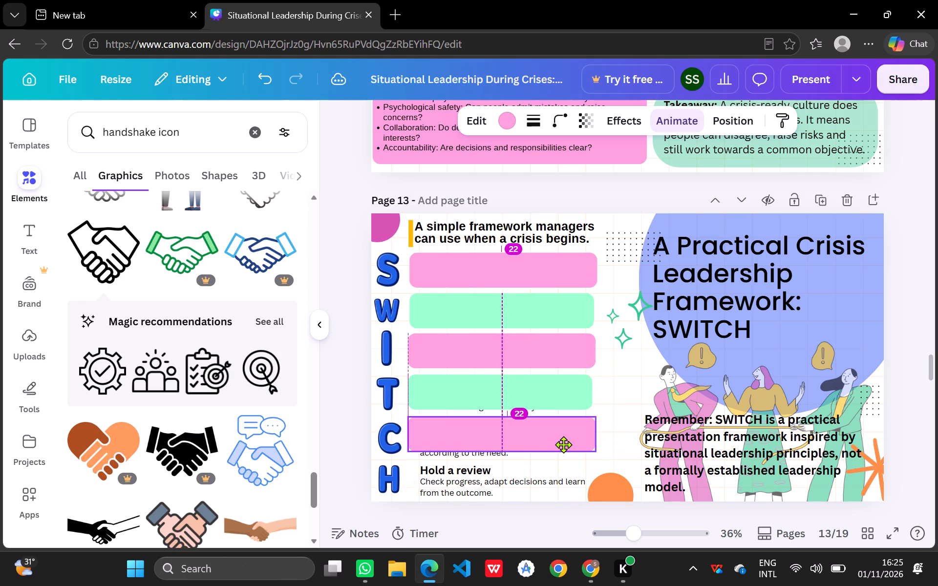
drag(563, 444, 564, 443)
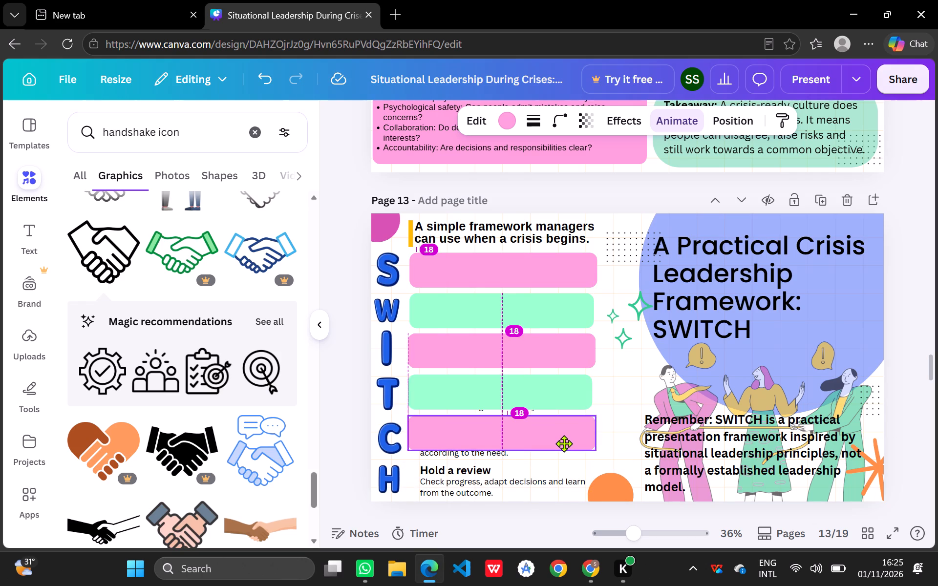
drag(564, 443, 563, 445)
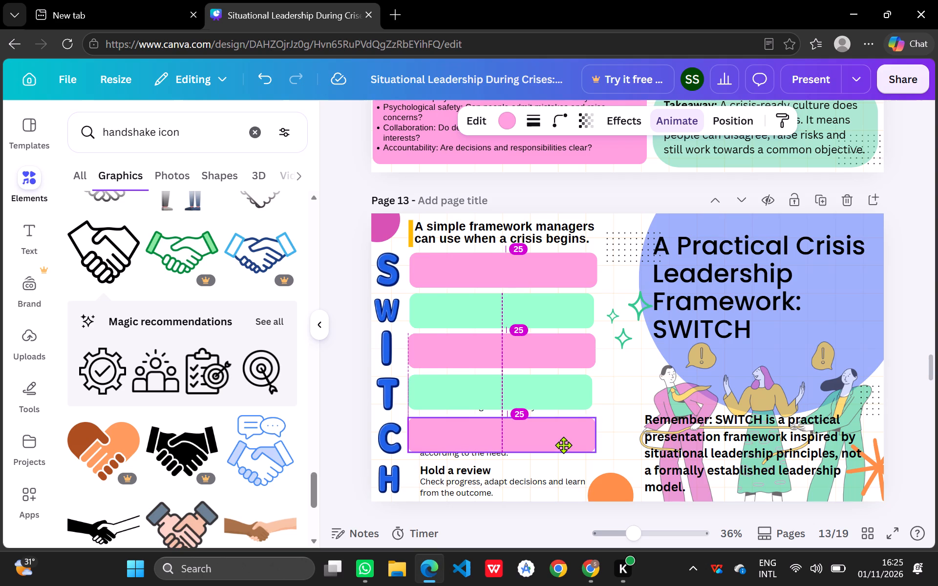
drag(563, 445, 563, 447)
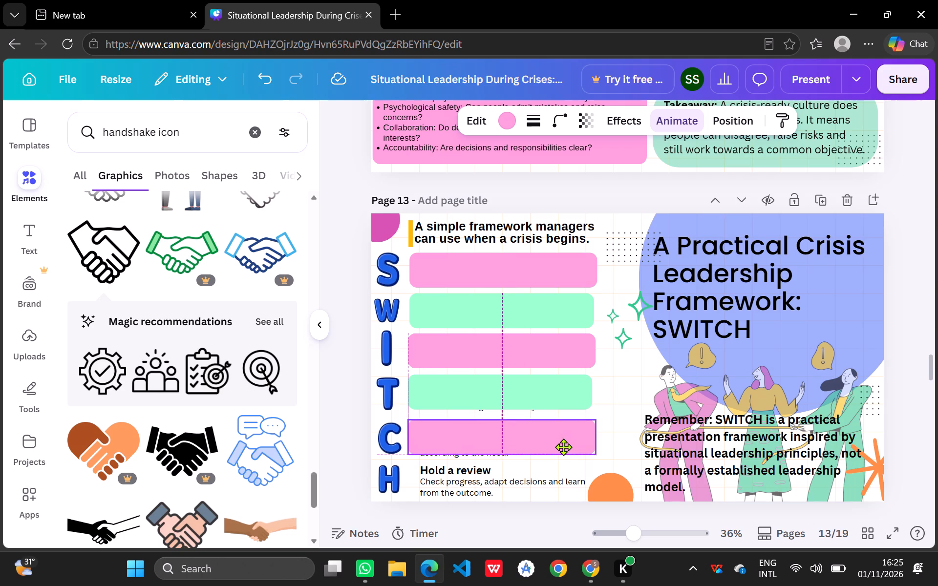
drag(563, 447, 563, 444)
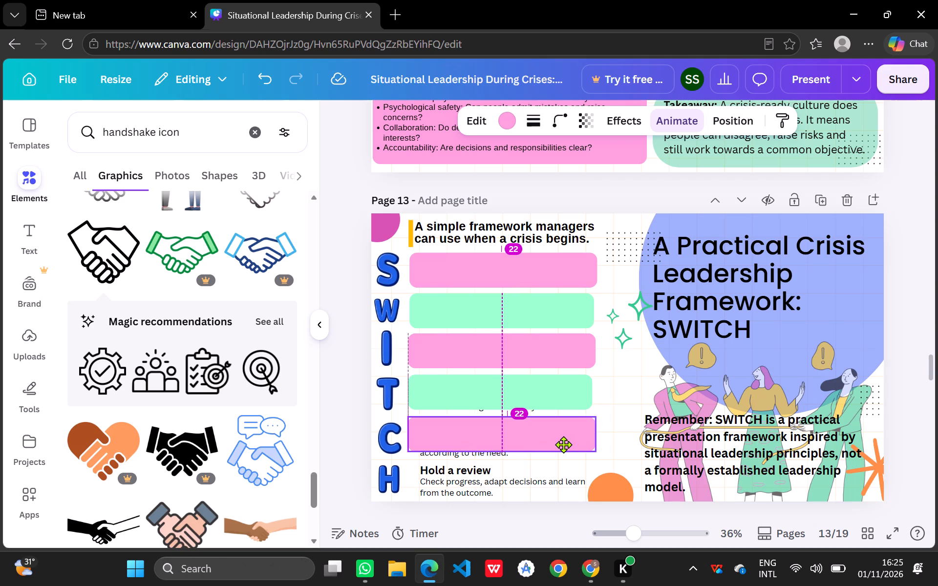
drag(563, 444, 563, 447)
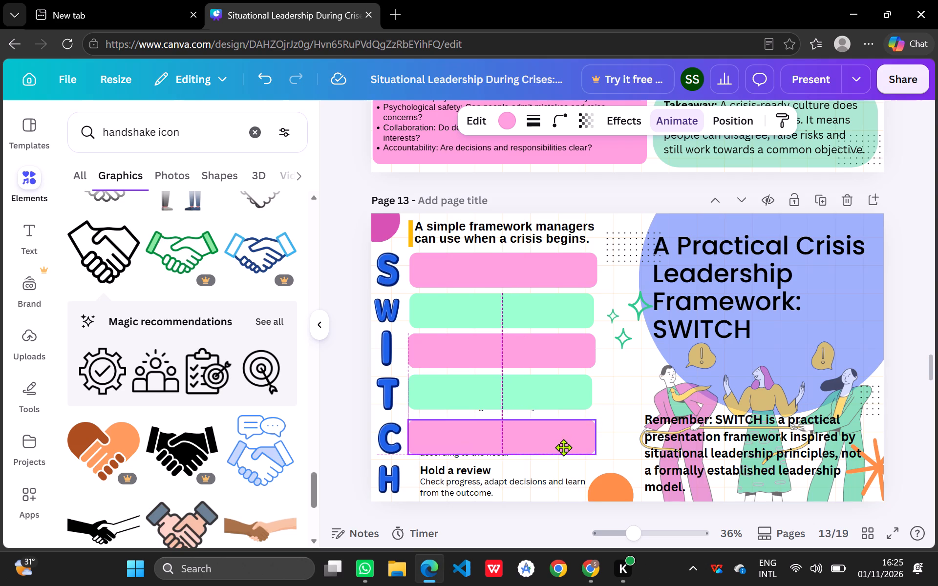
drag(563, 447, 562, 448)
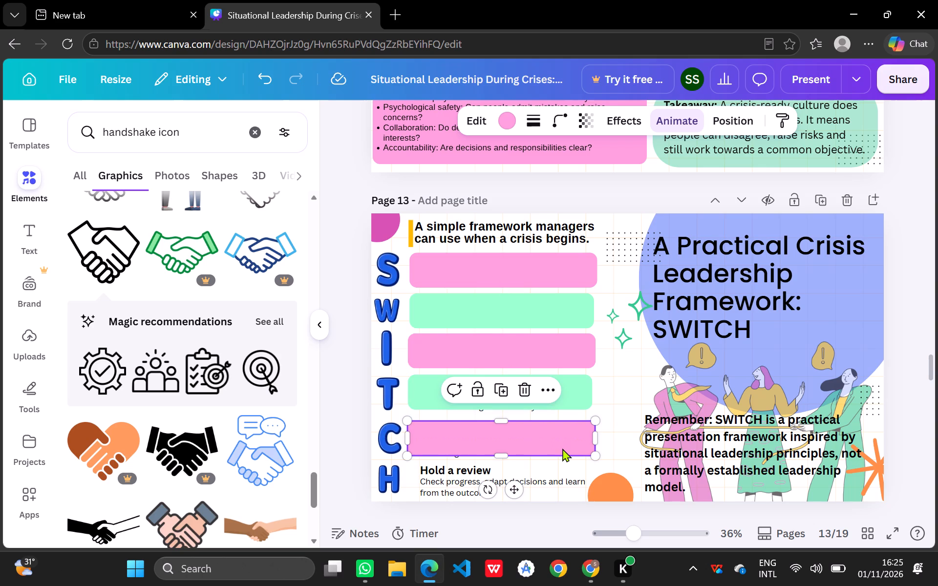
Nudge the green box beside the T slightly down to even its spacing between the pink boxes.
click(582, 395)
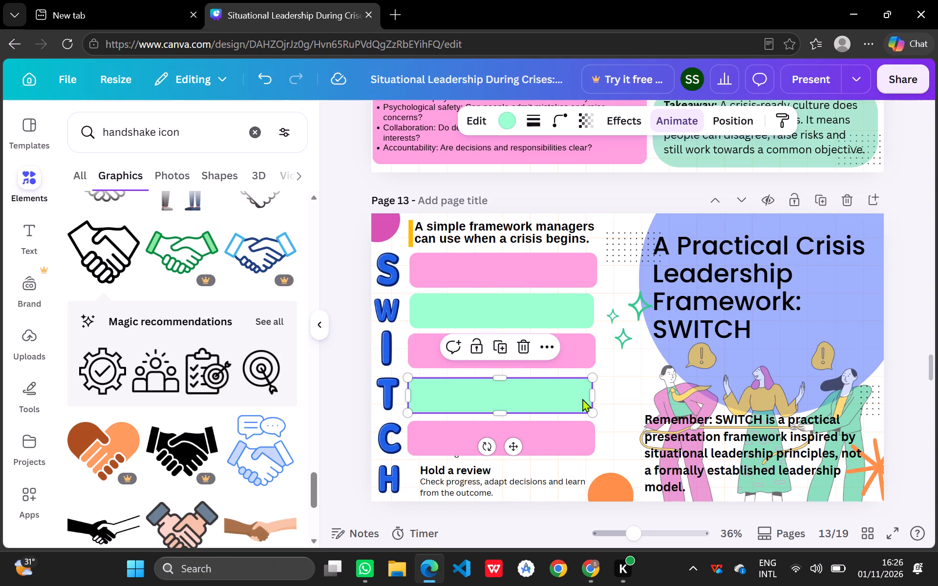
click(623, 430)
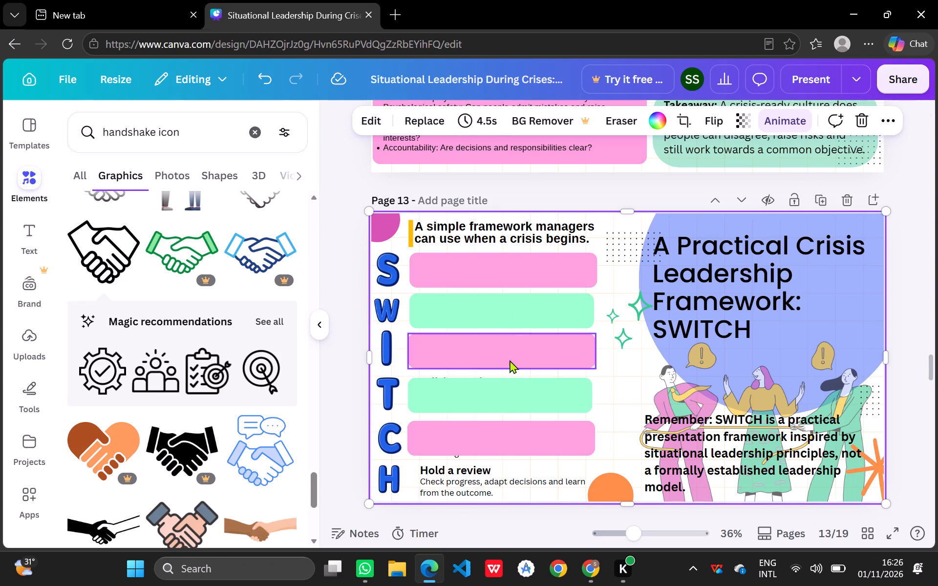
Duplicate the green box beside the T and place the copy over the "Hold a review" section beside the H.
click(507, 403)
key(ctrl+c)
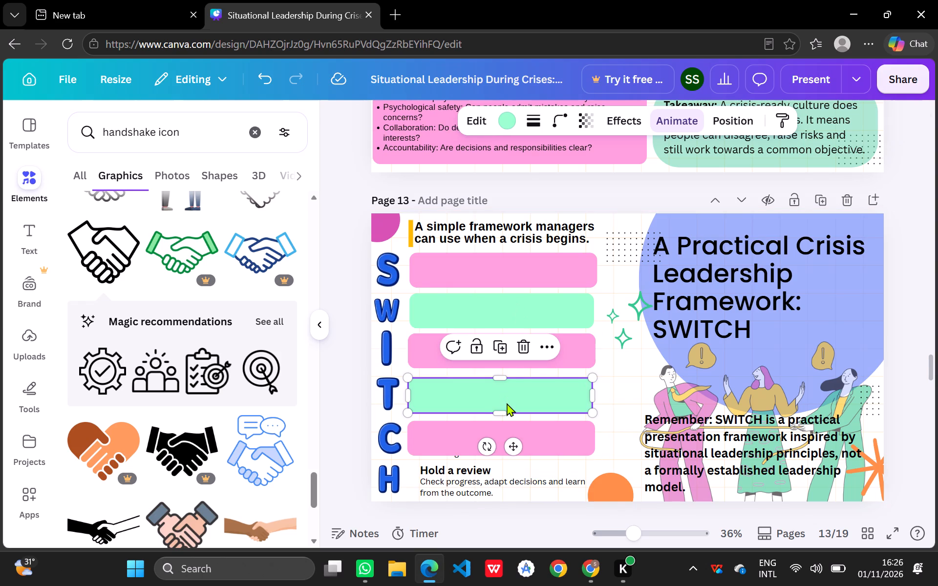
key(ctrl+v)
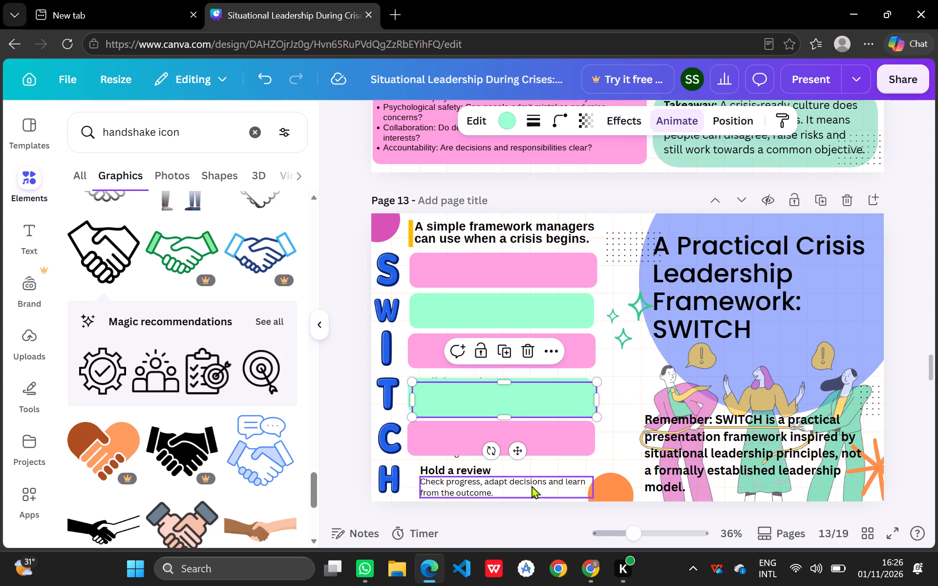
drag(560, 395, 554, 476)
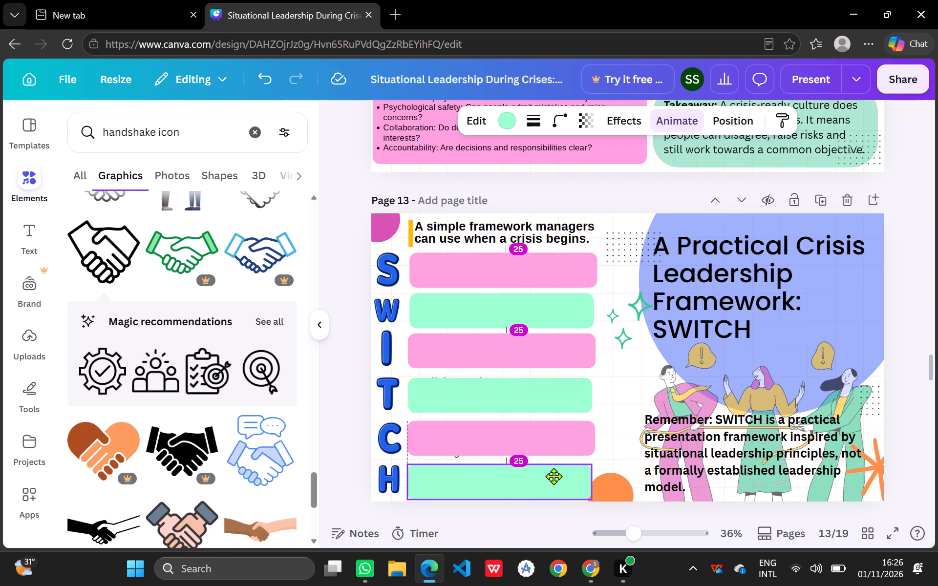
drag(554, 476, 552, 474)
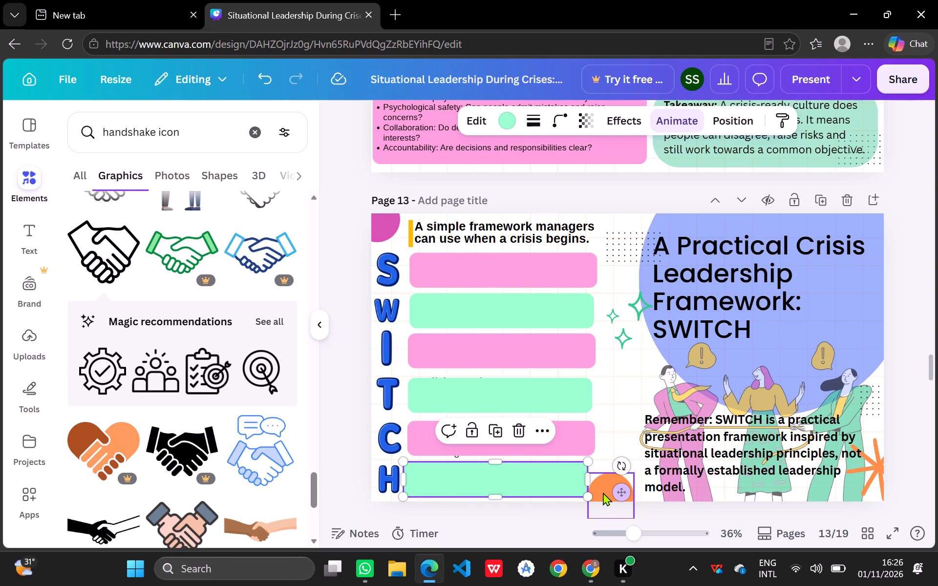
Move page 13's orange circle away from the lowest green box, further past the page's bottom edge.
drag(603, 492, 618, 502)
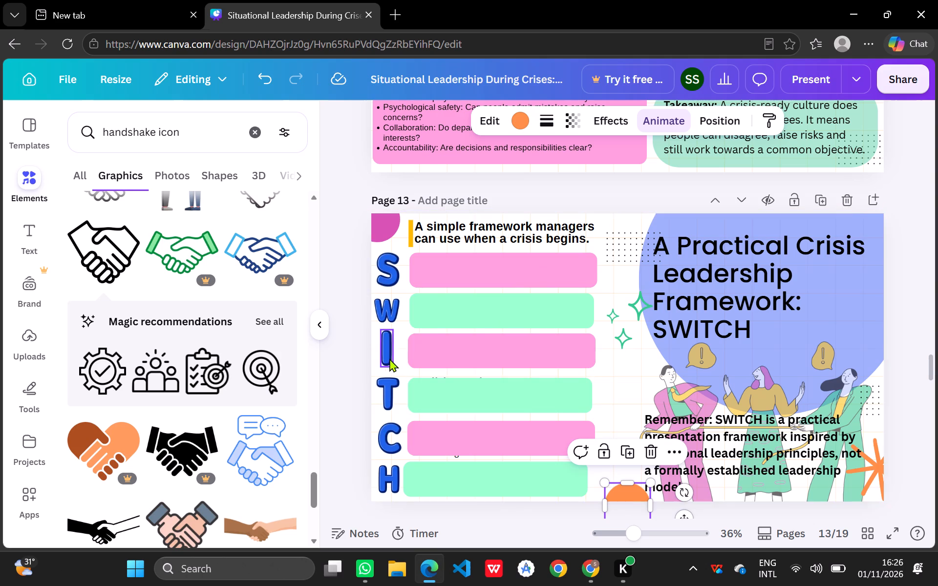
Nudge the T, C and H letter graphics slightly up to even out the SWITCH column beside the boxes.
click(387, 390)
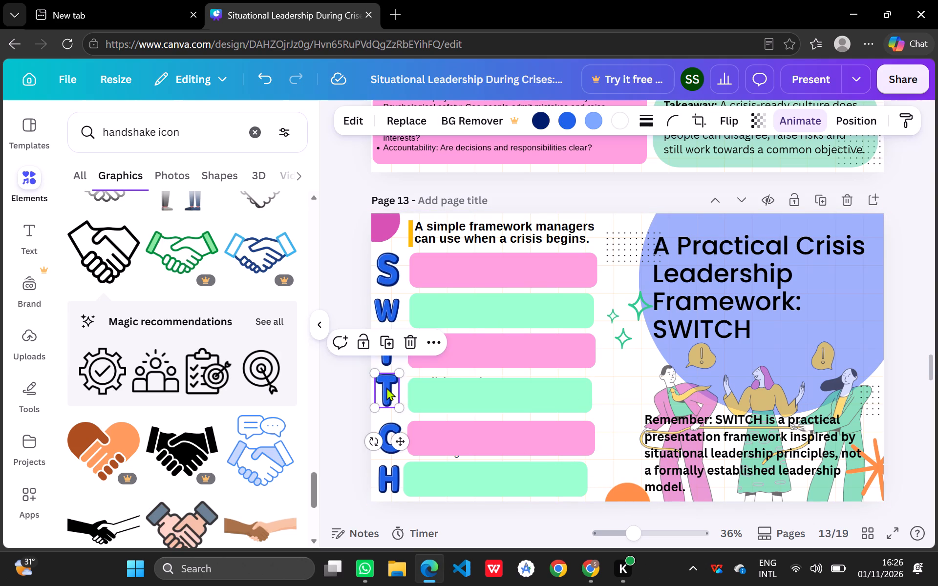
drag(388, 435, 385, 431)
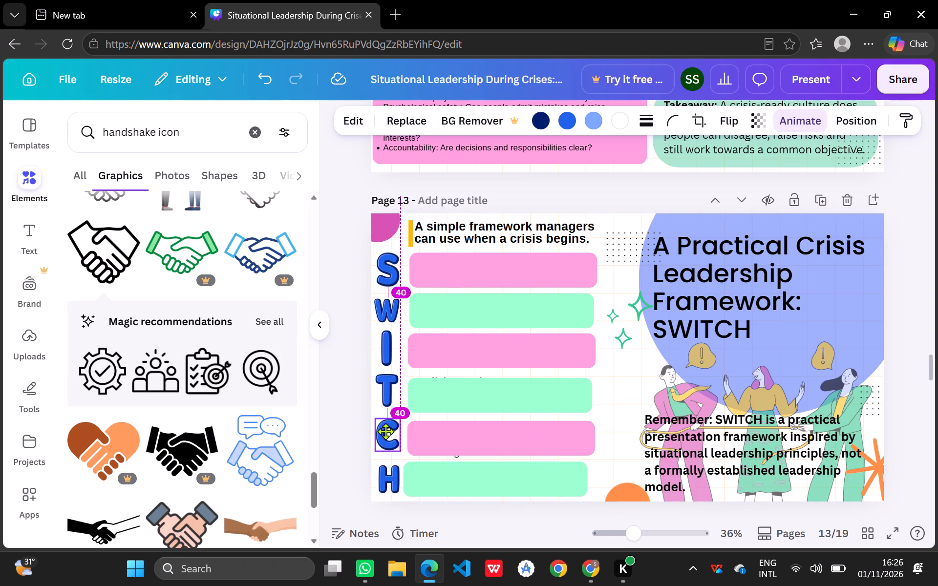
drag(385, 431, 384, 429)
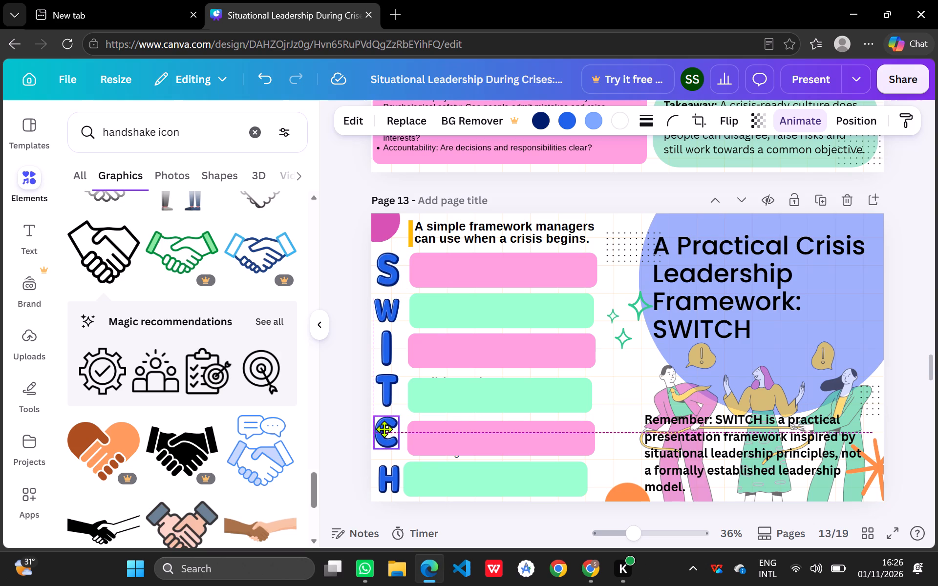
drag(384, 429, 384, 428)
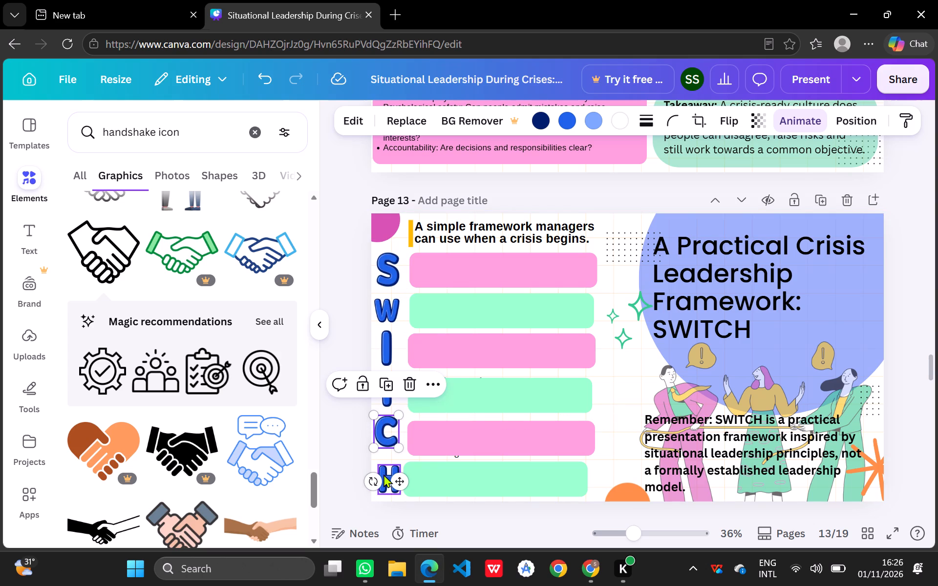
click(384, 474)
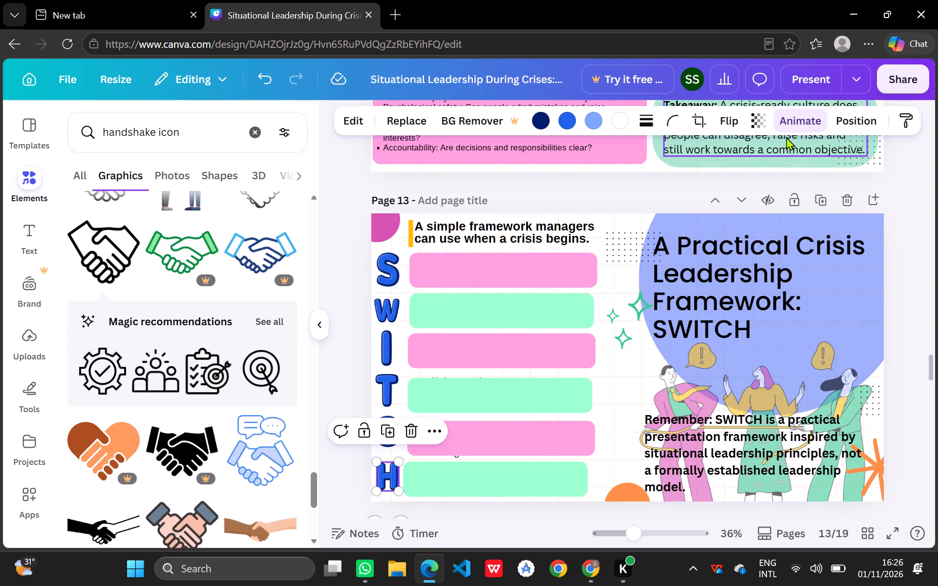
Bring the "Study the situation" heading and its description in front of the pink box beside the S.
click(843, 122)
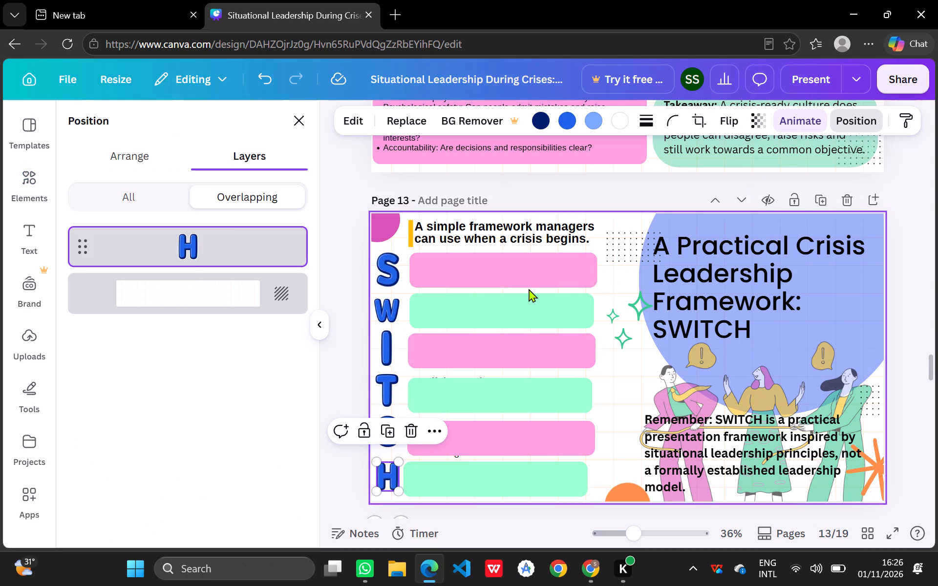
click(512, 274)
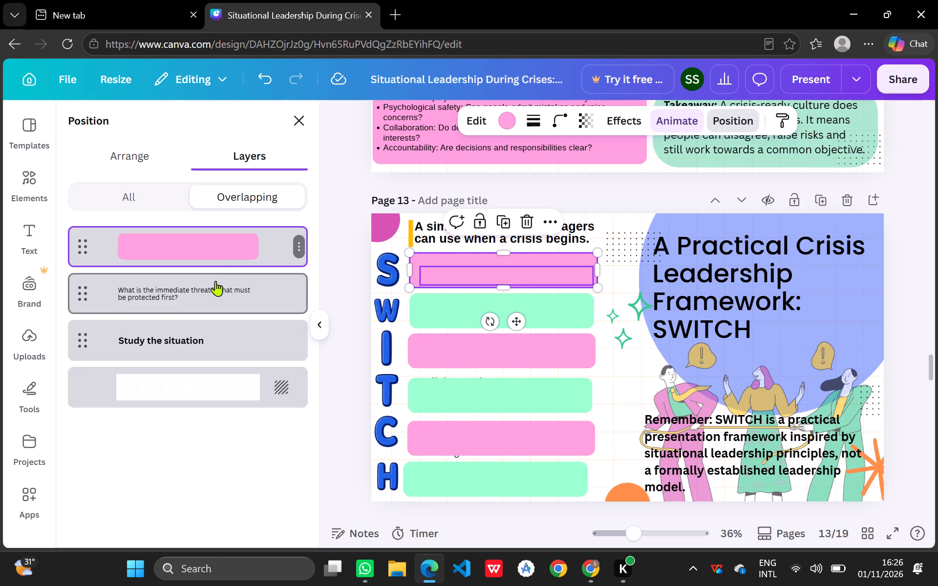
drag(197, 339, 206, 239)
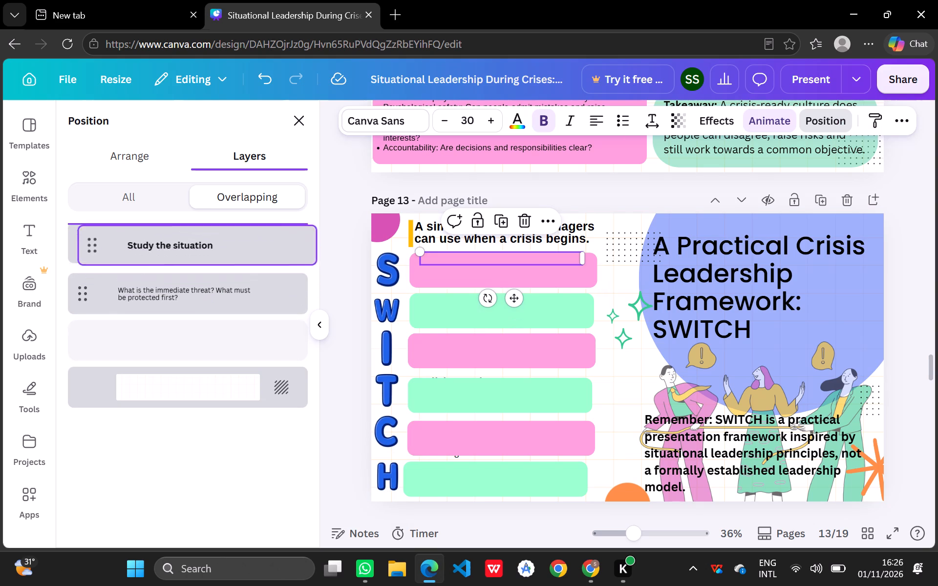
drag(206, 239, 202, 223)
drag(172, 335, 178, 272)
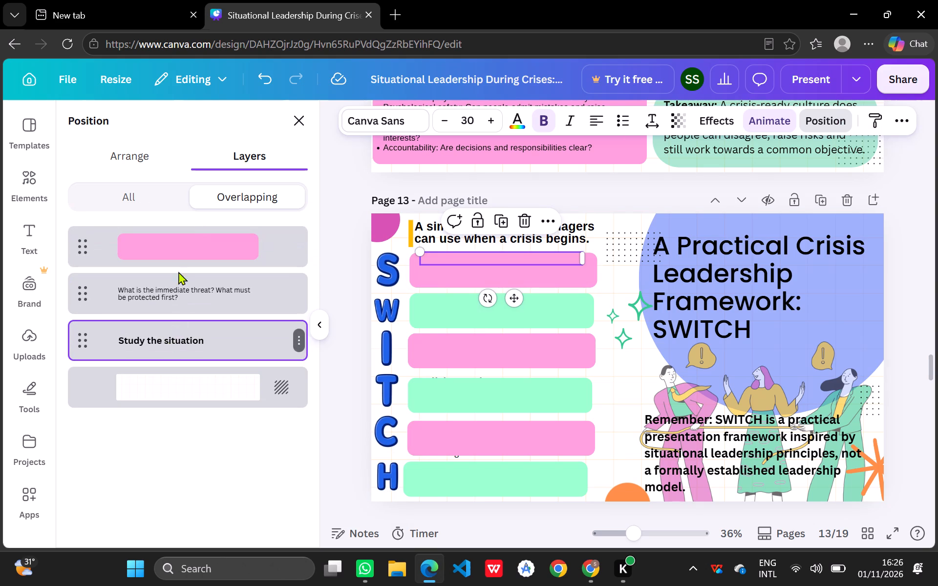
drag(178, 272, 176, 220)
drag(165, 295, 173, 230)
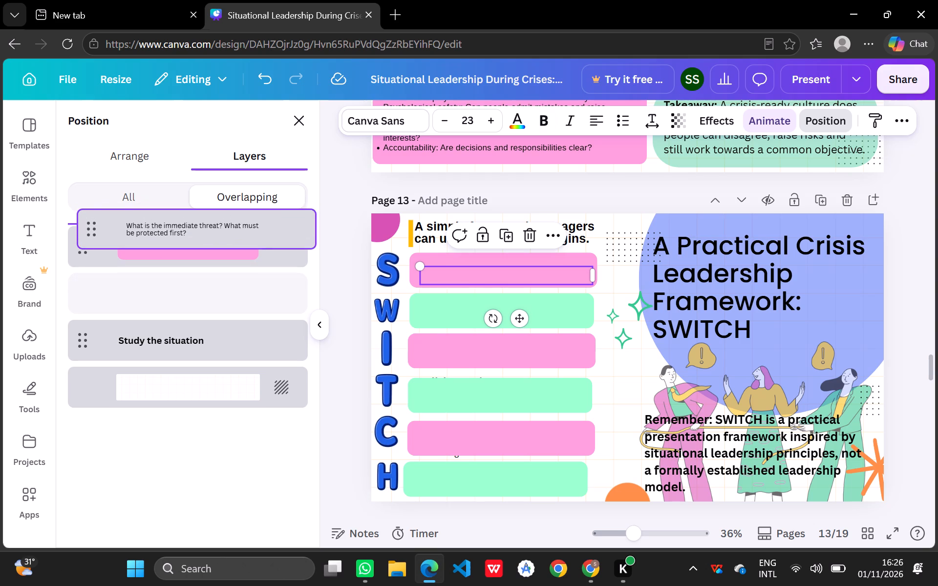
drag(173, 230, 174, 231)
drag(173, 338, 174, 327)
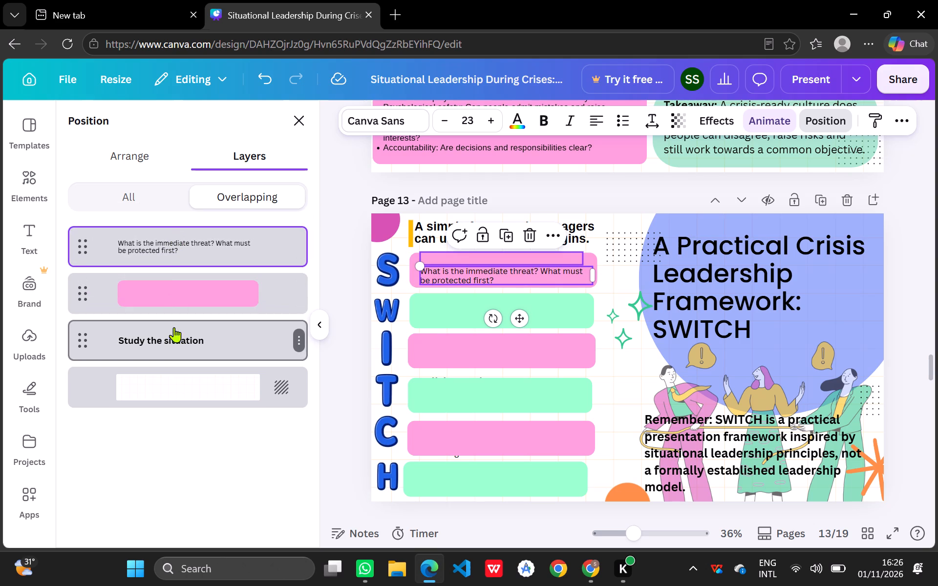
drag(174, 327, 177, 228)
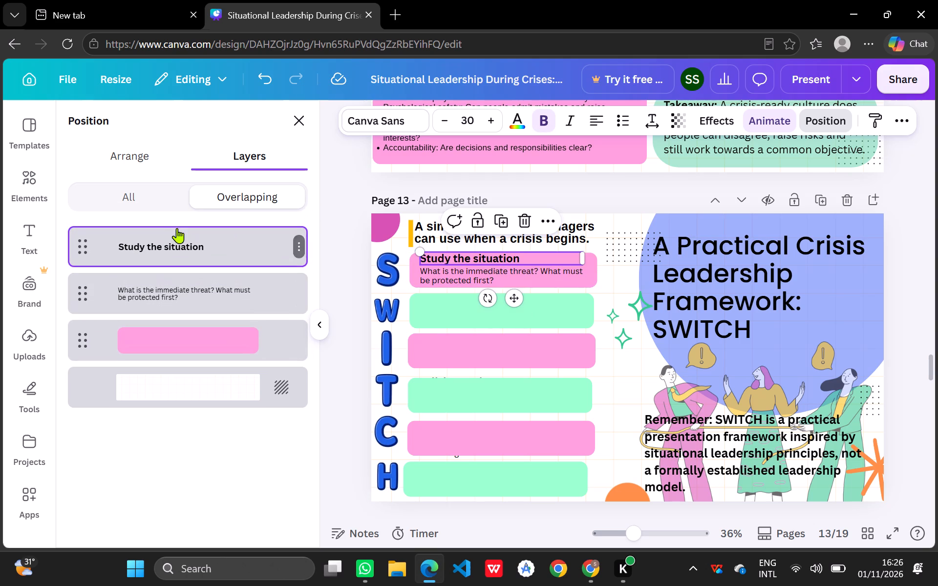
Bring the "Work out team capabilities" heading and its description in front of the green box beside the W.
click(434, 314)
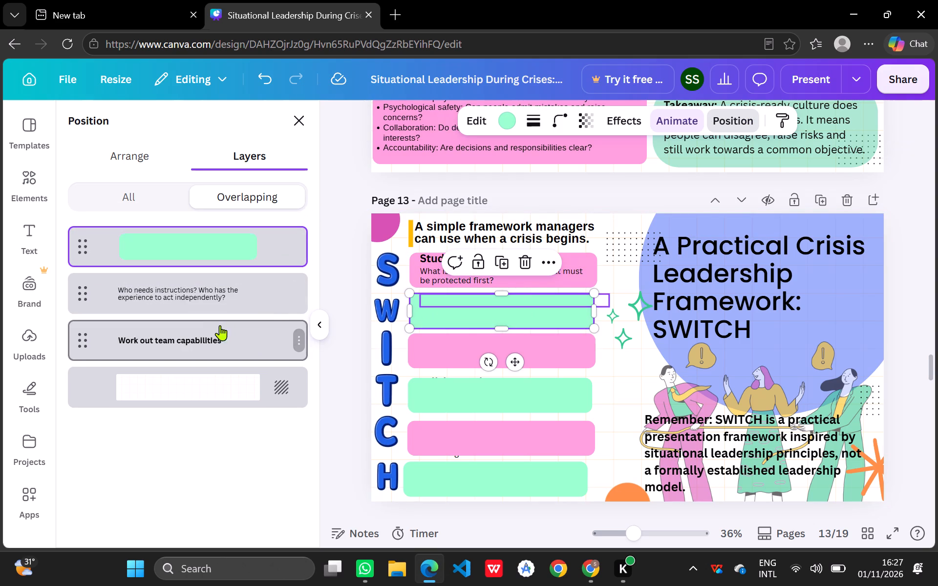
drag(215, 327, 216, 215)
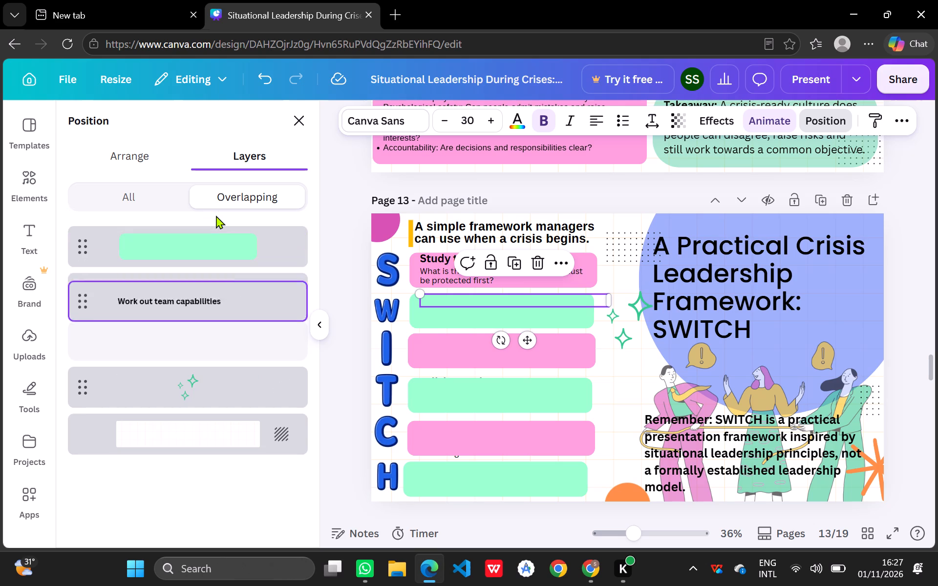
drag(196, 335, 209, 223)
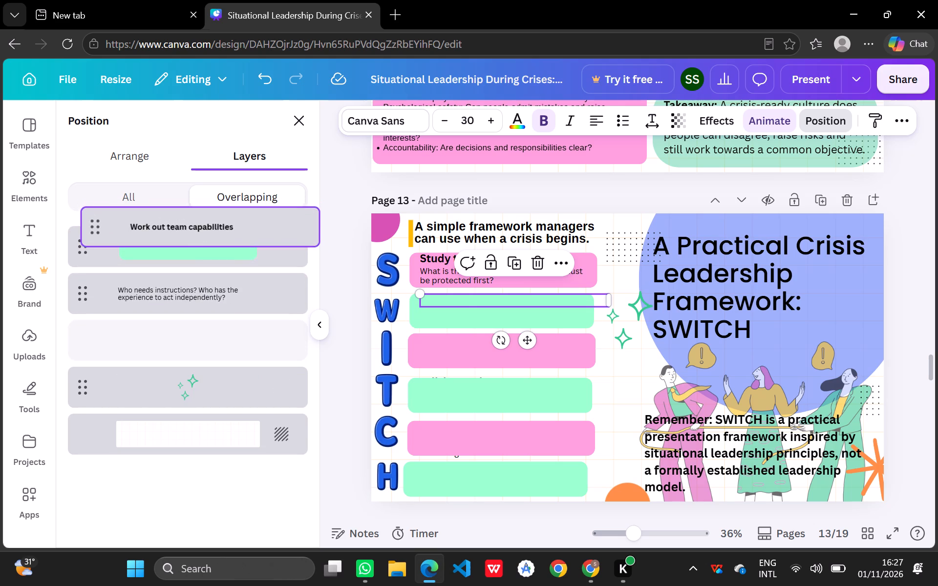
drag(209, 223, 208, 227)
drag(199, 327, 199, 256)
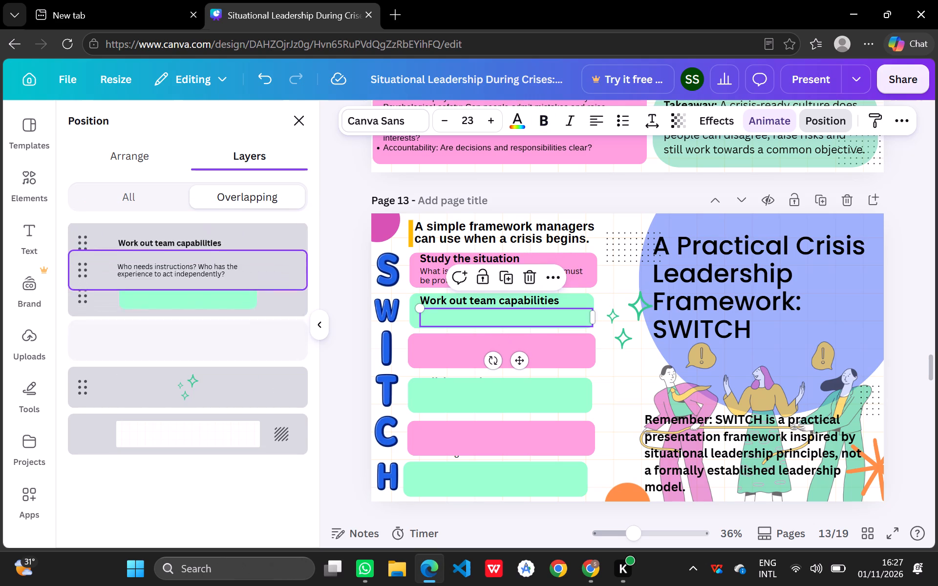
drag(199, 256, 202, 260)
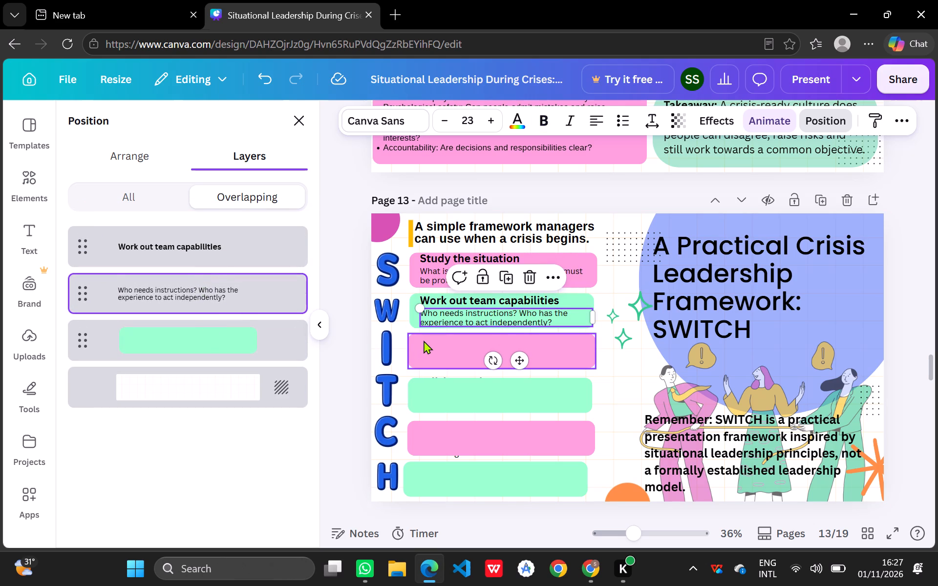
Bring the "Identify immediate priorities" heading and its description in front of the pink box beside the I.
click(424, 340)
drag(233, 342, 243, 220)
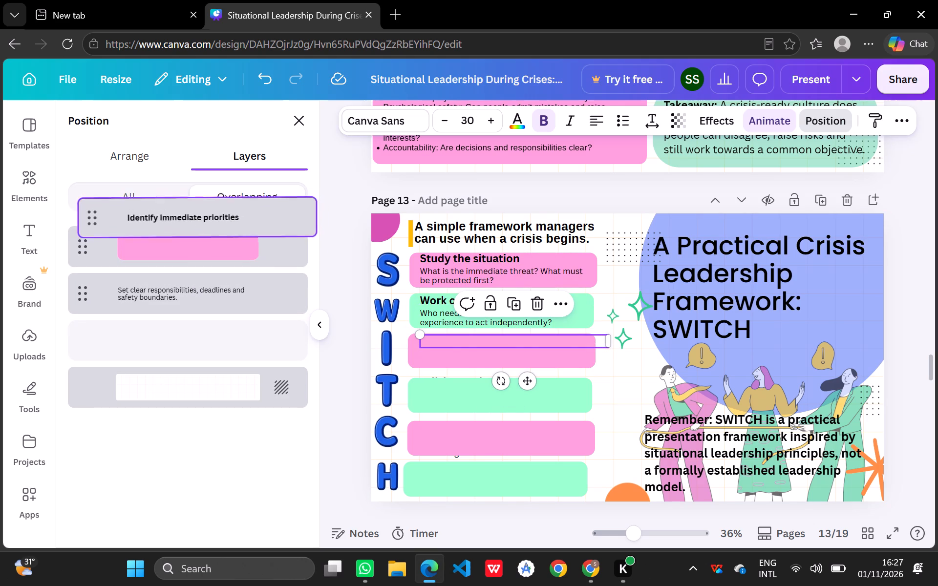
drag(243, 220, 242, 229)
drag(239, 339, 242, 273)
Bring the "Talk honestly" heading and its description in front of the green box beside the T.
click(433, 392)
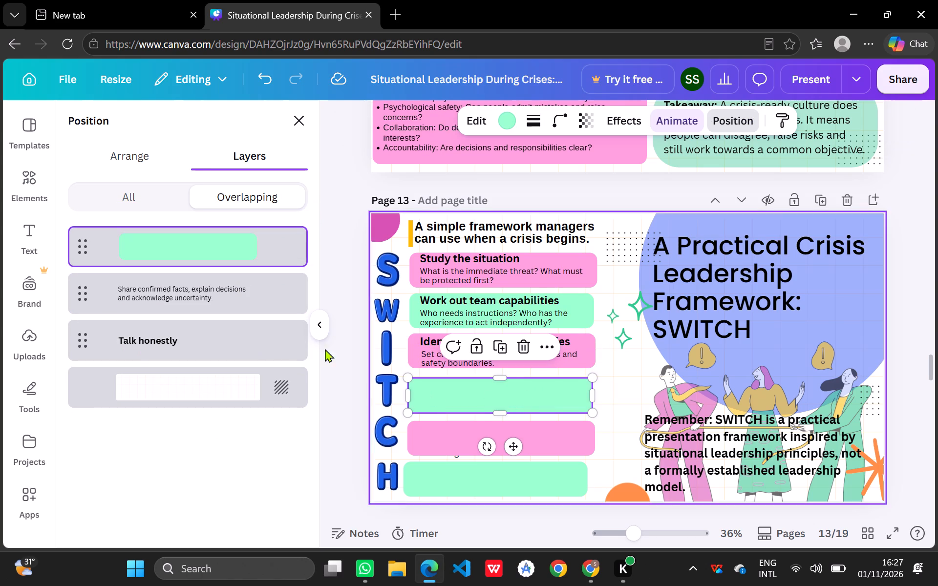
drag(254, 353, 254, 242)
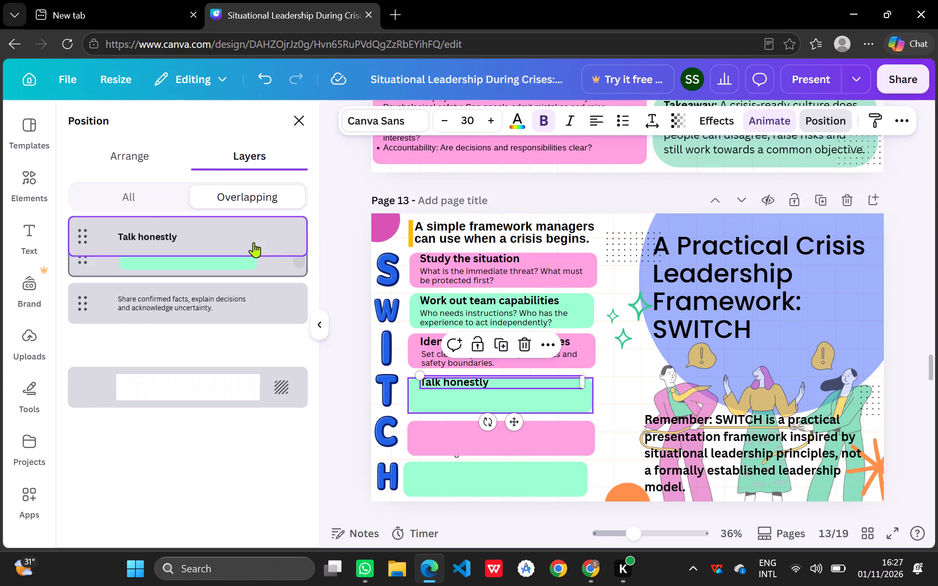
drag(258, 336, 259, 319)
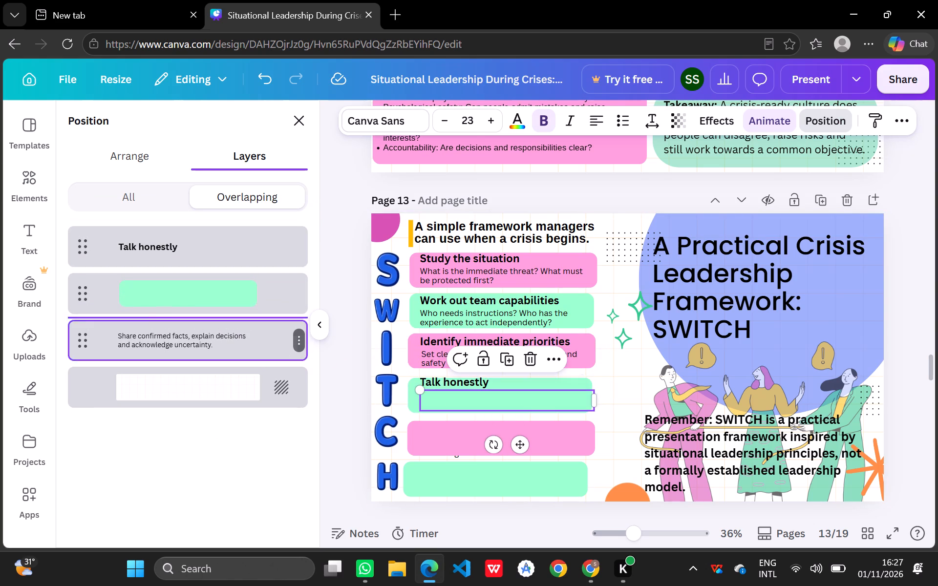
drag(259, 319, 259, 274)
Bring the "Change your leadership style" heading and its description in front of the pink box beside the C.
click(421, 443)
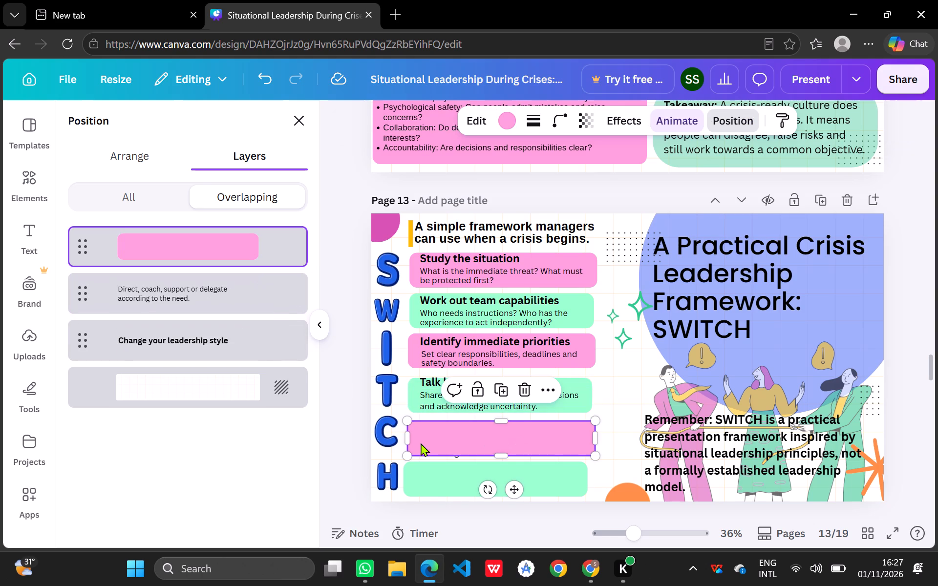
drag(241, 348, 253, 235)
drag(254, 335, 252, 273)
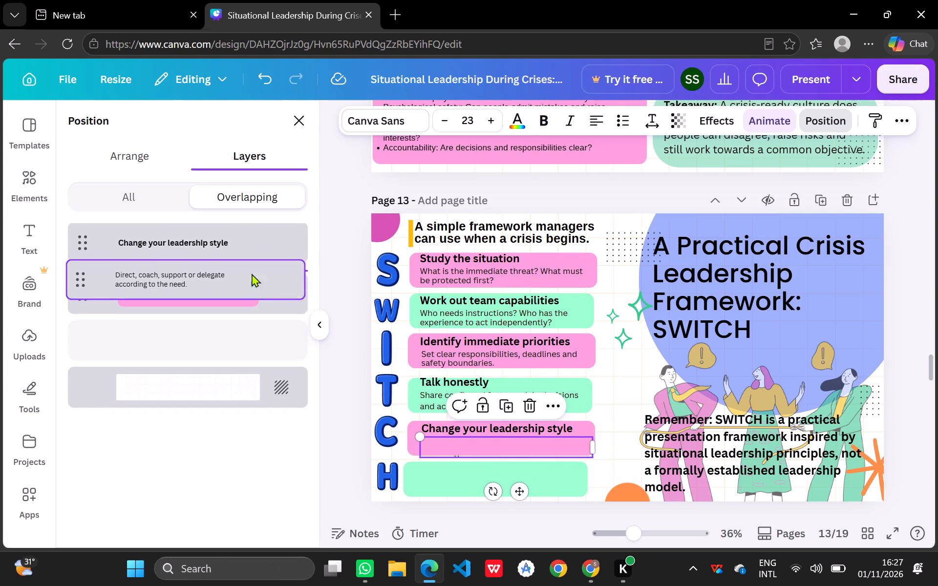
Bring the "Hold a review" heading and its description in front of the green box beside the H.
click(420, 469)
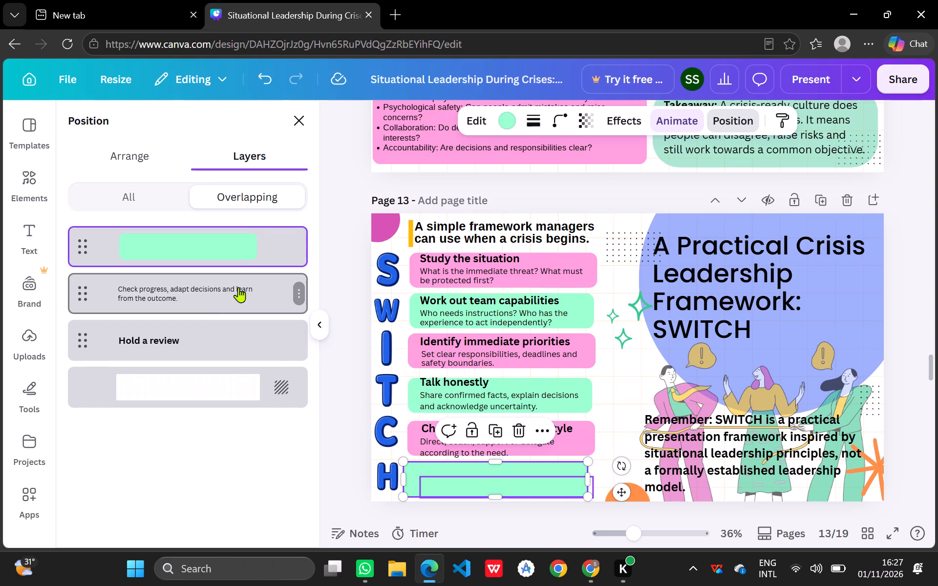
drag(207, 330, 218, 230)
drag(210, 321, 210, 250)
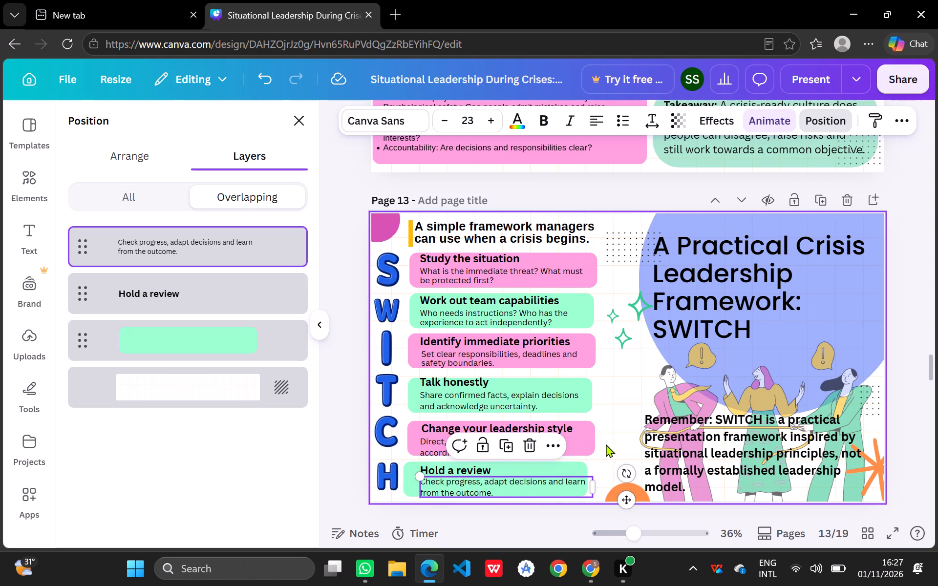
click(619, 445)
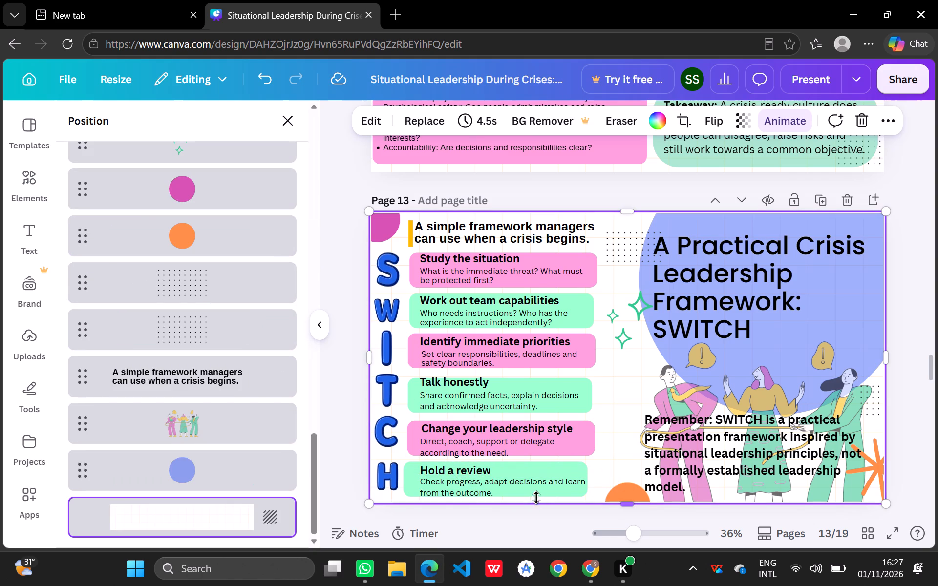
Shift the green box beside the H slightly to the right so it lines up with the boxes above.
click(530, 469)
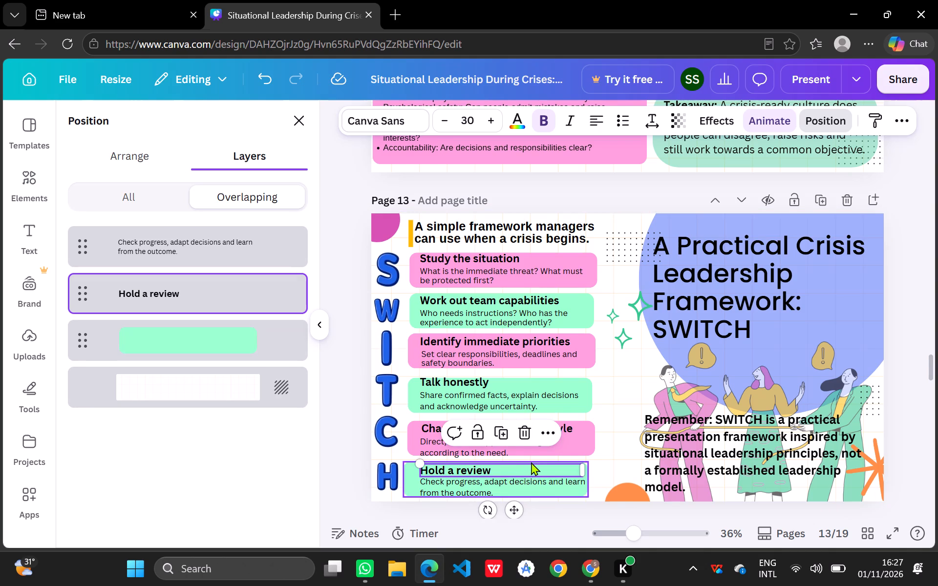
click(531, 462)
click(497, 497)
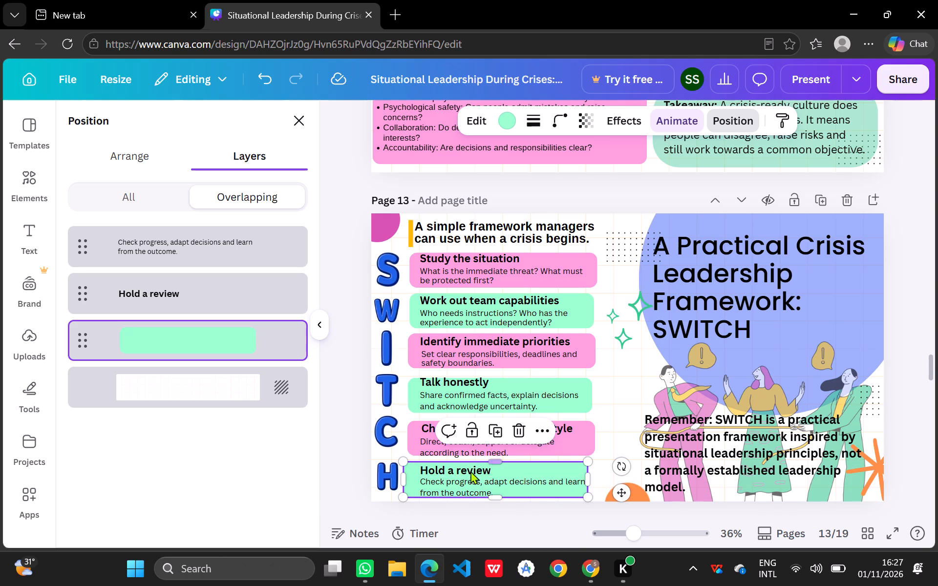
click(412, 475)
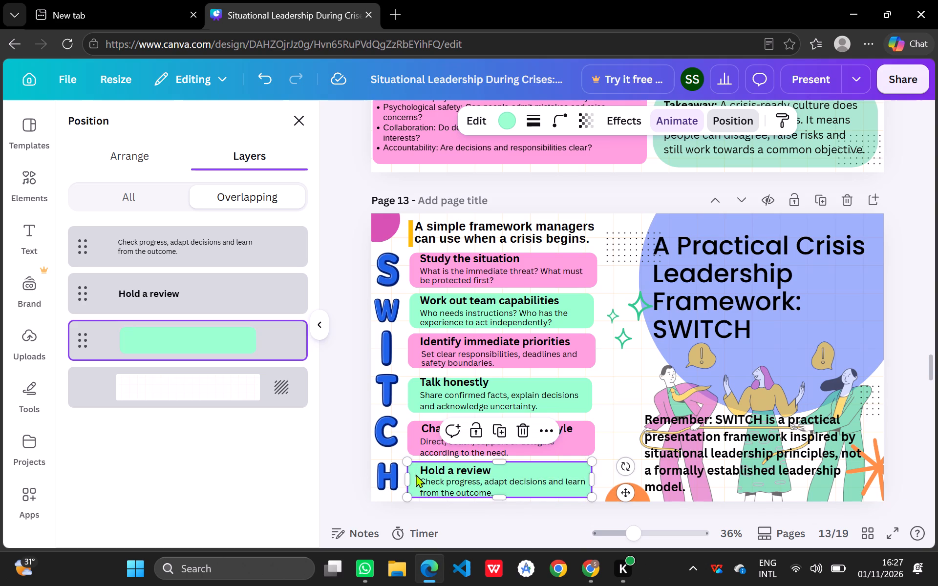
click(627, 409)
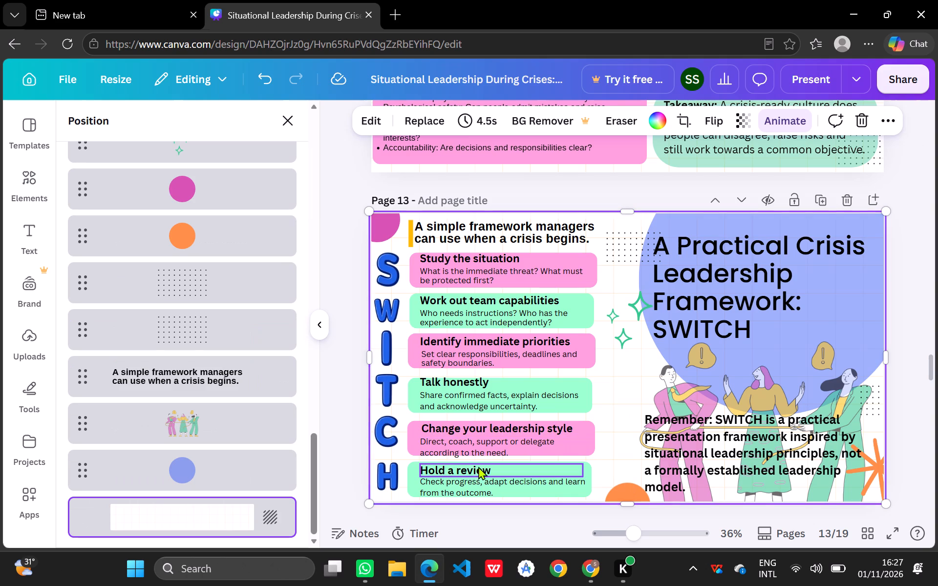
Nudge the "Hold a review" heading slightly up within the green box beside the H.
click(465, 471)
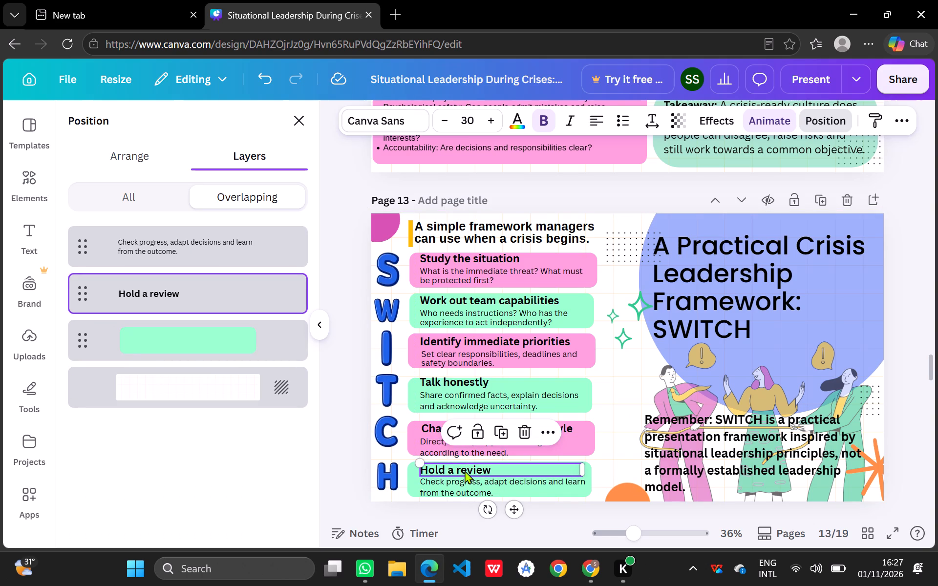
click(410, 490)
click(500, 497)
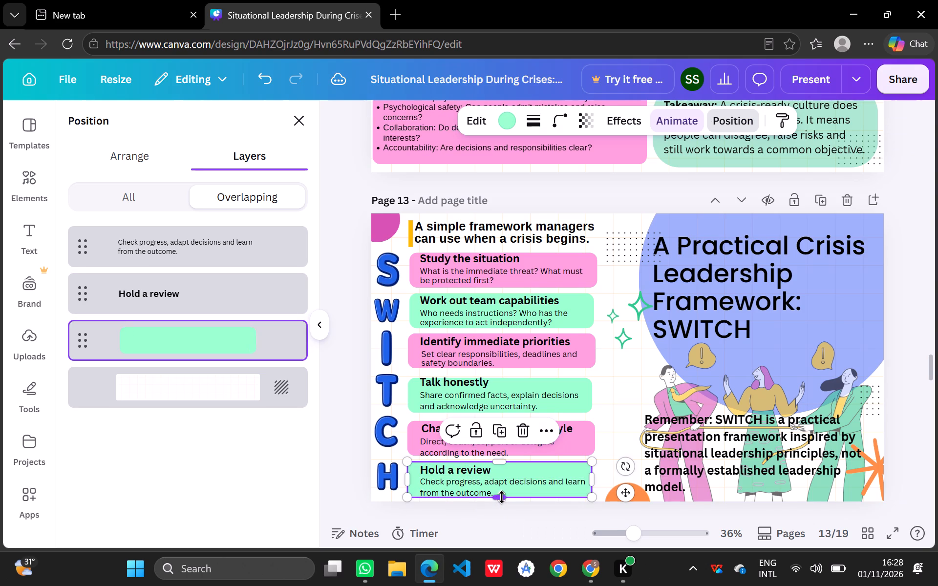
click(638, 364)
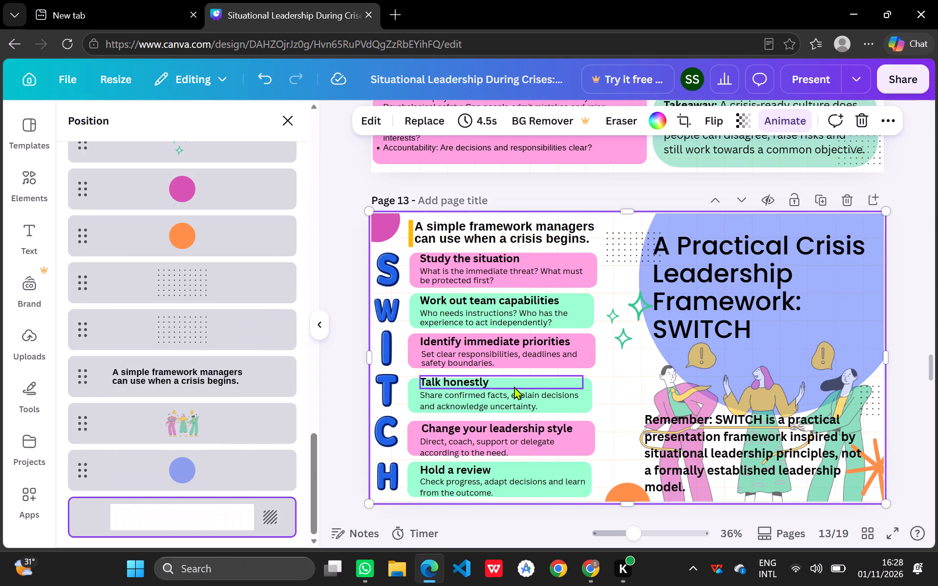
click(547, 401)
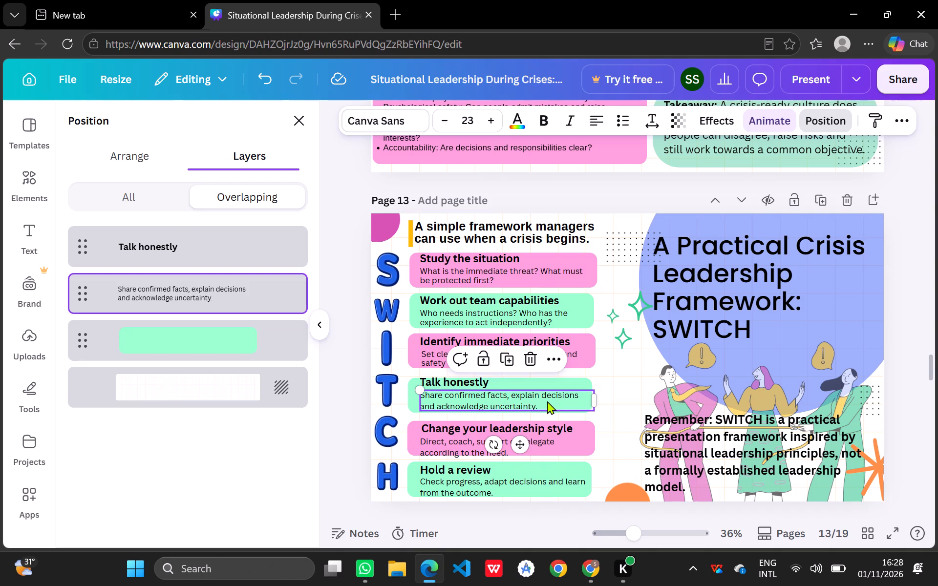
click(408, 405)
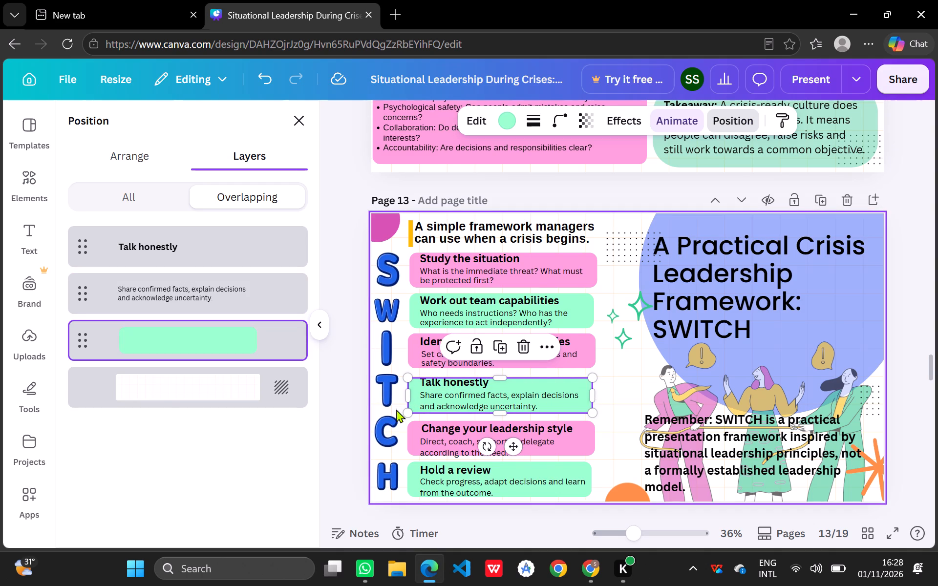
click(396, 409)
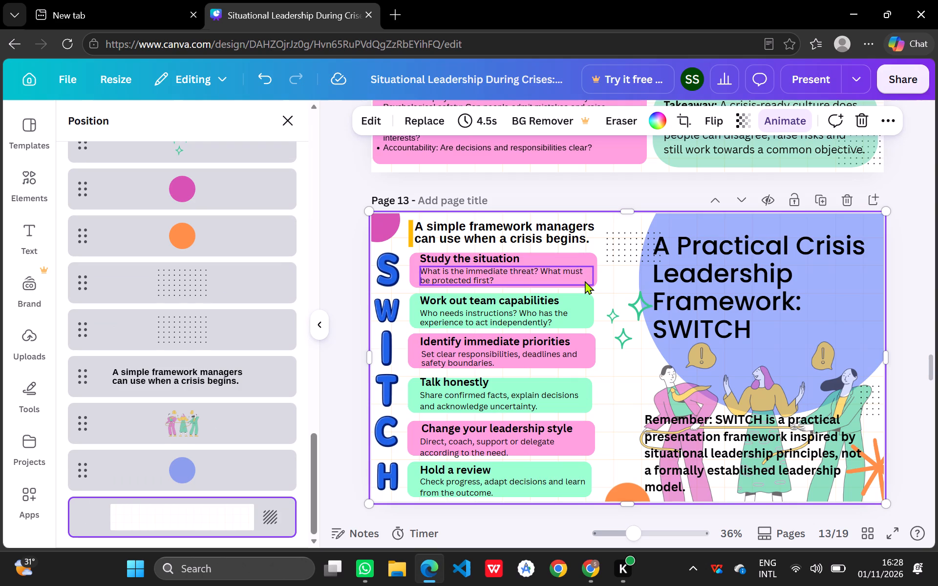
Nudge the pink box behind "Study the situation" slightly up beside the S.
click(618, 279)
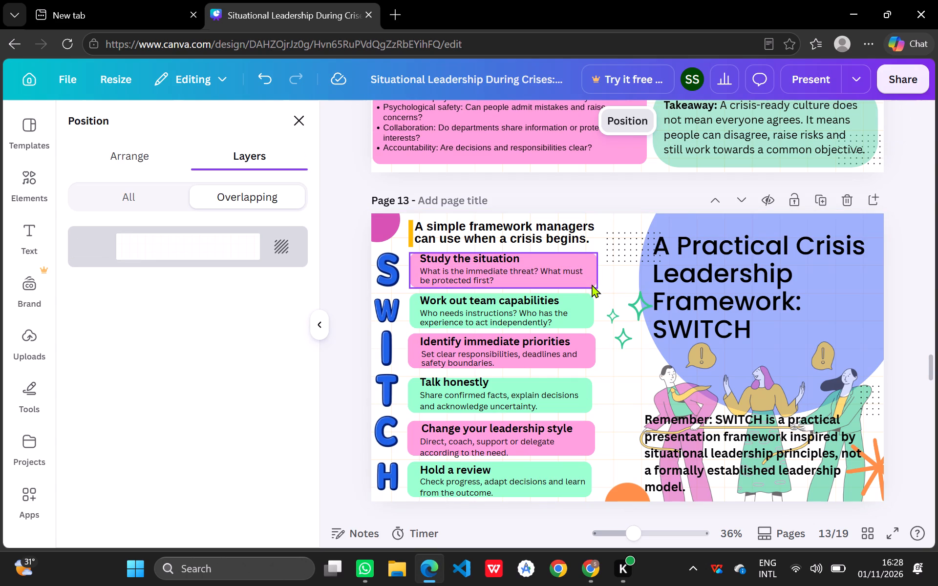
click(593, 286)
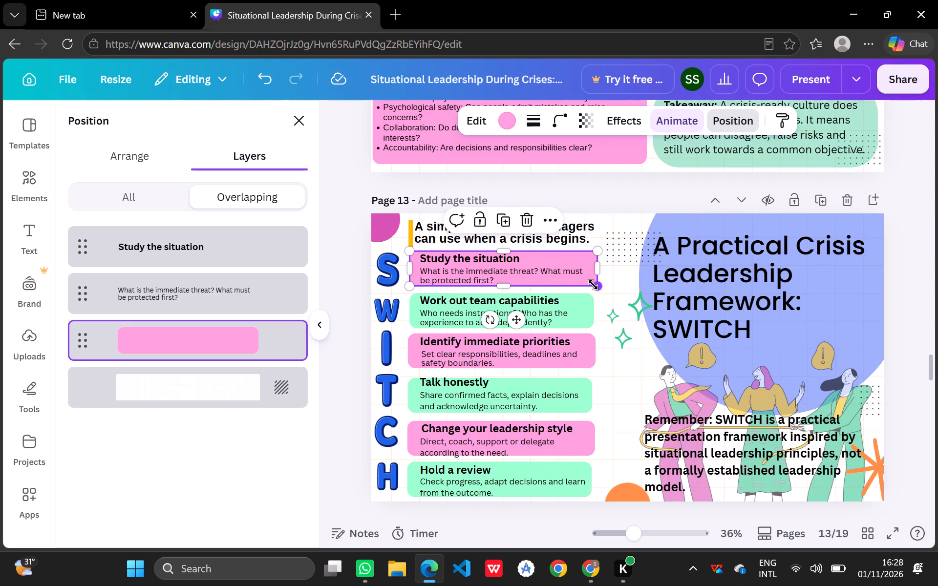
click(501, 289)
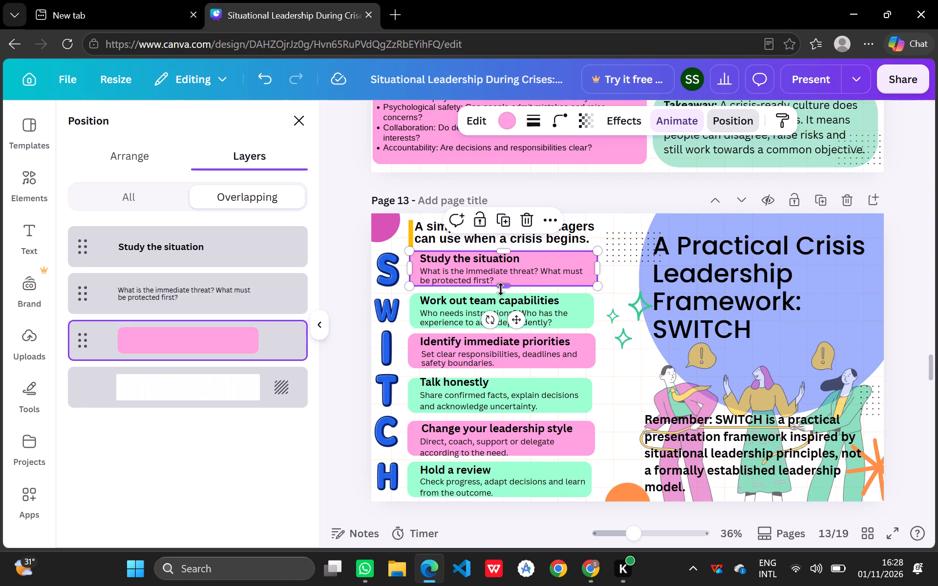
Extend the bottom edge of the pink box beside the S slightly down to enclose its description better.
click(503, 286)
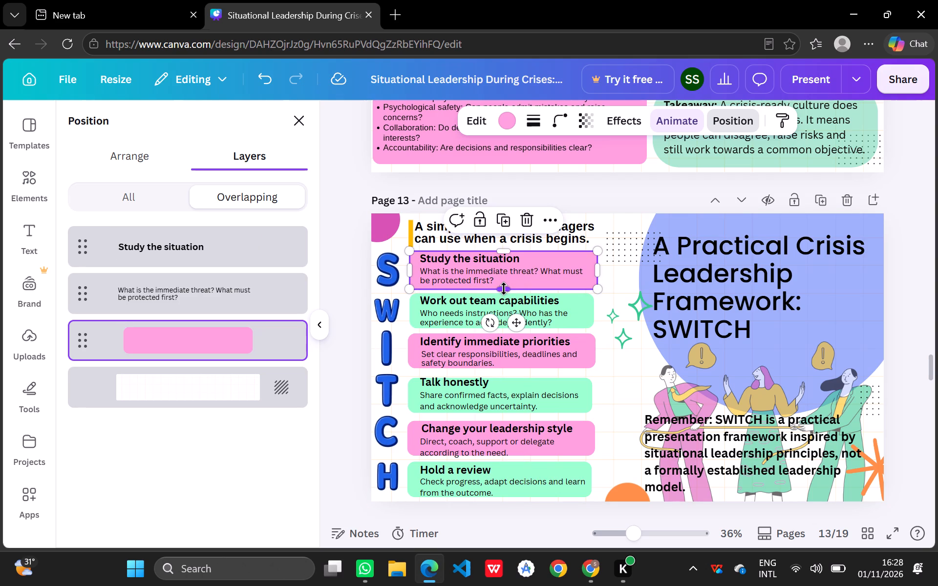
click(621, 375)
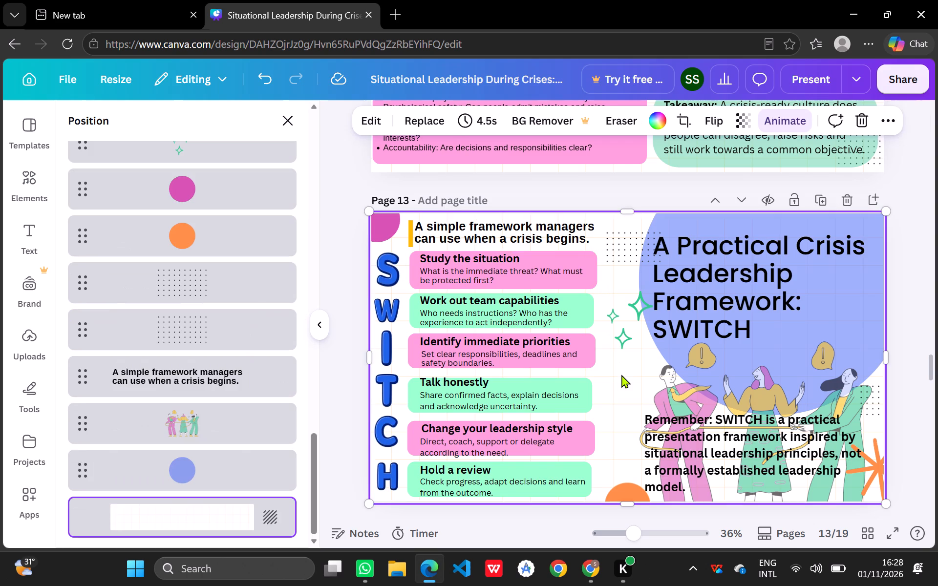
Extend the top edge of the green box beside the W upward, making the box about 141 high.
click(414, 311)
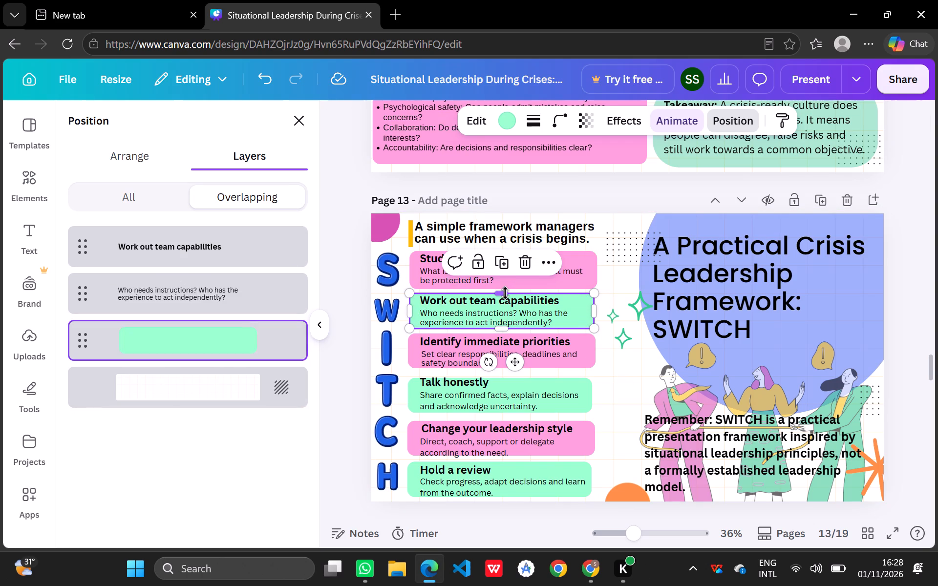
click(505, 293)
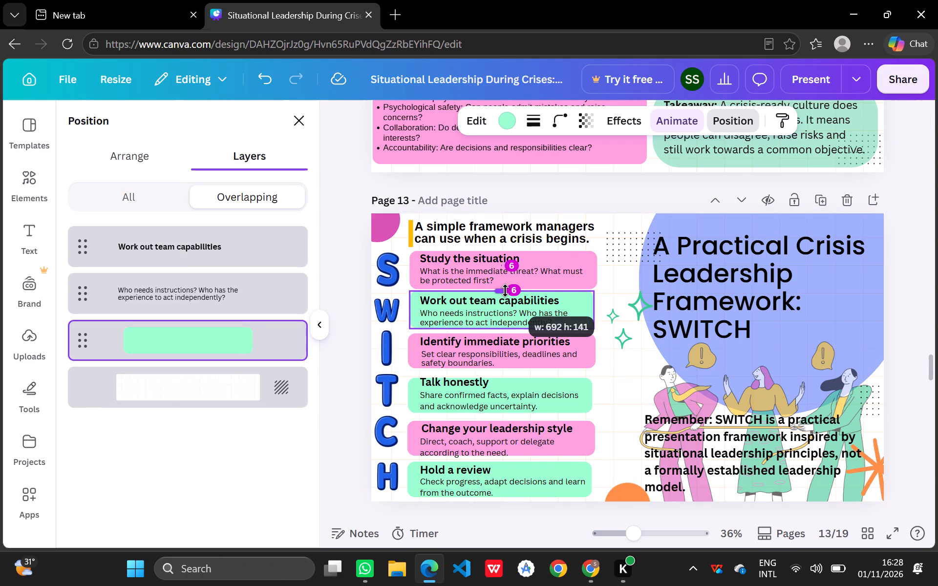
click(618, 367)
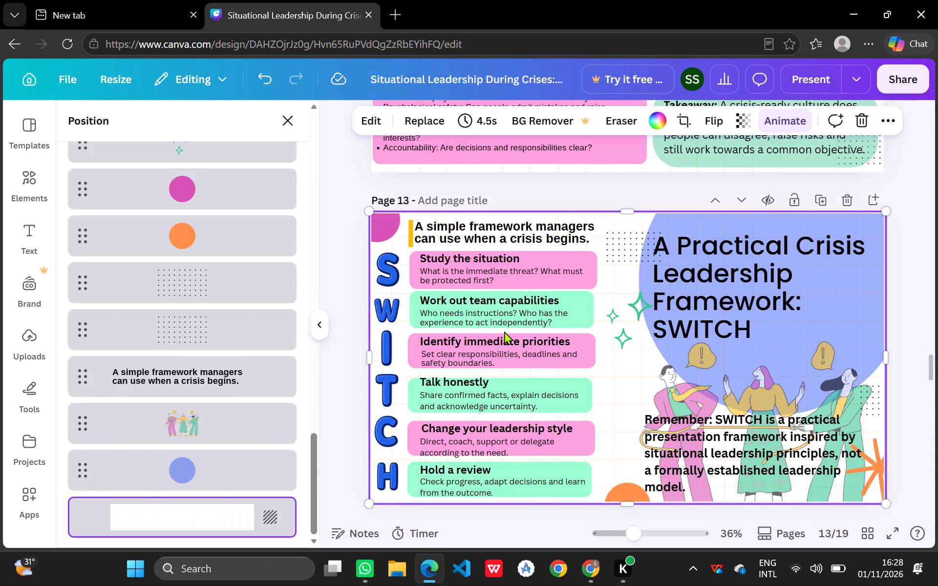
Nudge the "Work out team capabilities" heading and its description slightly up within the green box beside the W.
click(509, 300)
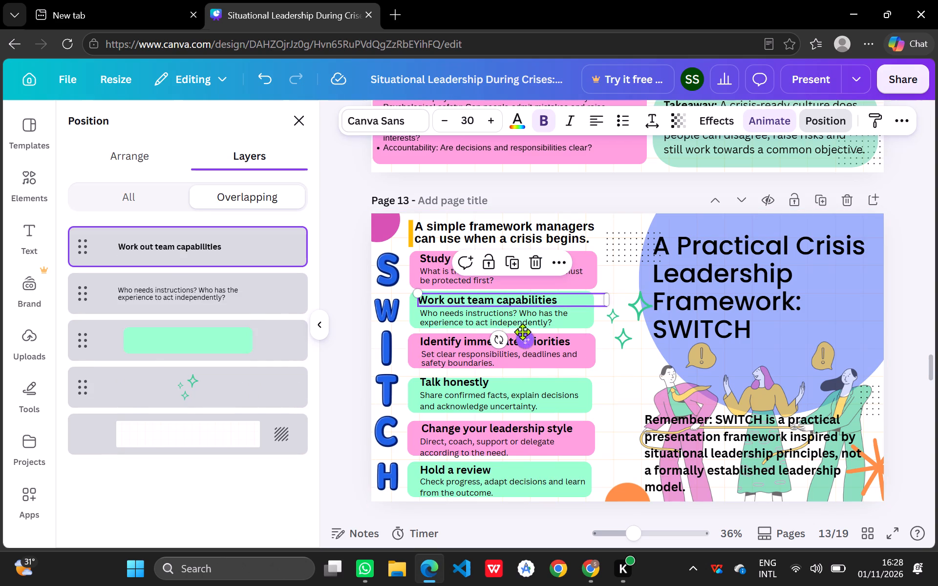
click(520, 320)
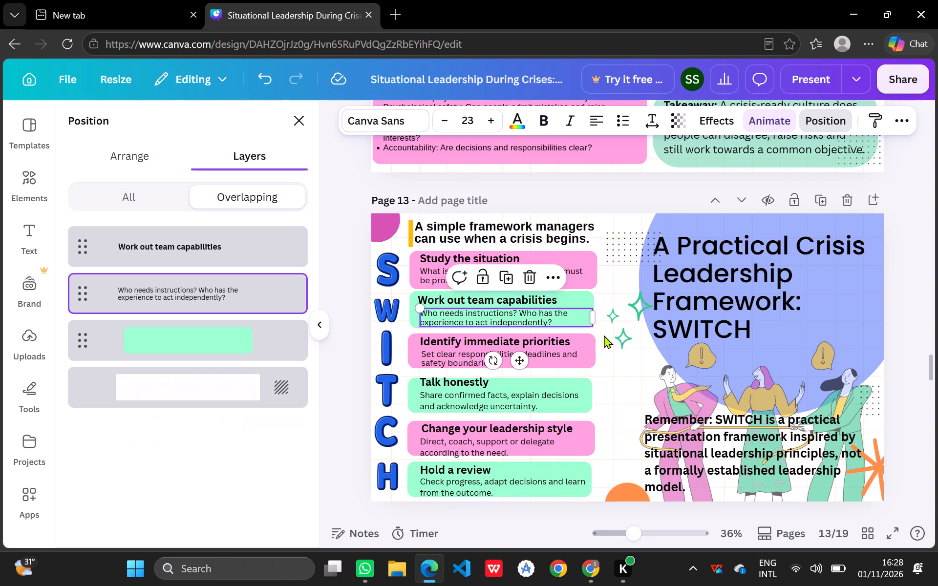
click(537, 317)
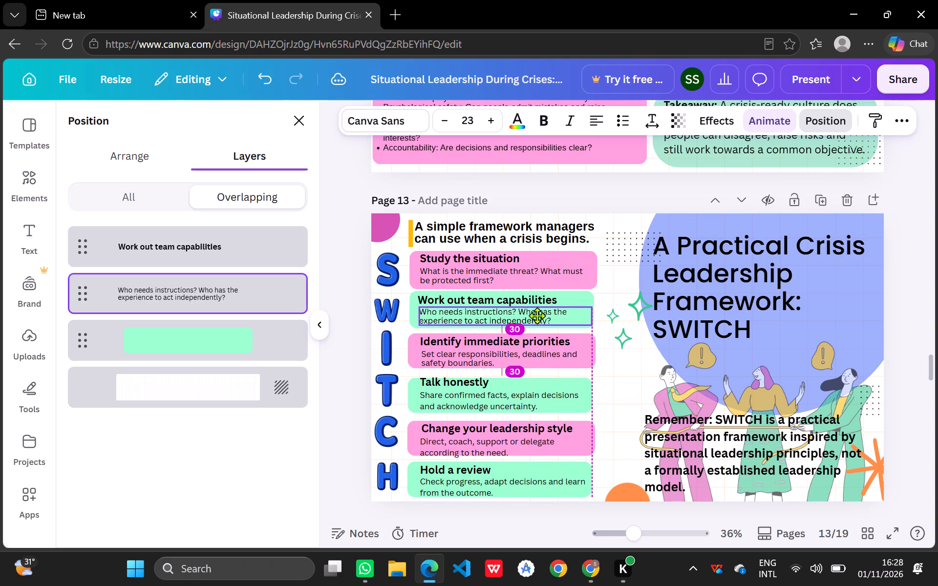
click(650, 373)
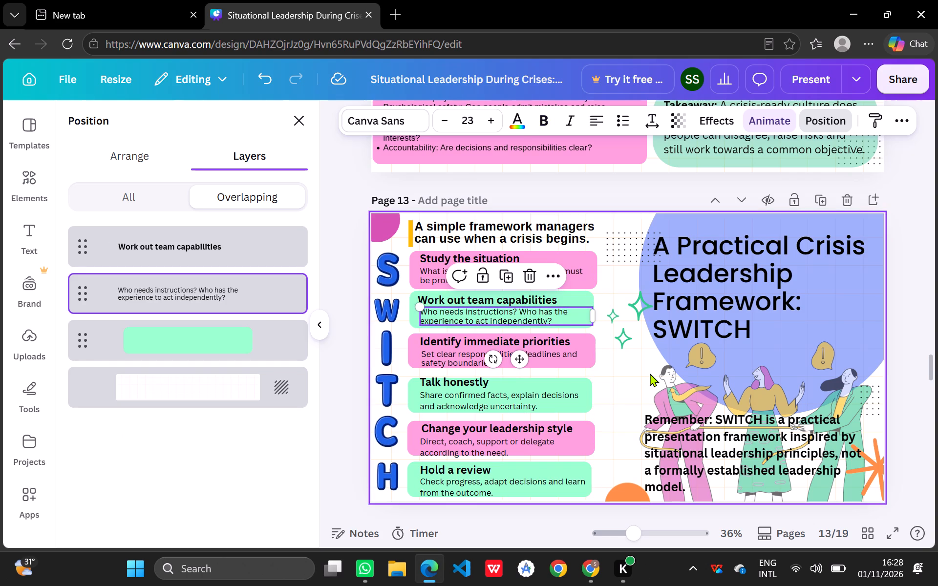
click(613, 384)
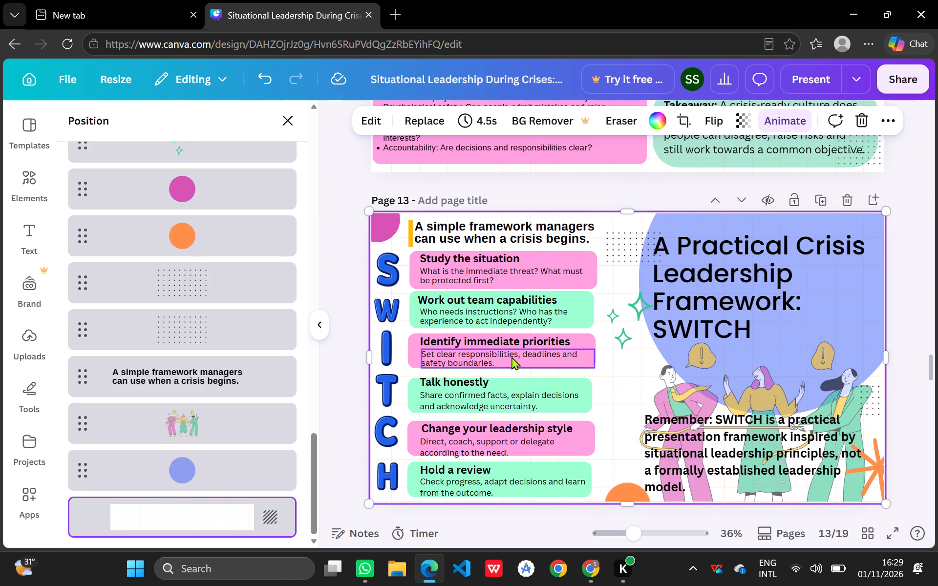
Extend the top edge of the pink box beside the I slightly upward, closer to the green box above.
click(410, 351)
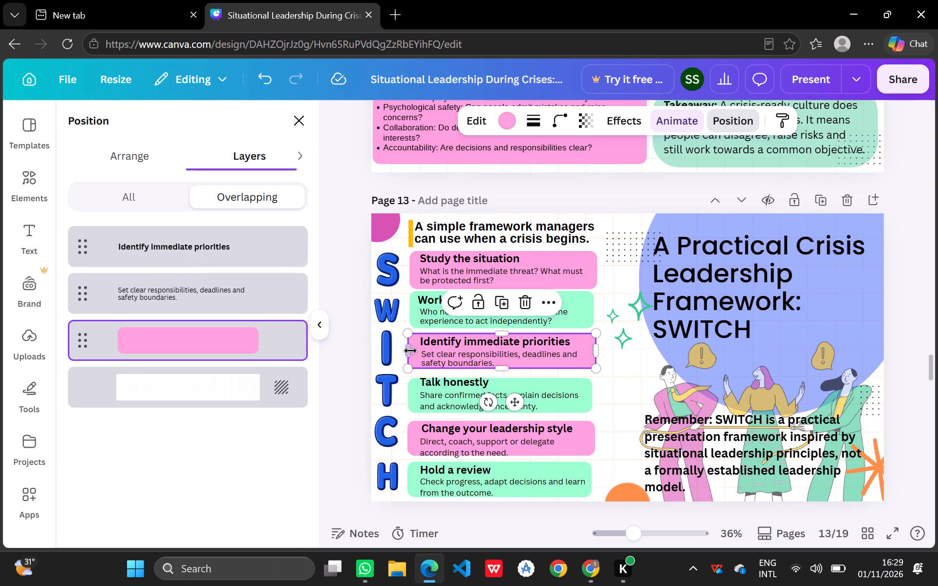
click(498, 333)
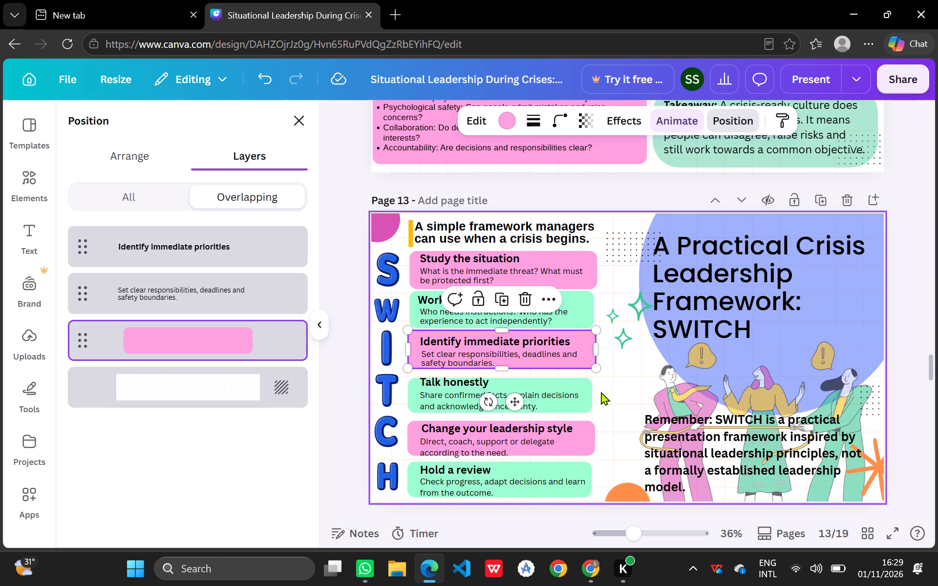
click(611, 389)
Nudge the "Identify immediate priorities" heading and its description slightly up within the pink box beside the I.
click(489, 340)
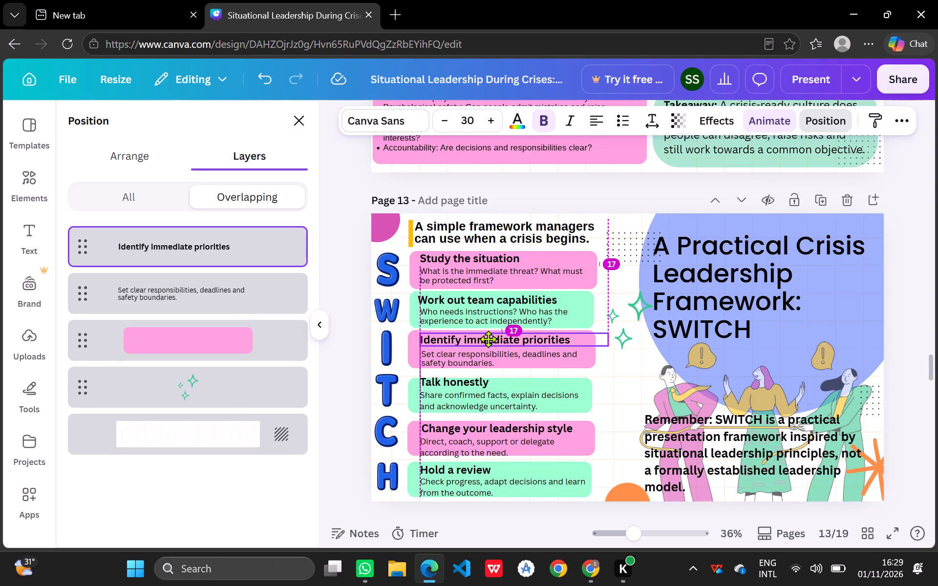
click(479, 357)
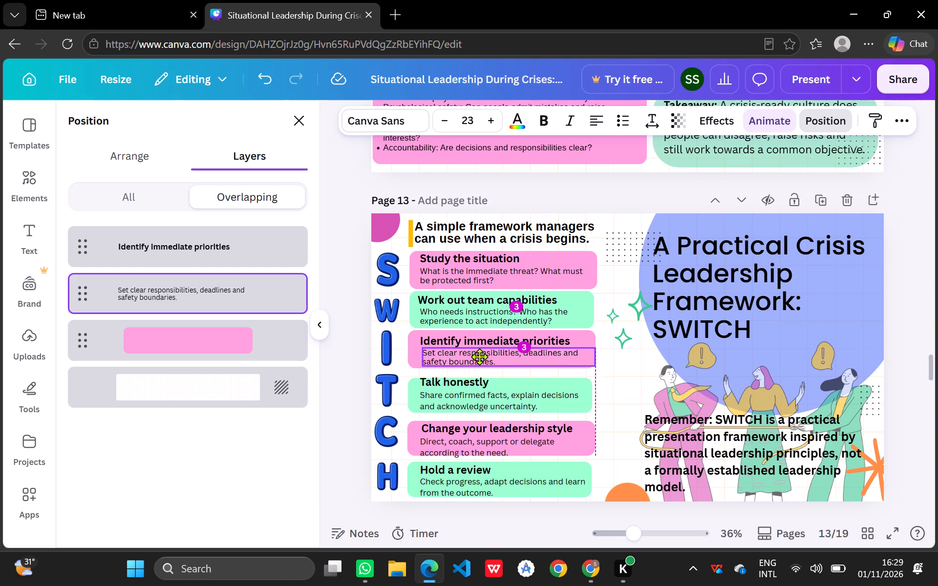
click(611, 377)
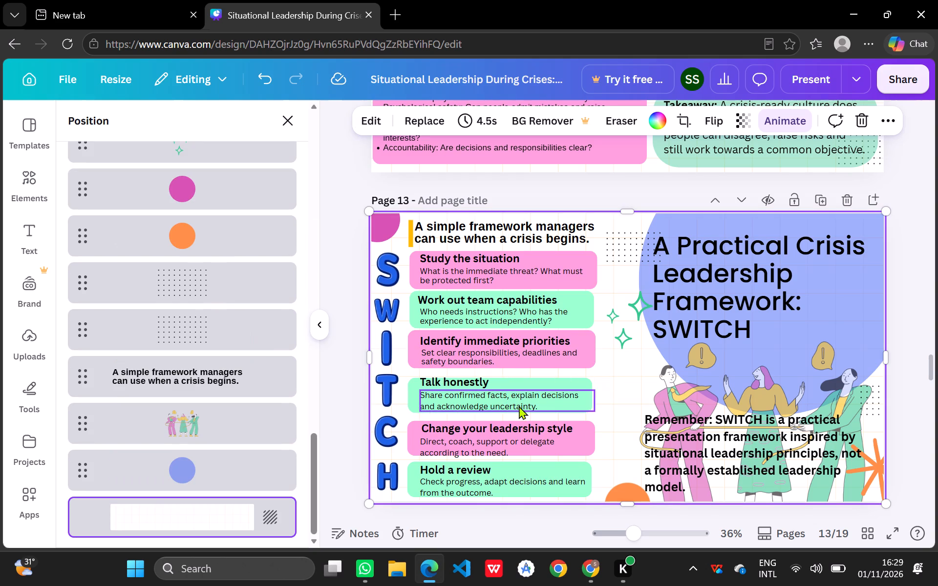
Extend the top edge of the green box beside the T upward, making the box about 169 high.
click(507, 384)
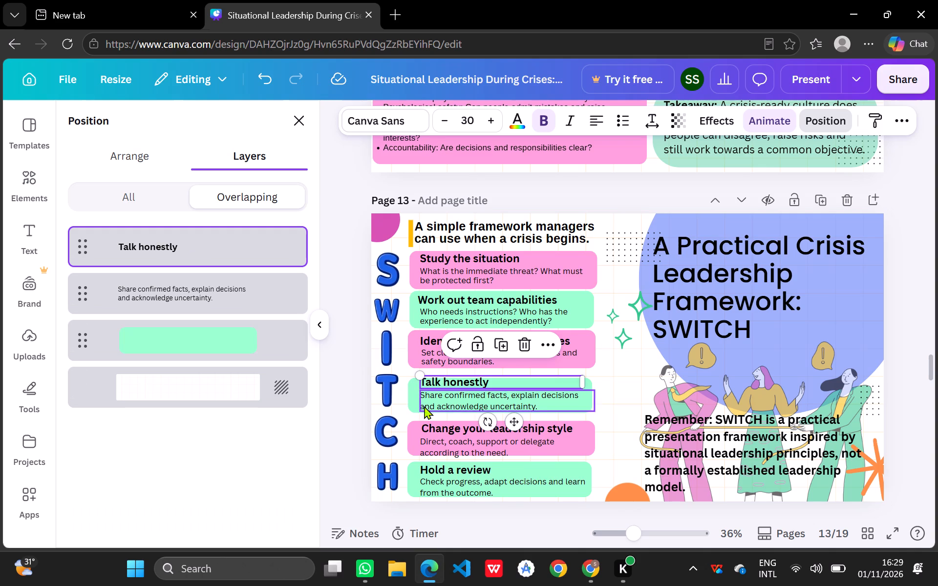
click(411, 401)
drag(495, 378, 497, 373)
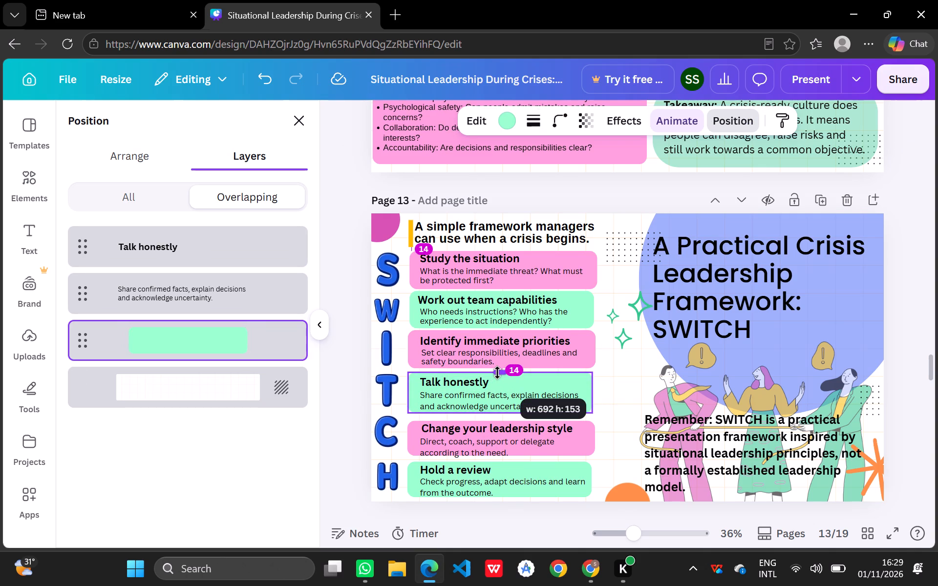
drag(497, 373, 497, 371)
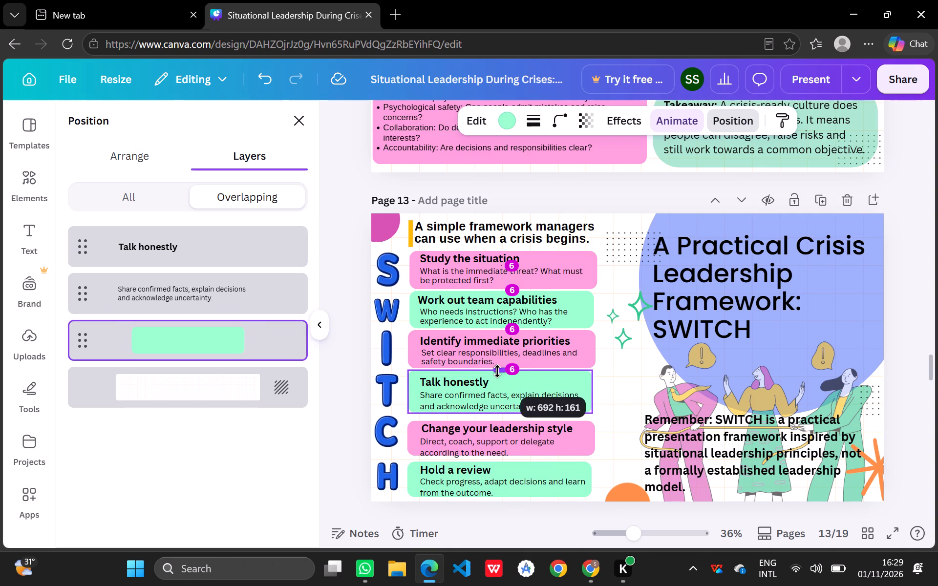
drag(497, 371, 497, 372)
click(497, 372)
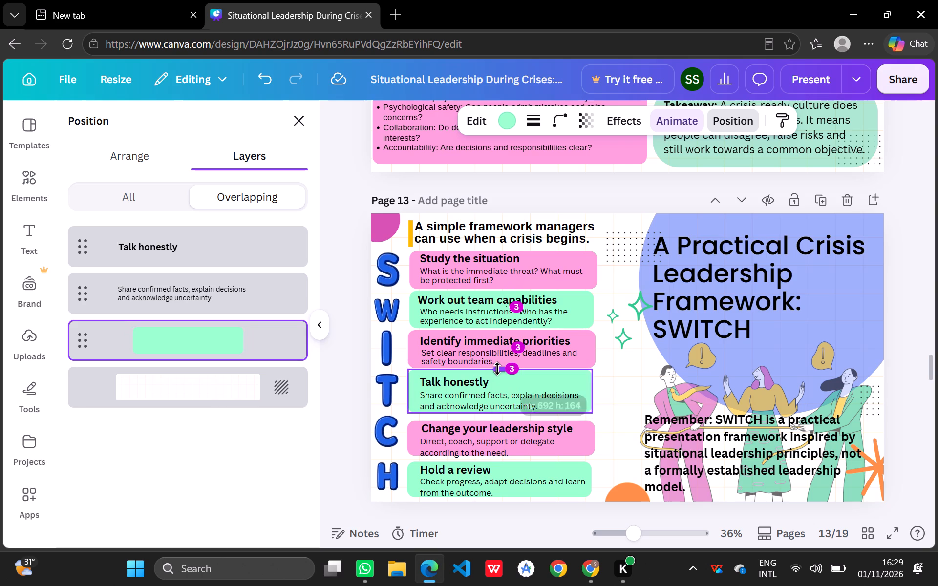
click(497, 369)
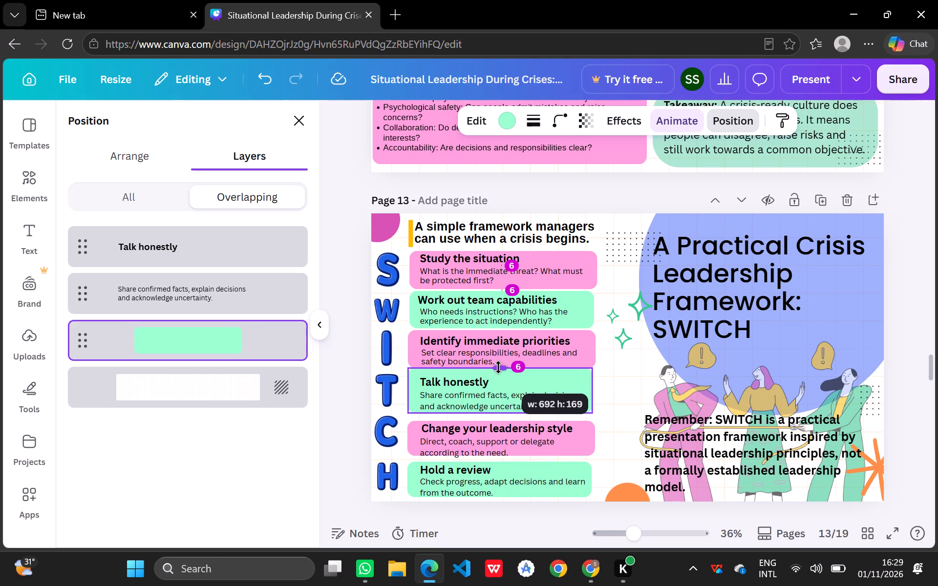
click(629, 390)
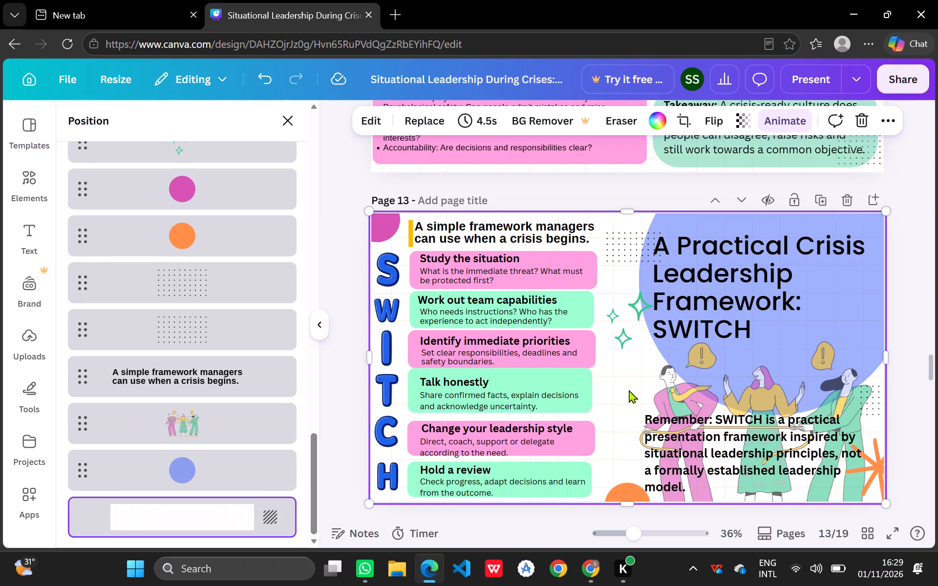
Lower the top edge of the green box beside the T slightly to leave a narrow gap below the pink box.
click(512, 372)
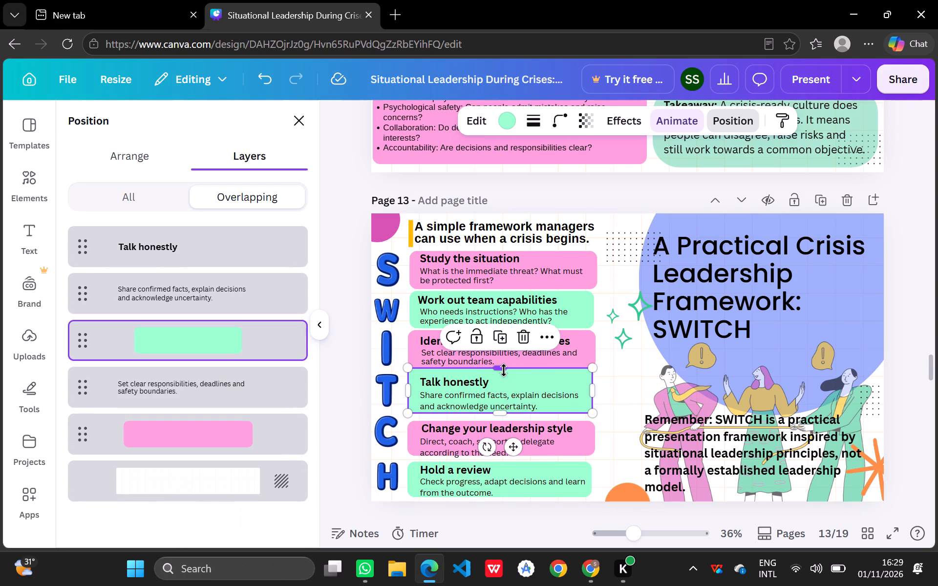
click(502, 369)
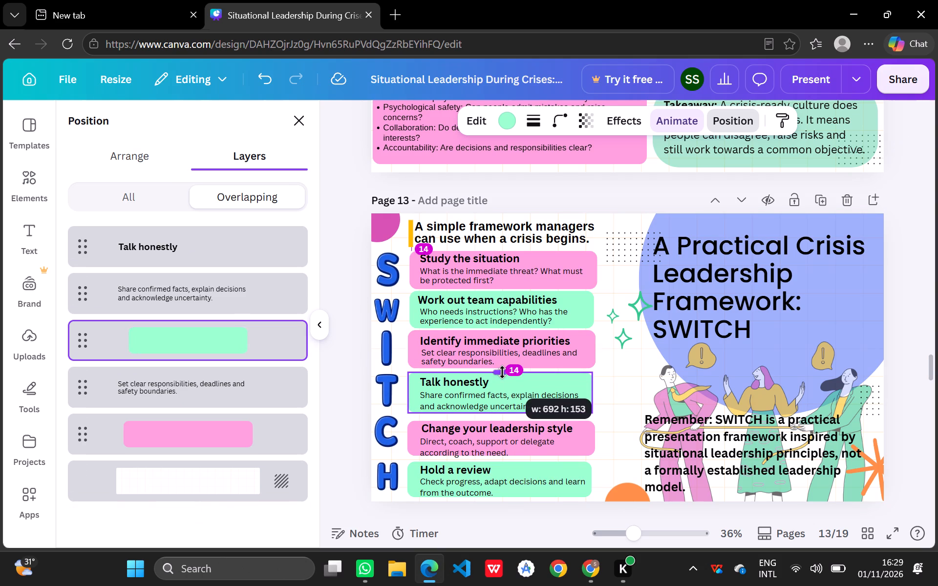
click(617, 395)
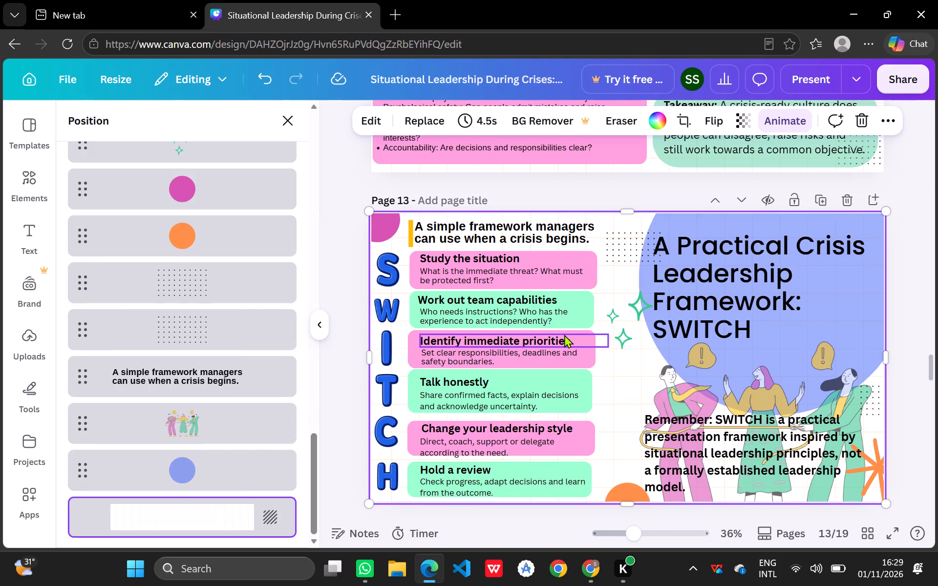
click(559, 331)
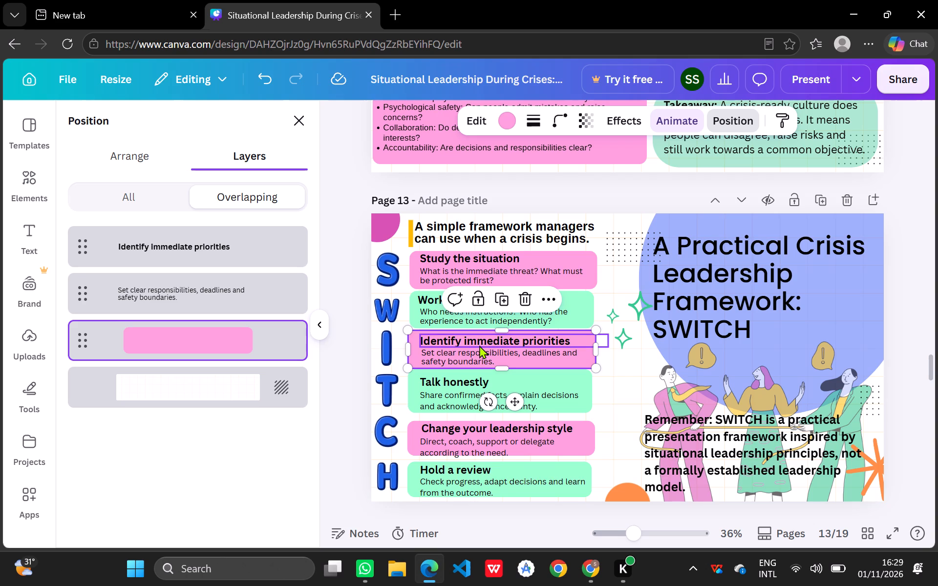
click(628, 376)
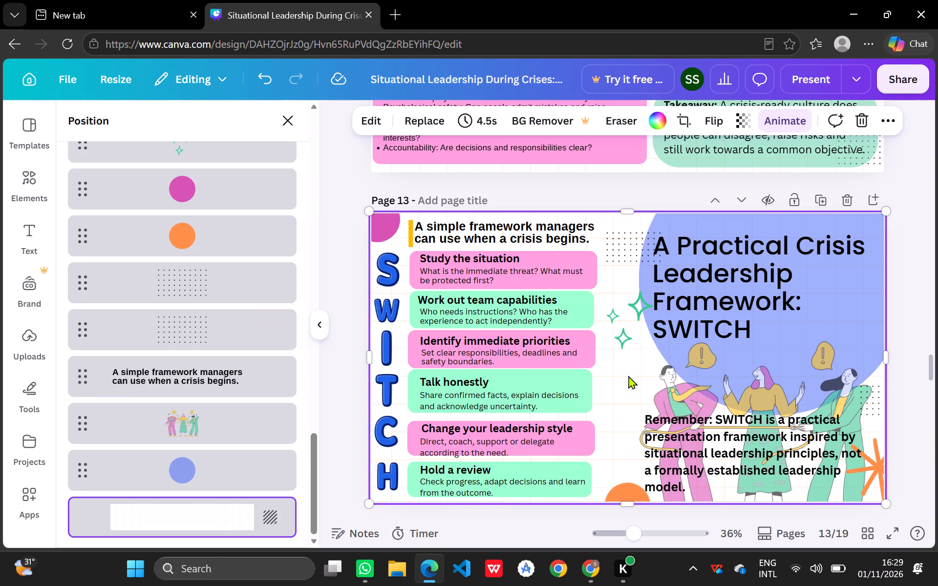
click(523, 372)
click(499, 370)
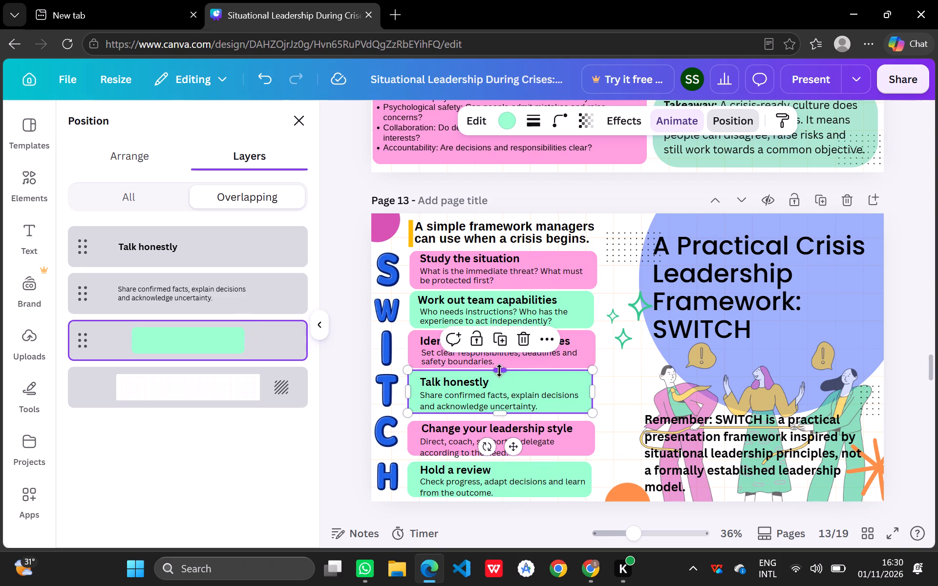
click(638, 392)
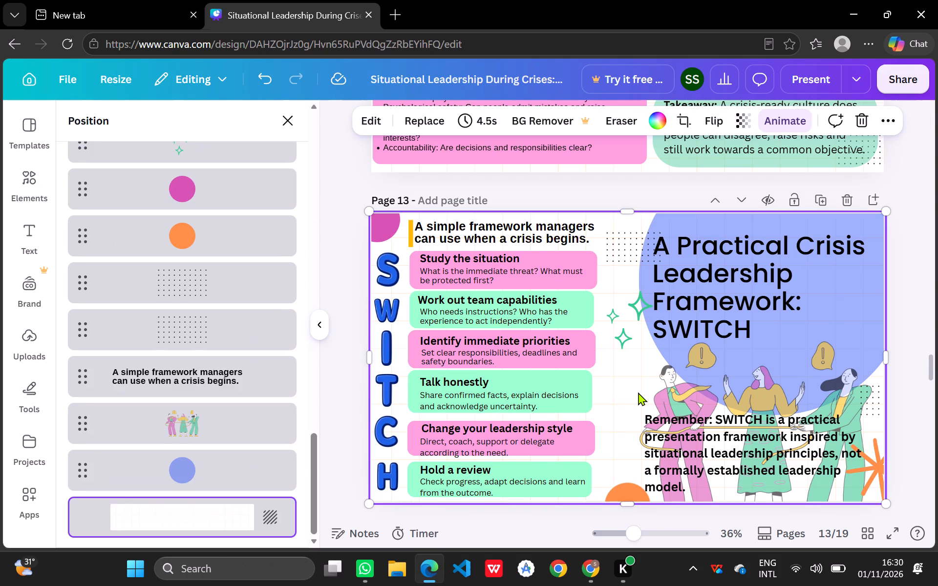
Nudge the "Talk honestly" heading slightly up within the green box beside the T.
click(469, 380)
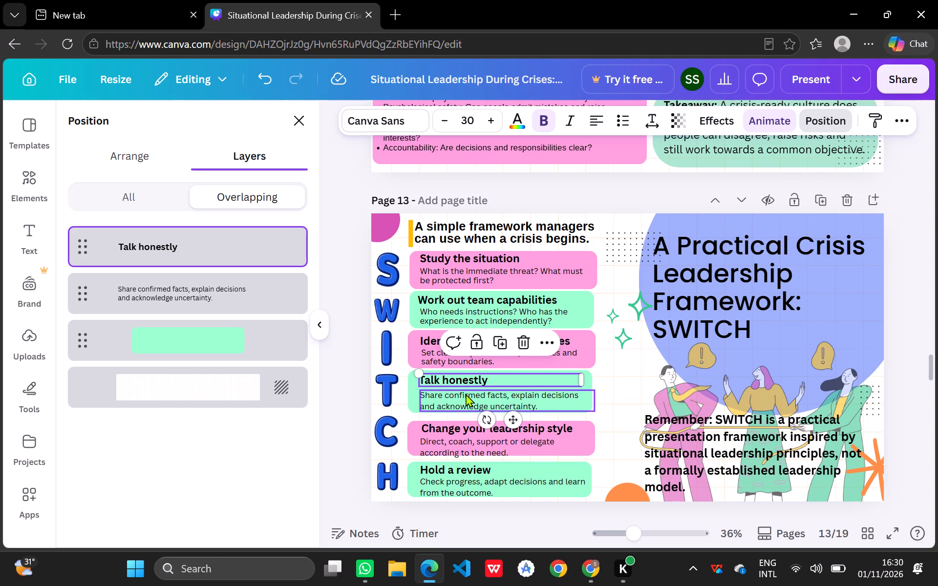
Set the line spacing of the description under "Talk honestly" to 1.1.
click(466, 394)
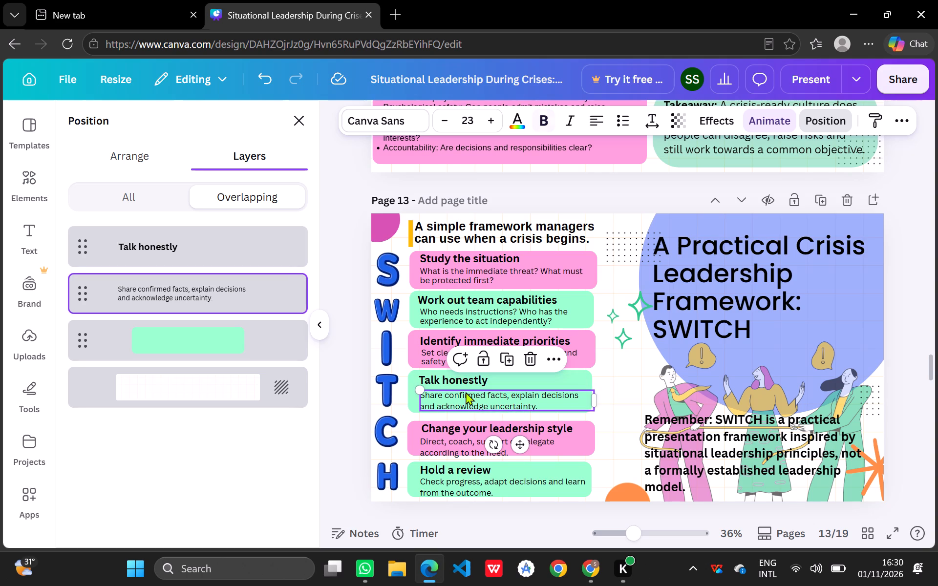
click(654, 119)
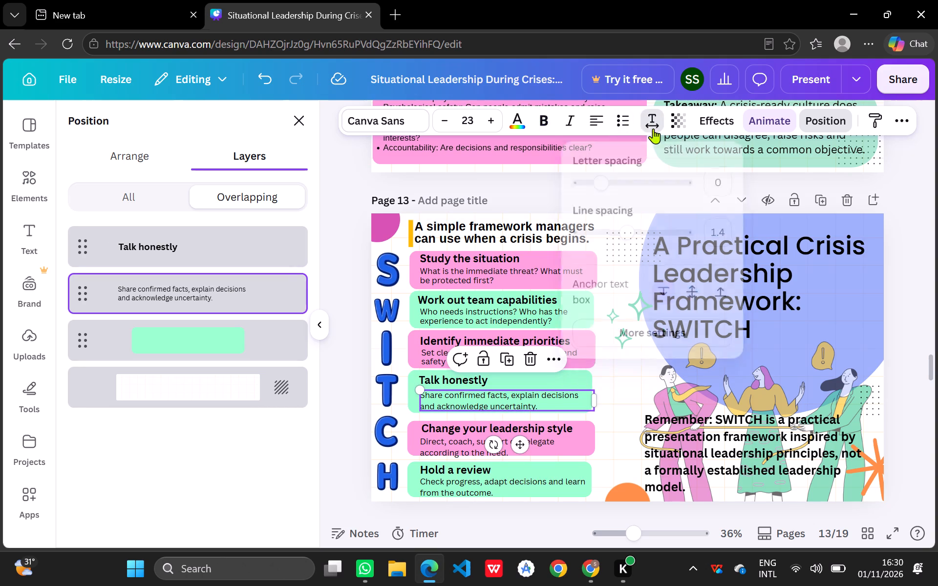
drag(629, 233, 619, 236)
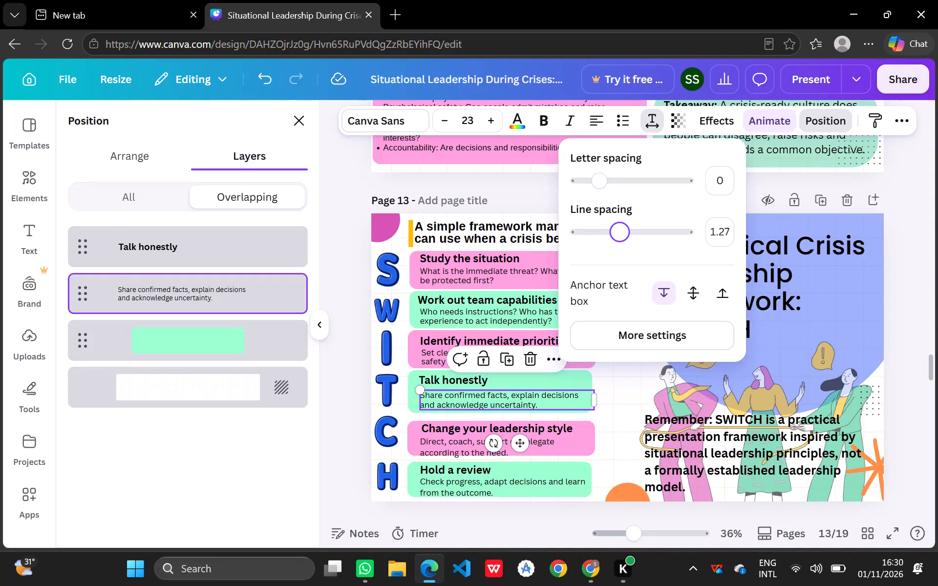
drag(619, 236, 610, 240)
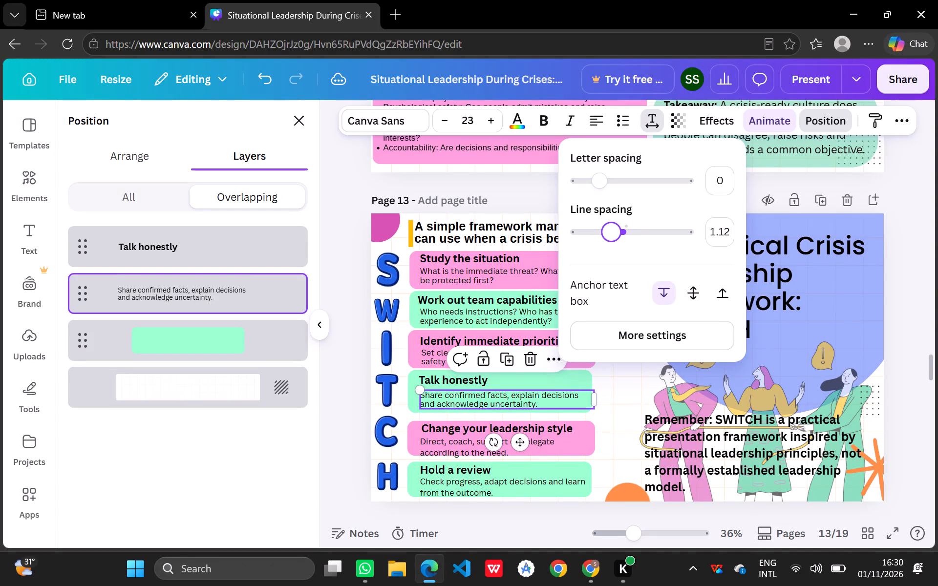
drag(610, 240, 610, 241)
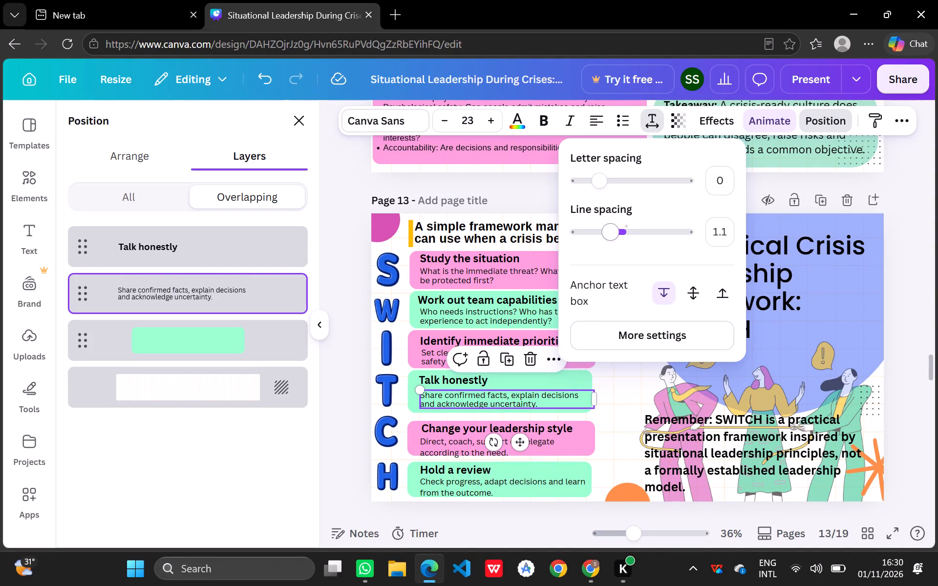
Nudge the description under "Talk honestly" slightly up, closer to its heading.
click(546, 399)
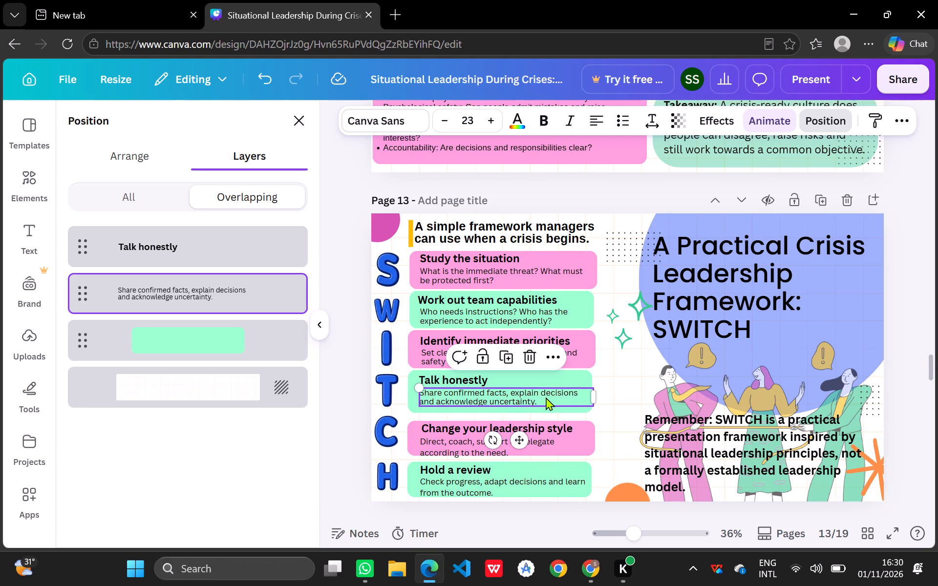
Raise the bottom edge of the green box beside the T so it fits closely below its description.
click(616, 407)
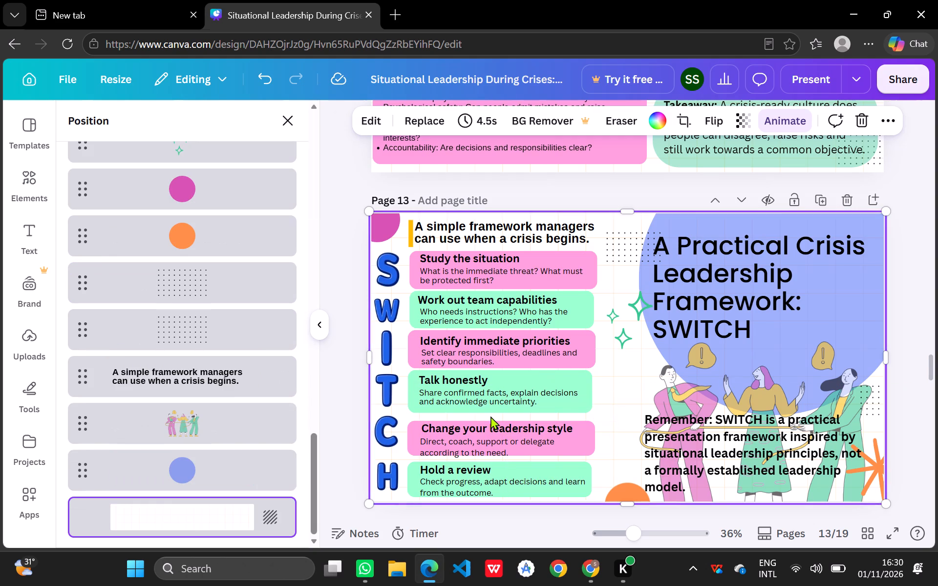
click(490, 409)
drag(498, 411, 498, 408)
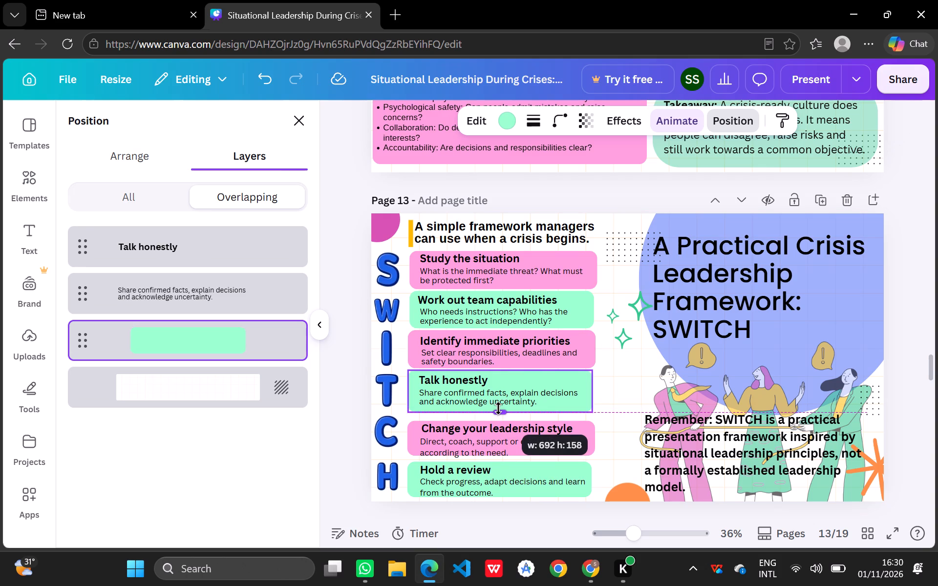
drag(498, 408, 499, 407)
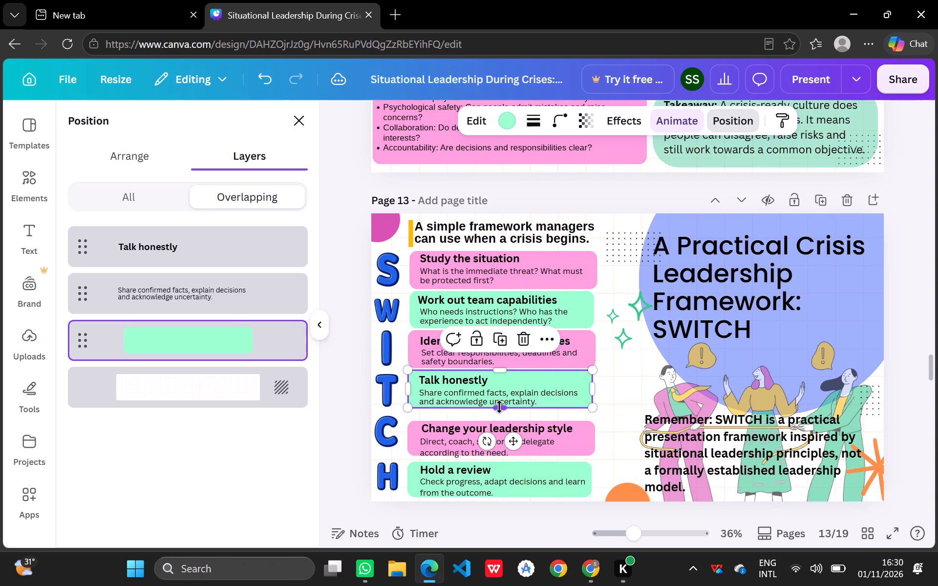
click(634, 376)
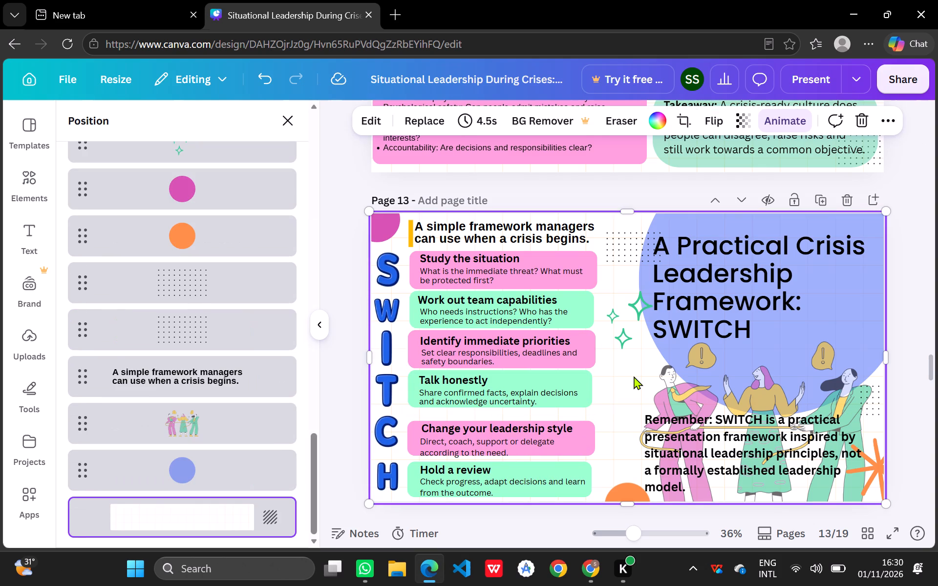
Nudge the "Talk honestly" heading and its description slightly up within the shortened green box.
click(456, 384)
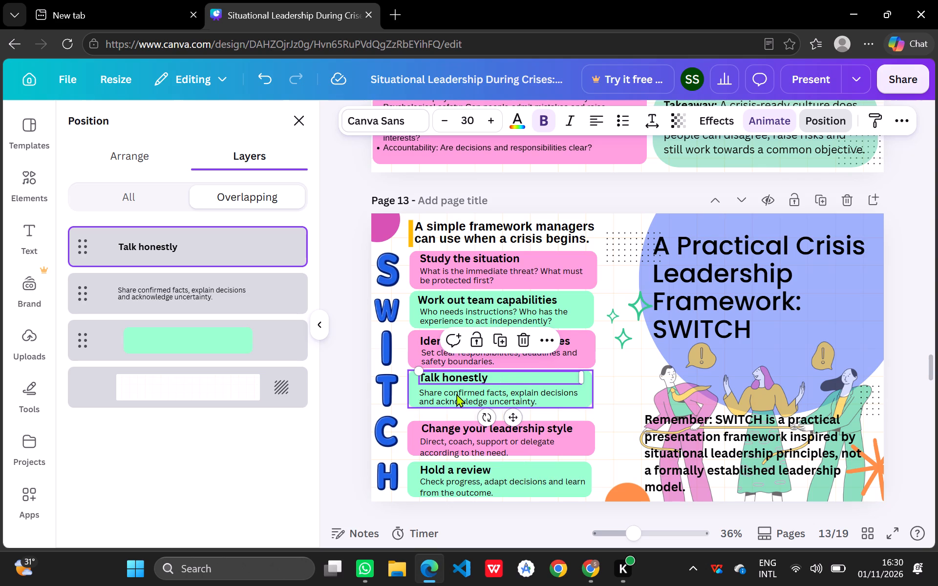
click(456, 394)
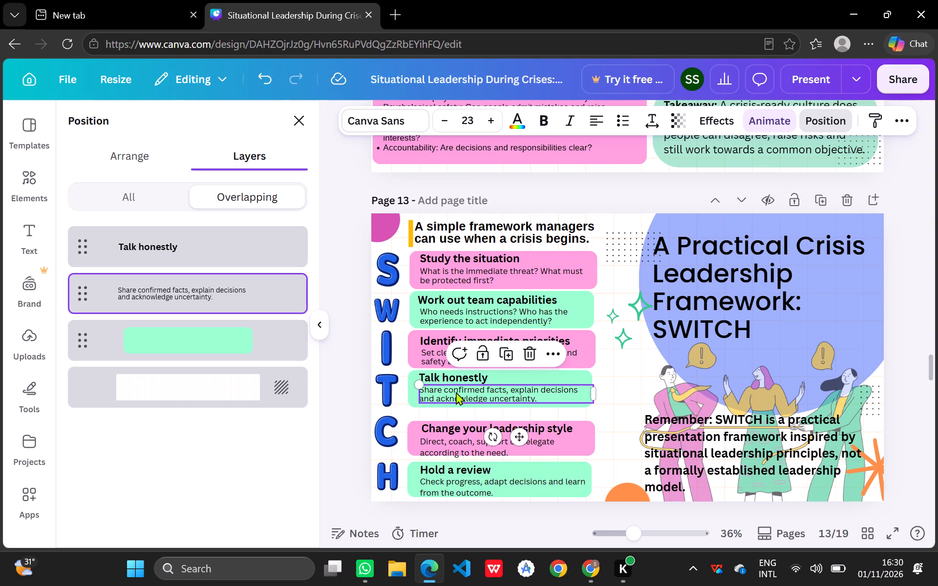
click(618, 382)
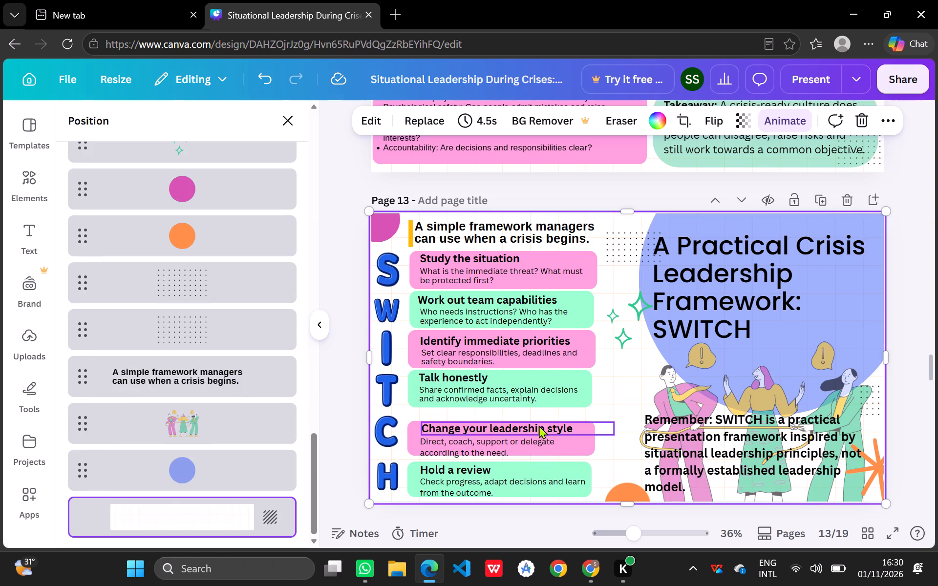
Move the pink box beside the C up, leaving a narrow gap below the green "Talk honestly" box.
drag(410, 447, 410, 443)
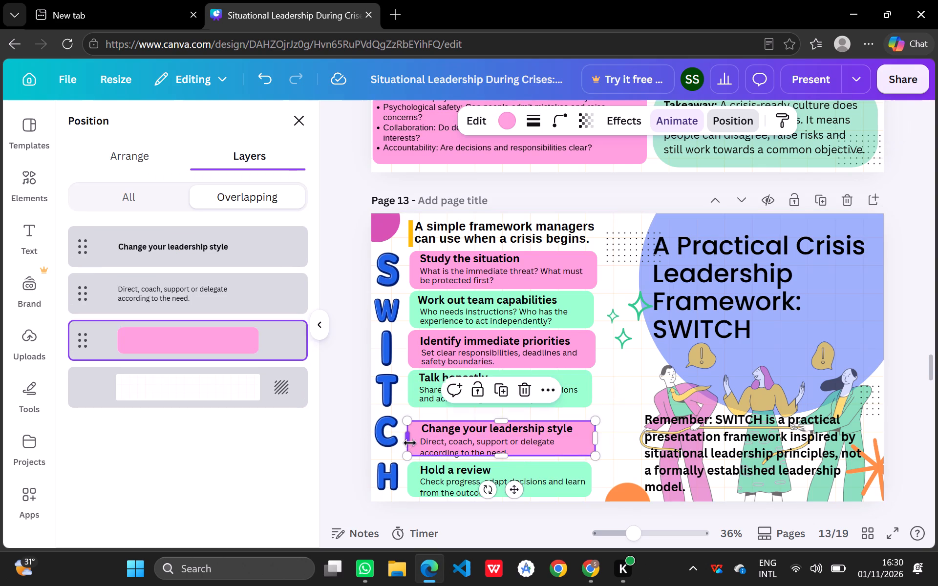
drag(410, 443, 410, 436)
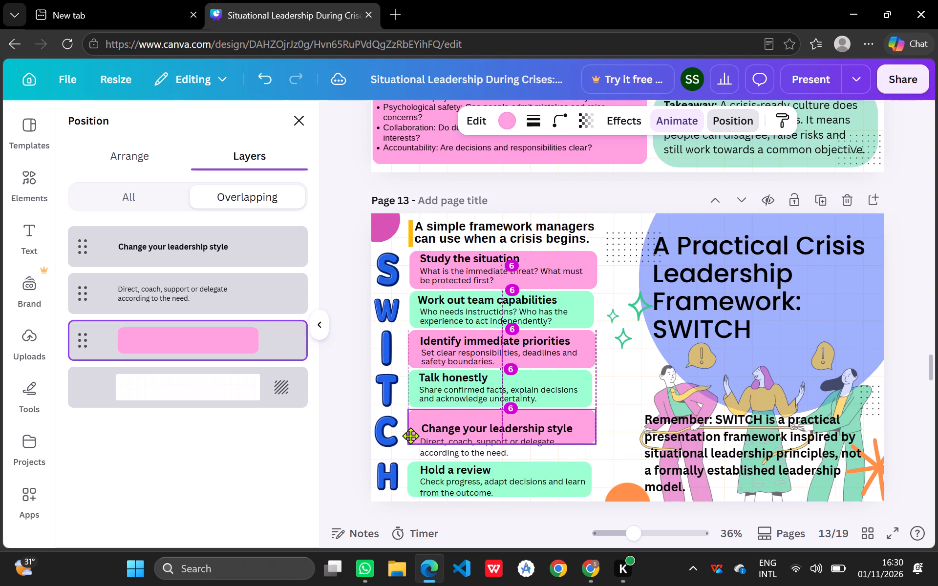
drag(410, 436, 410, 436)
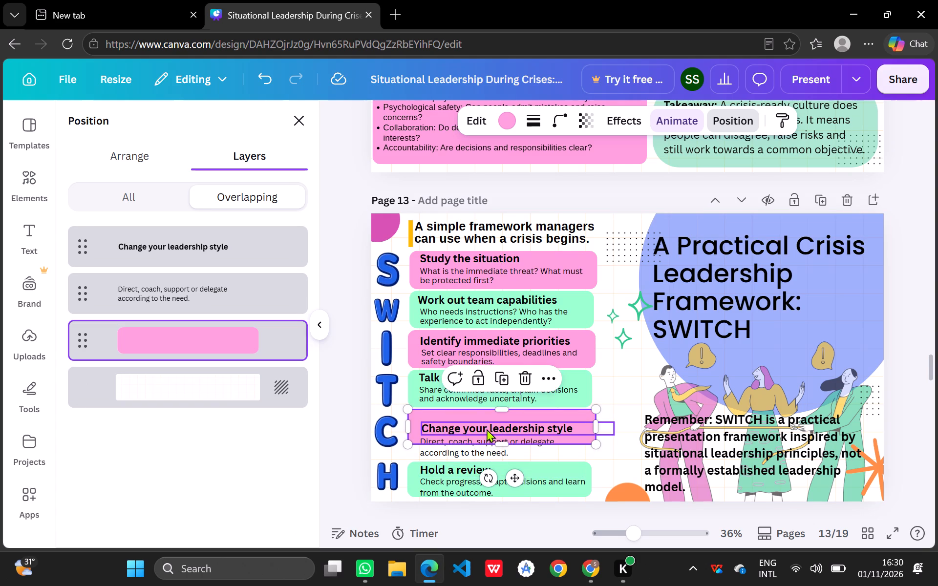
click(487, 429)
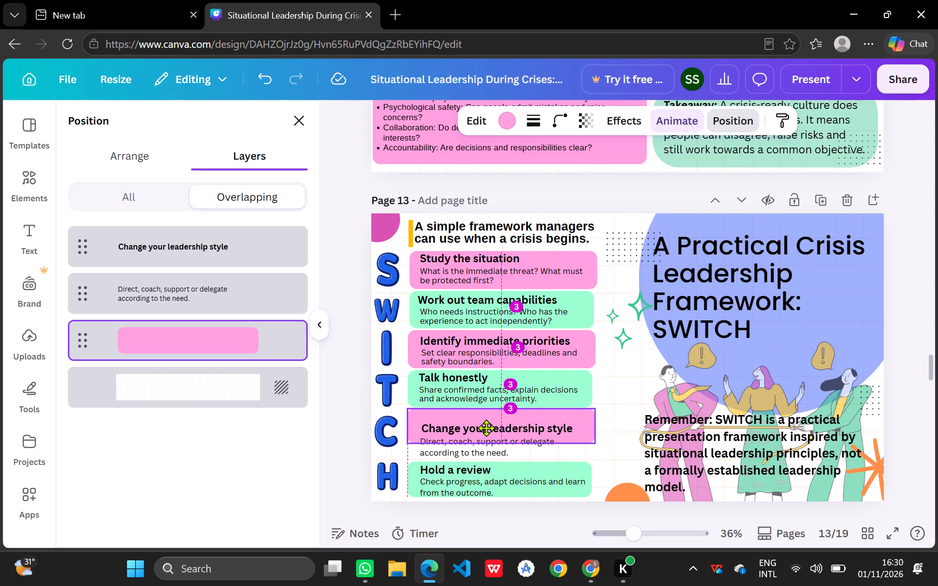
Move the "Change your leadership style" heading and its description up into the pink box beside the C.
drag(493, 430, 490, 419)
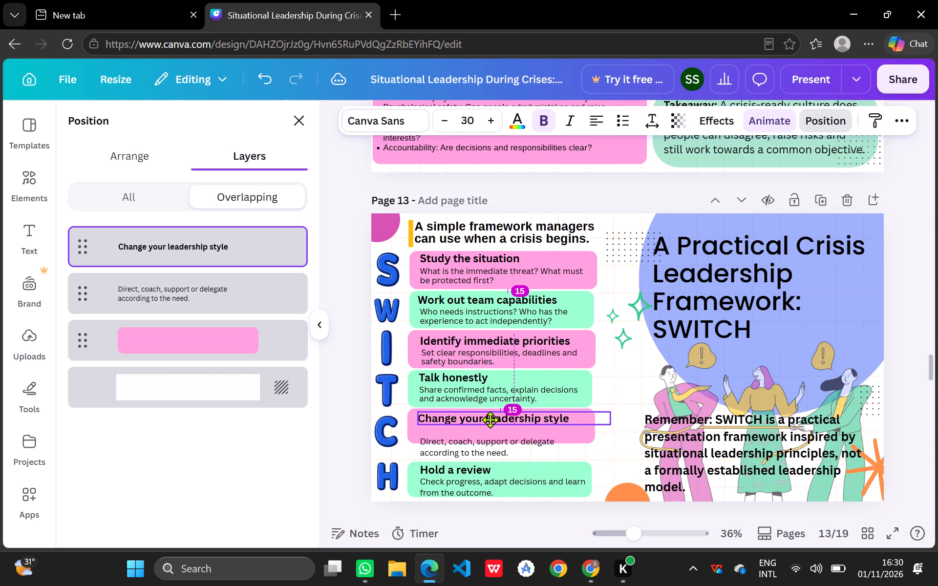
drag(490, 419, 492, 419)
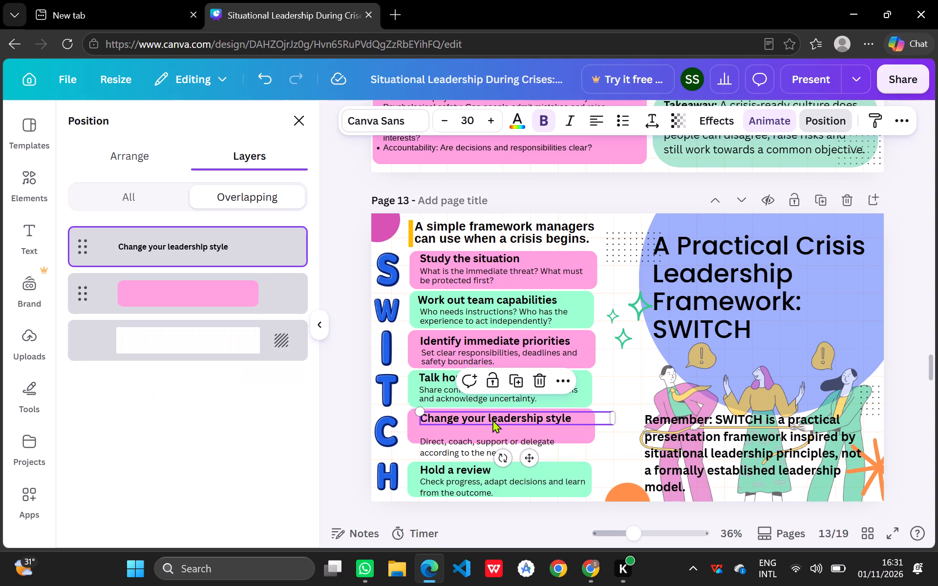
drag(484, 445, 484, 432)
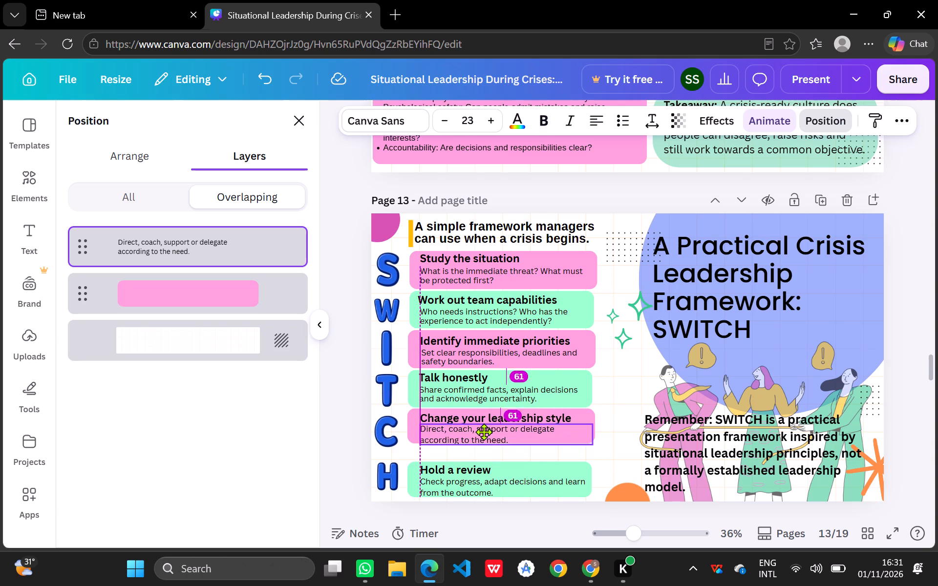
drag(484, 432, 485, 434)
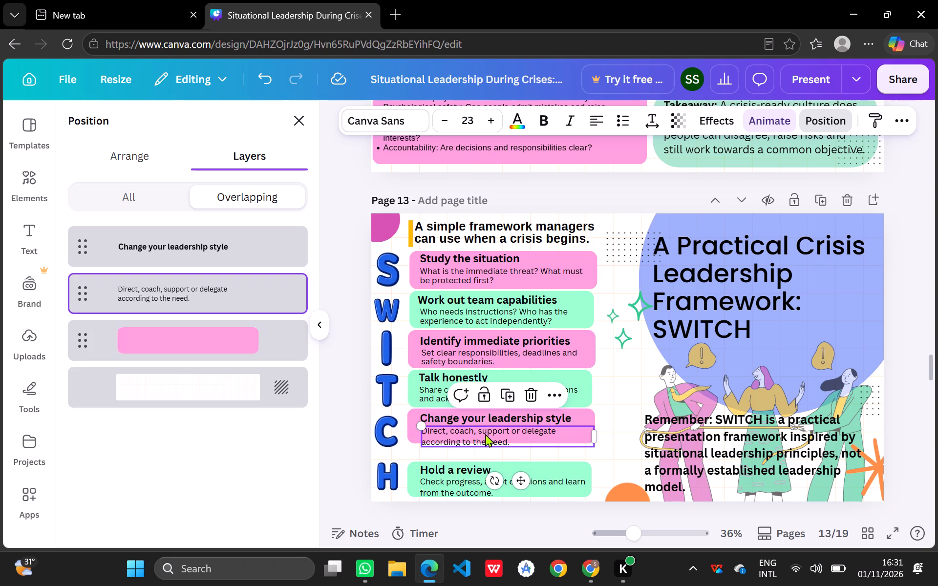
Lower the bottom edge of the pink box beside the C to enclose its description, at a height of about 148.
click(407, 440)
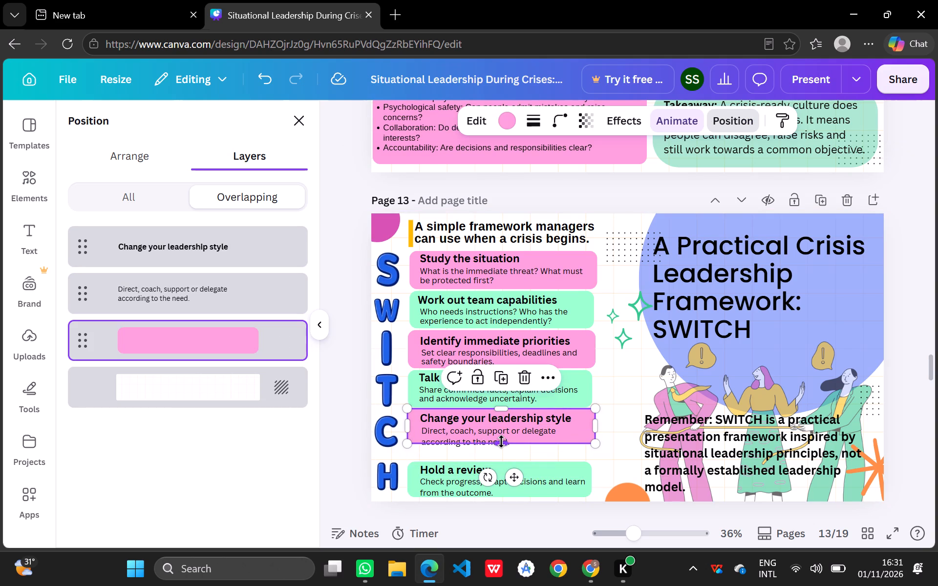
drag(501, 441, 504, 447)
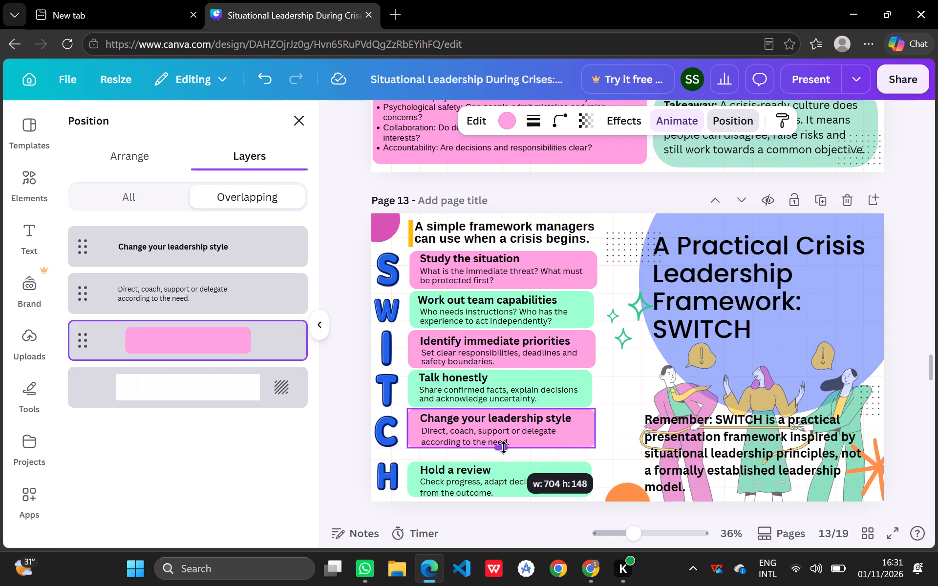
drag(504, 447, 504, 448)
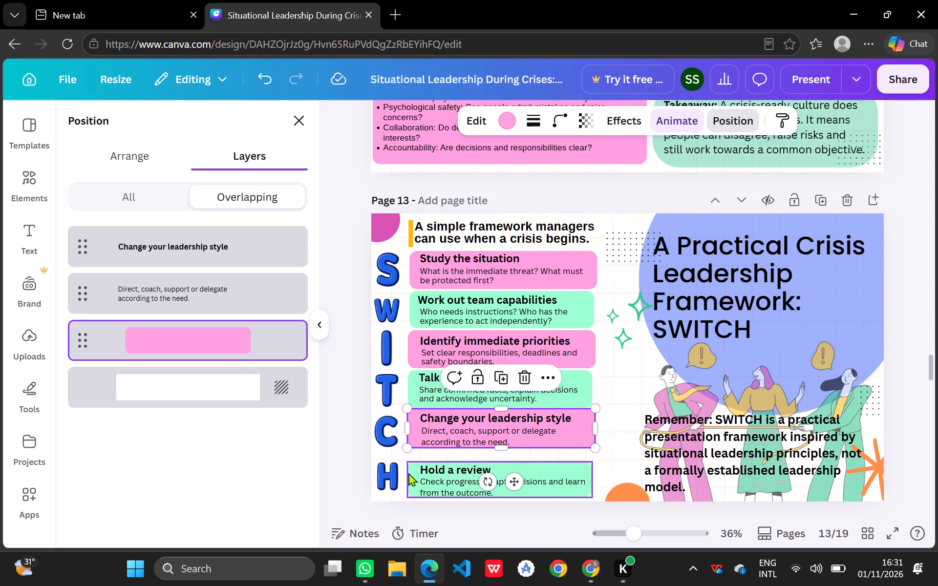
Nudge the letter H slightly up.
click(385, 475)
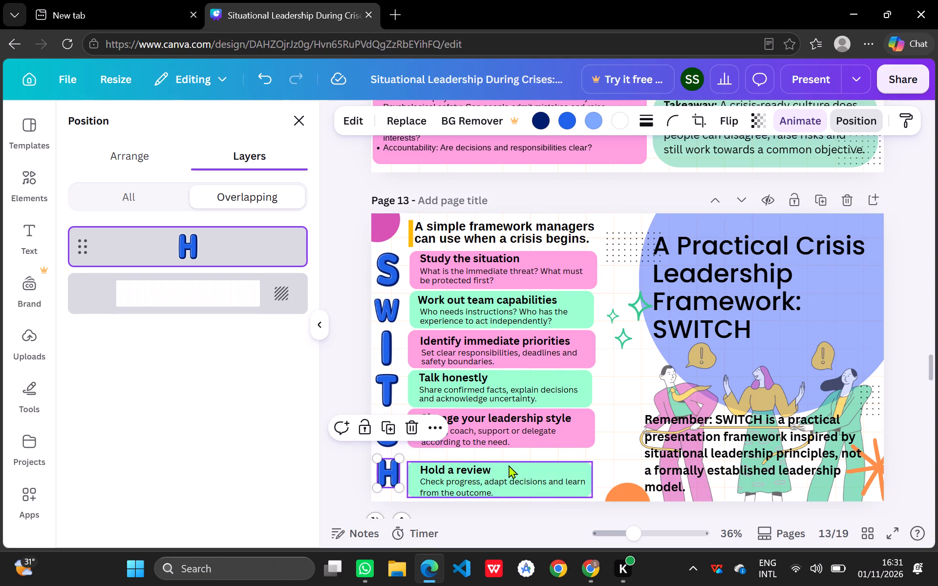
Raise the top edge of the green box beside the H to a height of about 180, leaving a narrow gap below the pink box.
click(407, 487)
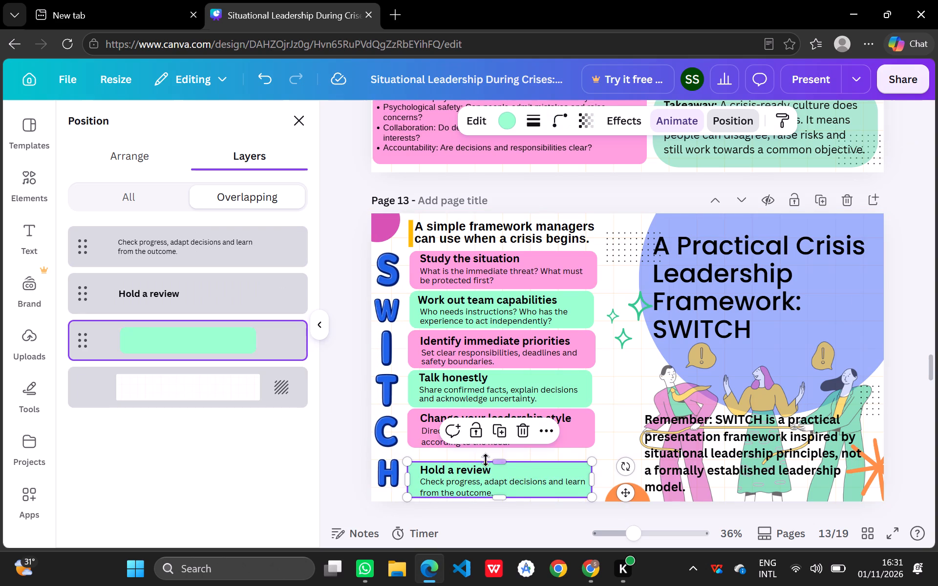
drag(498, 458, 501, 451)
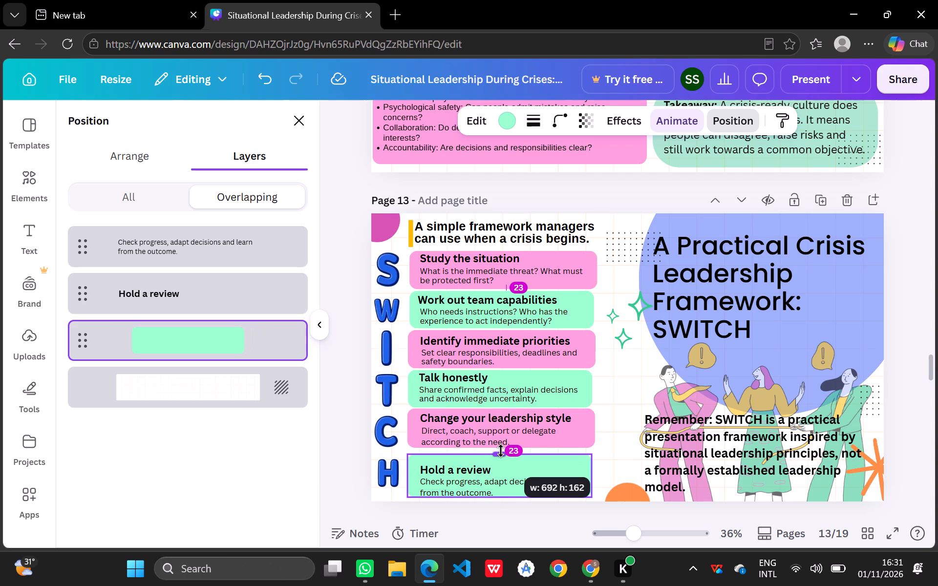
drag(501, 451, 501, 448)
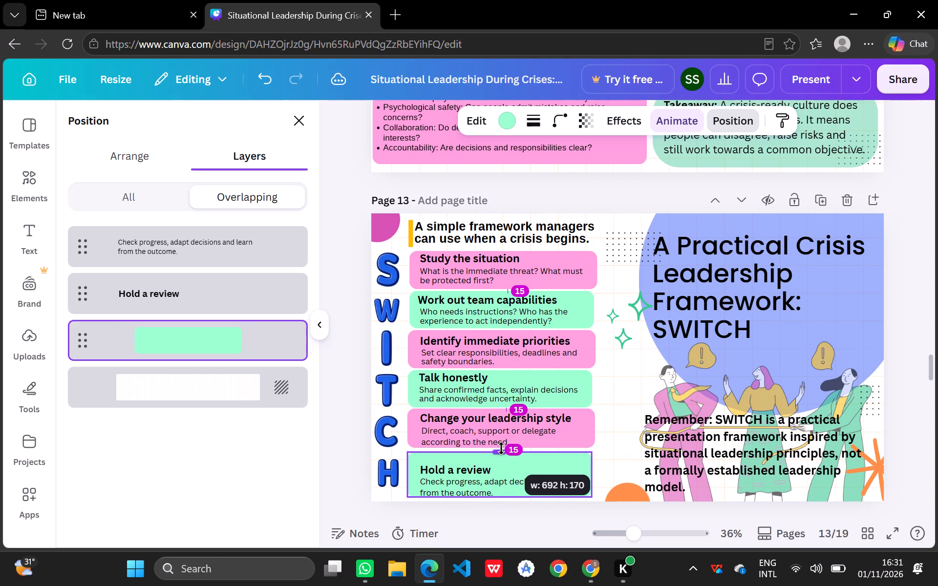
drag(501, 448, 501, 446)
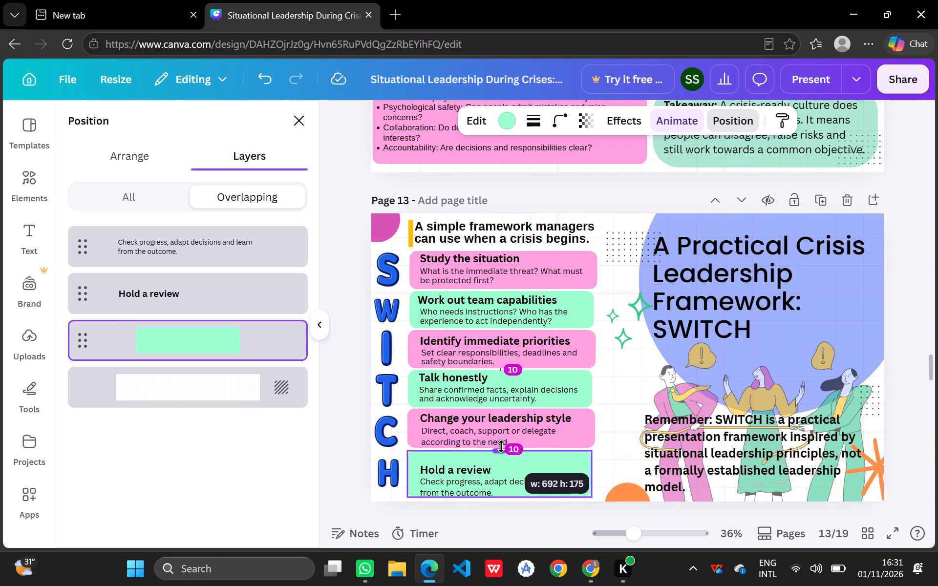
drag(501, 446, 501, 446)
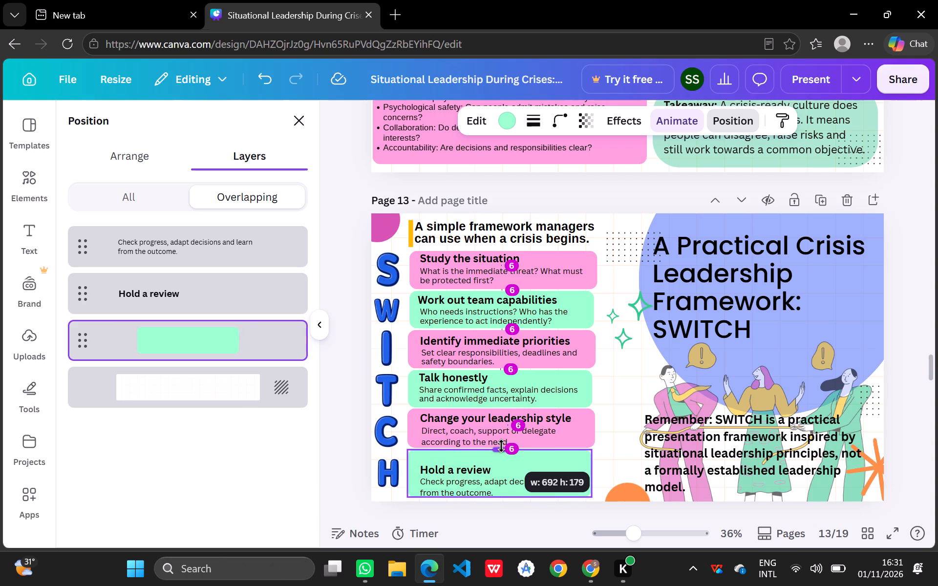
drag(501, 446, 502, 445)
click(621, 391)
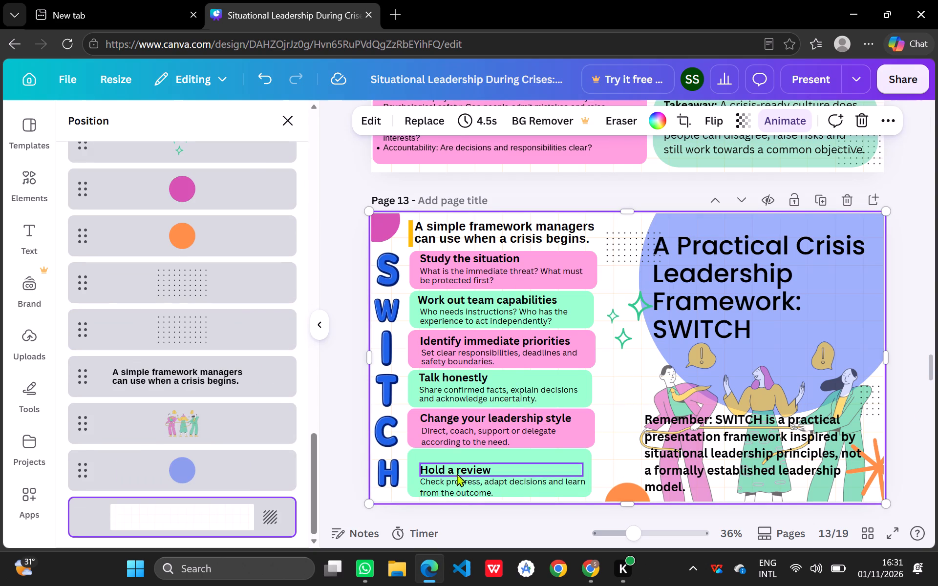
Move the "Hold a review" heading and its description up within the green box beside the H.
drag(456, 470, 456, 461)
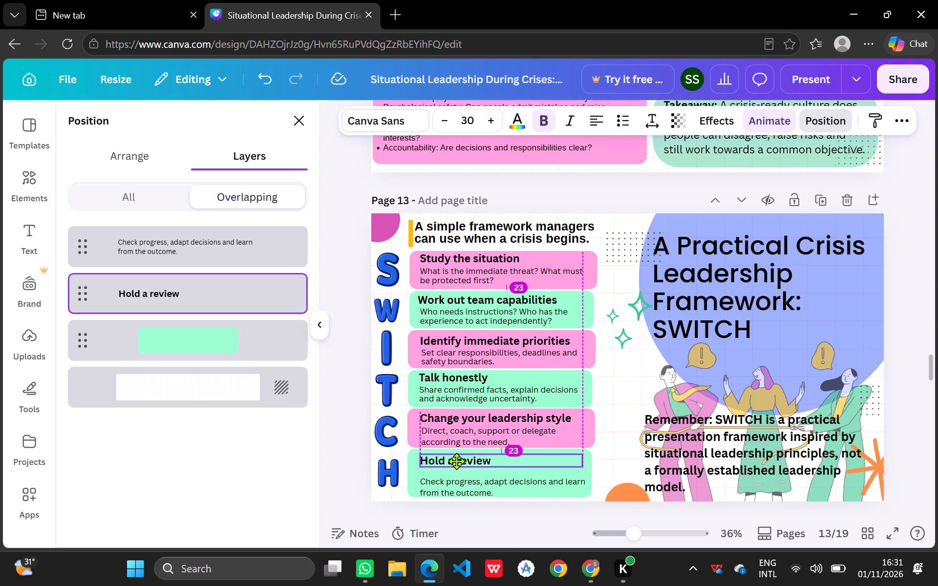
drag(456, 461, 456, 462)
drag(456, 492, 456, 491)
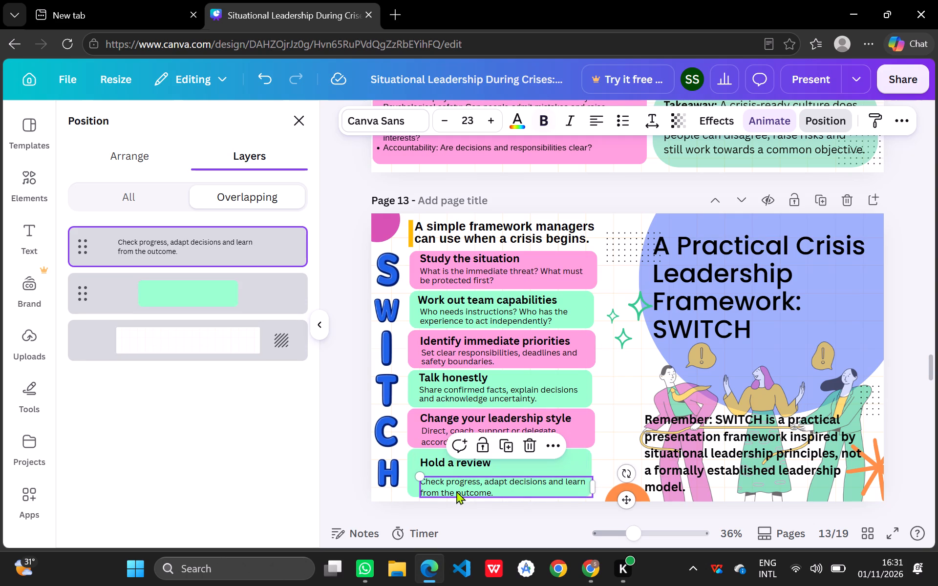
drag(456, 491, 455, 486)
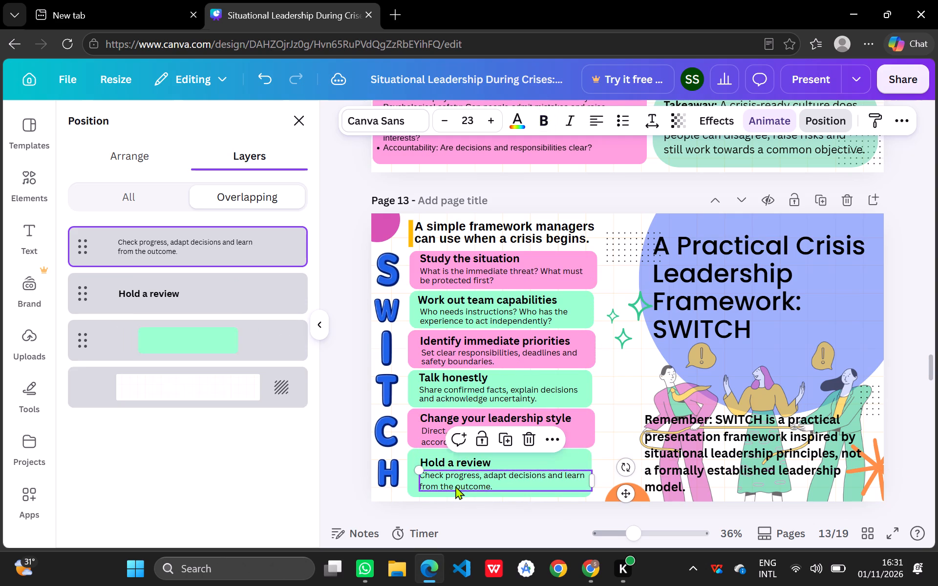
Set the line spacing of the description under "Change your leadership style" to 1.09.
click(437, 433)
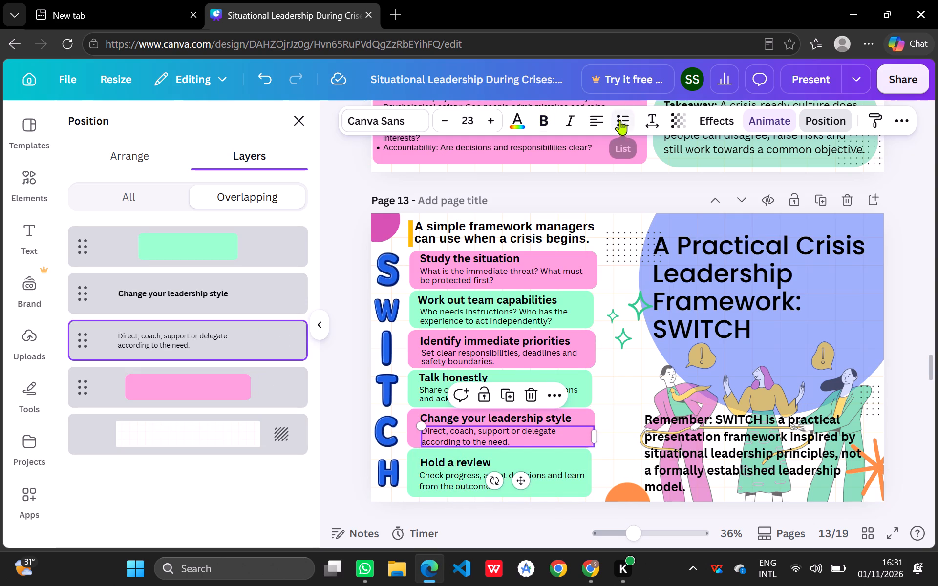
click(652, 119)
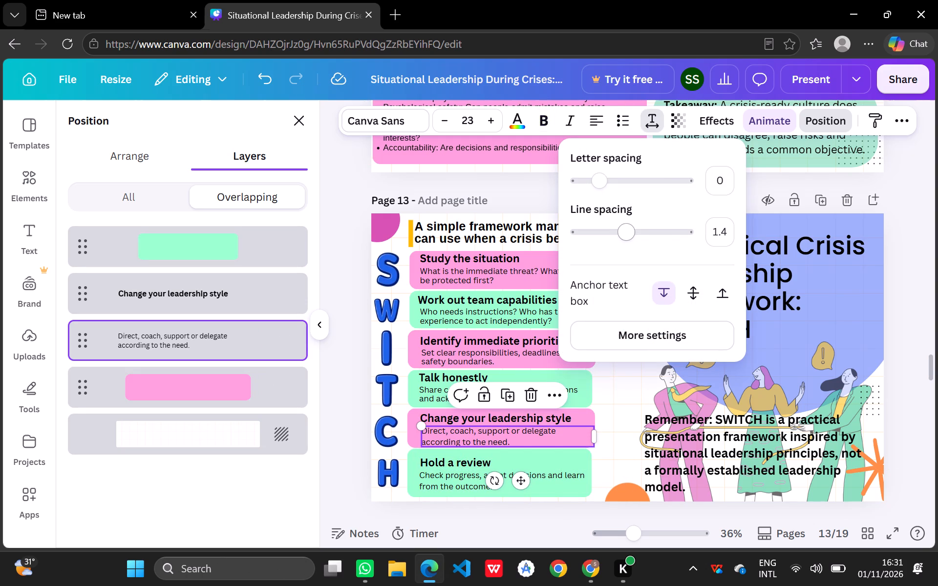
drag(628, 235, 609, 241)
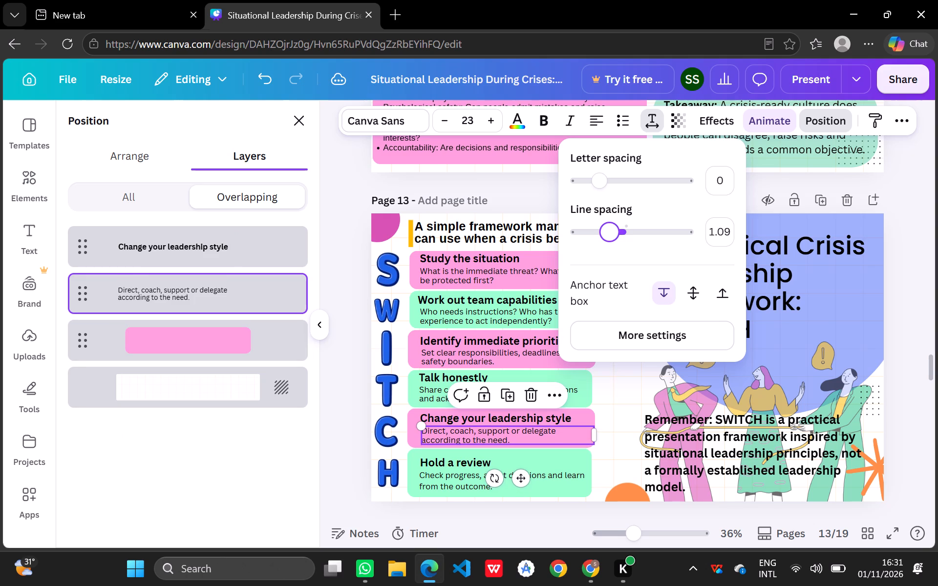
drag(609, 241, 609, 241)
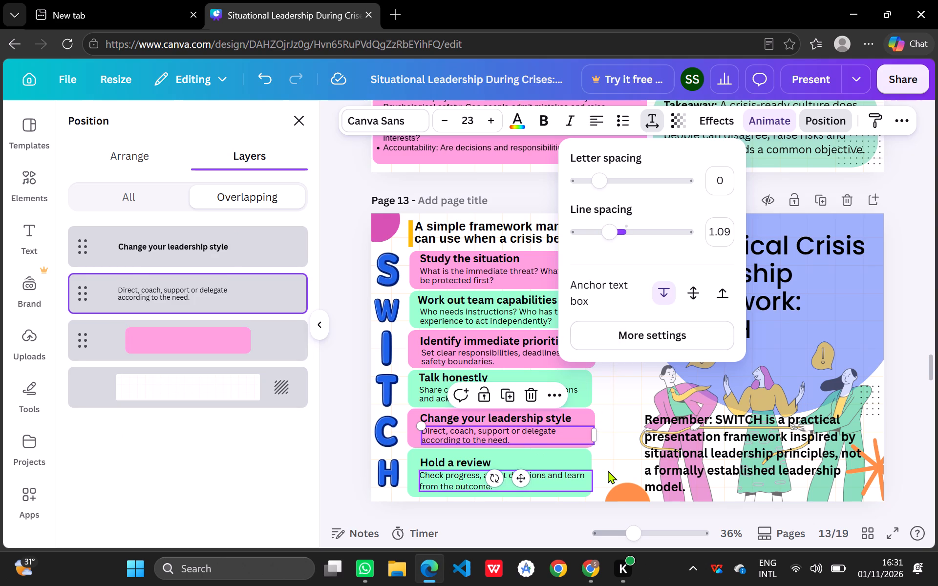
click(616, 470)
Set the line spacing of the description under "Hold a review" to 1.08.
click(497, 480)
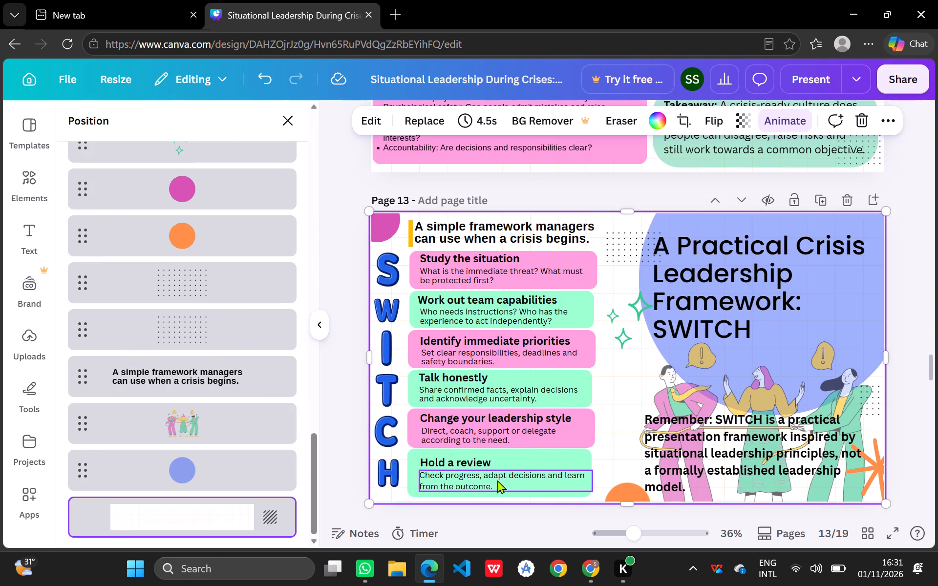
click(651, 118)
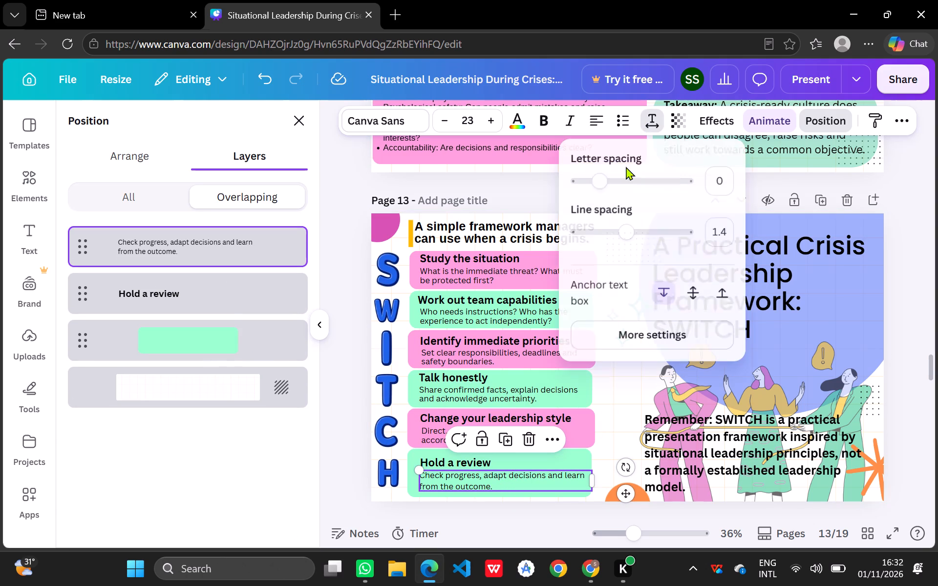
drag(628, 230, 616, 231)
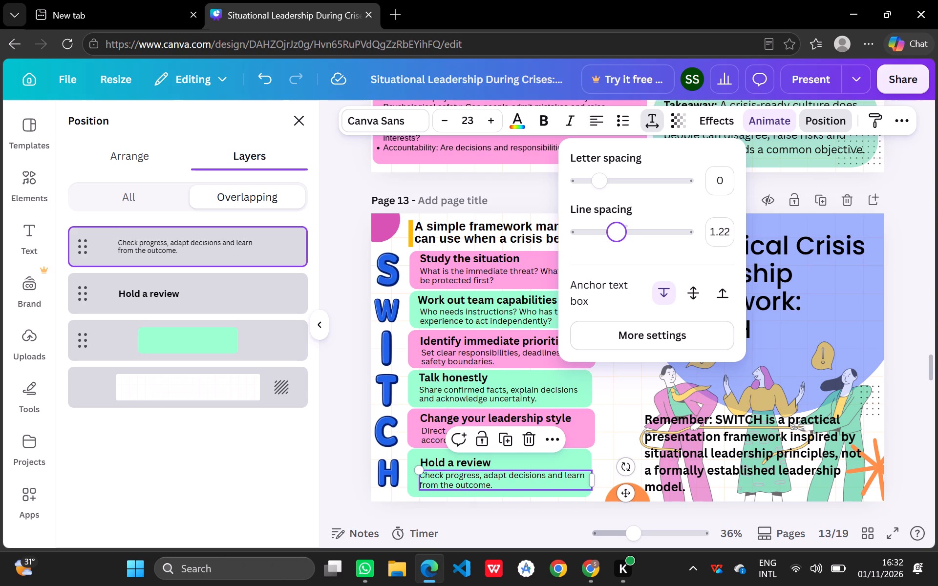
drag(616, 231, 608, 234)
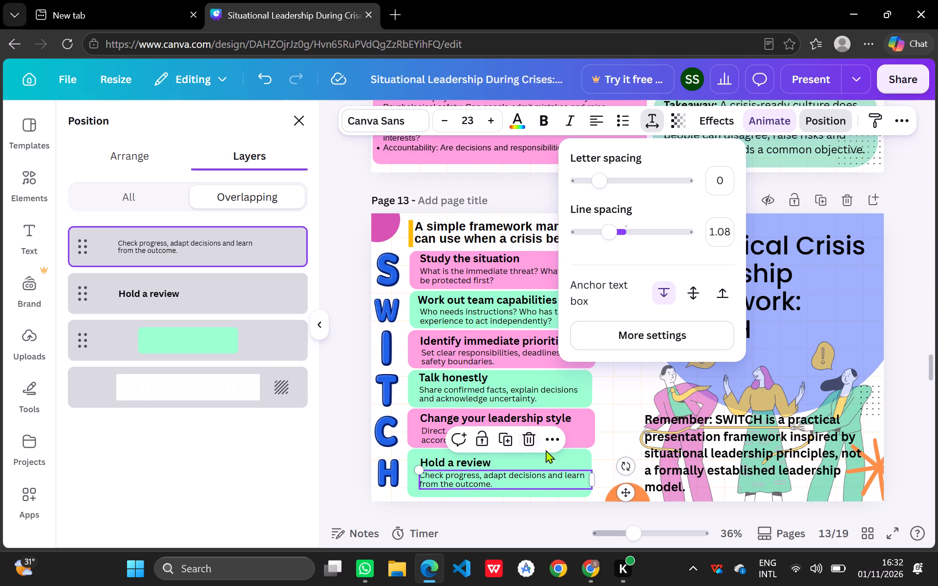
click(619, 418)
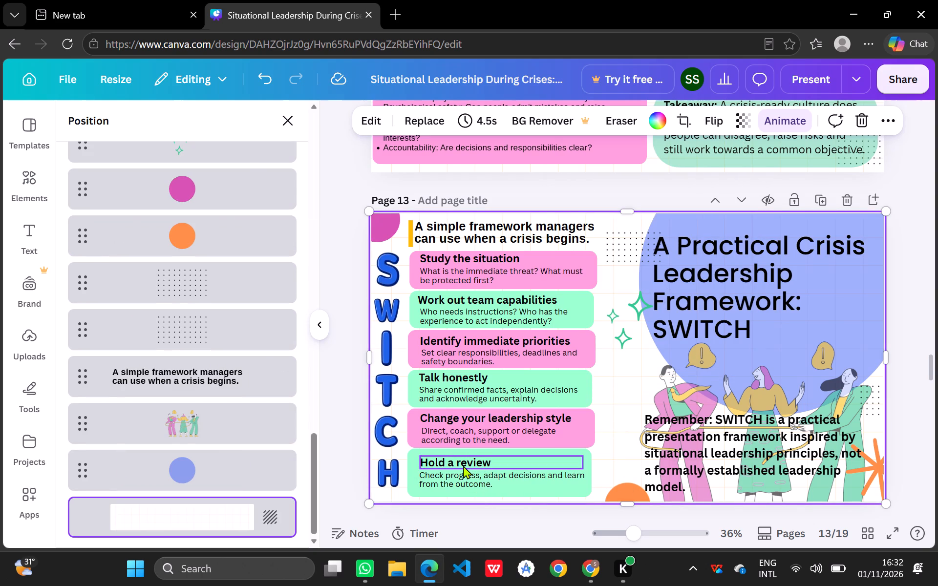
Nudge the "Hold a review" heading slightly so it lines up with the left edge of its description.
click(463, 465)
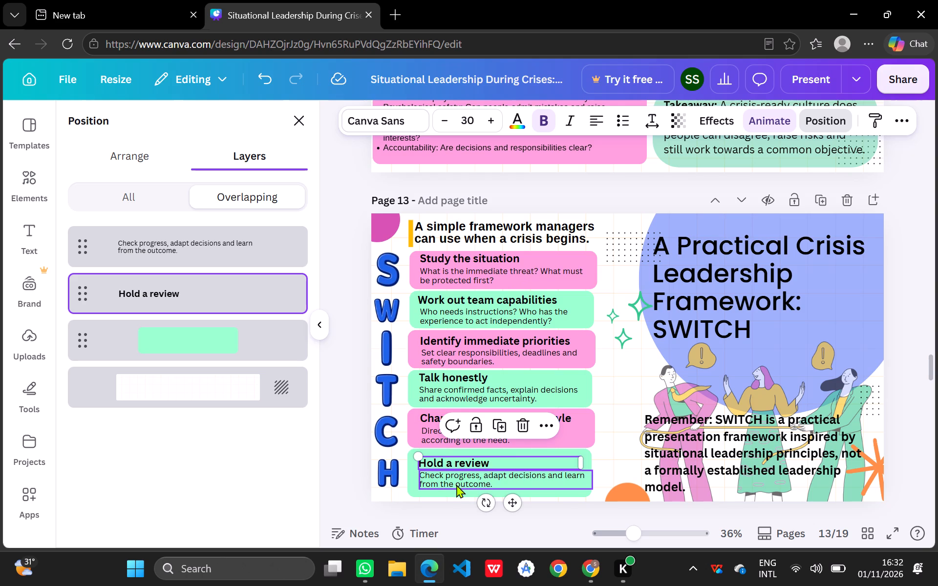
click(387, 496)
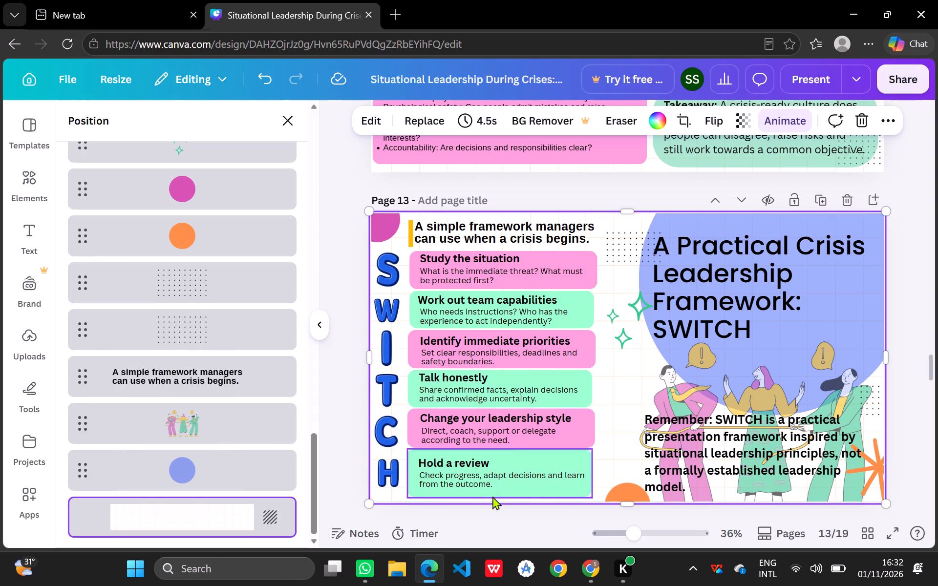
Raise the bottom edge of the green box beside the H slightly to tighten the space under its description.
click(500, 489)
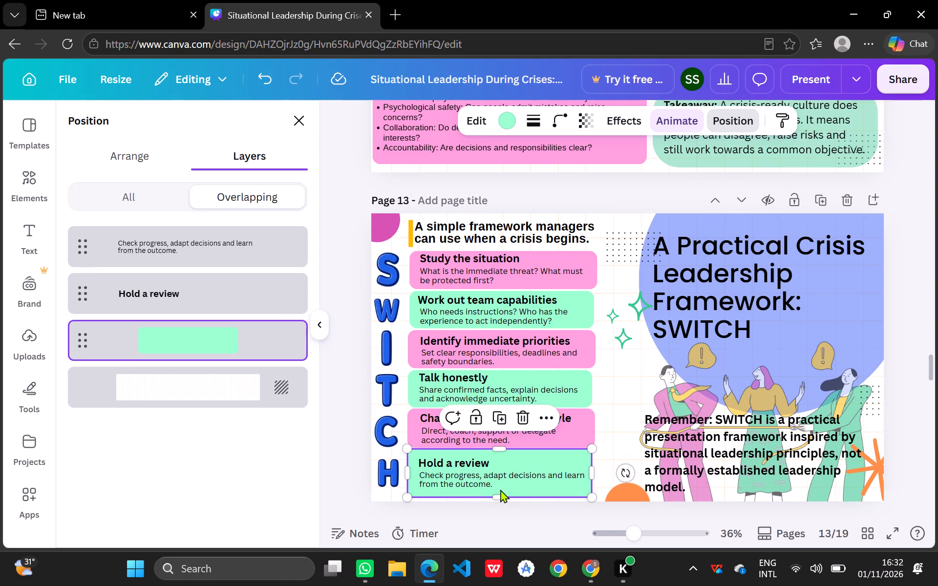
click(498, 495)
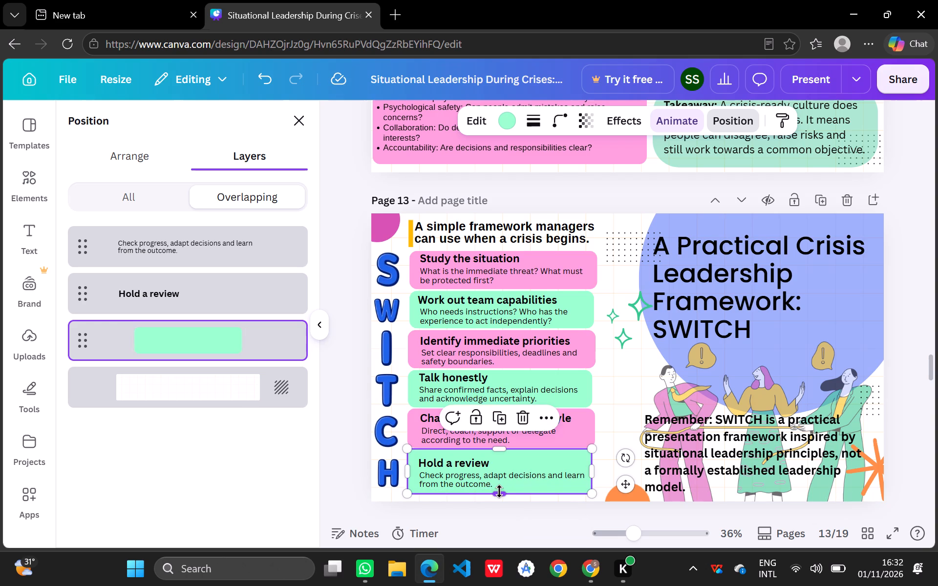
click(624, 395)
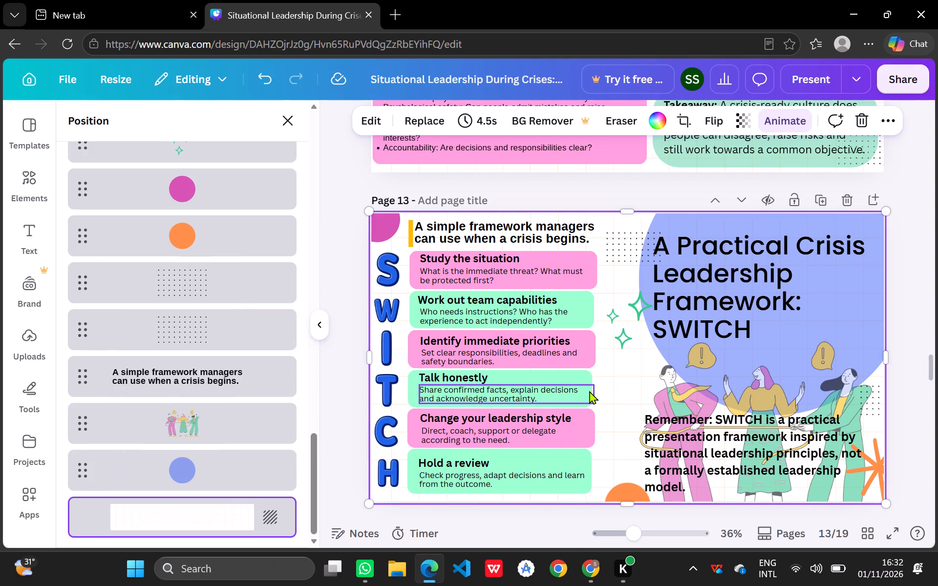
Extend the right edges of the boxes beside W, I and T to line up with the pink box beside S.
click(589, 391)
click(587, 374)
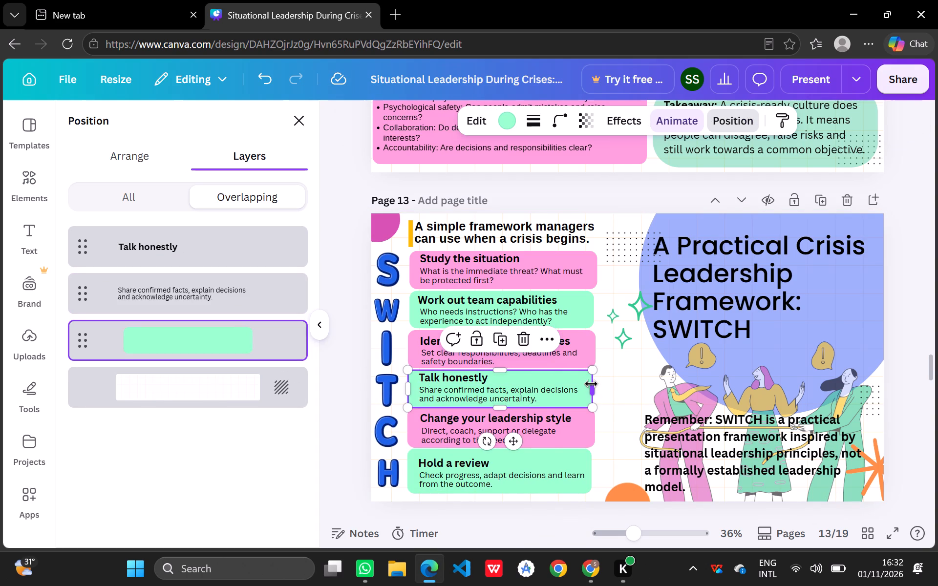
click(593, 386)
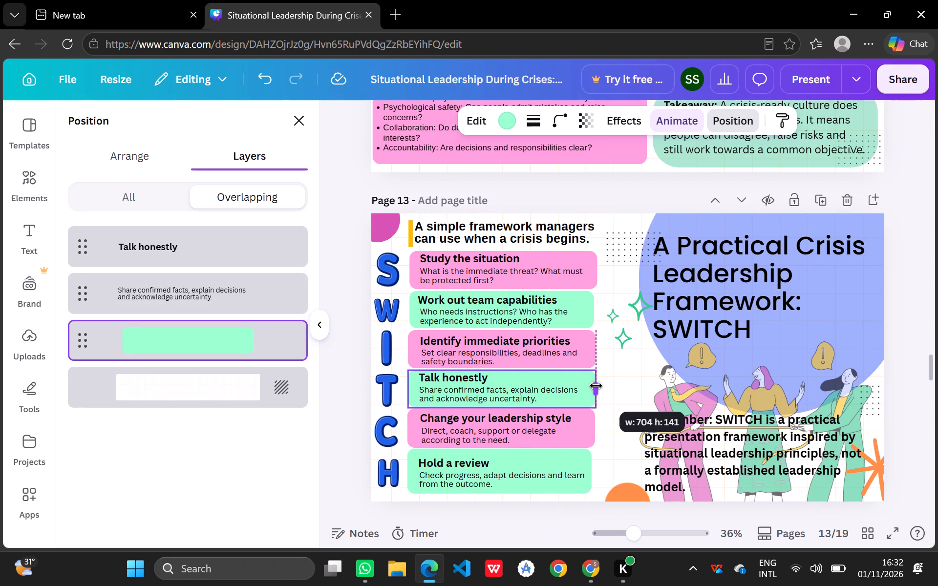
click(591, 317)
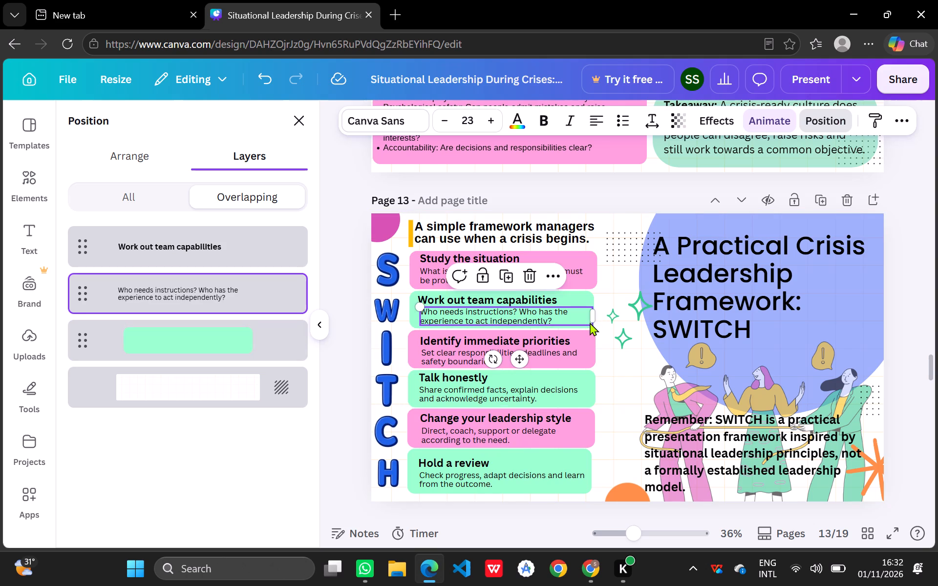
click(589, 326)
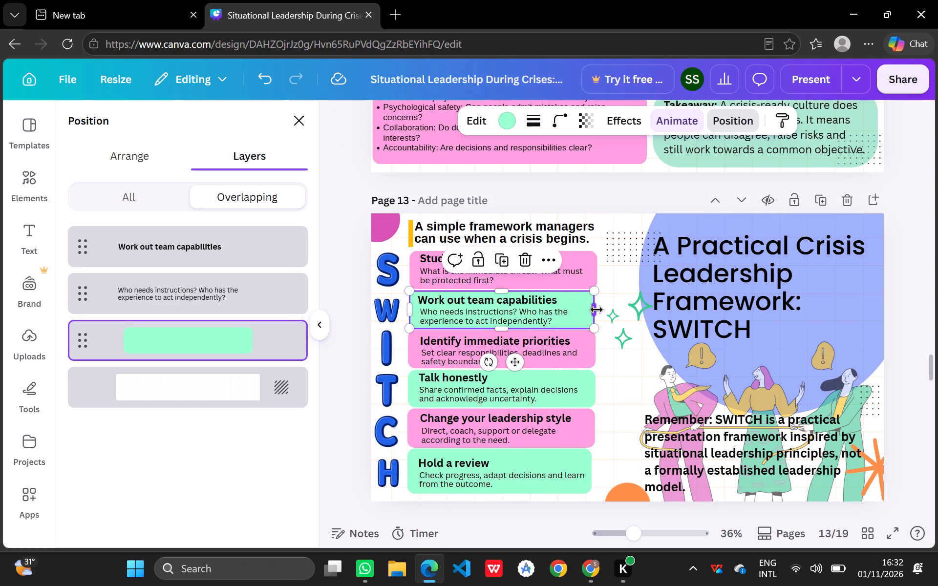
click(597, 310)
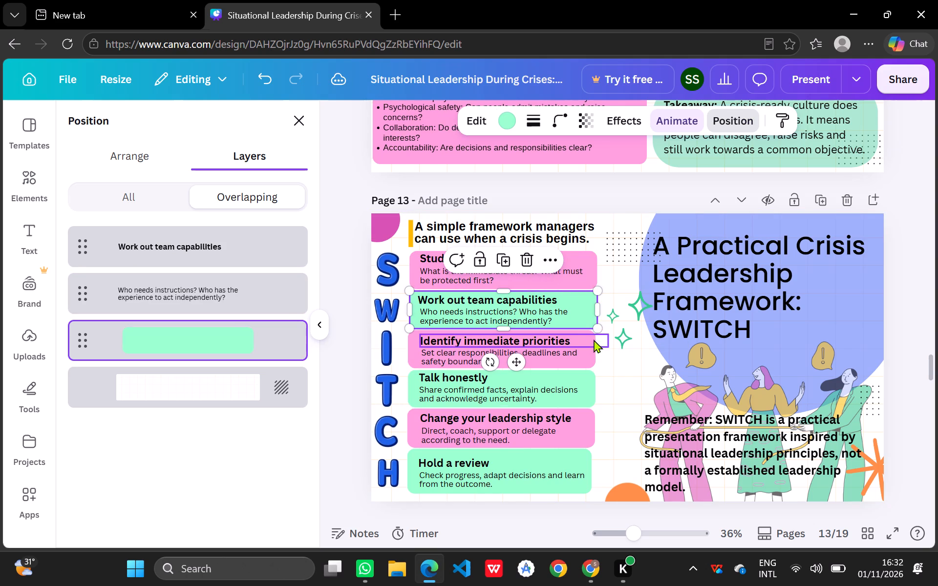
click(594, 353)
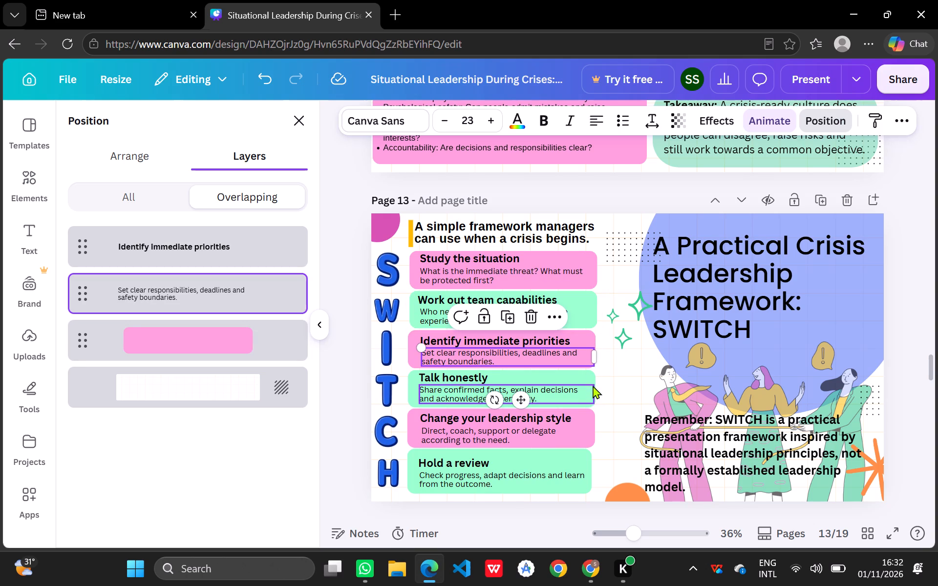
click(592, 331)
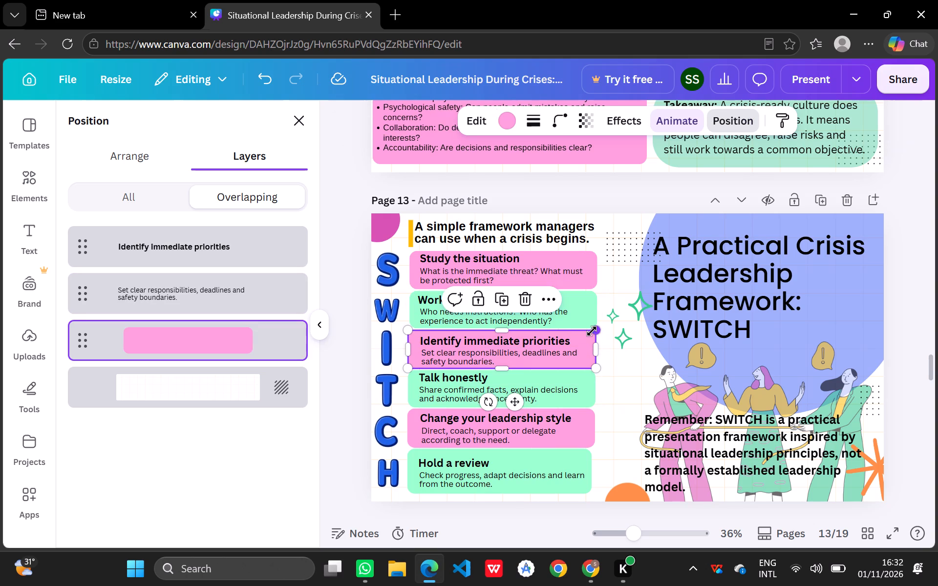
click(598, 350)
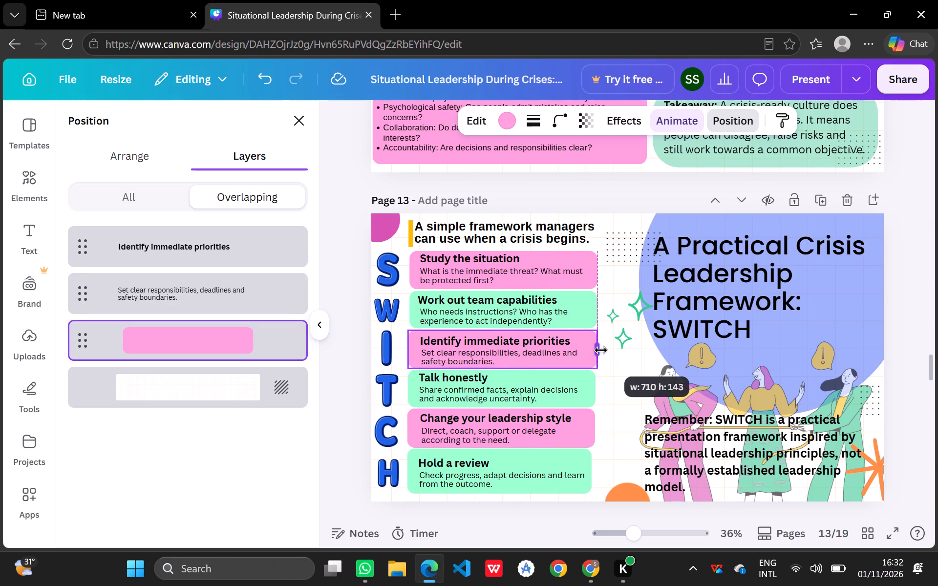
click(592, 380)
click(594, 385)
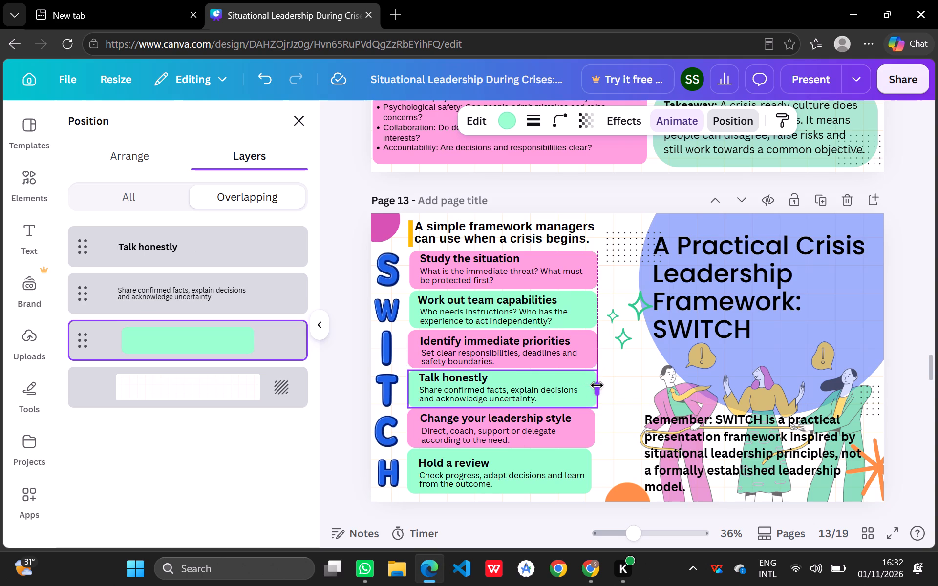
Extend the right edges of the boxes beside C and H to line up with the boxes above.
click(592, 432)
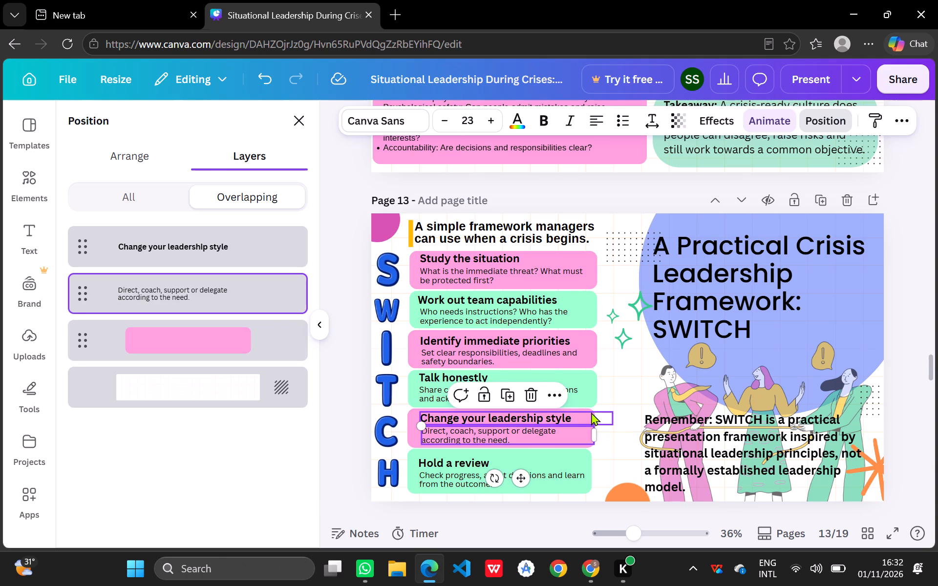
click(590, 410)
click(597, 427)
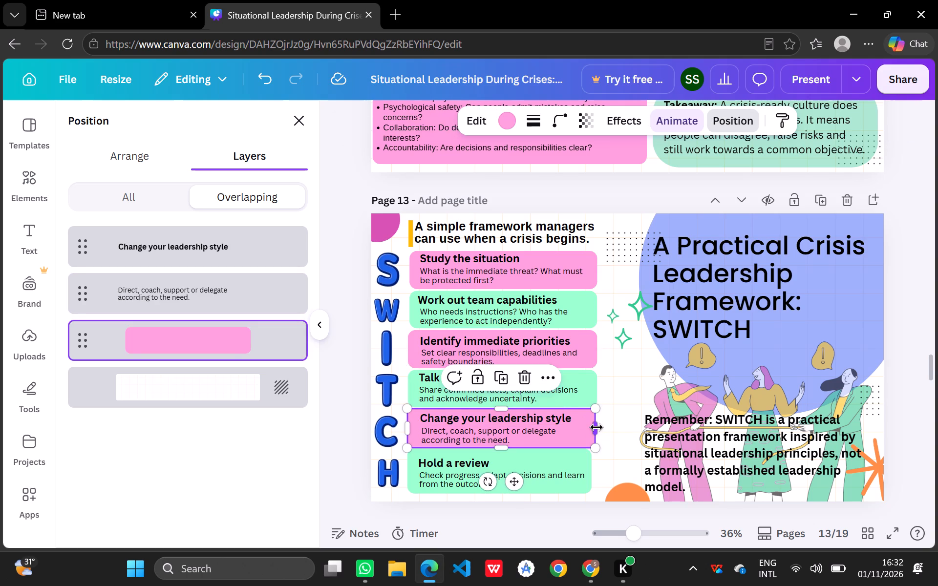
click(589, 460)
drag(591, 472, 596, 471)
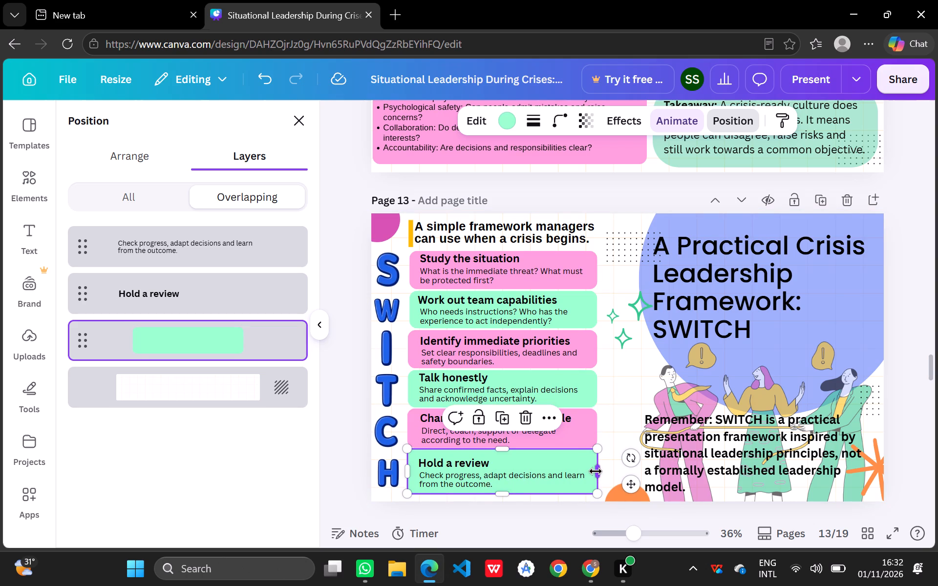
click(633, 378)
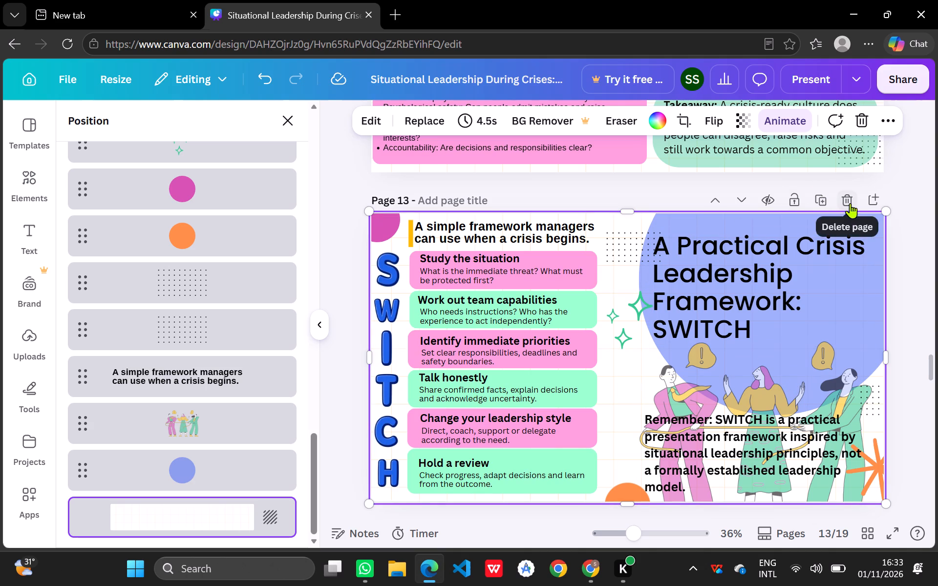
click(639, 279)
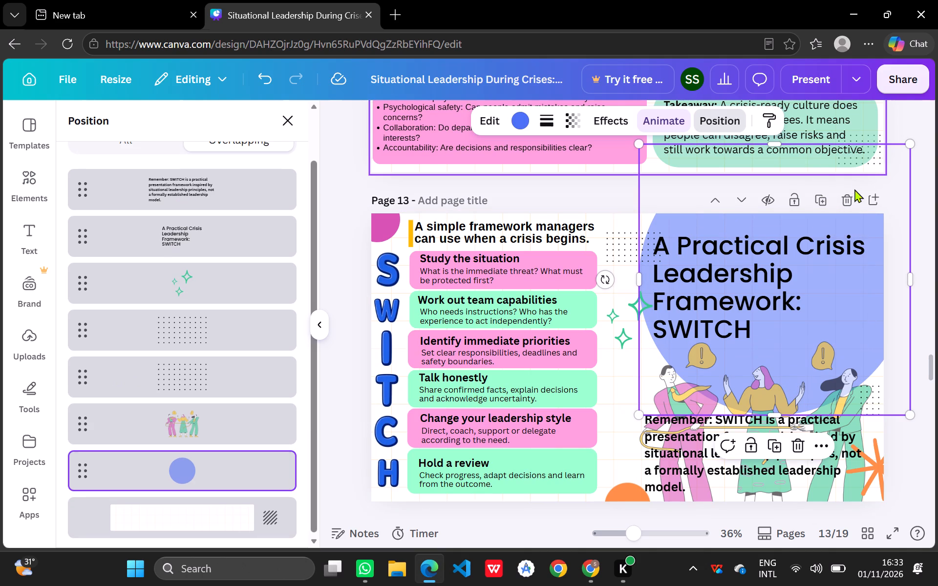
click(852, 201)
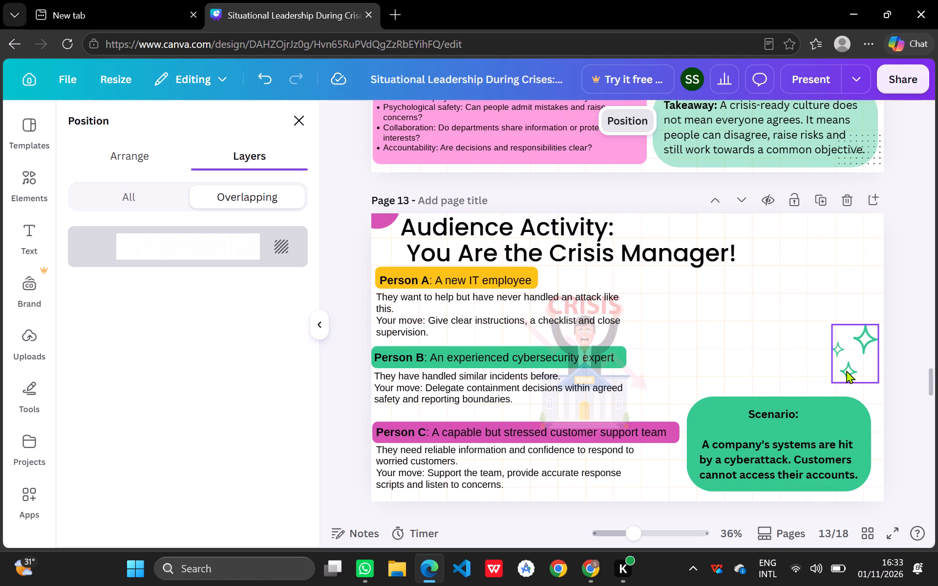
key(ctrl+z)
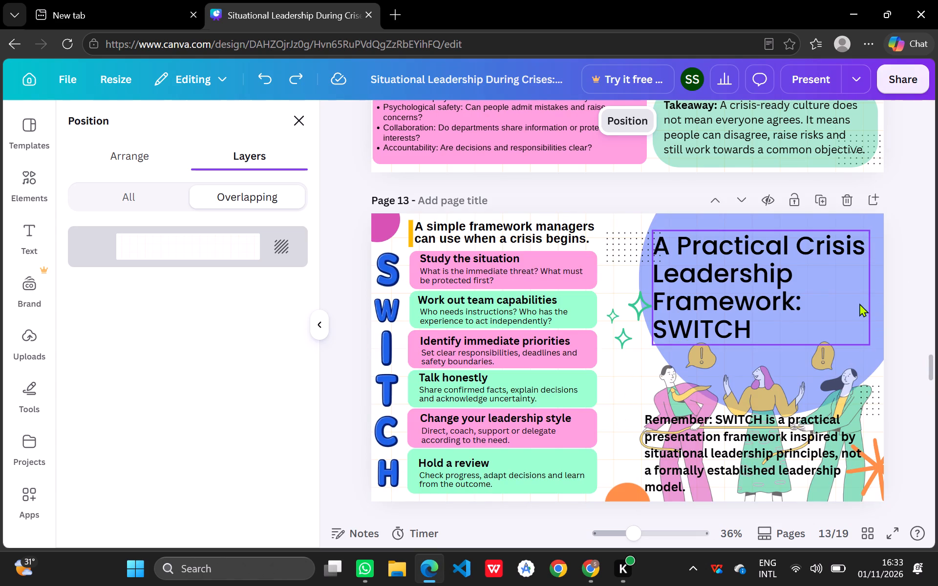
Move the "A Practical Crisis Leadership Framework: SWITCH" title off the large blue circle and delete the circle.
click(859, 303)
drag(785, 293, 724, 319)
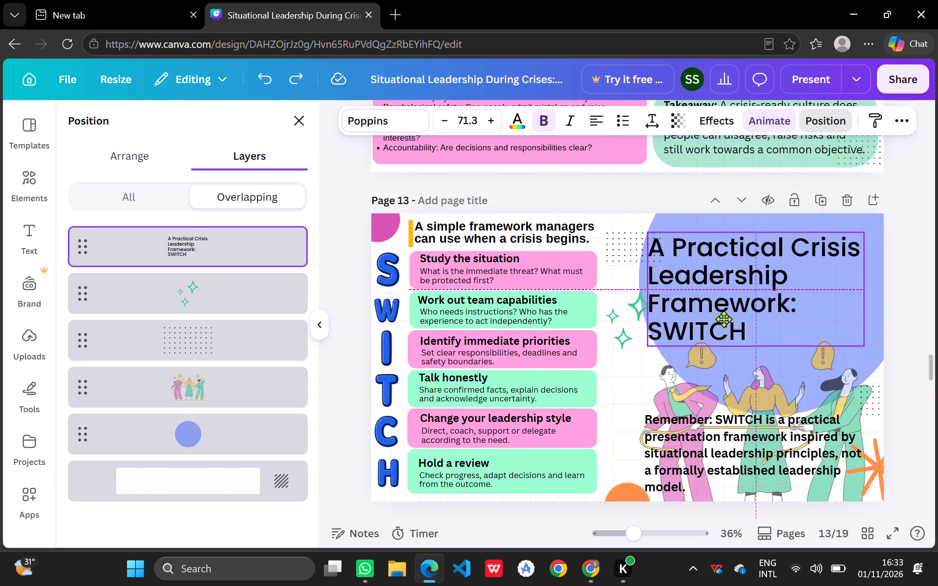
drag(724, 319, 580, 416)
click(800, 283)
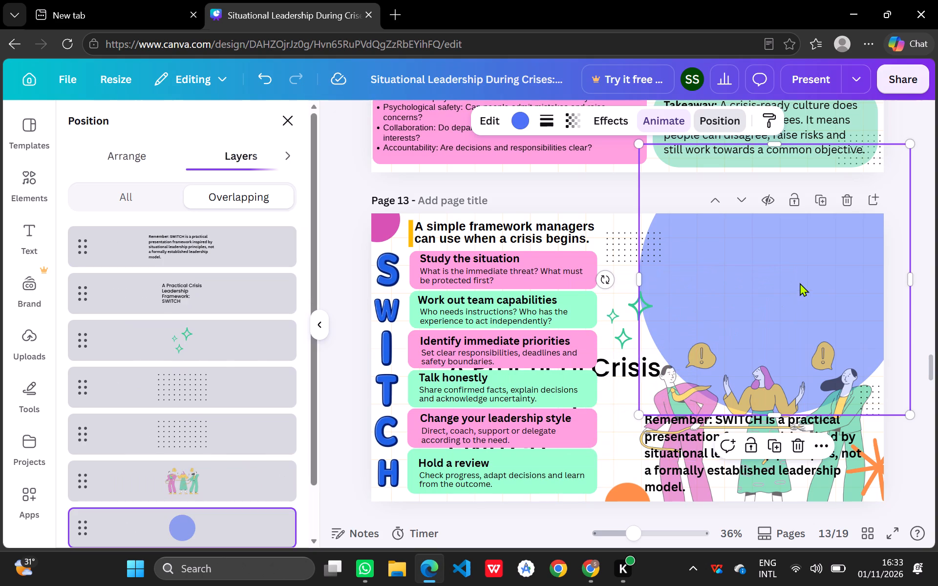
click(798, 458)
click(798, 448)
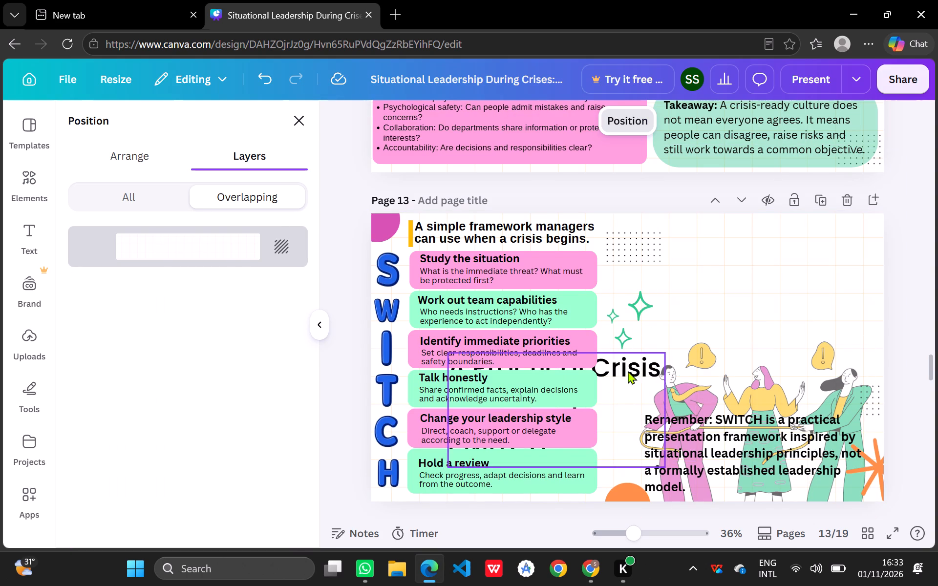
Move the "A Practical Crisis Leadership Framework: SWITCH" title back above the illustration of the three people.
drag(637, 365, 857, 246)
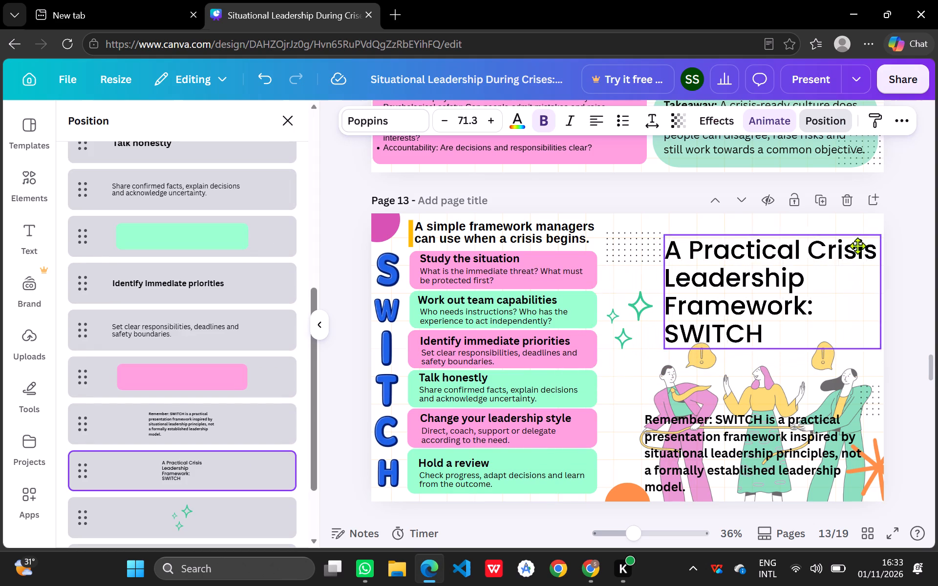
drag(857, 246, 850, 243)
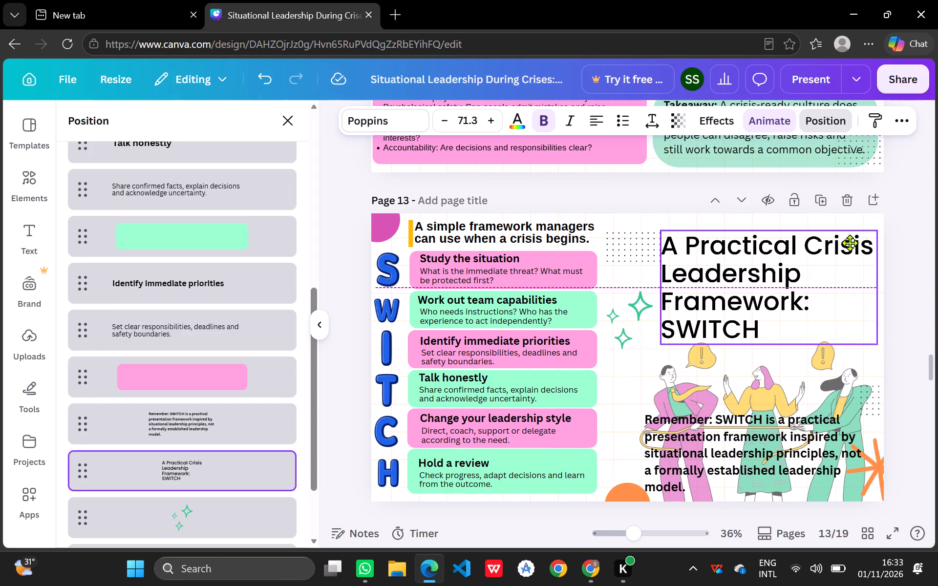
drag(850, 243, 849, 244)
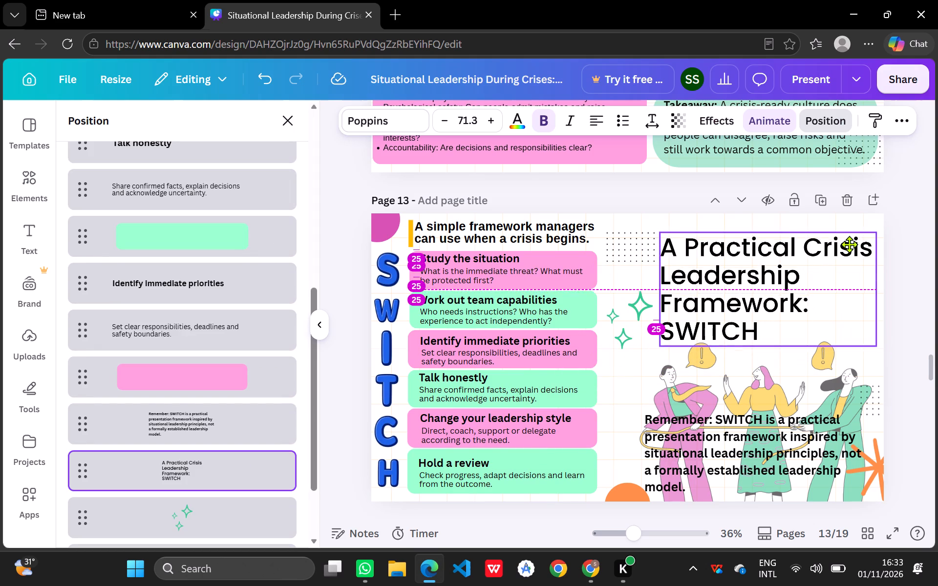
drag(849, 244, 841, 245)
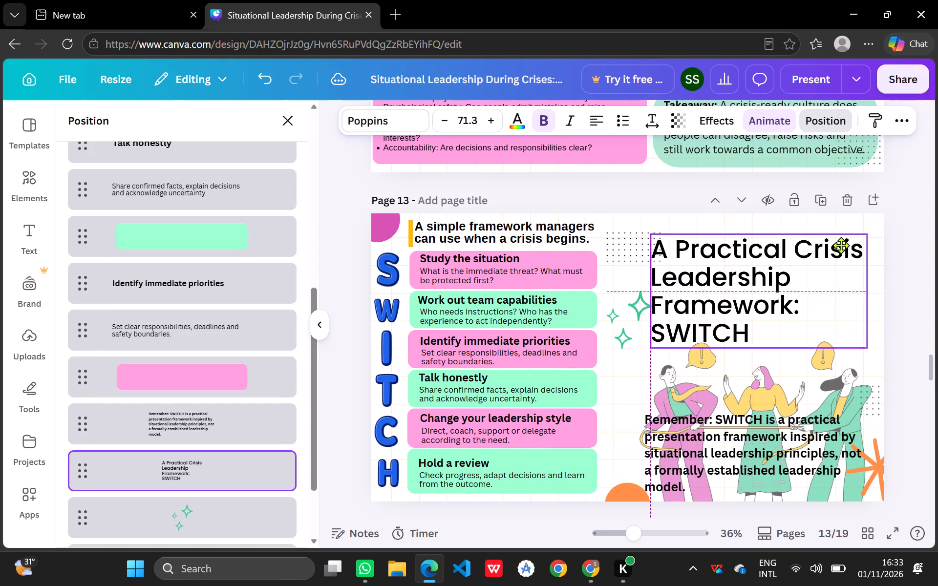
drag(841, 245, 843, 239)
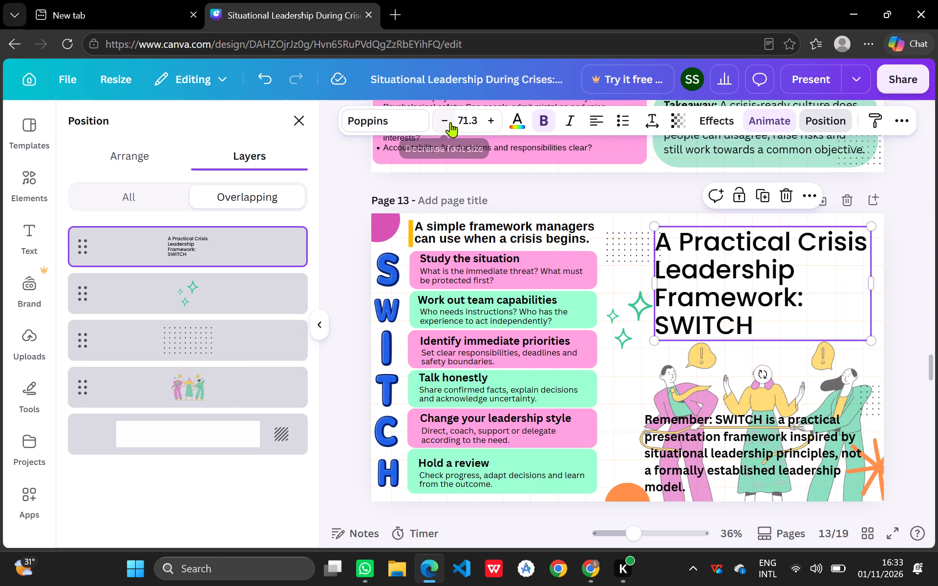
Reduce the font size of the "A Practical Crisis Leadership Framework: SWITCH" title to 62.3.
triple_click(448, 122)
triple_click(448, 122)
triple_click(448, 122)
triple_click(448, 122)
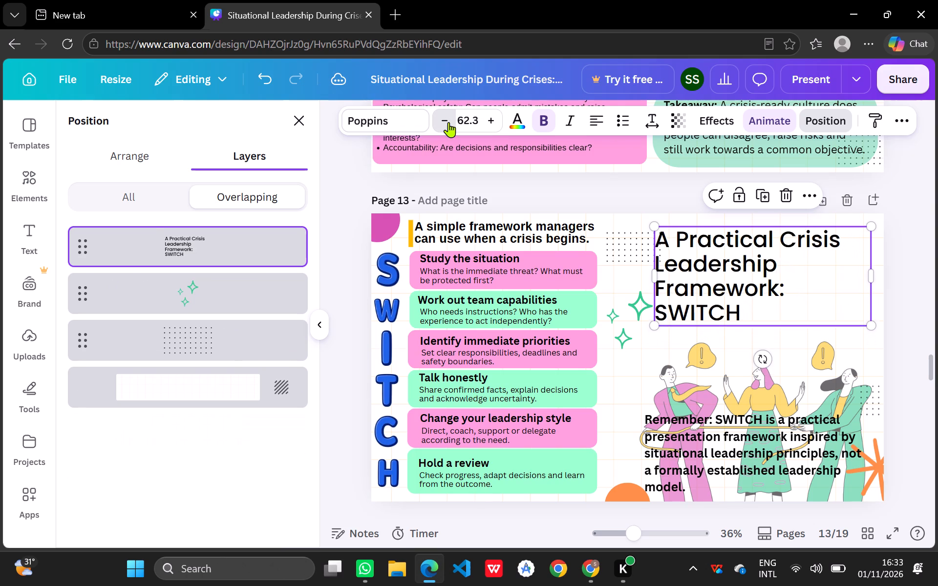
Set the "A Practical Crisis Leadership Framework: SWITCH" title to font size 57.3 with centred alignment.
double_click(448, 122)
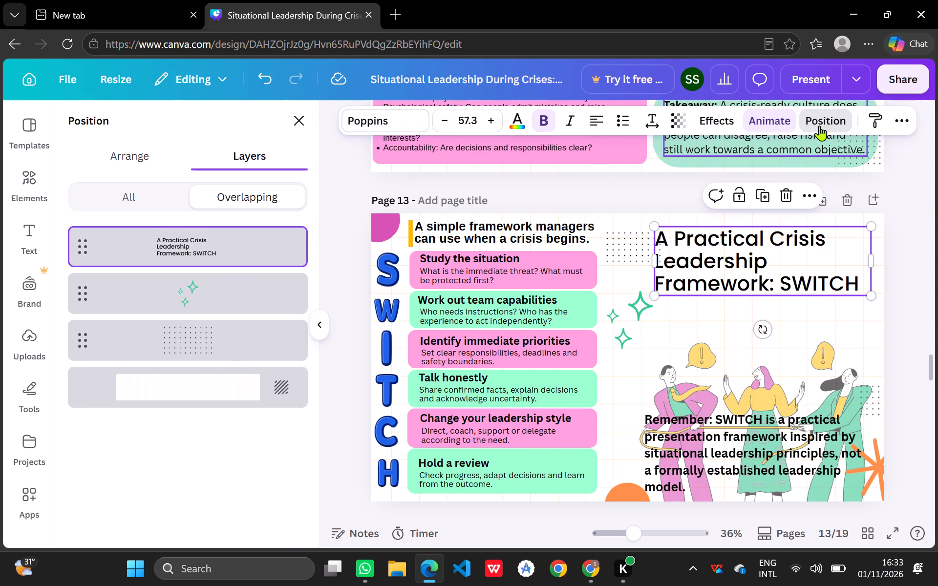
click(597, 124)
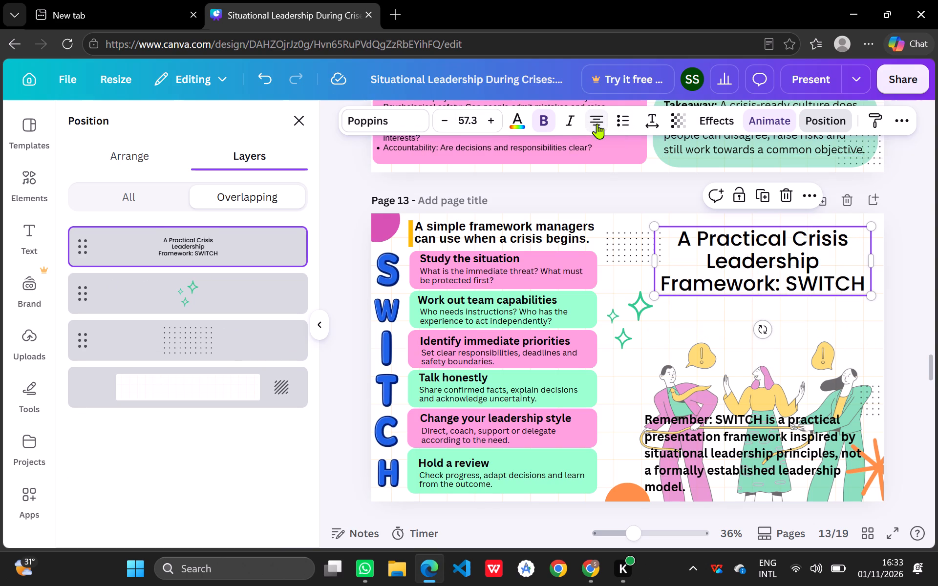
click(715, 311)
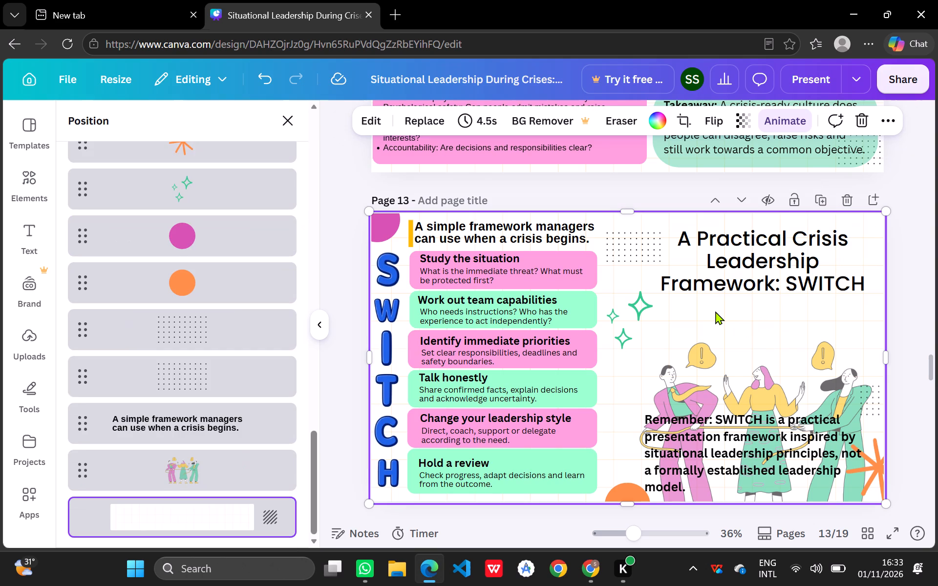
Delete the dotted pattern beside the page 13 title.
click(639, 243)
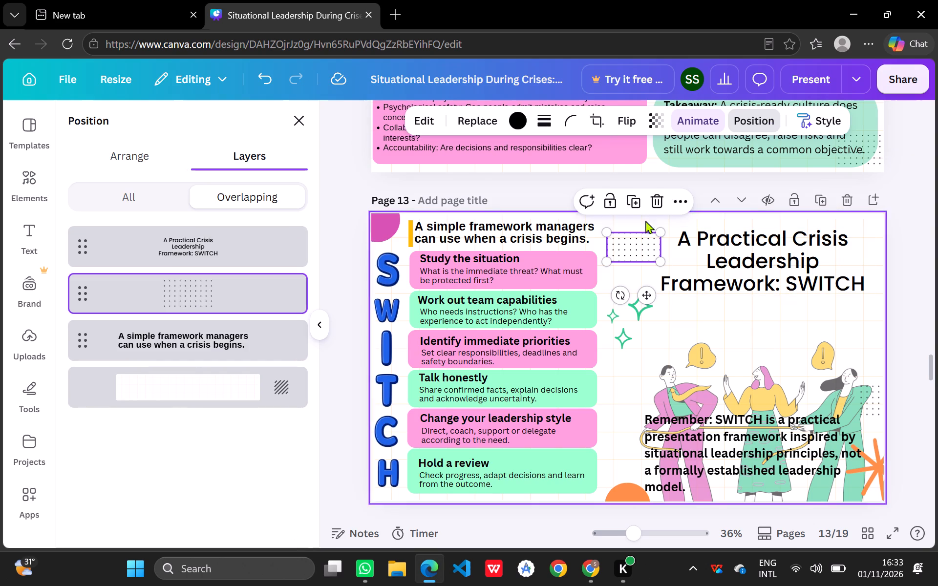
click(661, 202)
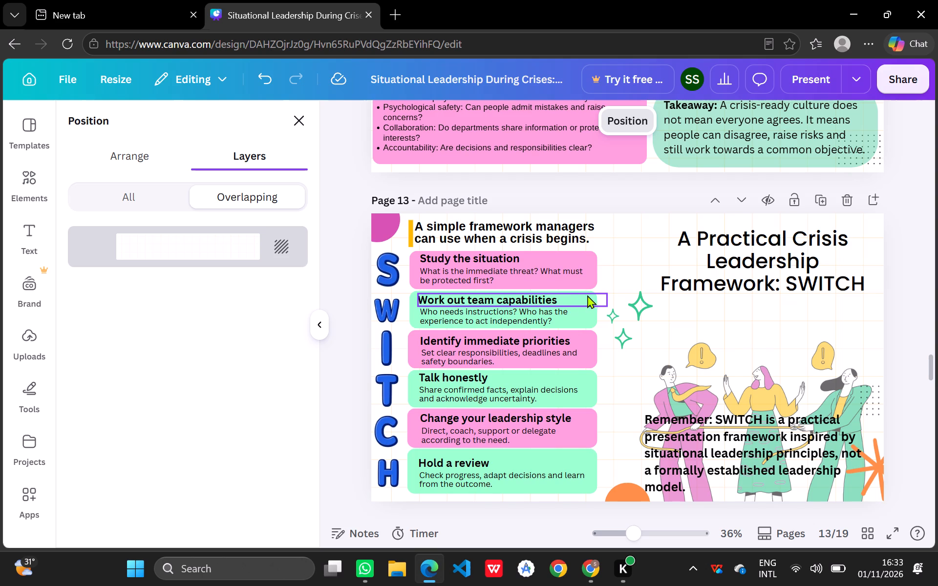
Duplicate the green "Work out team capabilities" box, place the copy over the title, and enlarge it to about 822 wide, covering the whole title.
click(597, 316)
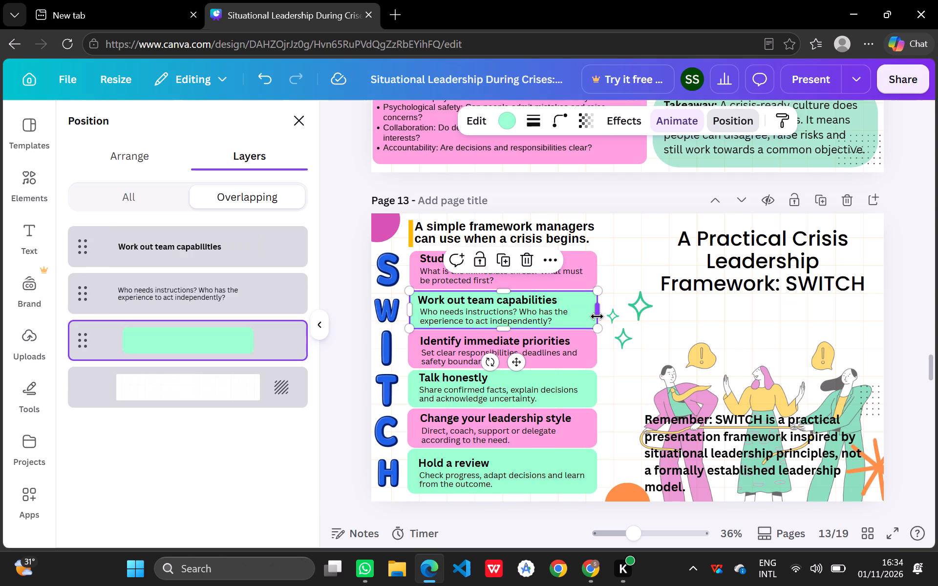
key(ctrl+c)
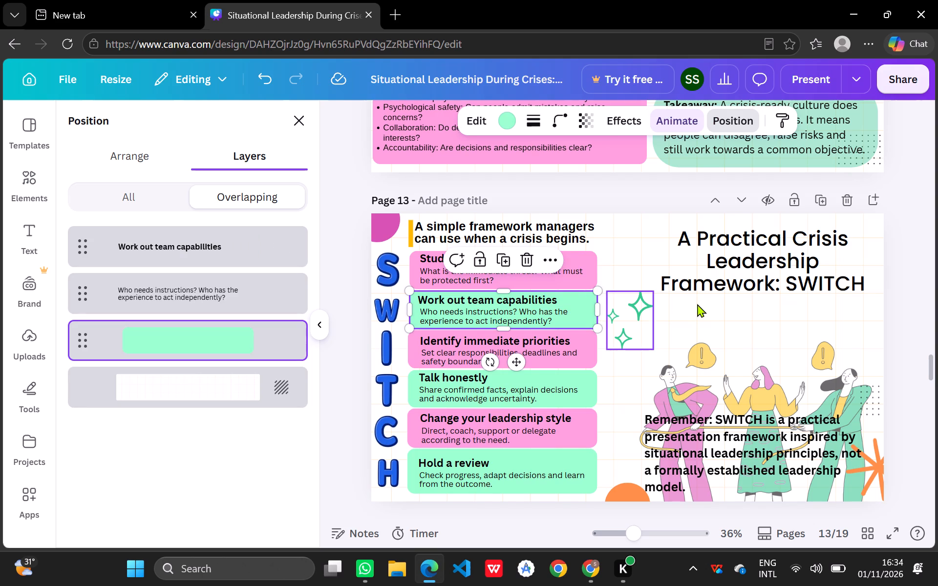
key(ctrl+v)
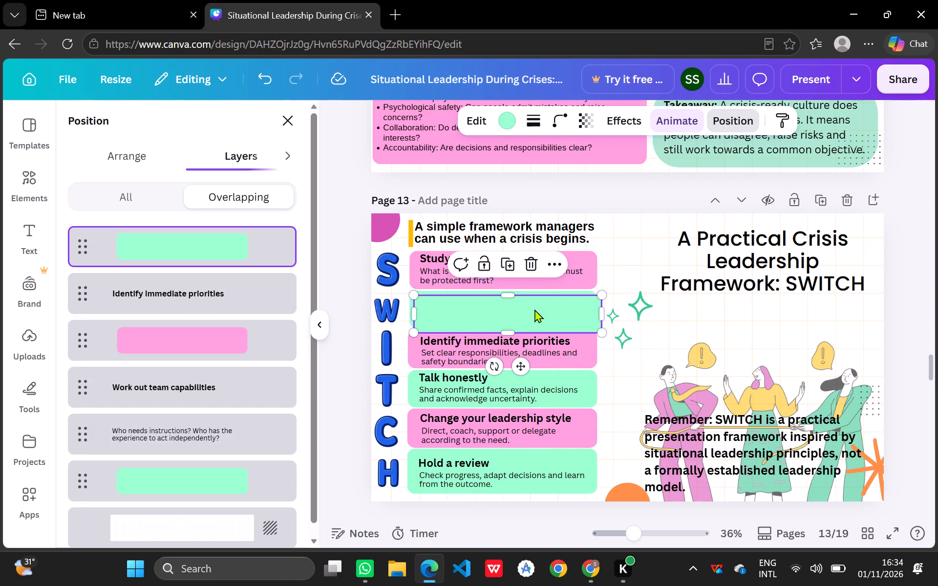
drag(534, 309, 778, 237)
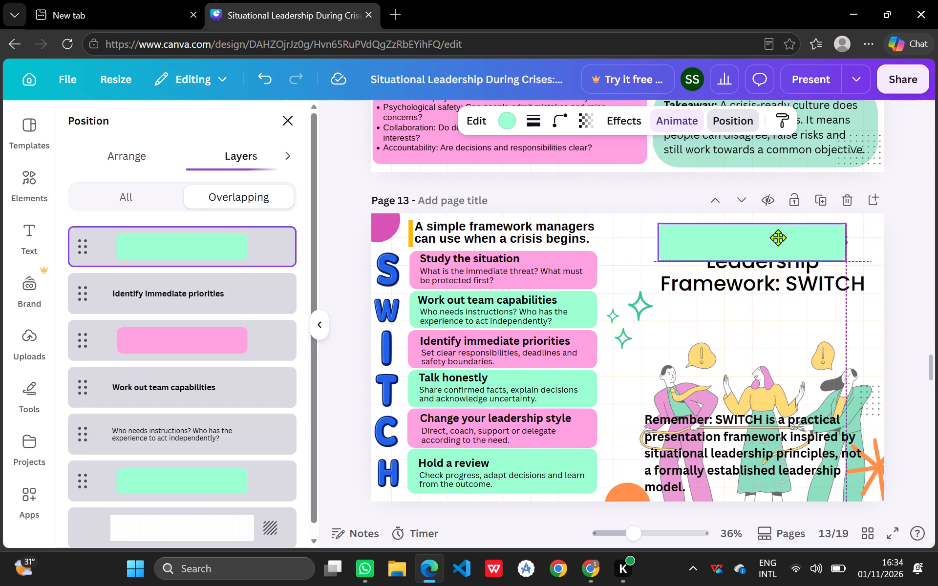
drag(778, 237, 774, 237)
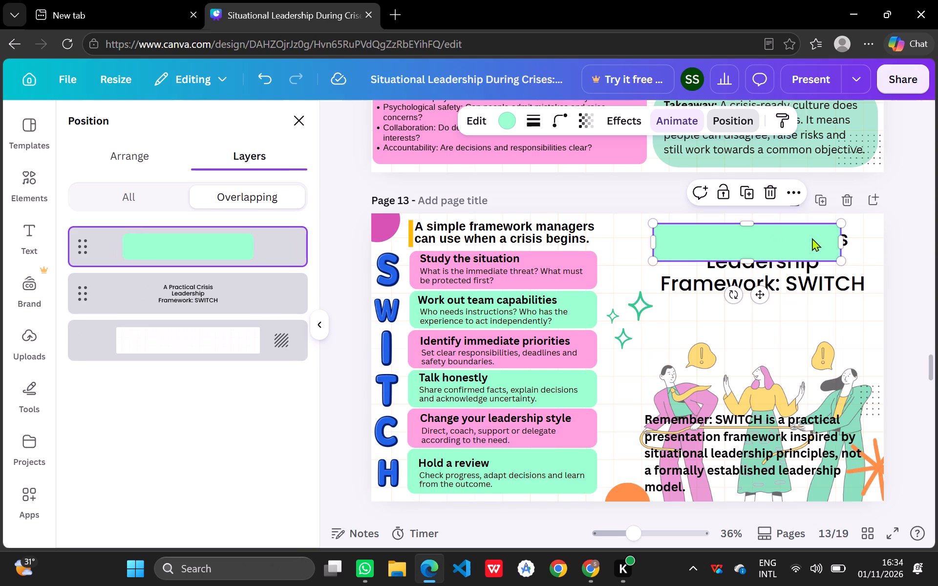
drag(842, 240, 874, 240)
drag(761, 260, 766, 293)
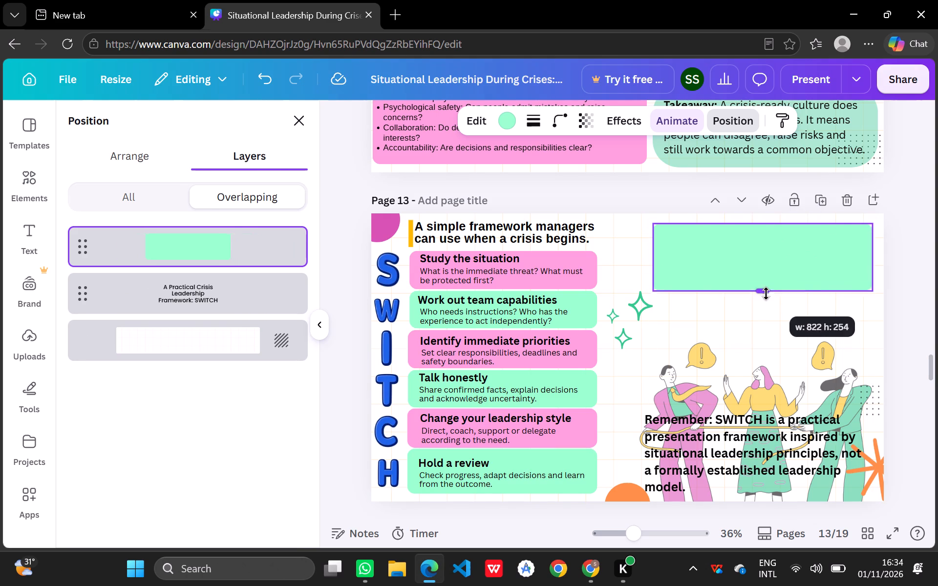
drag(766, 293, 767, 303)
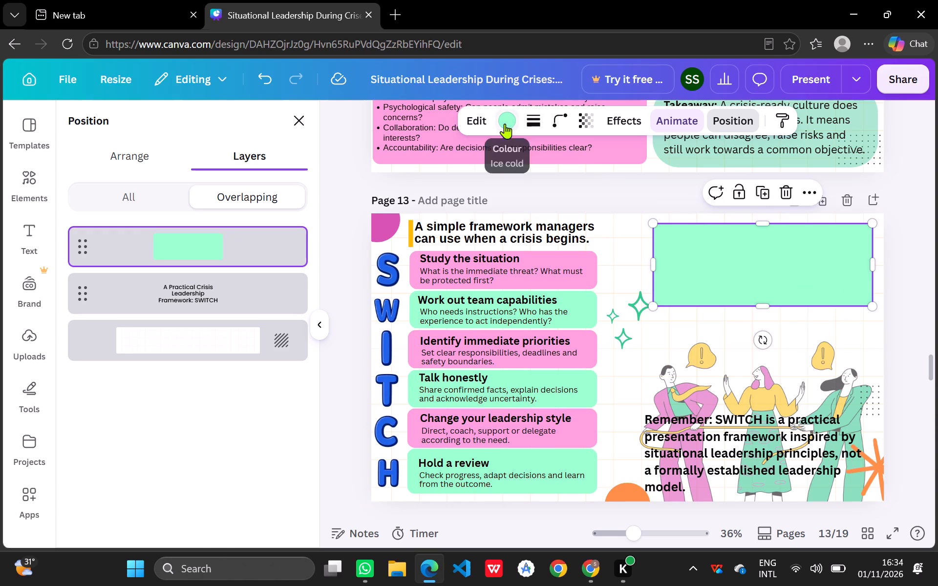
Recolour the copied box over the title to Lightazure #abdbf7.
click(505, 124)
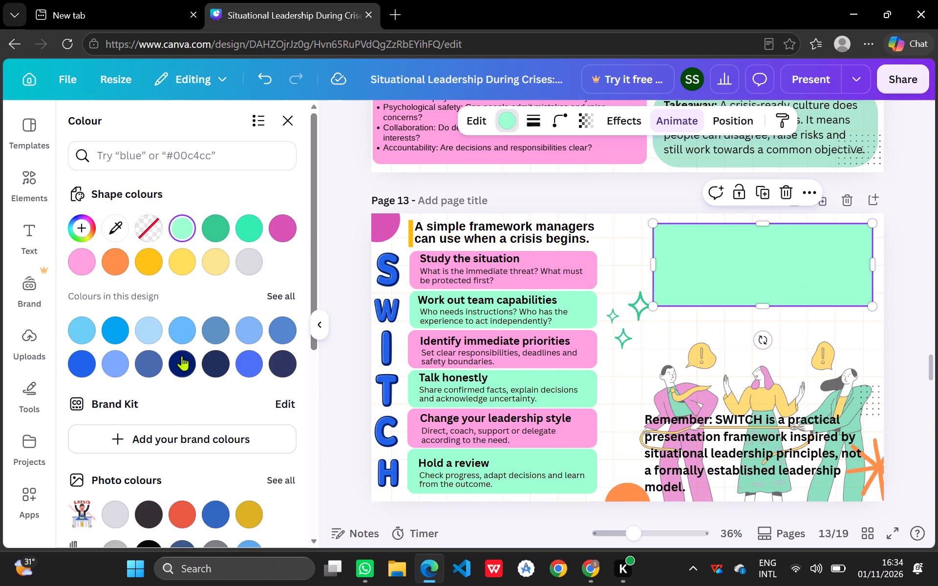
click(254, 331)
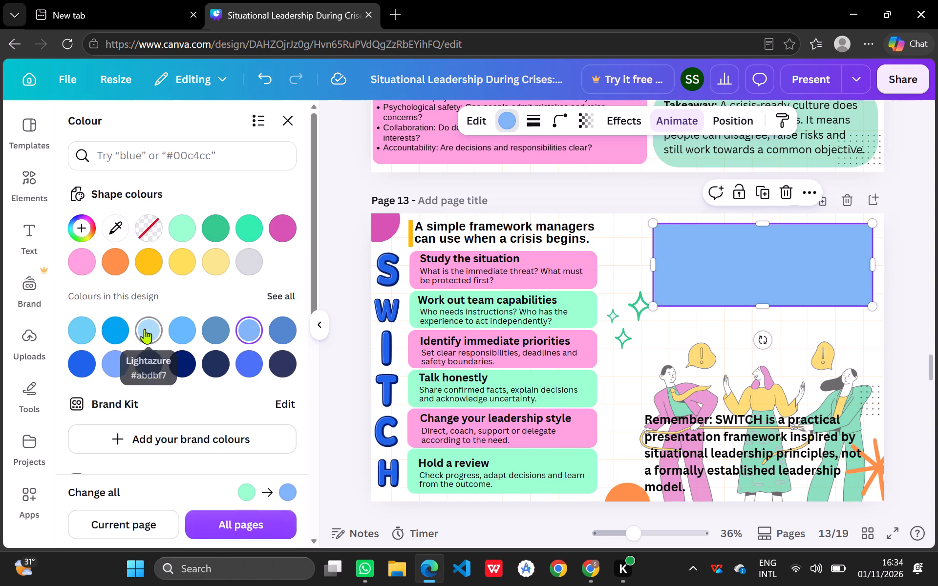
click(146, 329)
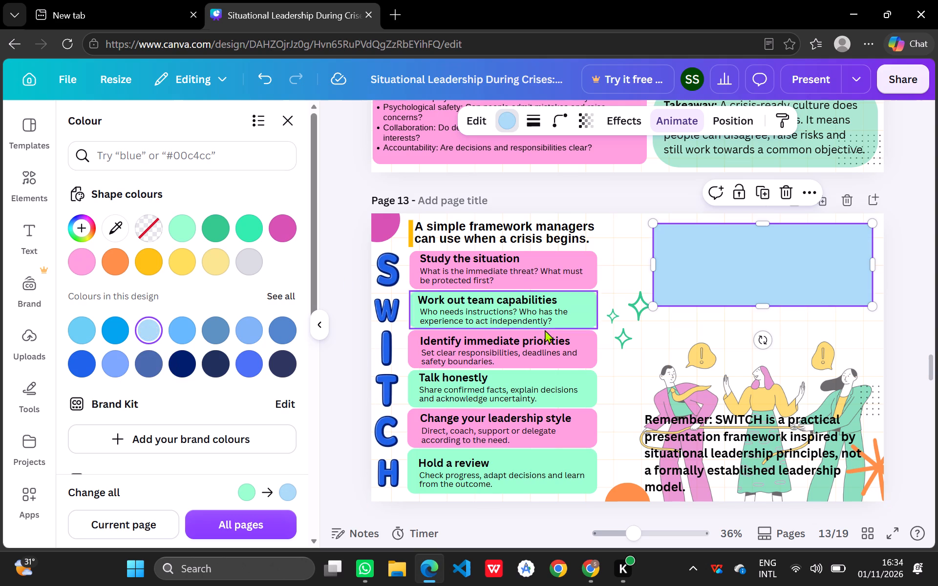
click(616, 384)
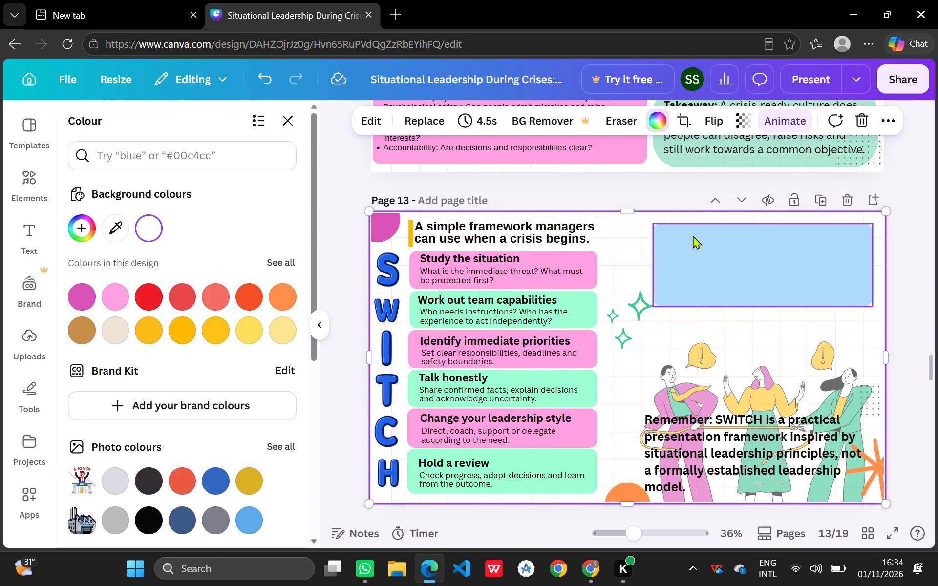
Set the corner rounding of the light blue title box to 100.
click(770, 282)
click(556, 126)
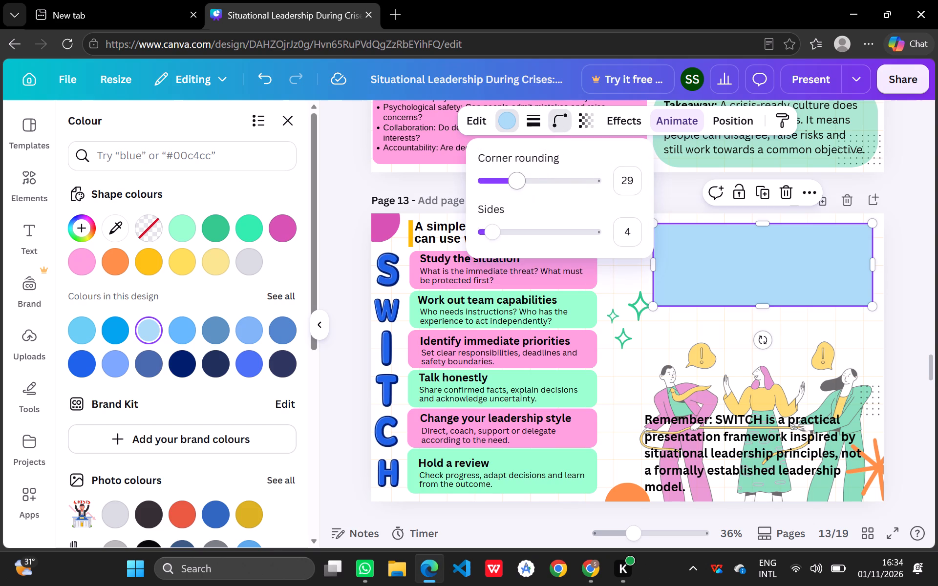
drag(519, 180, 590, 194)
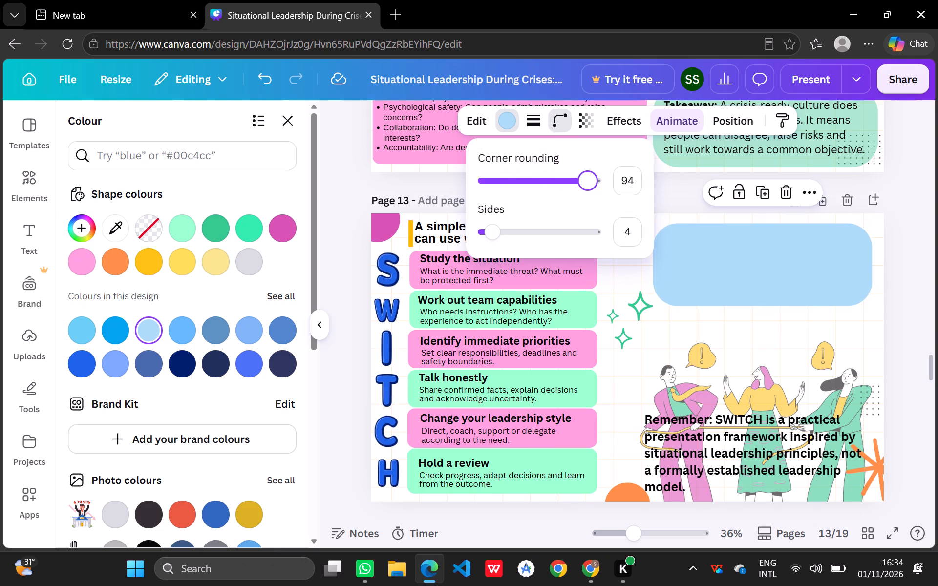
drag(590, 194, 635, 202)
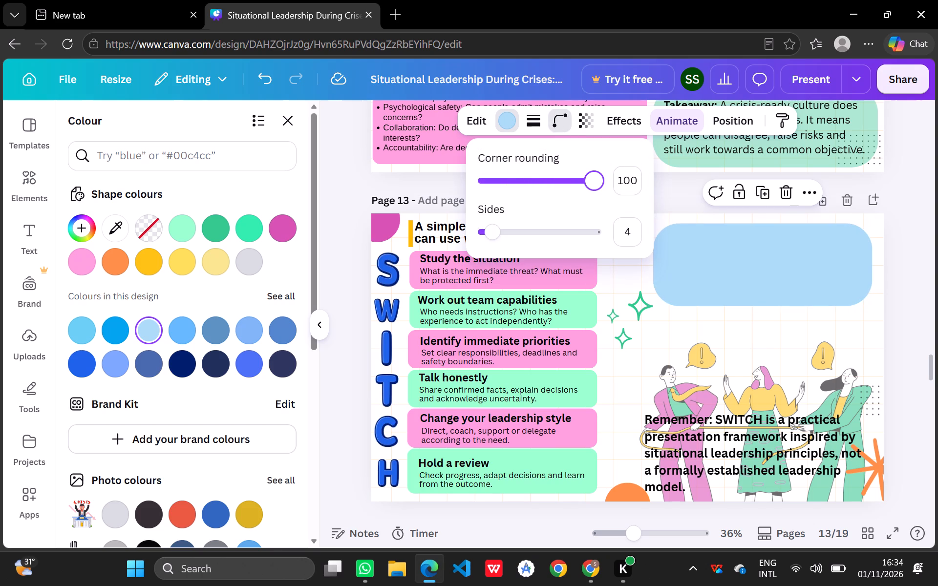
drag(635, 202, 647, 206)
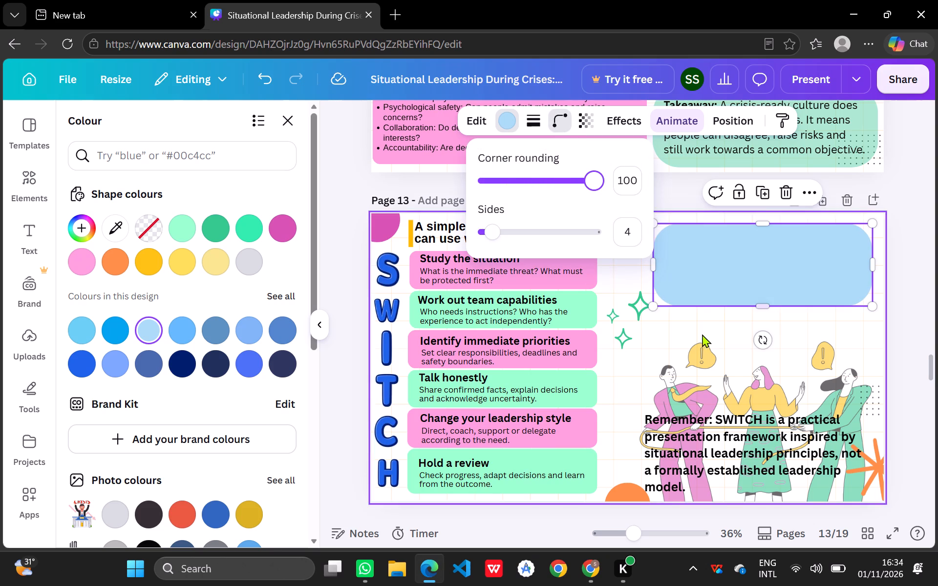
click(655, 345)
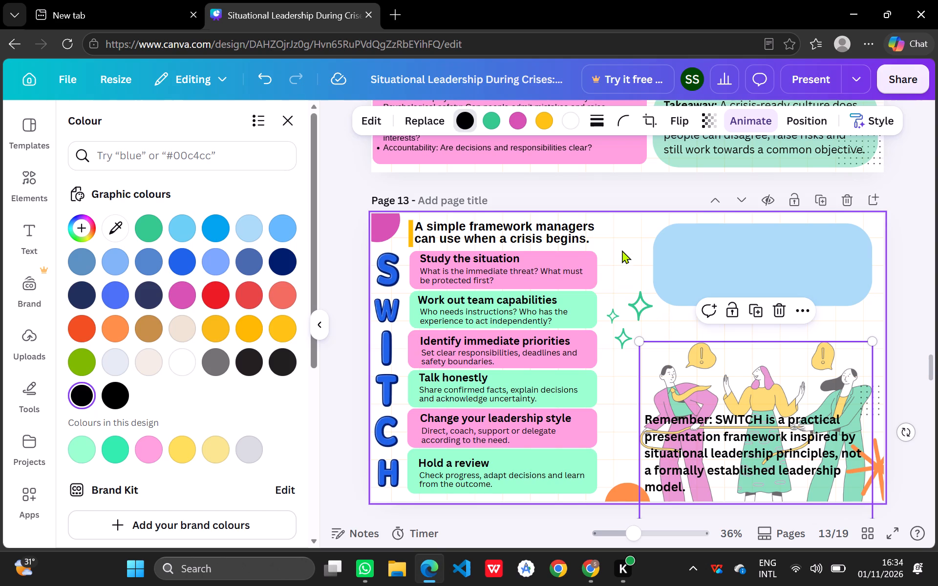
click(622, 250)
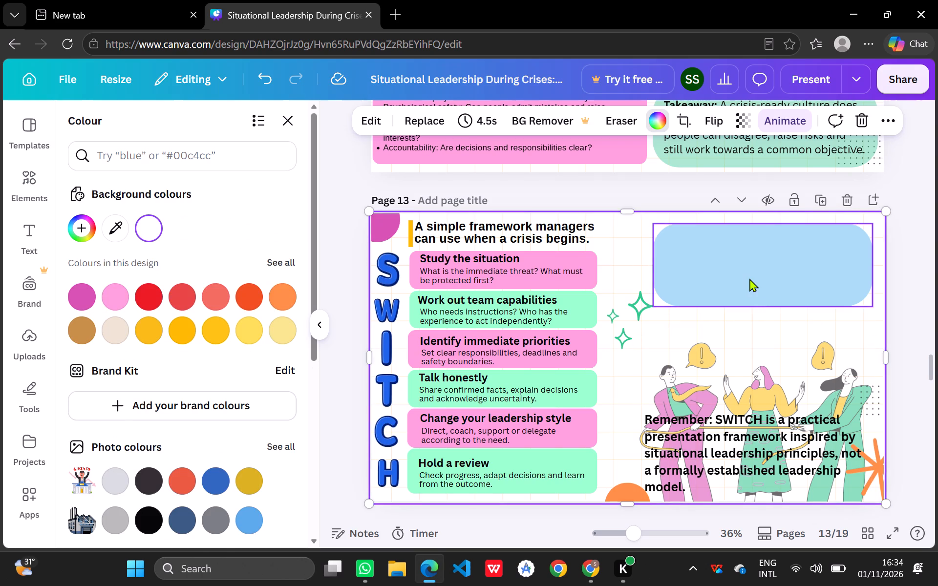
Bring the "A Practical Crisis Leadership Framework: SWITCH" title layer in front of the light blue box.
click(749, 278)
click(737, 126)
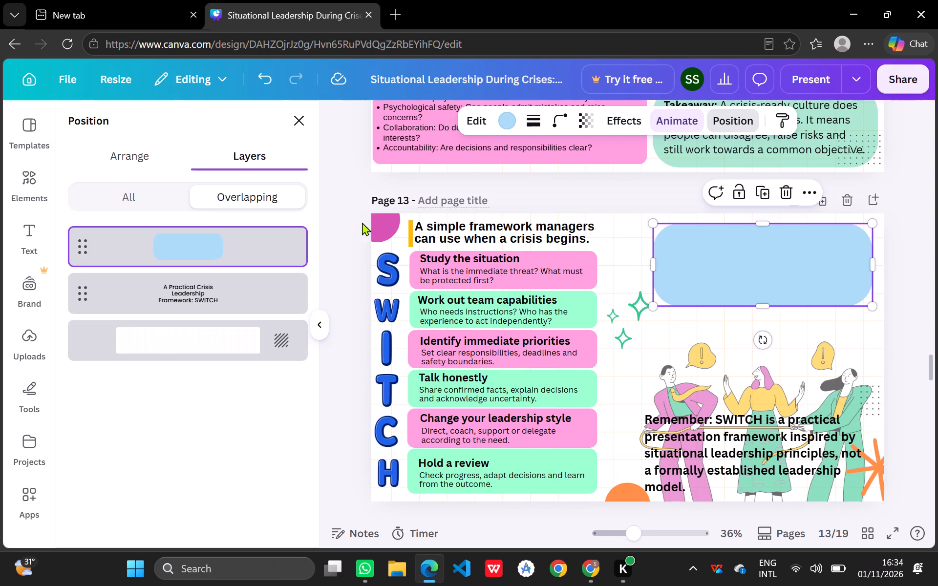
drag(192, 300, 200, 238)
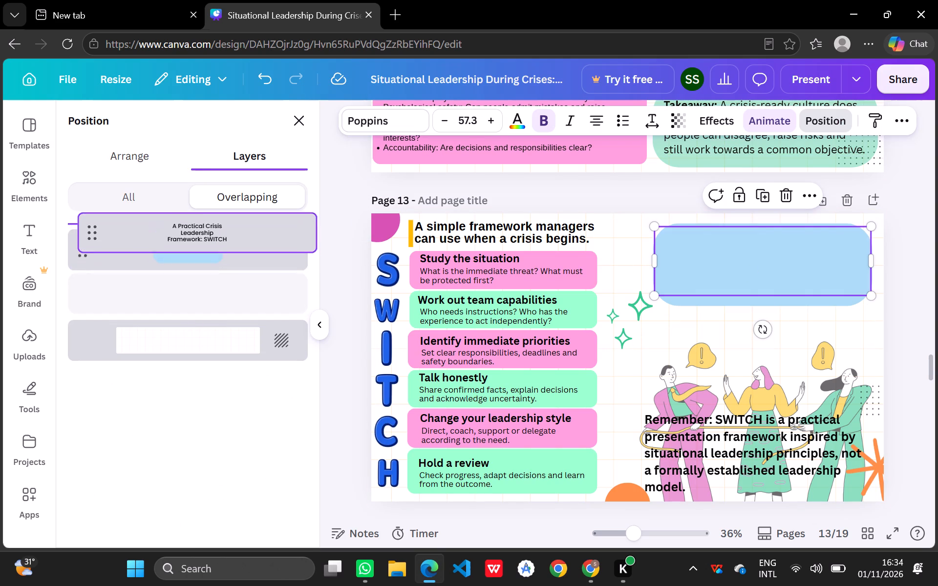
drag(200, 238, 198, 233)
click(642, 352)
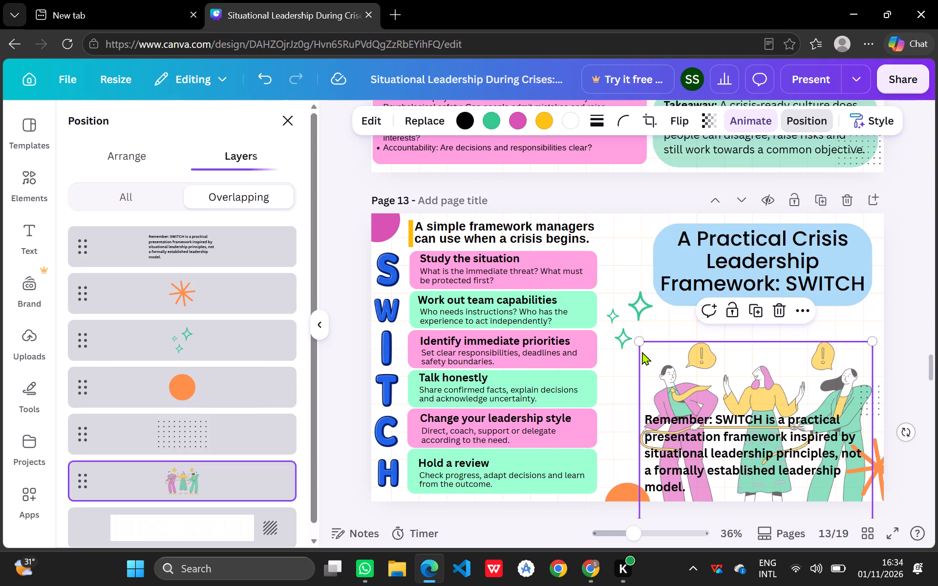
click(618, 383)
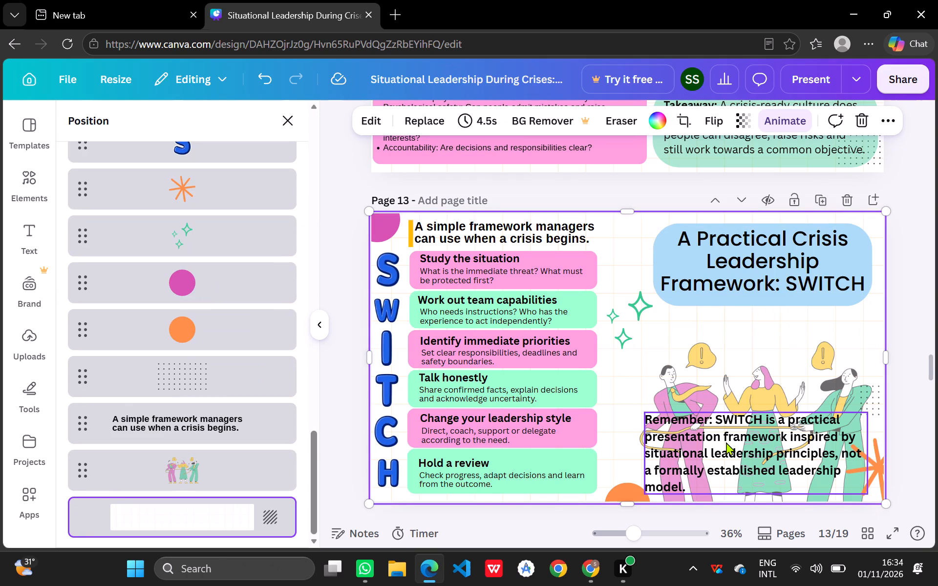
Move the illustration of the three people up to just below the light blue title box.
click(726, 442)
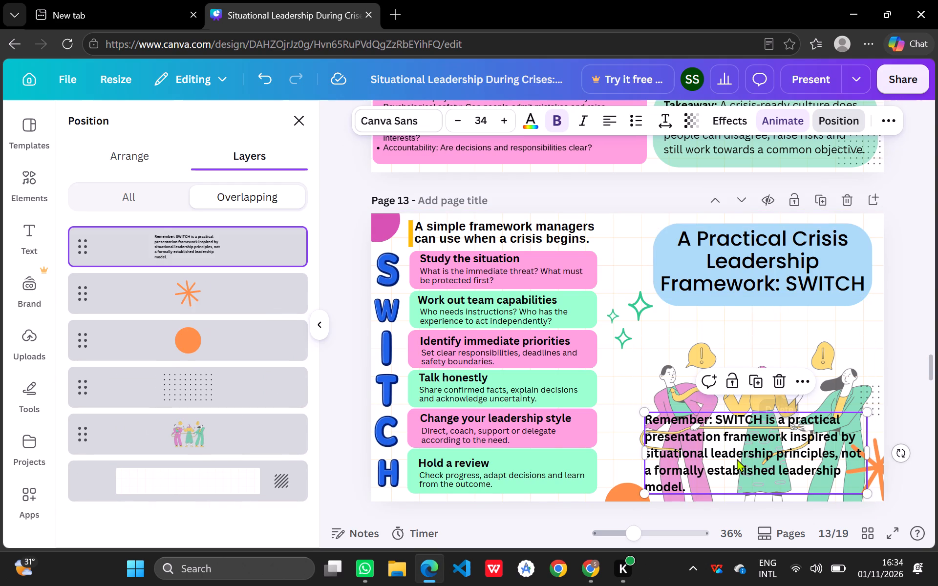
drag(685, 382, 690, 360)
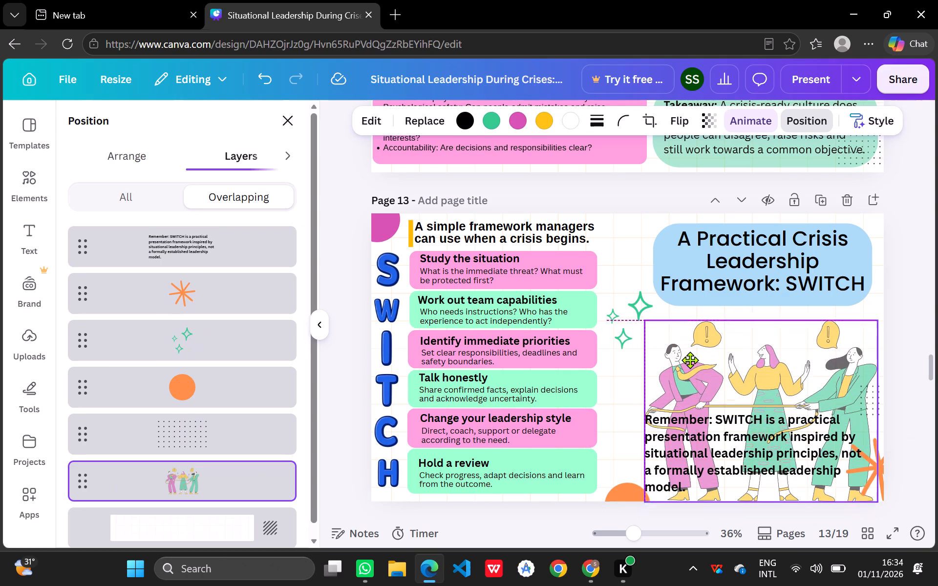
drag(690, 360, 690, 349)
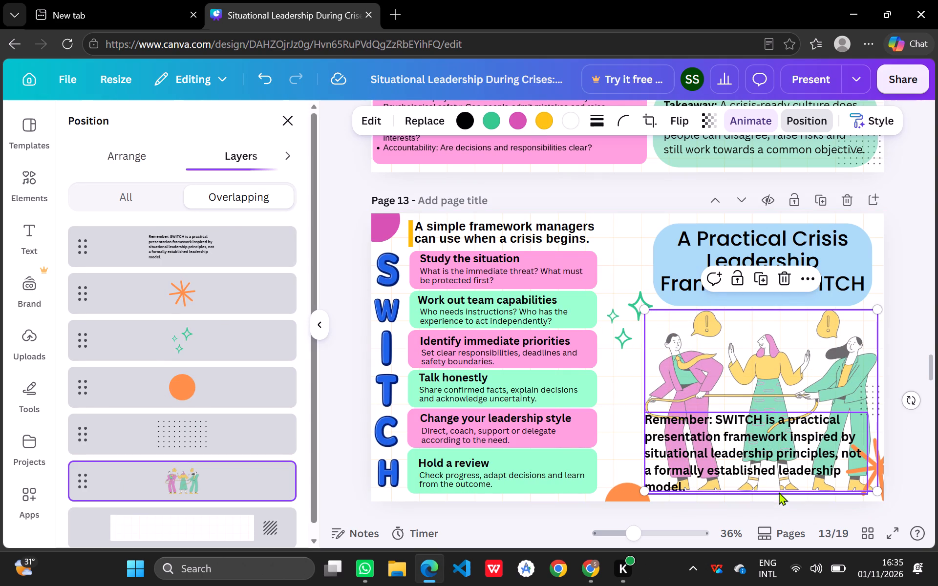
click(663, 356)
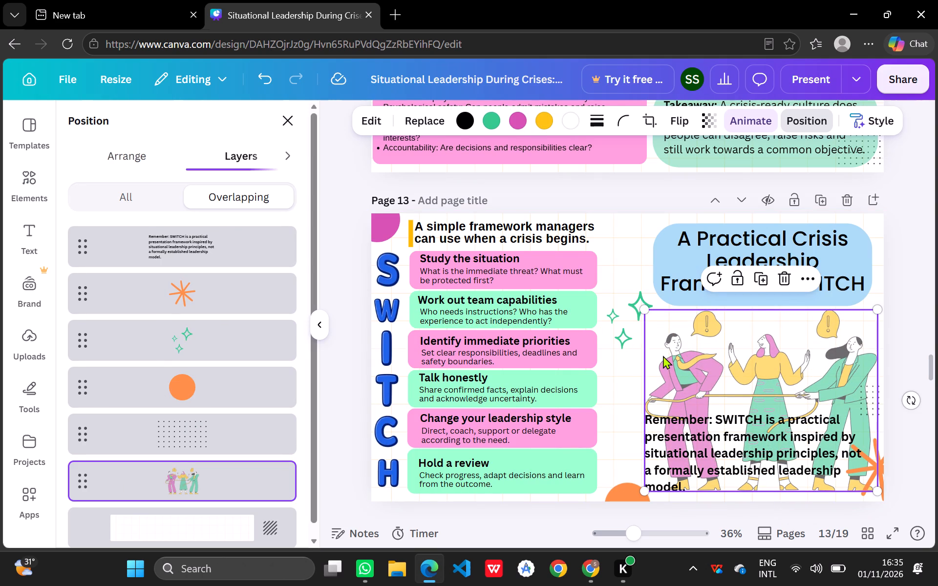
click(667, 340)
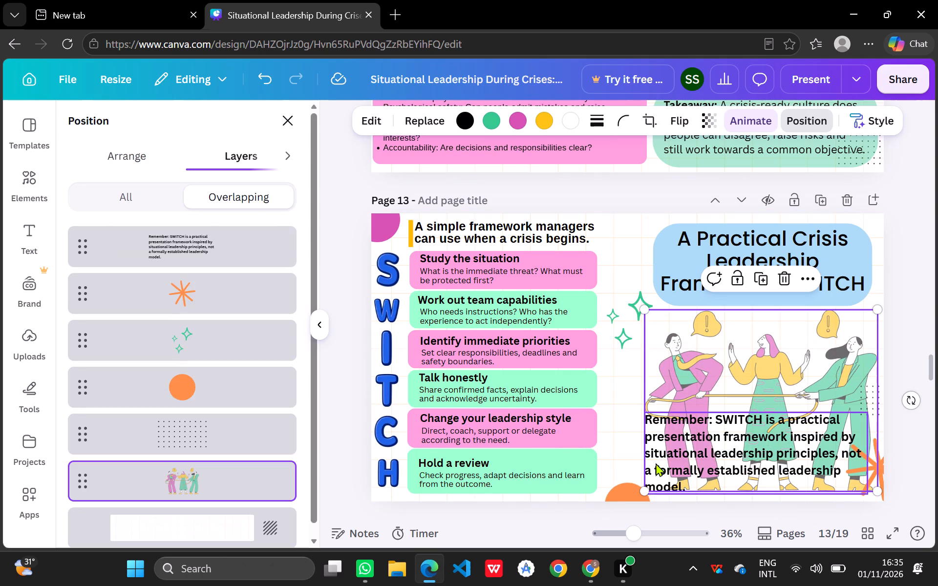
Shrink the illustration of the three people proportionally and centre it beneath the light blue title box.
drag(642, 491, 697, 385)
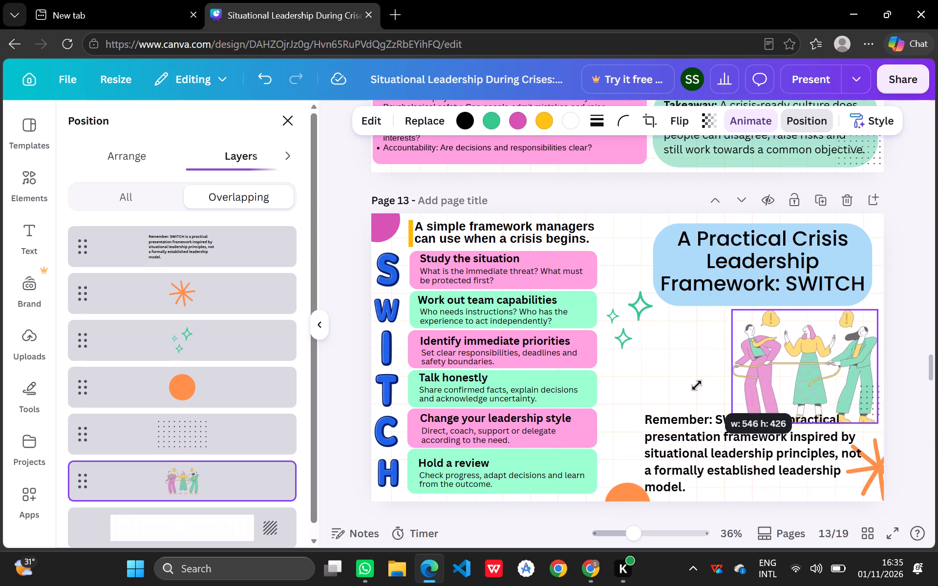
drag(697, 385, 668, 379)
drag(801, 366, 800, 365)
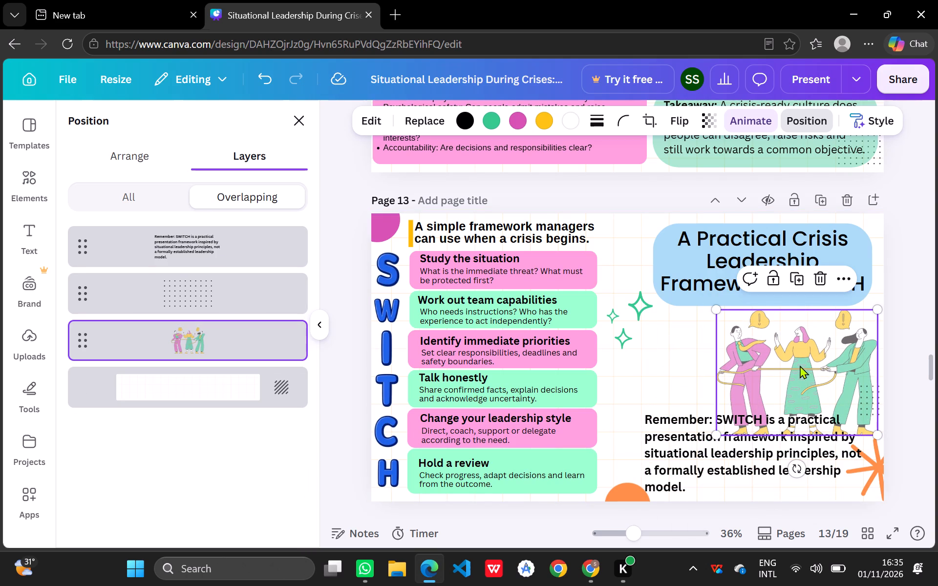
drag(800, 365, 766, 362)
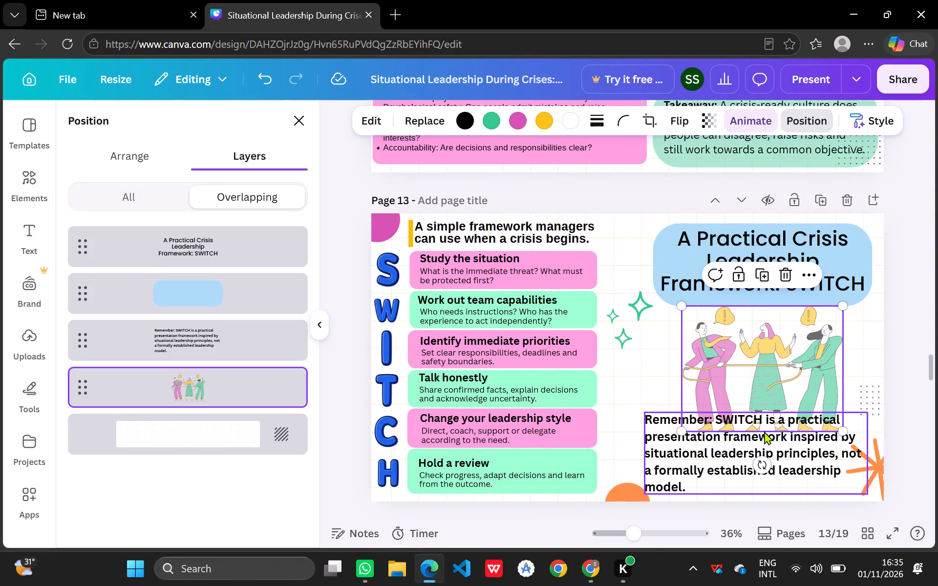
Delete the illustration of the three people beneath the light blue title box on page 13.
click(807, 361)
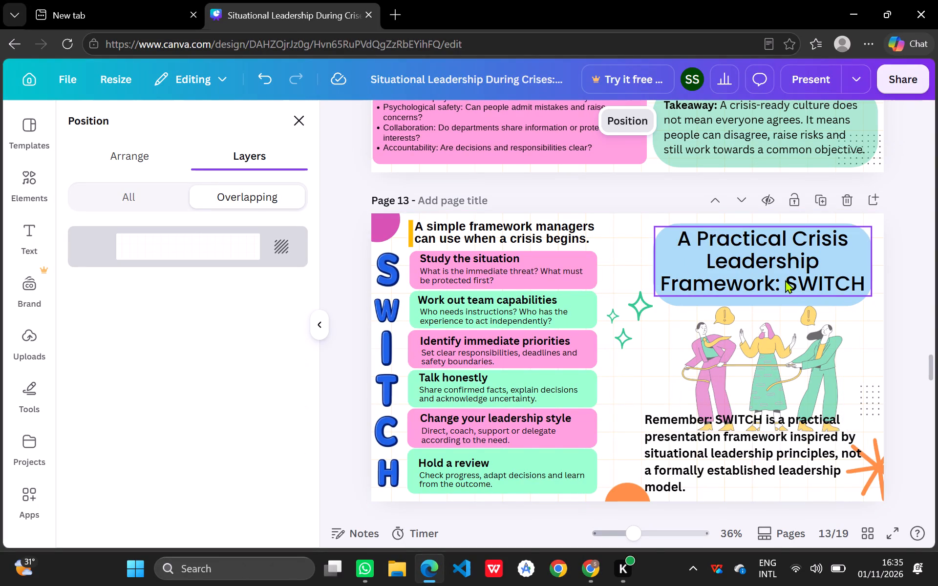
click(786, 334)
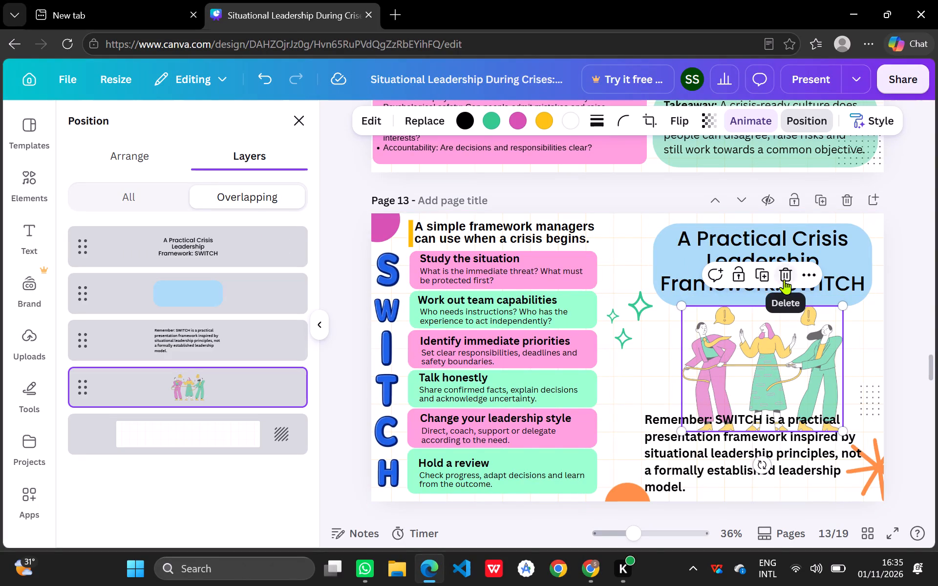
click(784, 279)
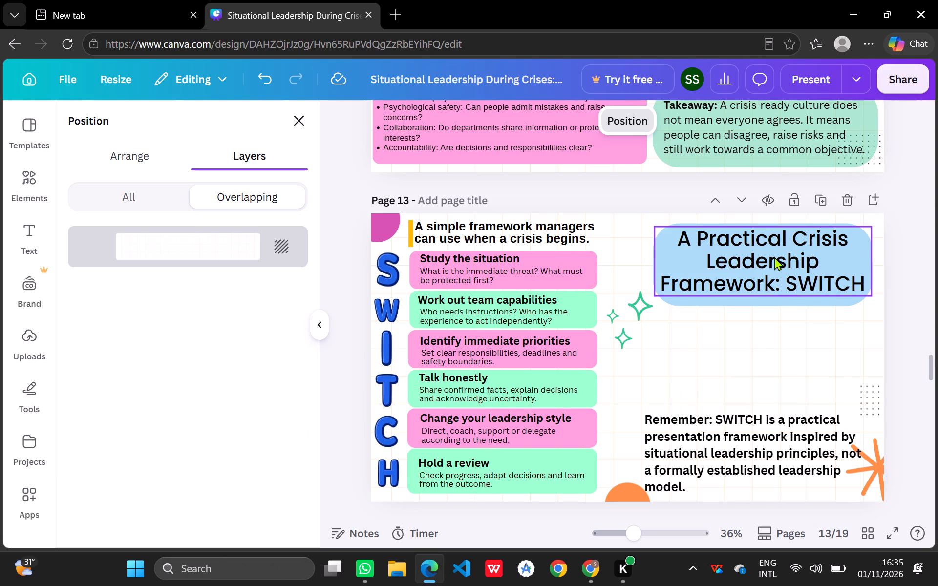
Reduce the page 13 title's font size to 49.3 and nudge the text slightly down within the light blue box.
click(813, 252)
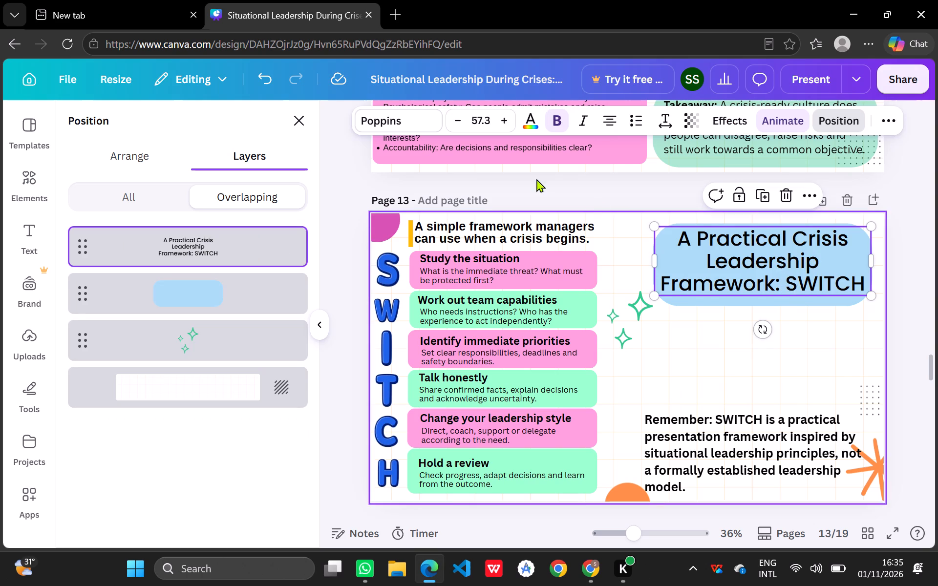
triple_click(464, 118)
click(464, 118)
triple_click(464, 118)
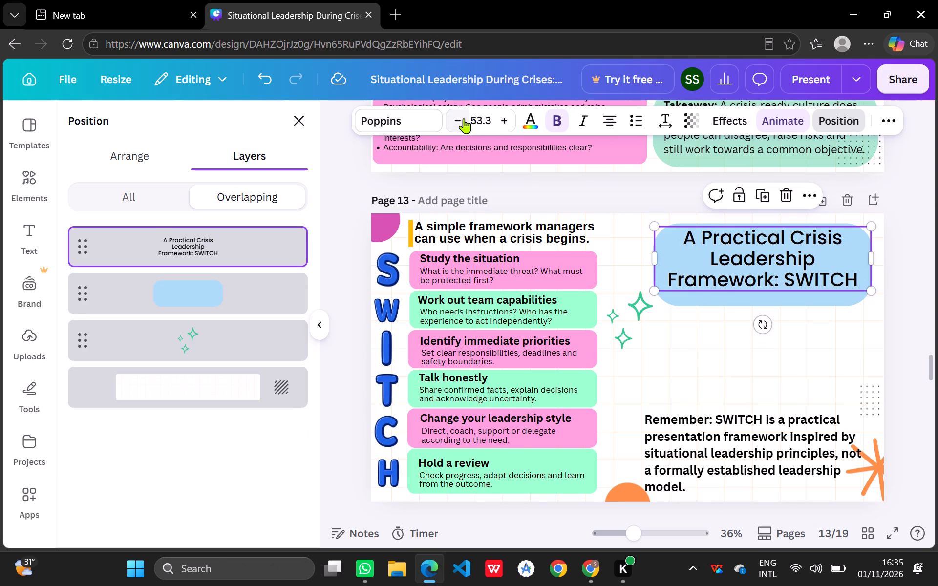
click(464, 118)
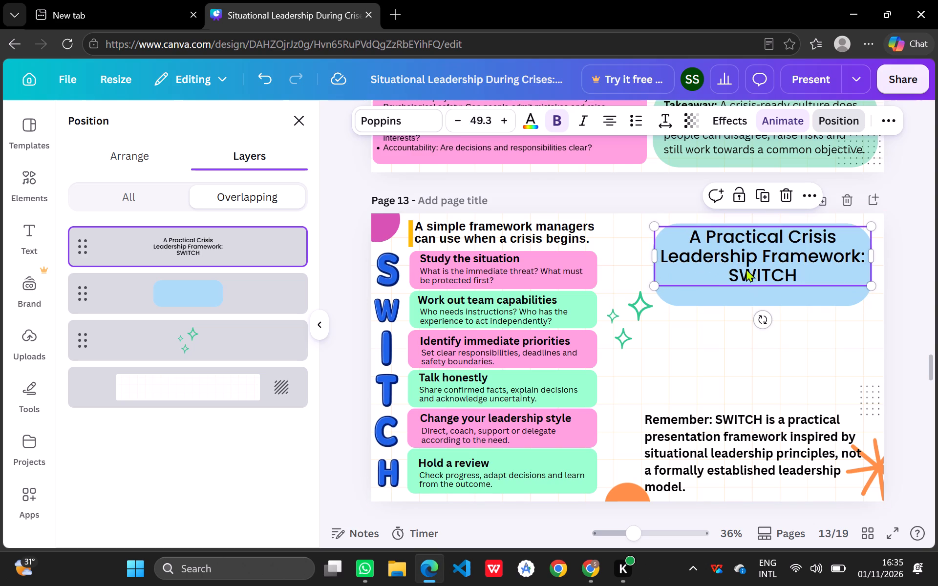
click(752, 262)
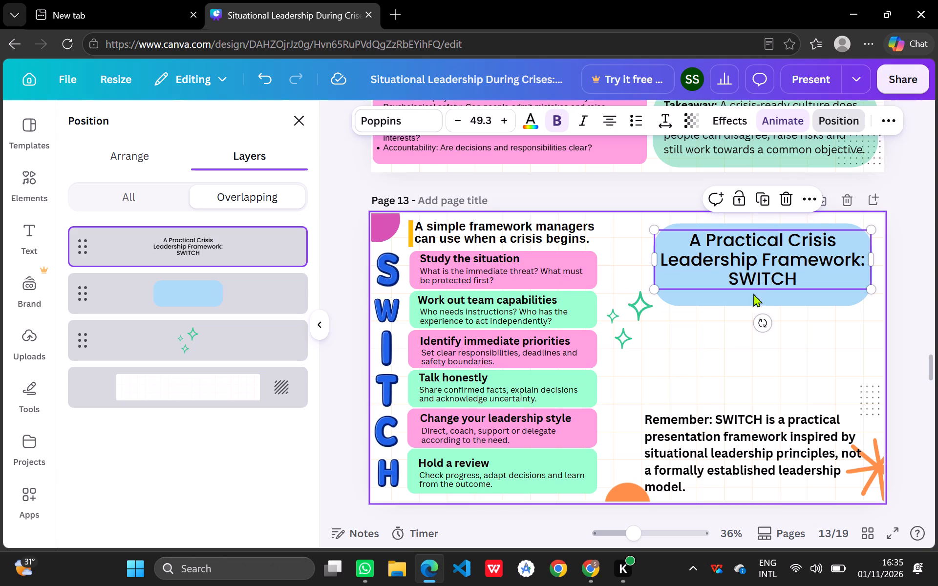
Select the word SWITCH in the title and increase the font size to 50.3.
click(808, 275)
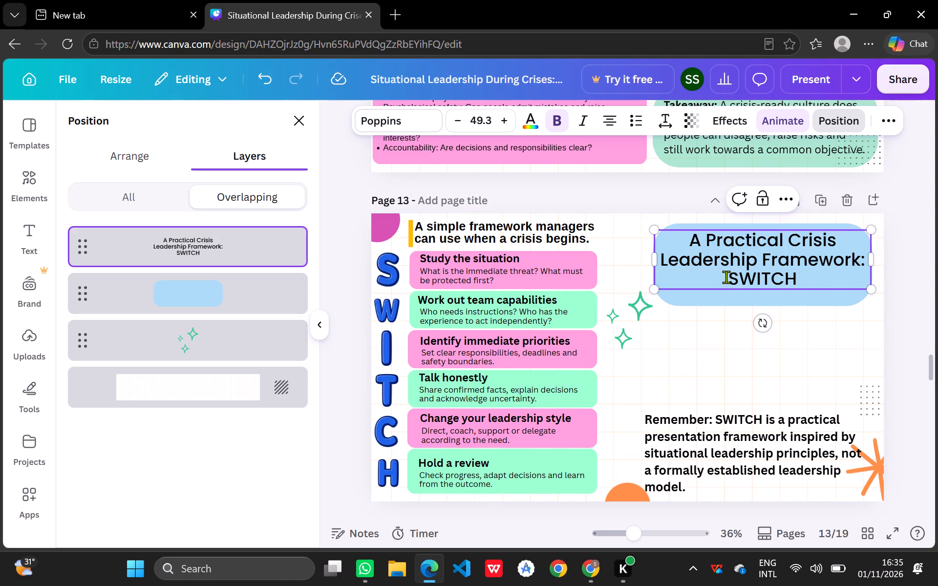
drag(726, 277, 804, 276)
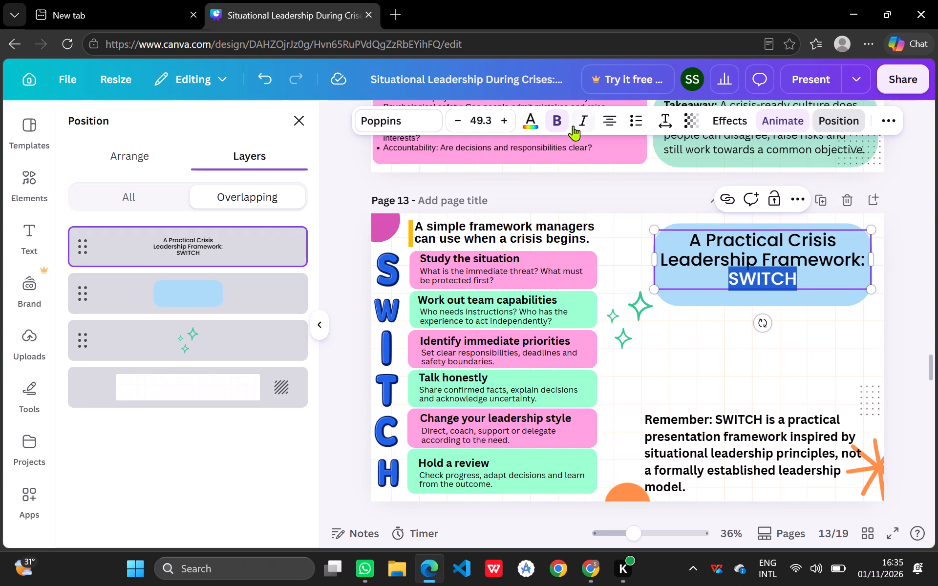
click(503, 120)
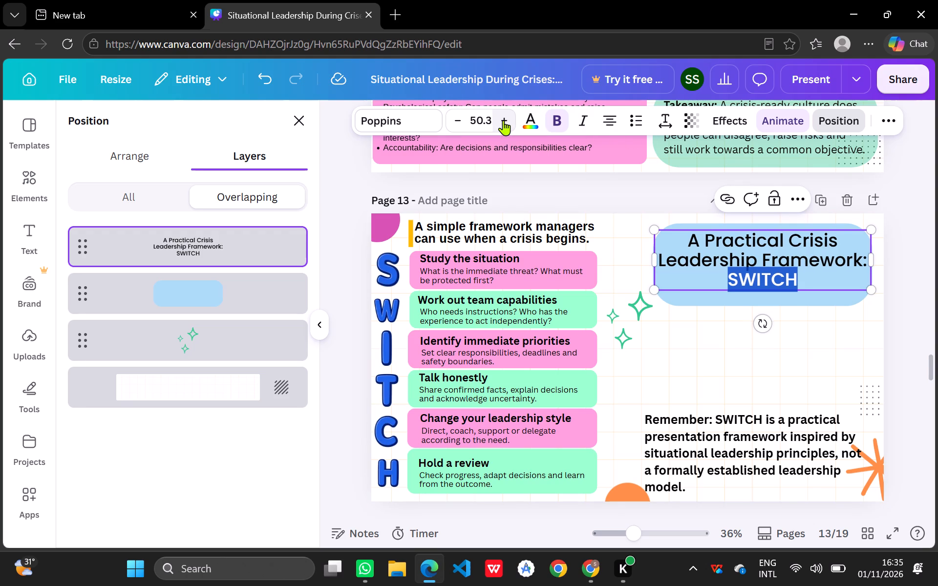
click(802, 279)
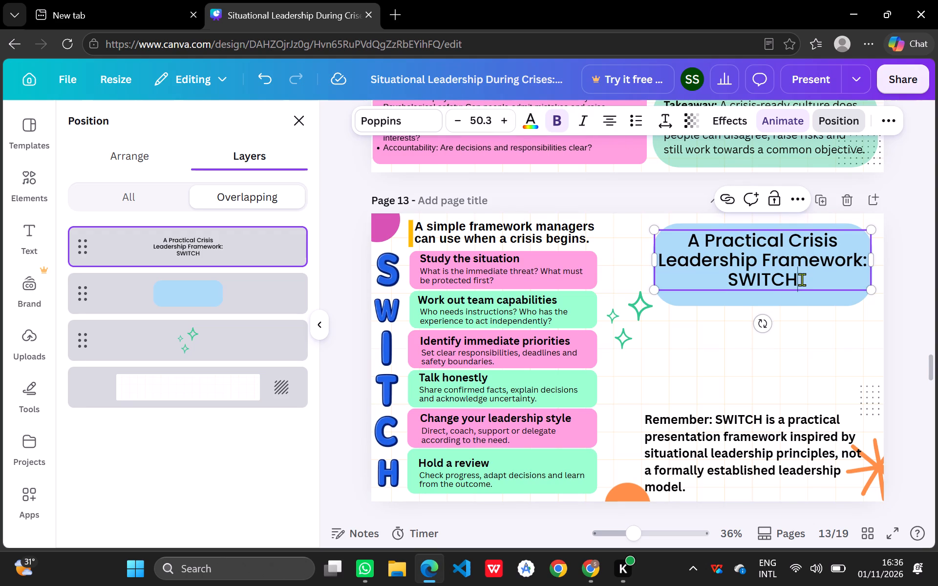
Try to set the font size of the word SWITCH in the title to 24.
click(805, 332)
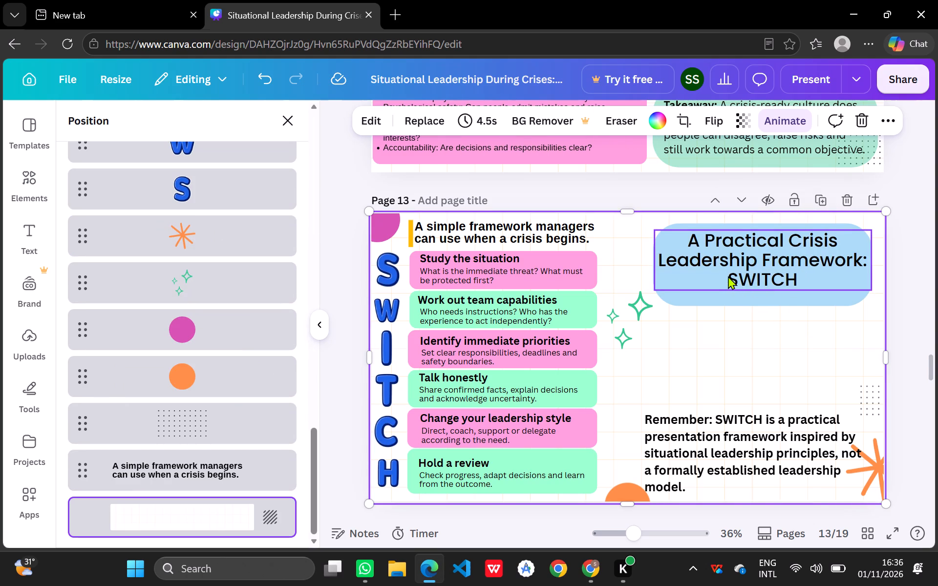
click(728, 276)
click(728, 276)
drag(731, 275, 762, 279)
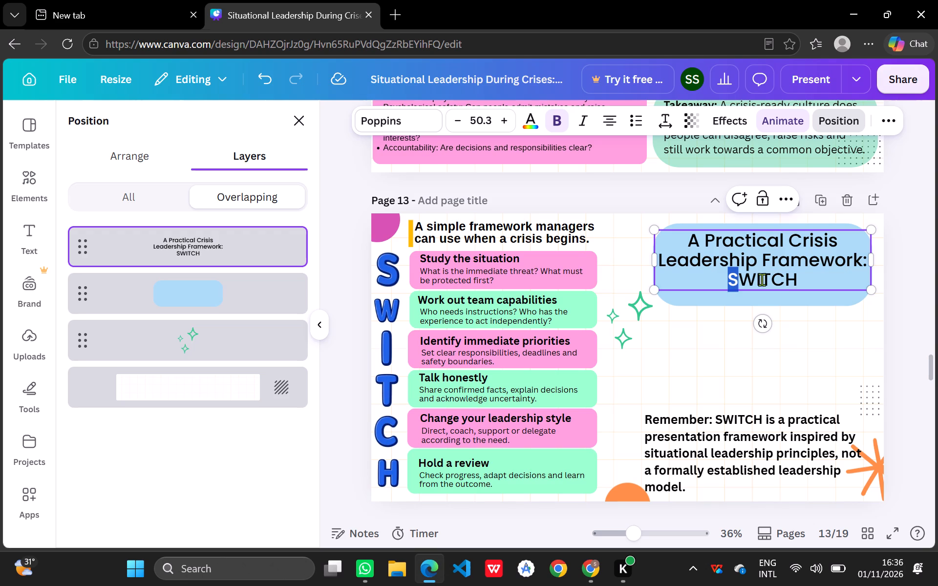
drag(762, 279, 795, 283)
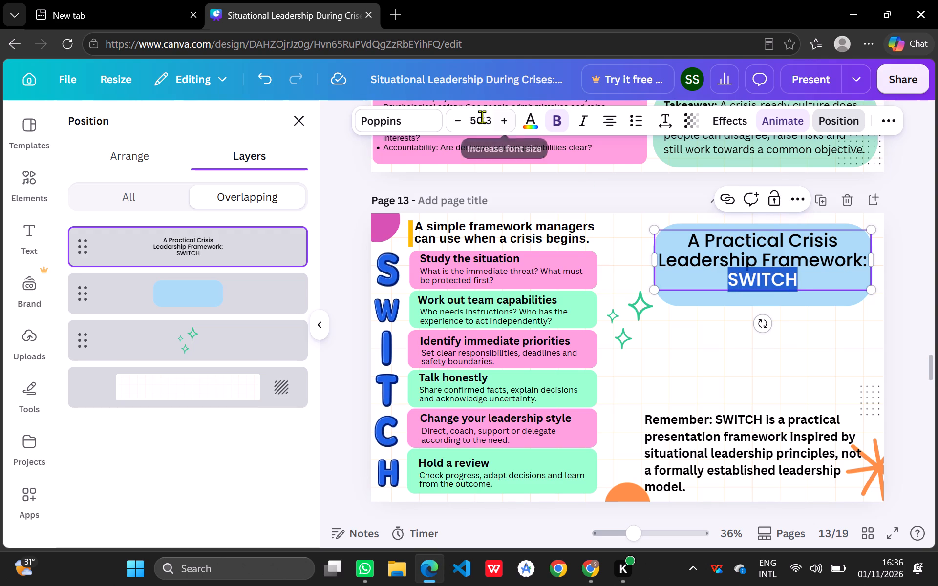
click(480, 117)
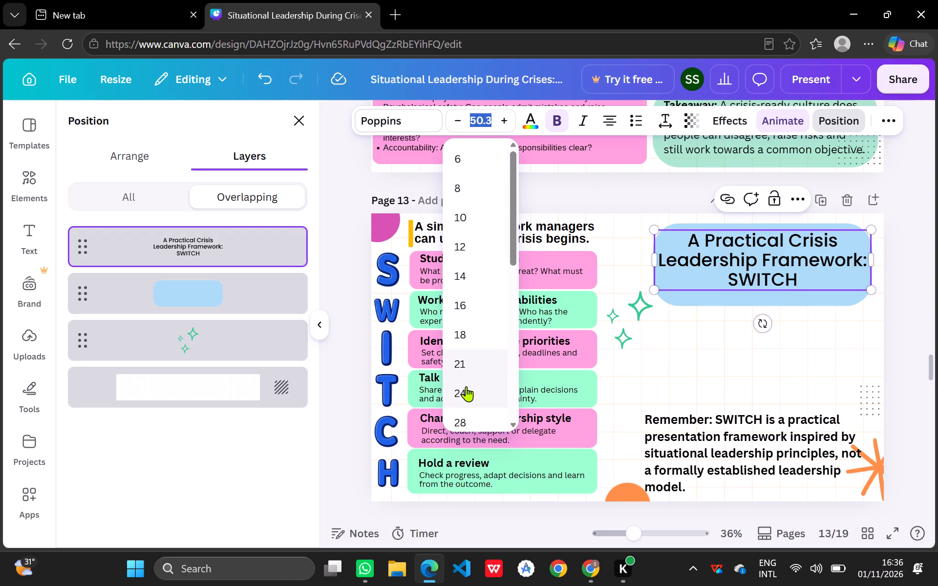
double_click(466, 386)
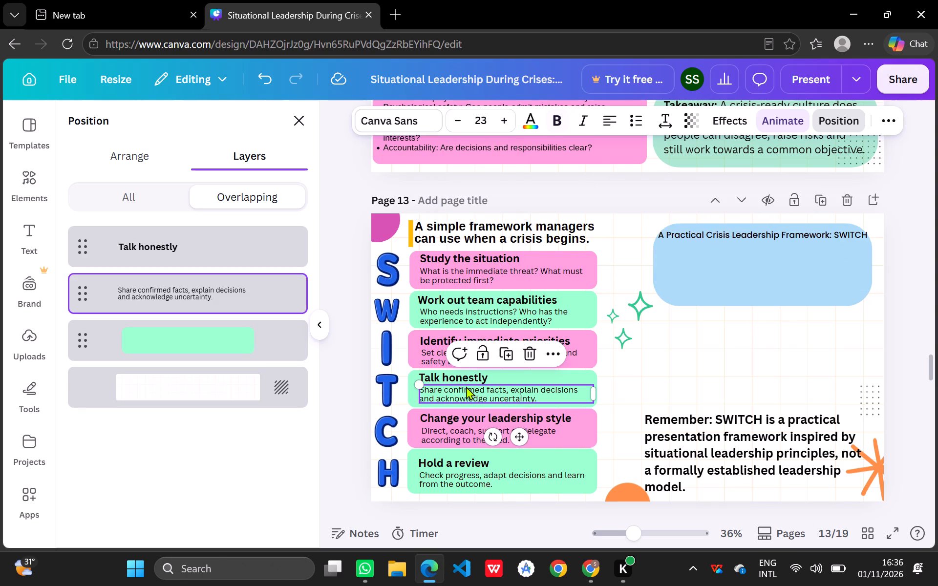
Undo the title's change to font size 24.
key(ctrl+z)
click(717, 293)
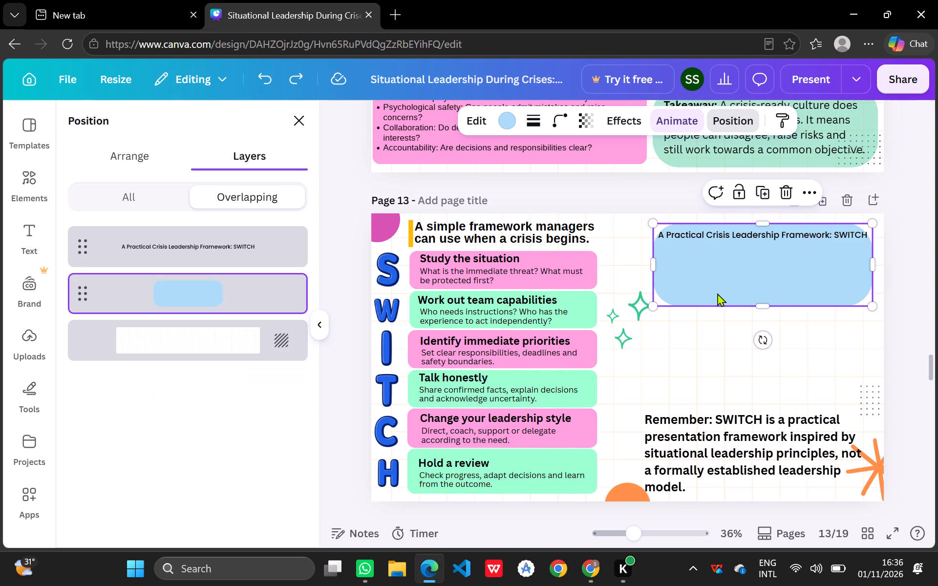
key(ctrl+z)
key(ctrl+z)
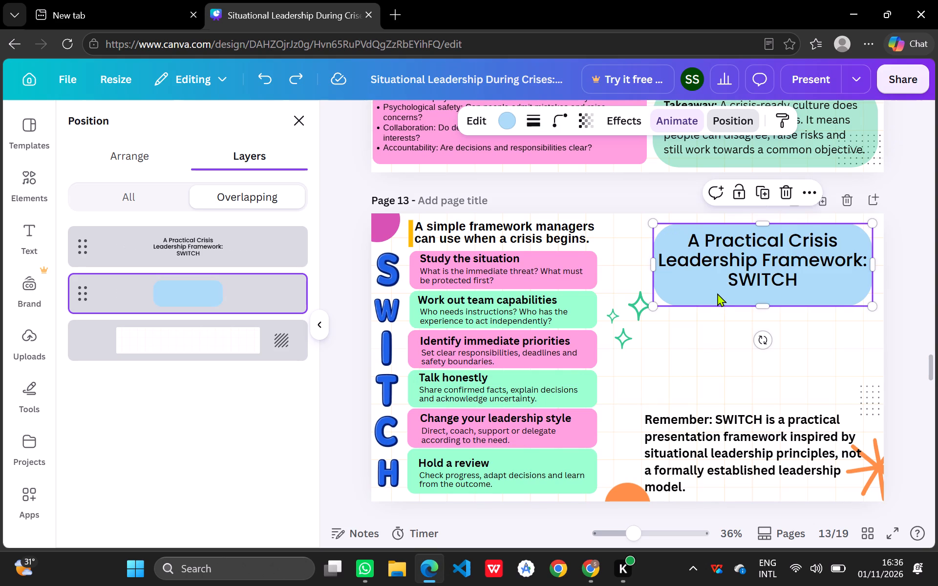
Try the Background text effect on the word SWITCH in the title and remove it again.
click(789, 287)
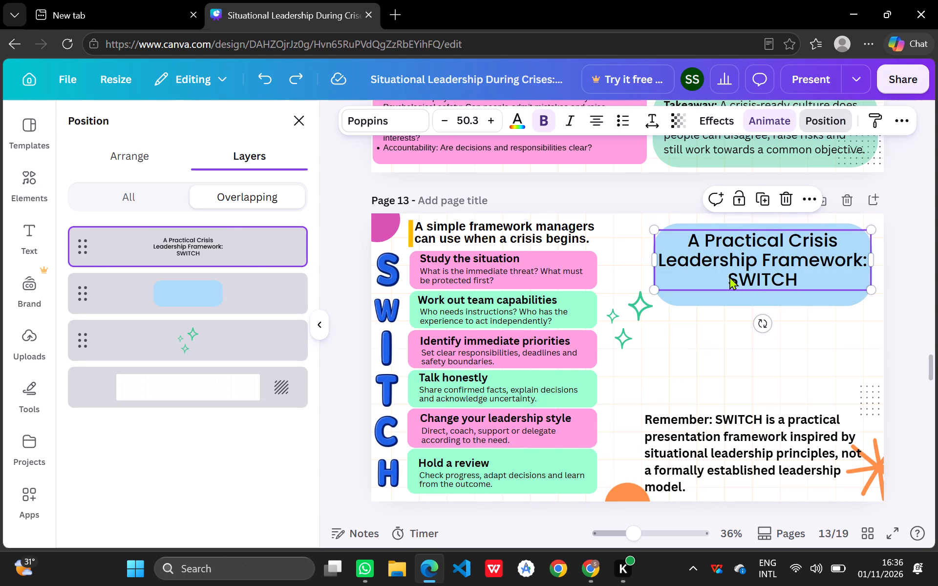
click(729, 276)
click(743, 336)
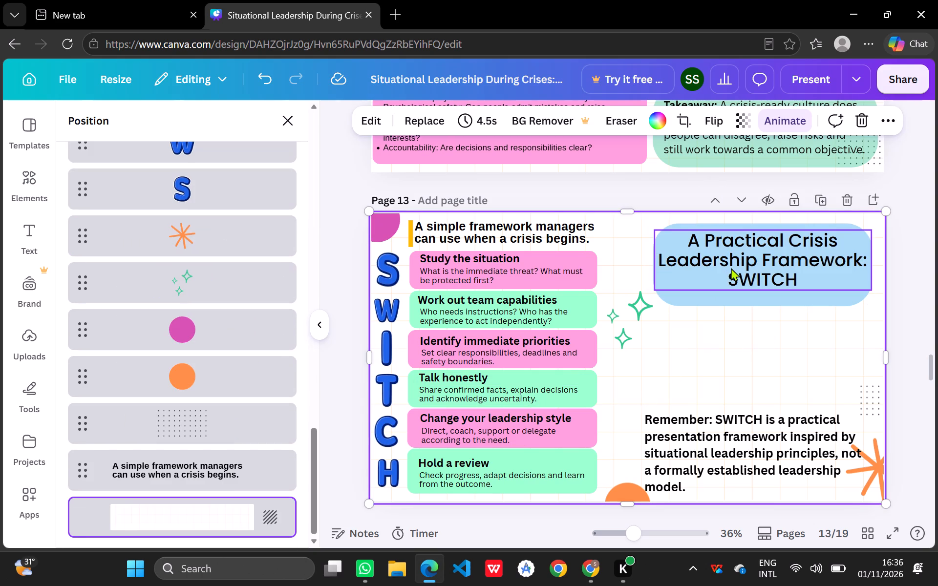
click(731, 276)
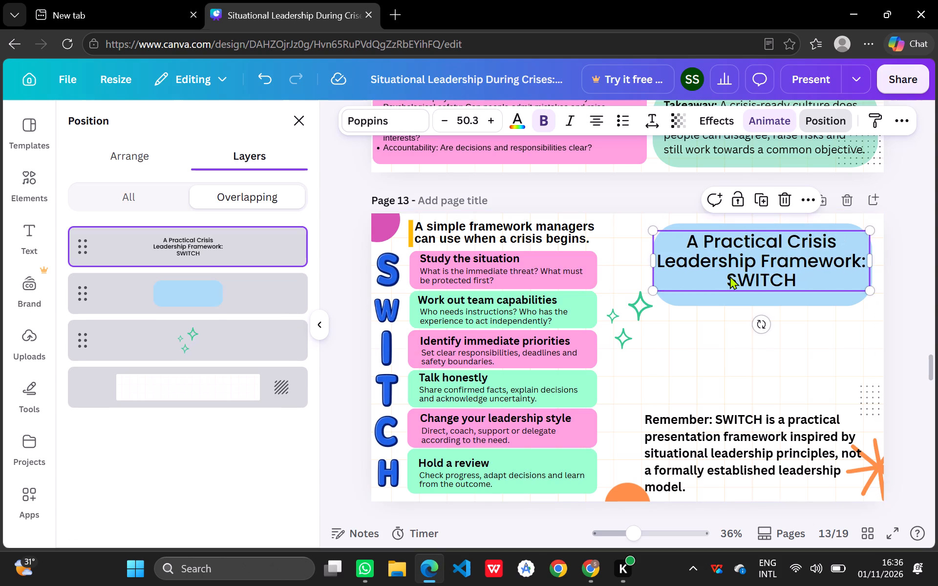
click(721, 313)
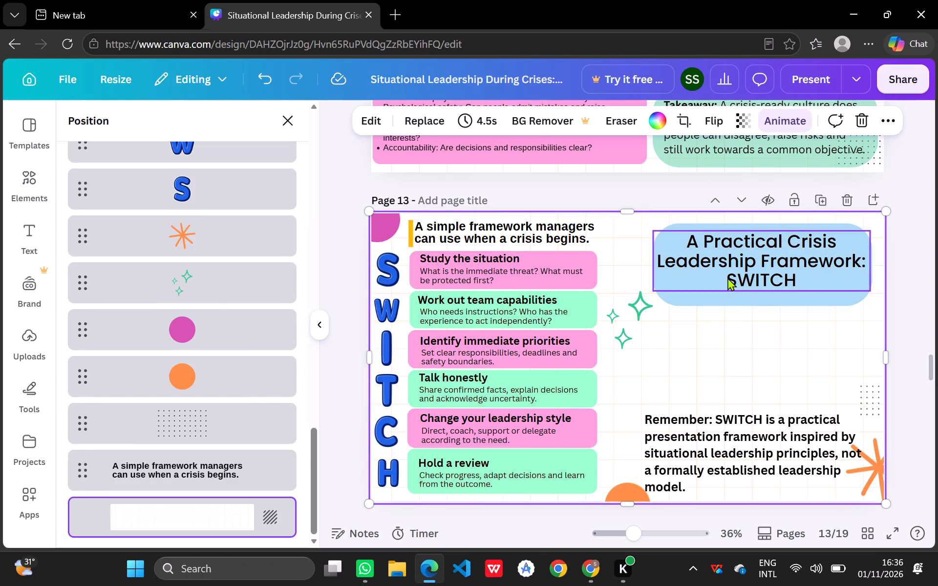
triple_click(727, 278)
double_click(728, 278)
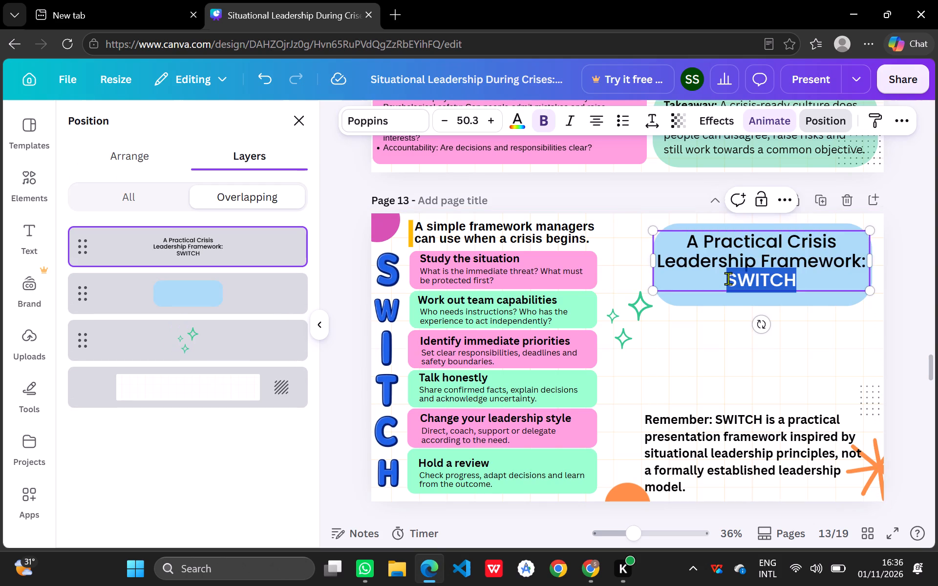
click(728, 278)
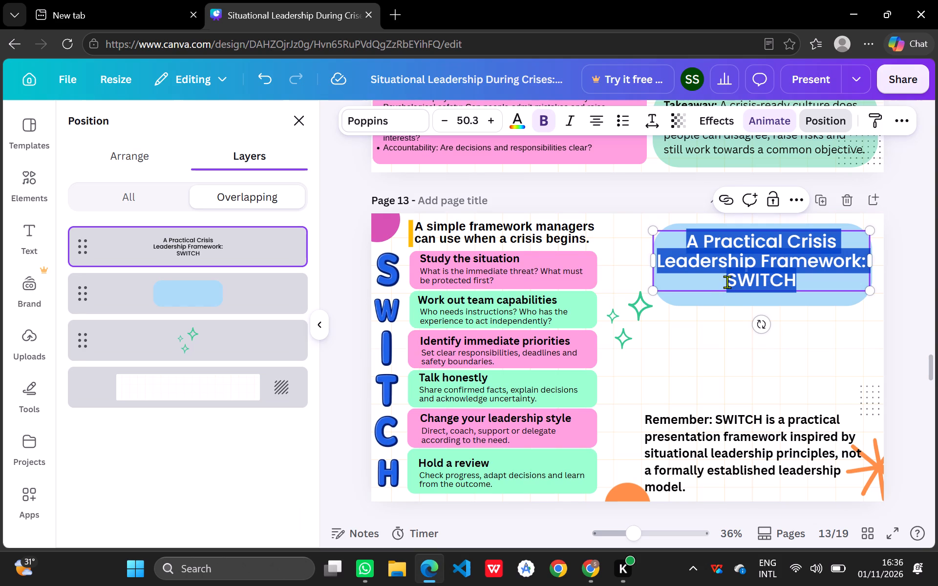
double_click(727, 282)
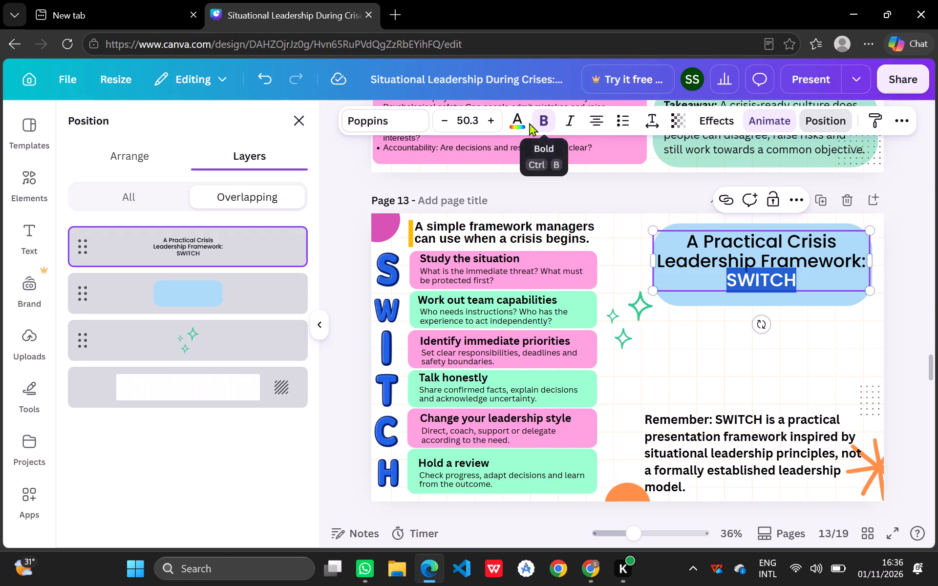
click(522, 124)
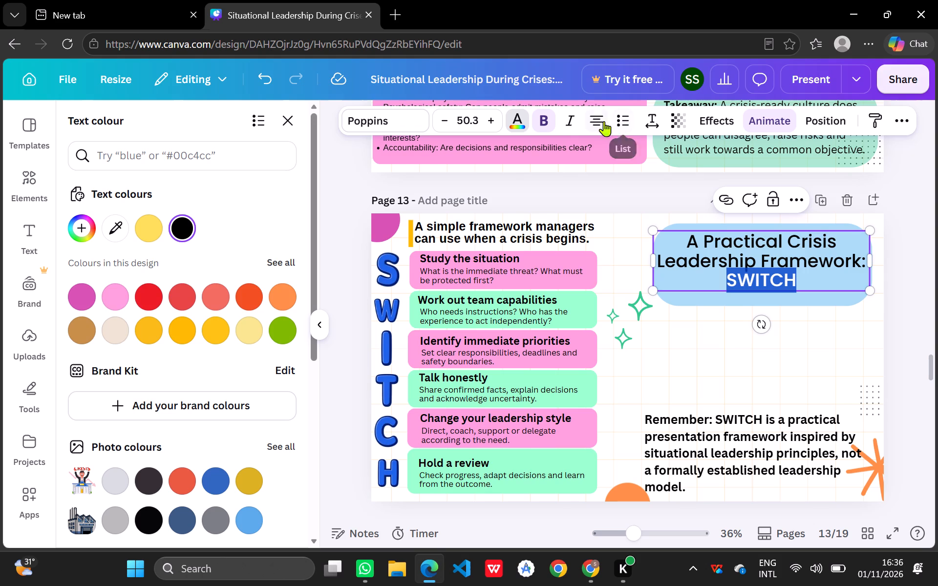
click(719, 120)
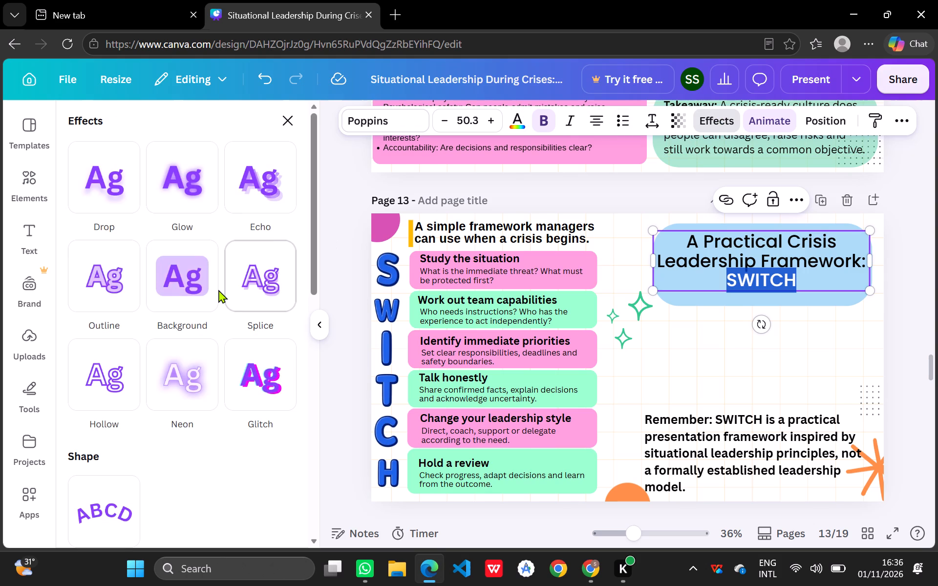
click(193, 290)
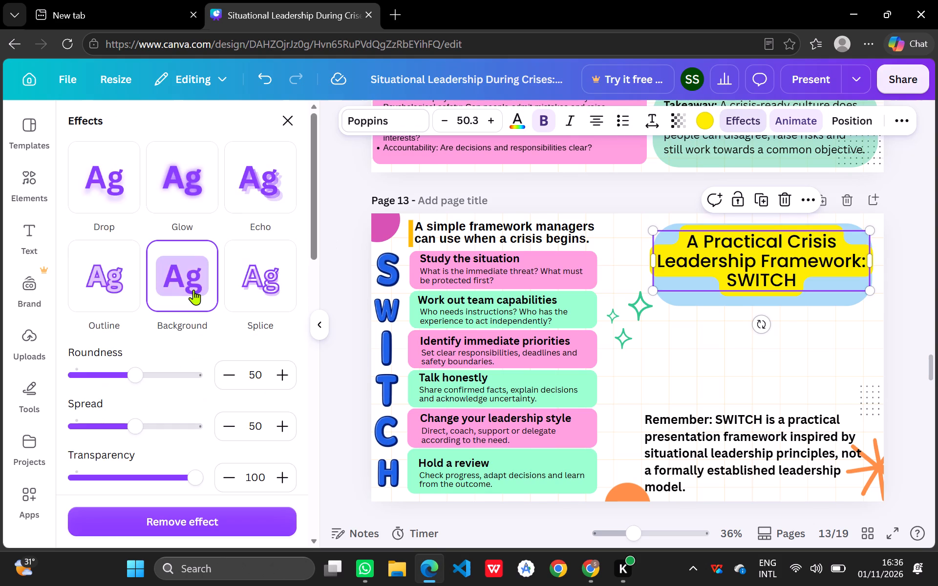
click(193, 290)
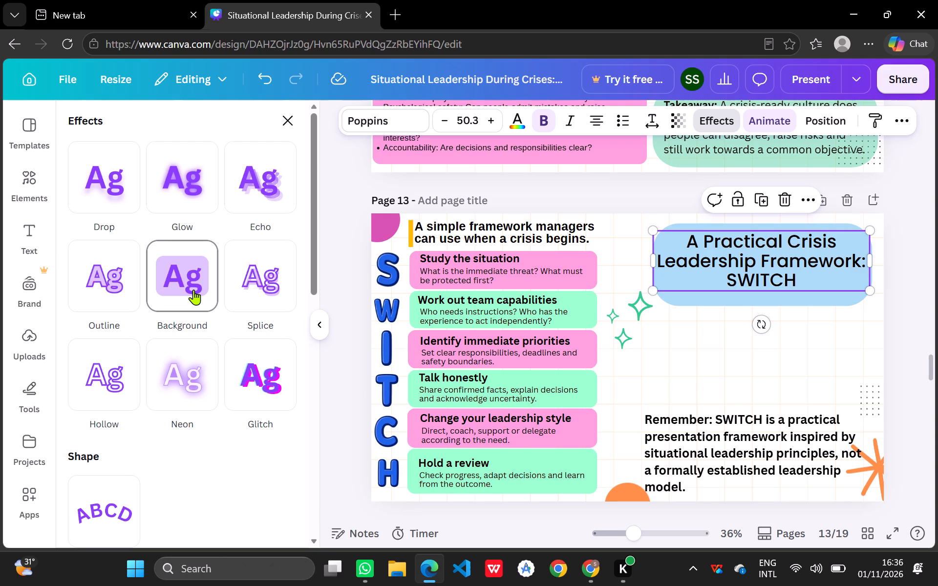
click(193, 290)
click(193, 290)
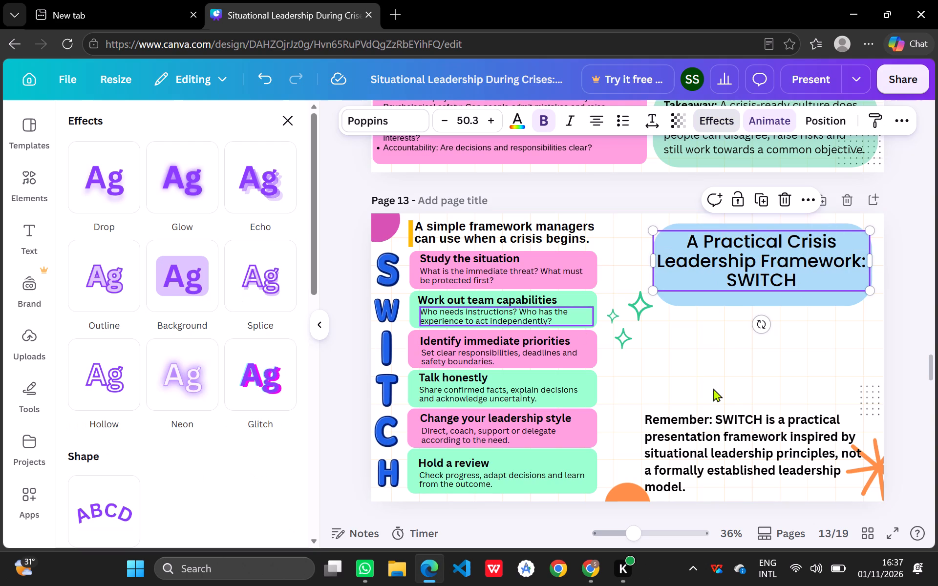
Copy the word SWITCH from the end of the title and delete it there, leaving "A Practical Crisis Leadership Framework:".
click(801, 275)
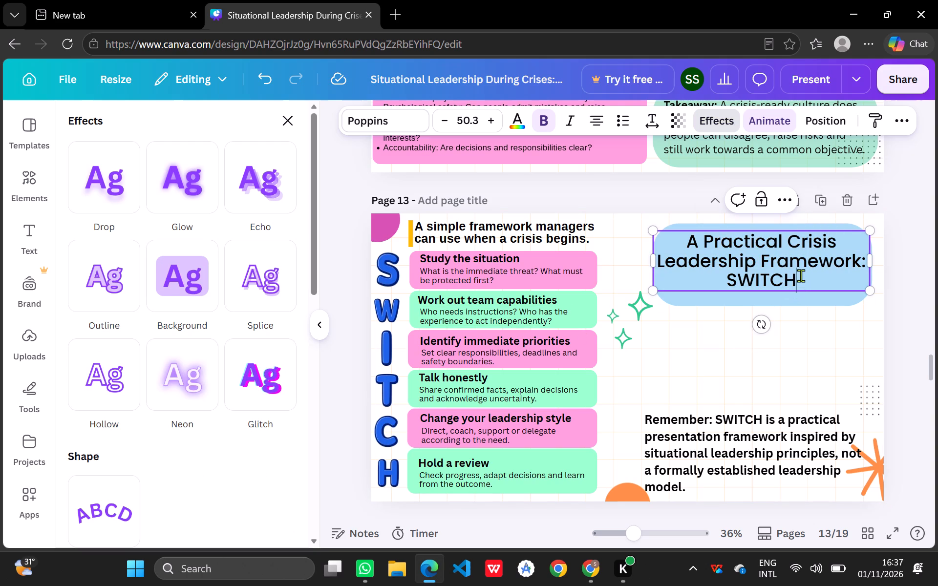
drag(801, 275, 726, 279)
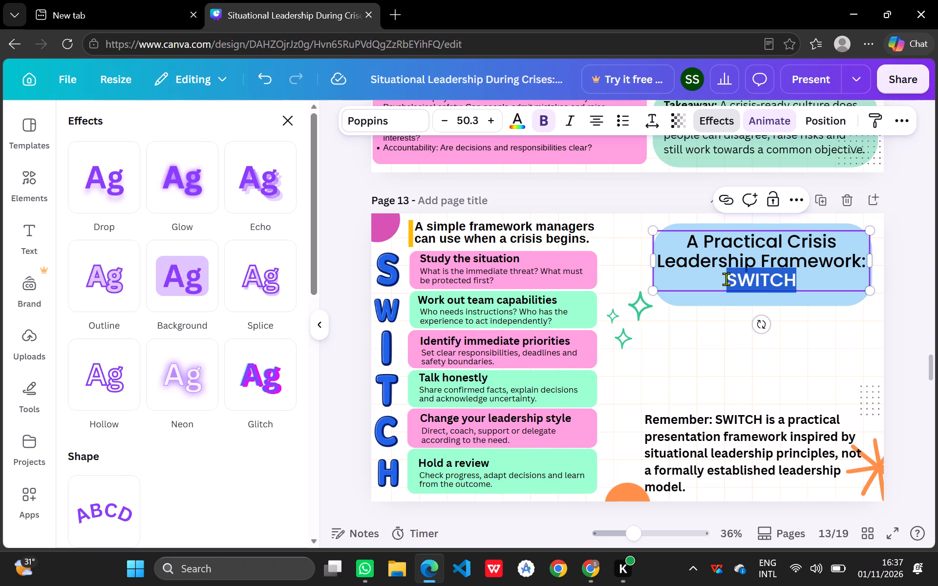
key(ctrl+c)
key(BackSpace)
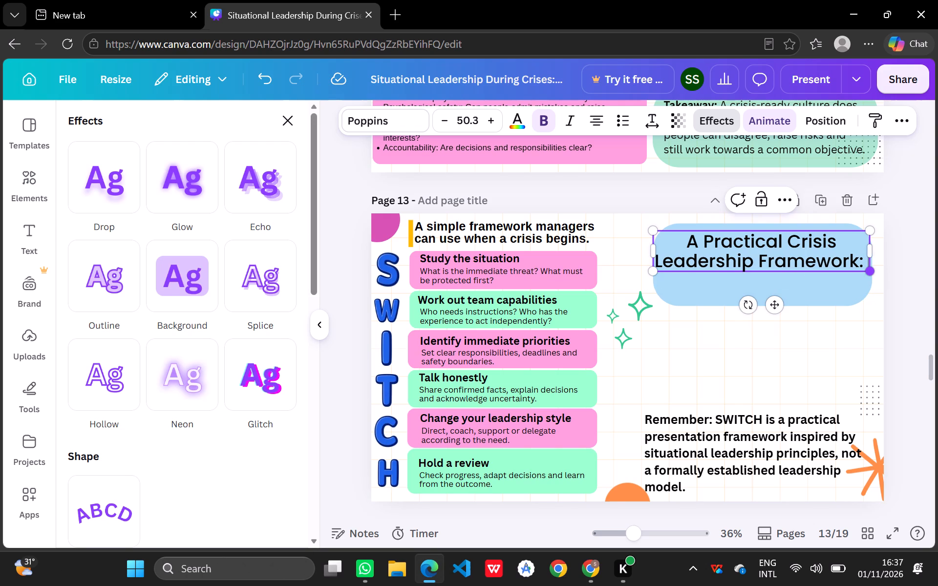
click(680, 381)
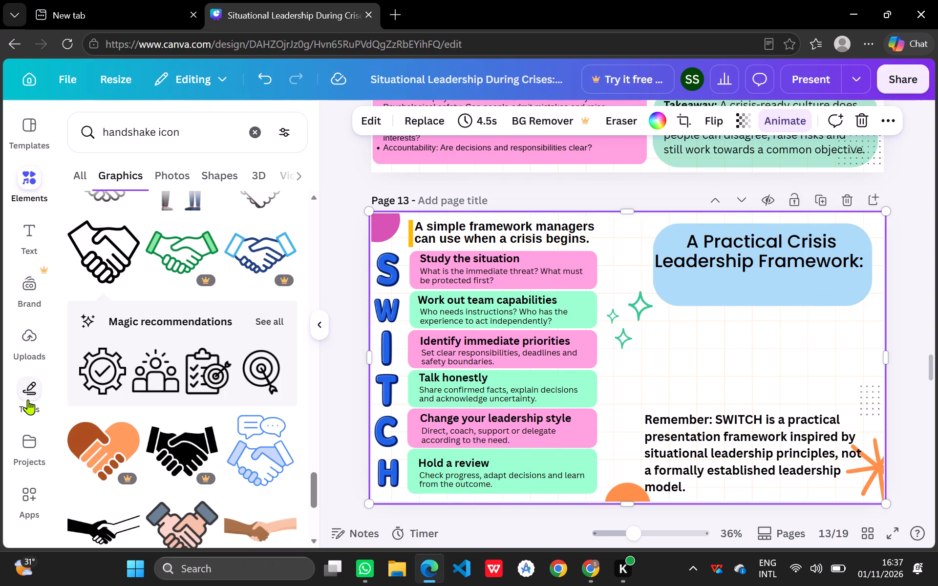
Add a subheading text box inside the blue rounded box, directly below the title, and paste the copied word SWITCH into it.
click(39, 241)
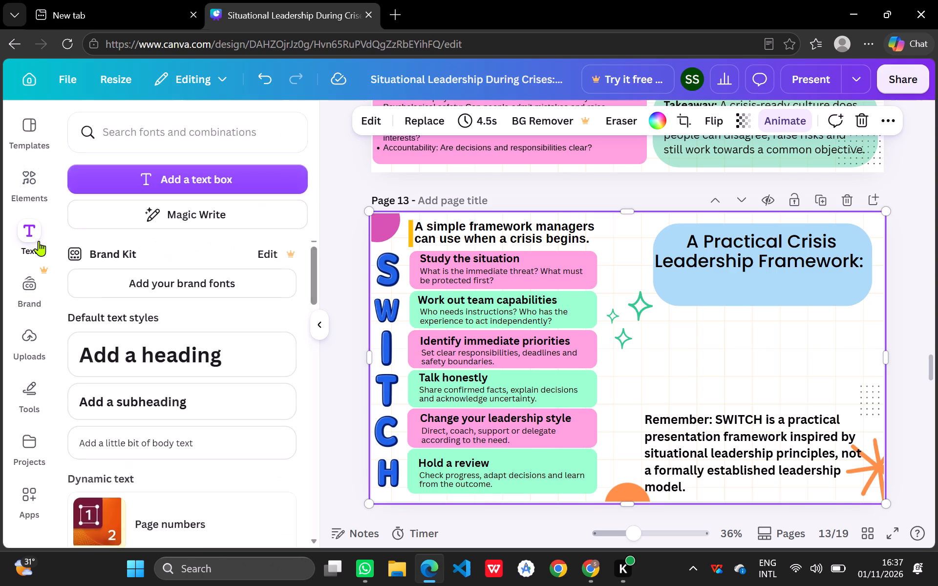
click(126, 390)
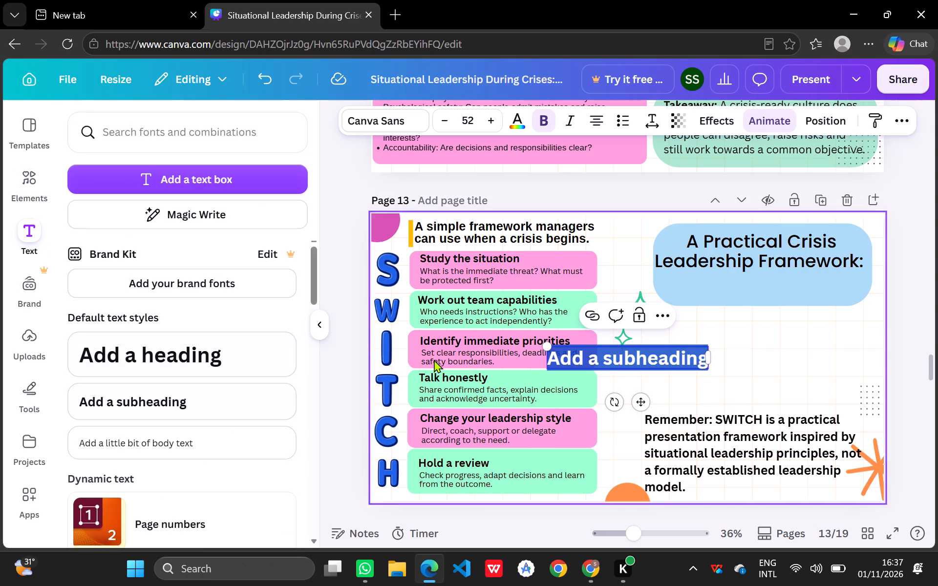
click(731, 374)
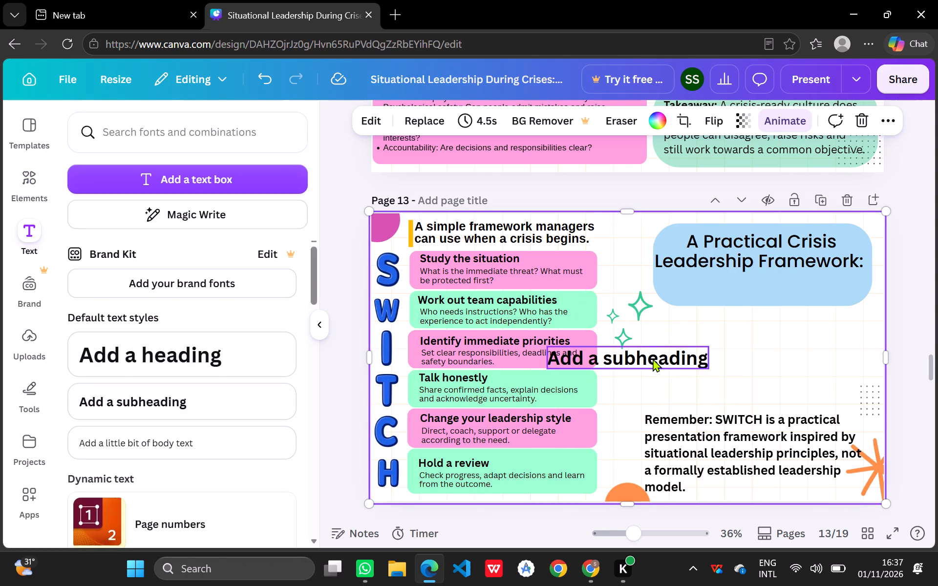
drag(653, 358, 792, 285)
click(829, 280)
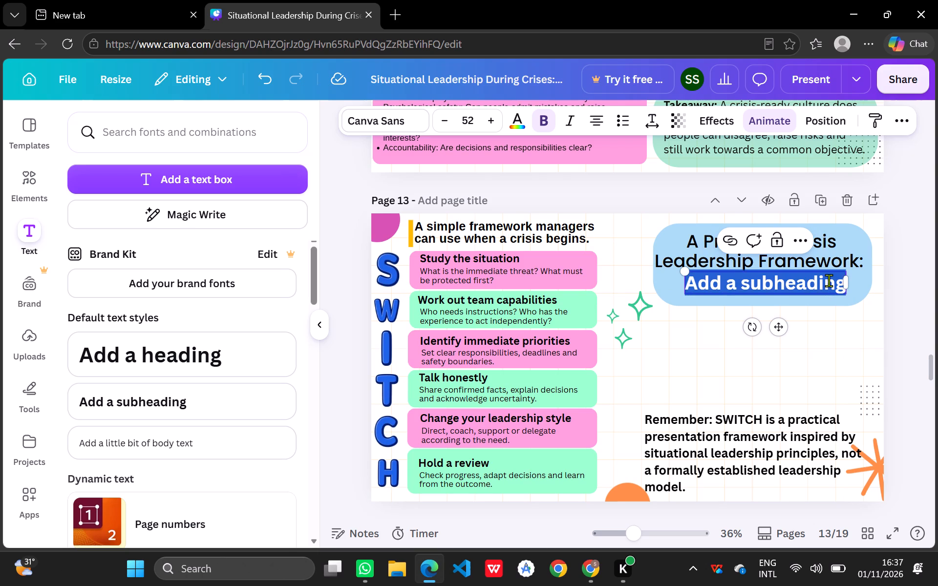
key(ctrl+v)
Apply the Retro effect to the blue rounded box behind the title on page 13.
click(837, 278)
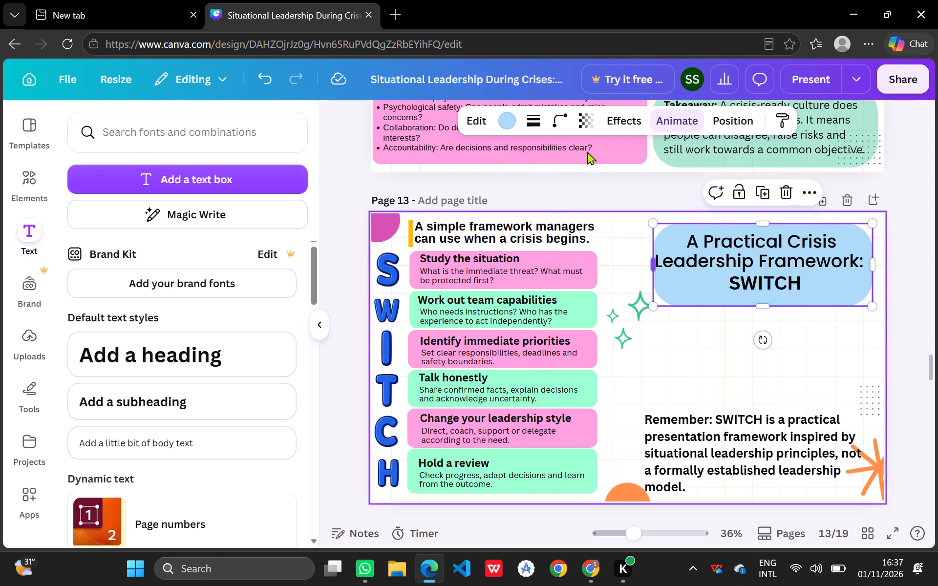
click(626, 122)
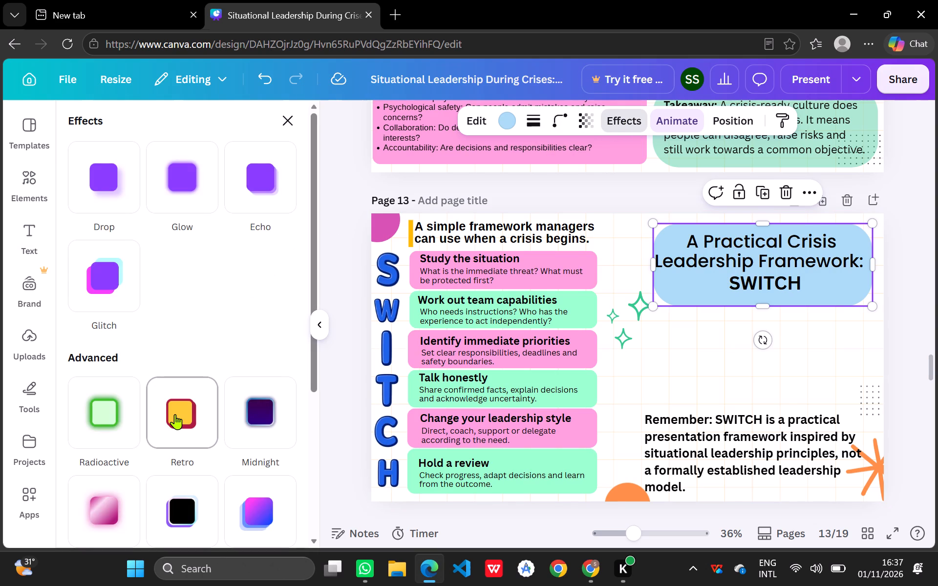
click(175, 414)
click(175, 414)
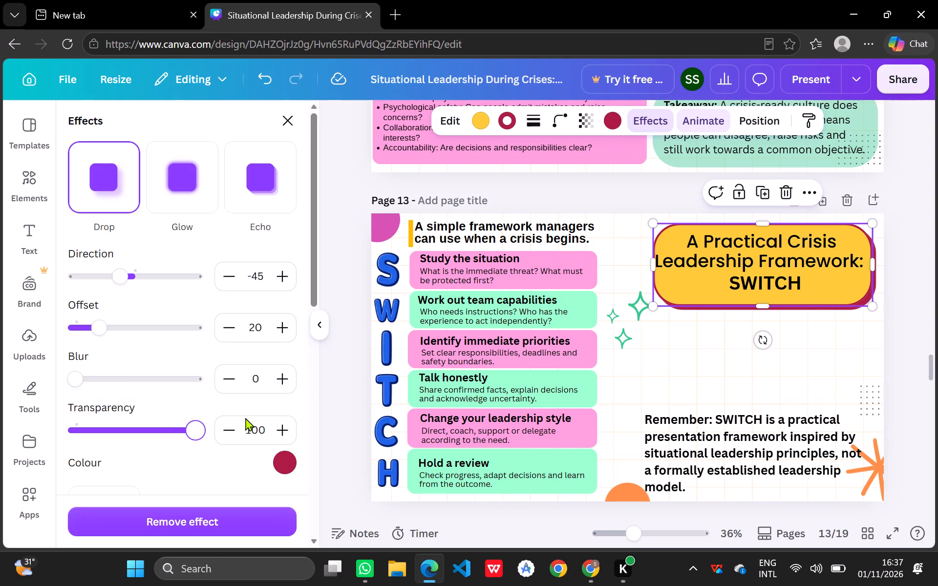
click(663, 320)
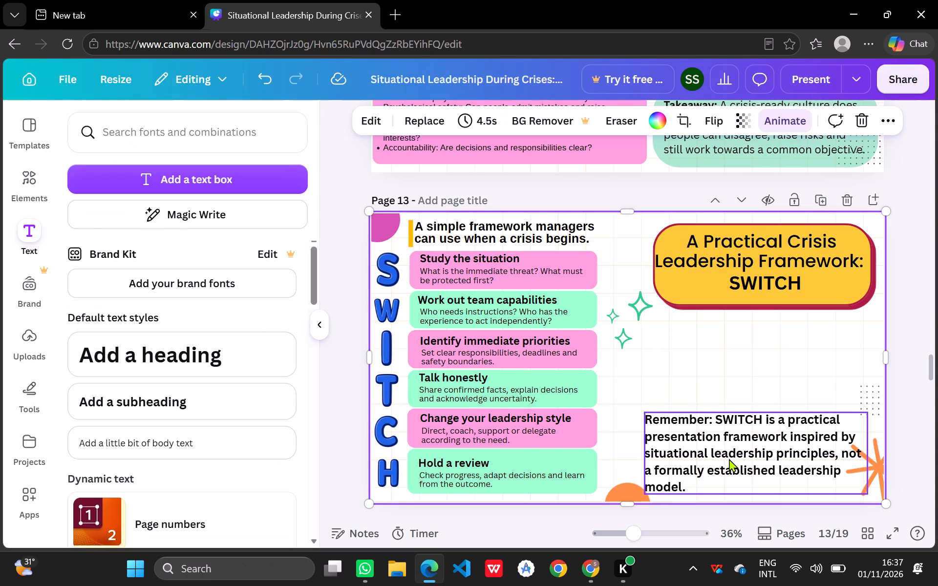